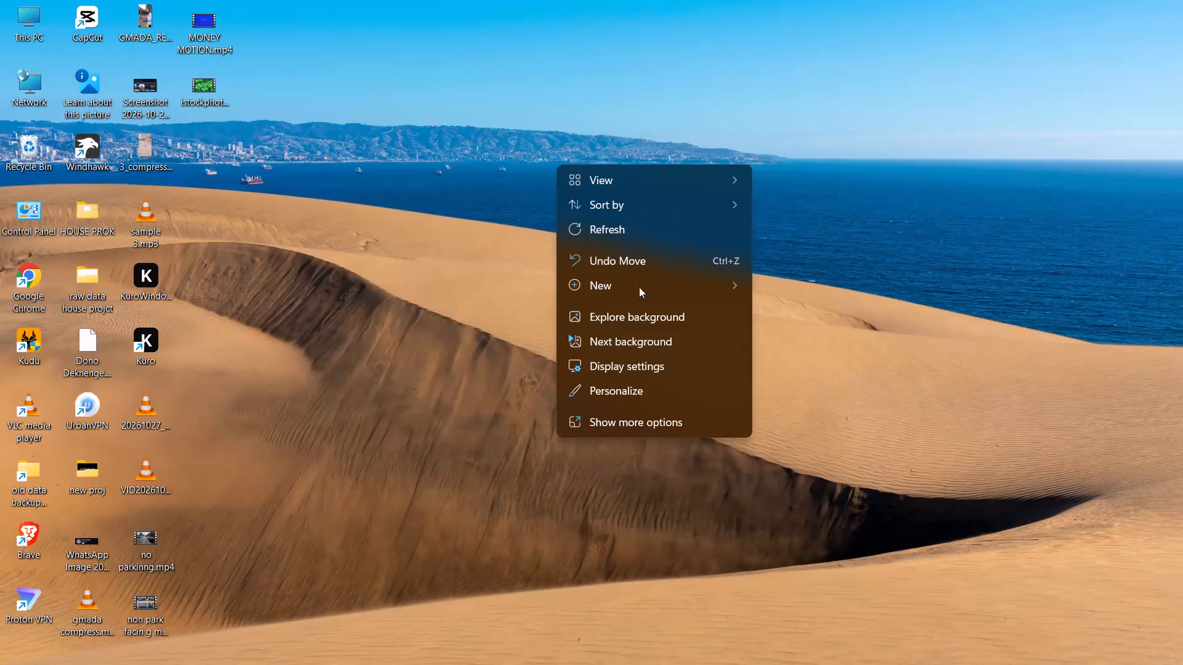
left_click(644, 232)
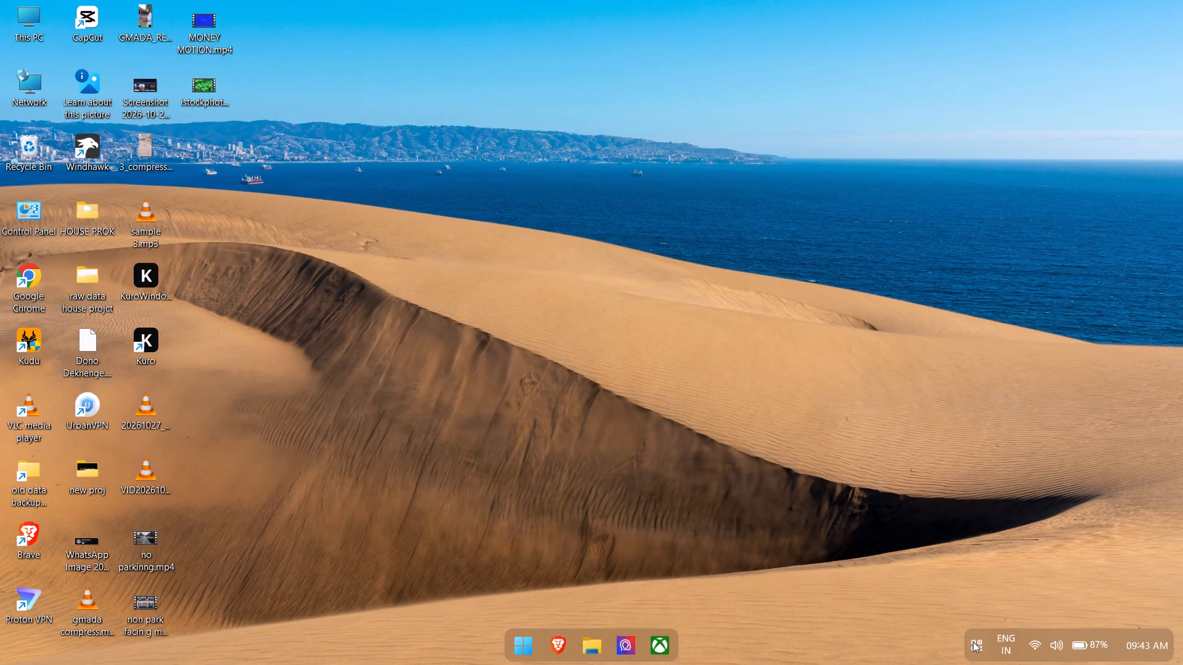
Connect UrbanVPN to the United States location, skipping the premium offer and reloading the locations, and close its window.
left_click(974, 642)
left_click(977, 567)
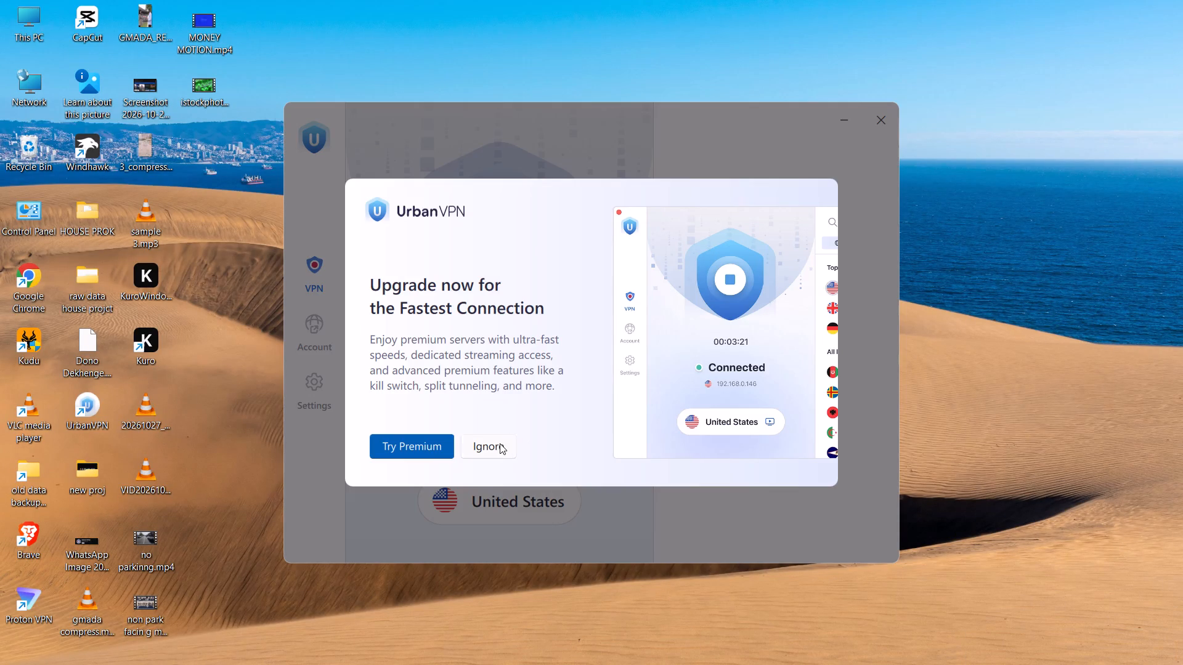
left_click(499, 444)
left_click(490, 247)
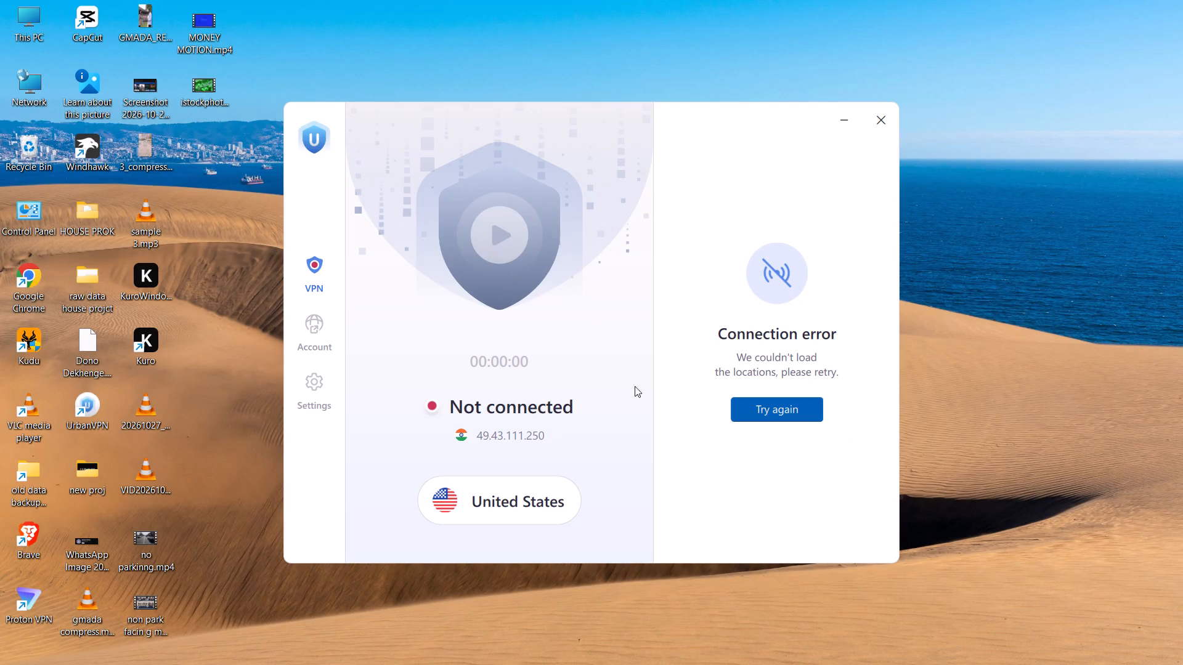
left_click(790, 414)
left_click(506, 265)
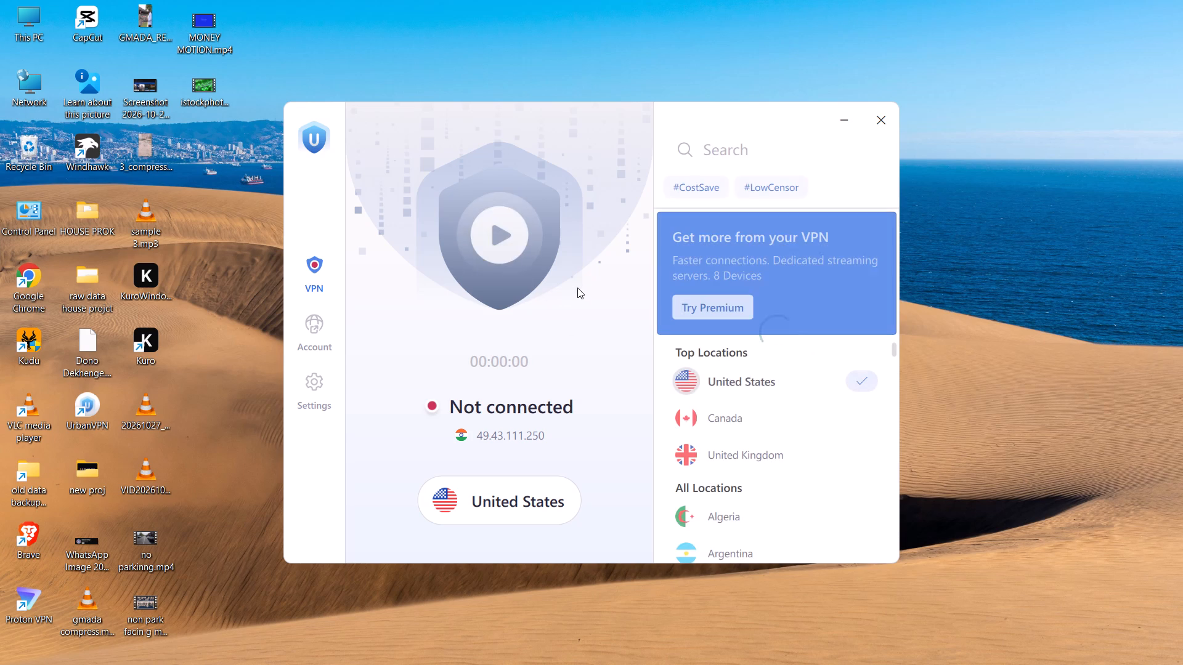
left_click(467, 254)
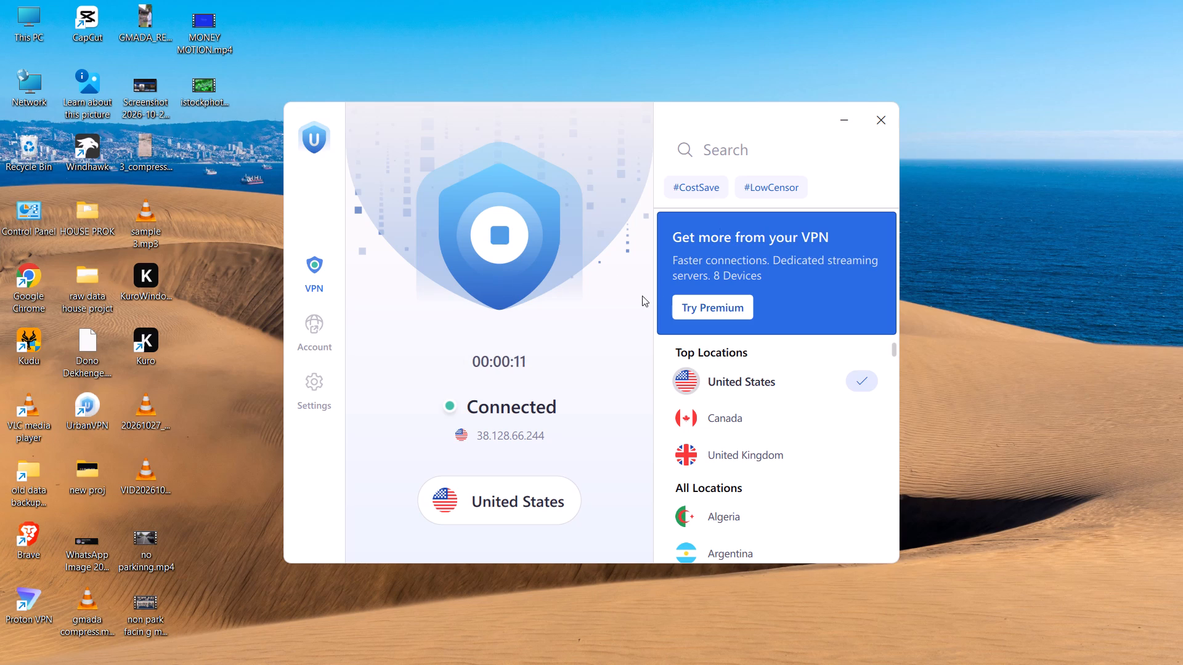
left_click(883, 116)
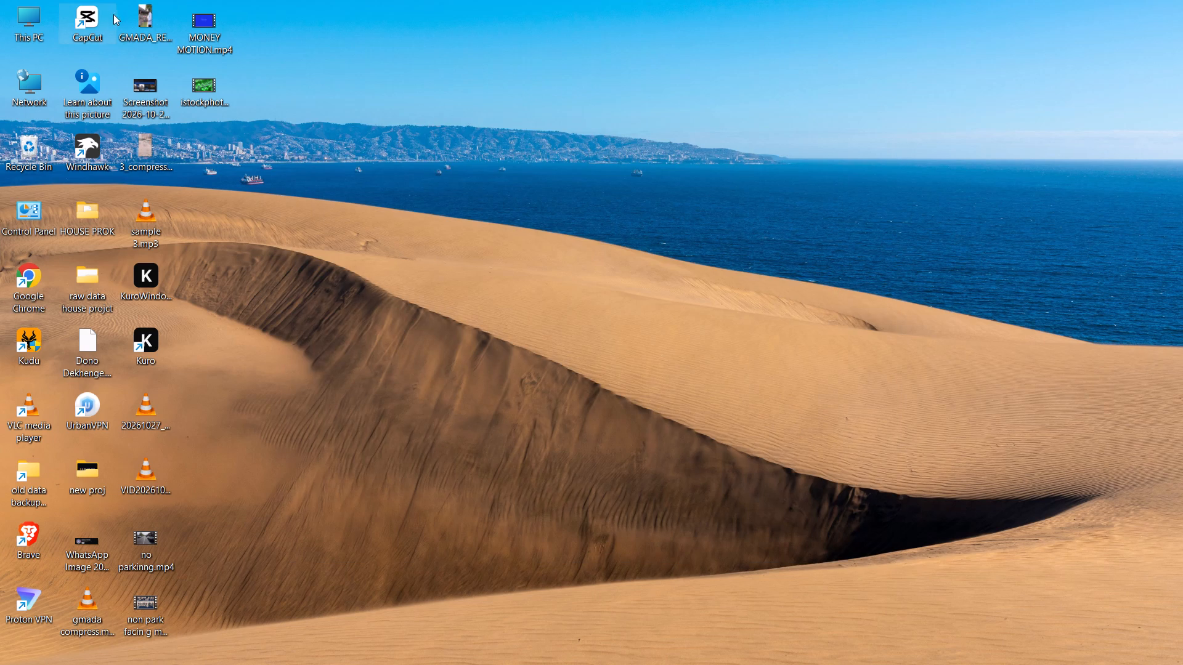
Launch CapCut and open the existing project named "new project" from the Projects list.
left_click(96, 17)
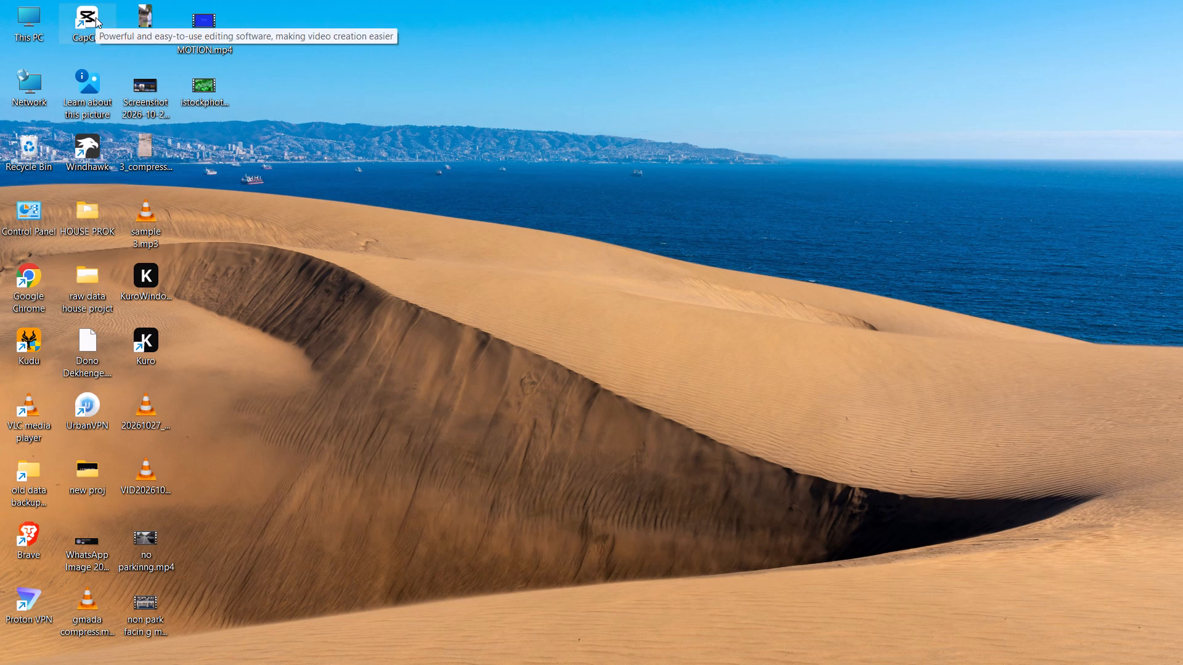
left_click(96, 17)
triple_click(96, 17)
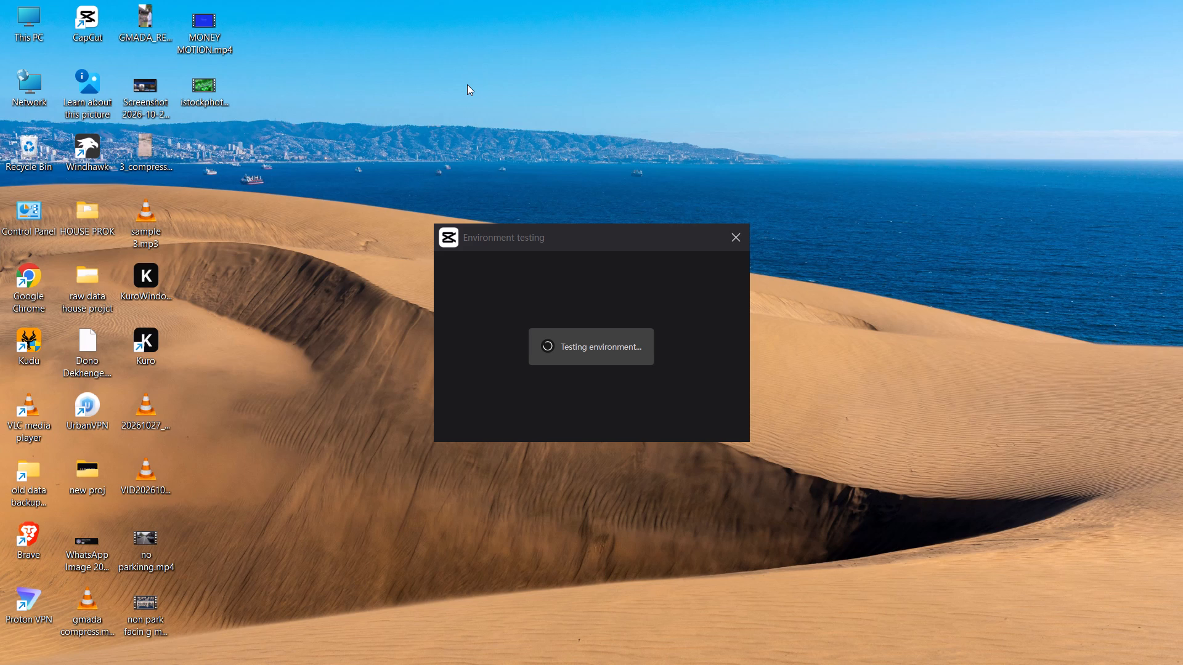
left_click(579, 437)
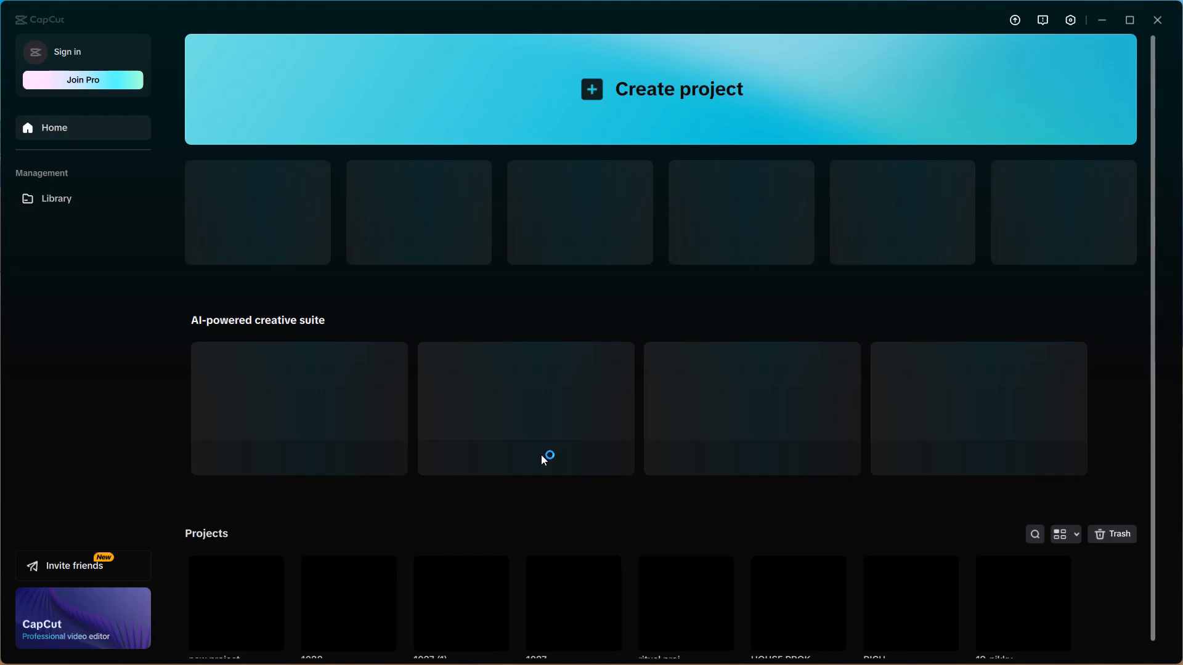
scroll(514, 434, "down", 5)
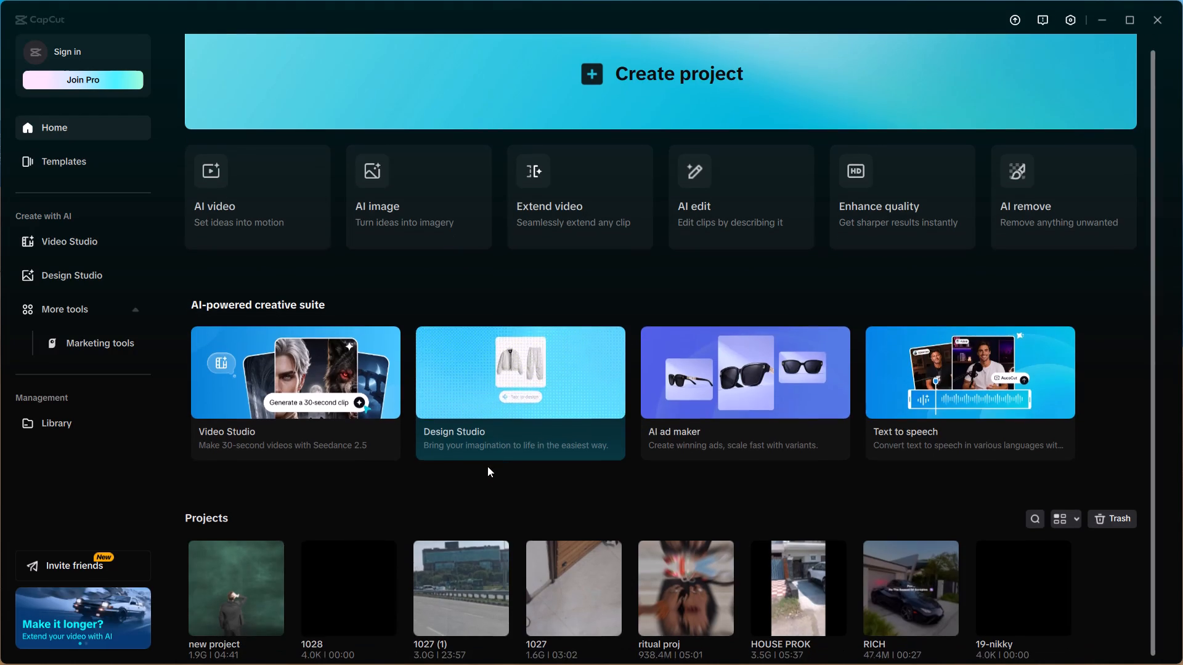
scroll(487, 466, "down", 2)
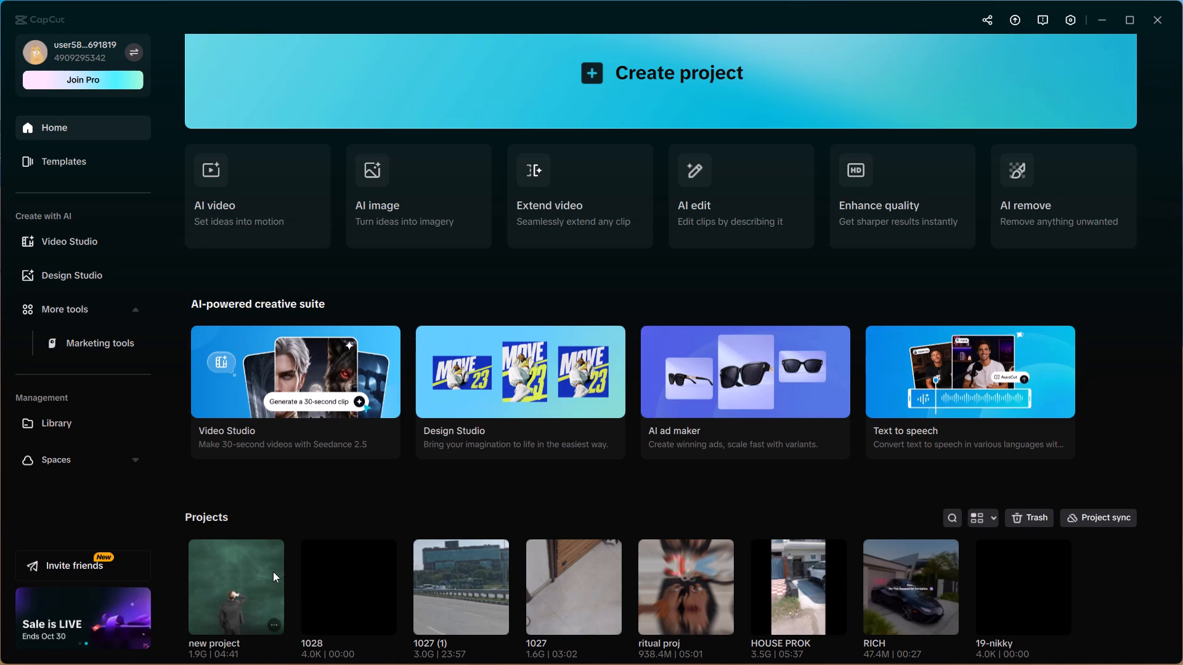
left_click(272, 571)
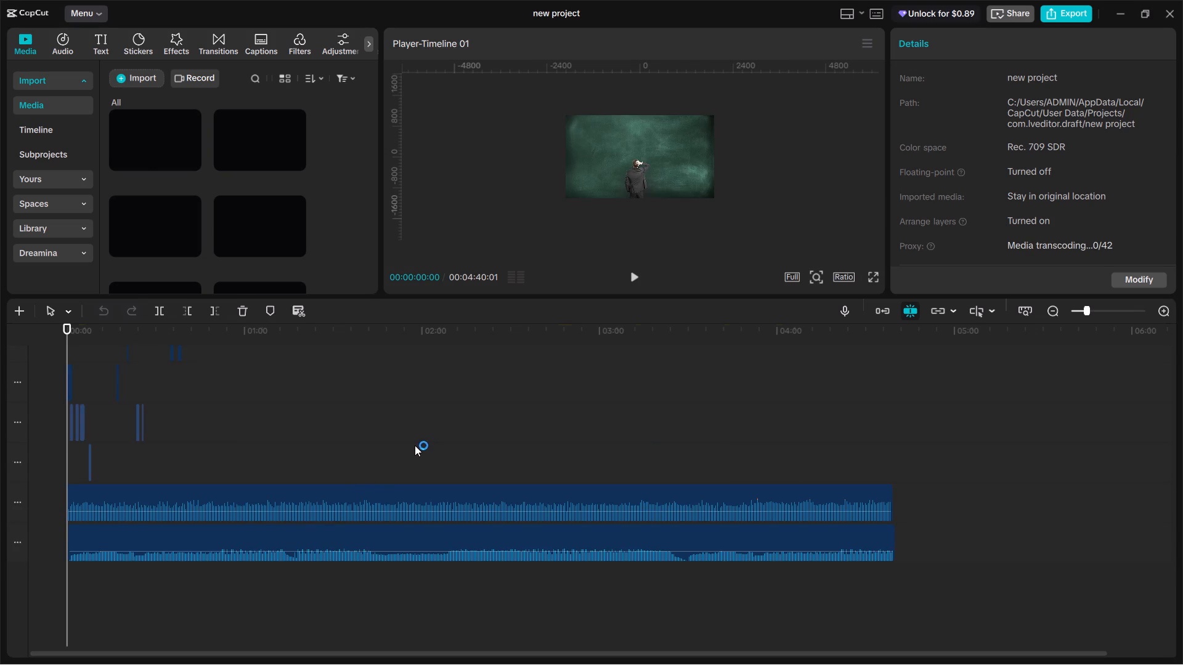
Look over the timeline's tracks and preview the opening seconds, returning the playhead to 00:00:00:00.
scroll(245, 509, "up", 8)
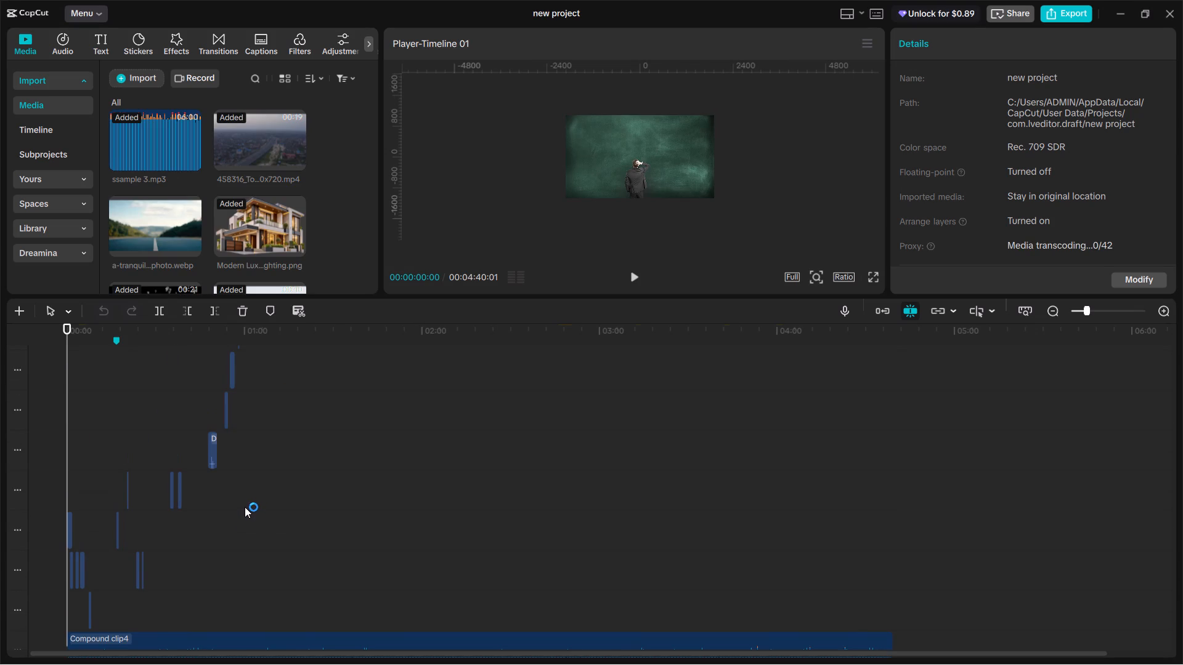
scroll(242, 517, "down", 7)
scroll(235, 528, "up", 5)
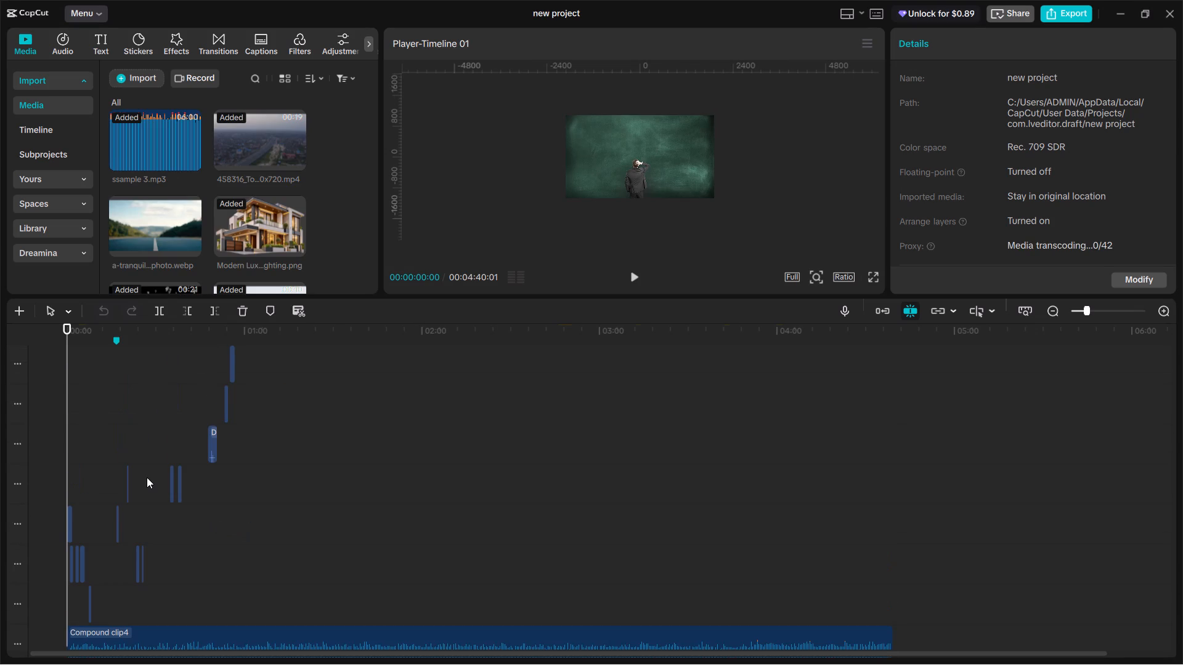
scroll(139, 481, "up", 20)
scroll(139, 481, "up", 2)
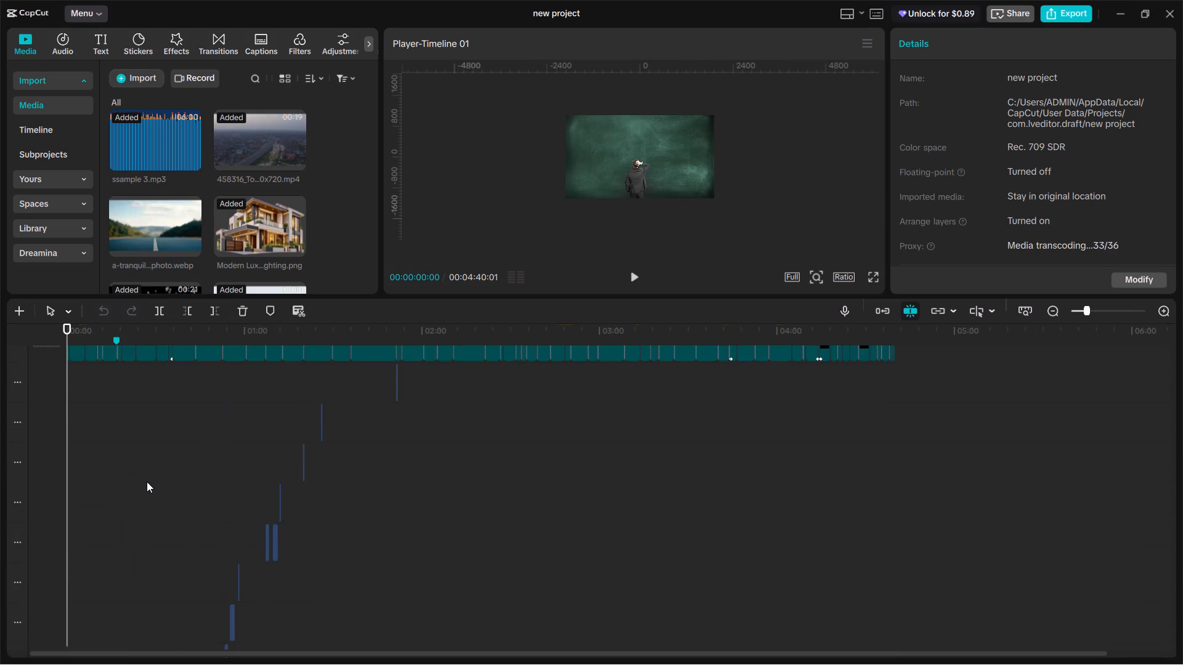
key("space")
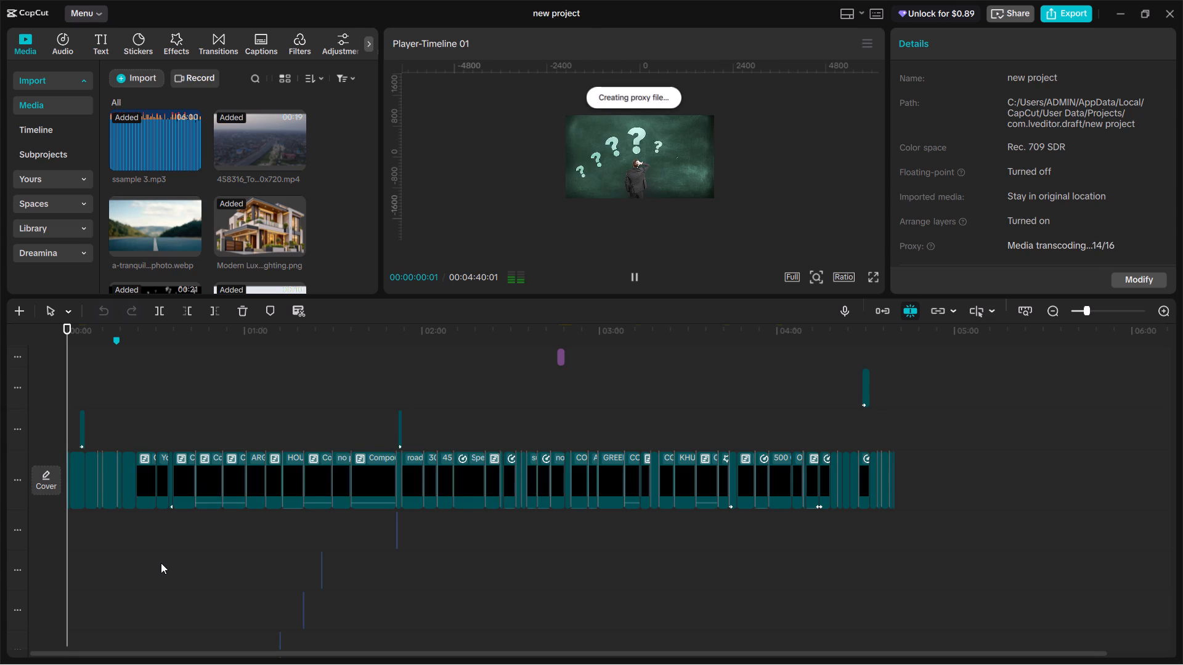
key("space")
left_click(73, 554)
left_click_drag(73, 554, 73, 557)
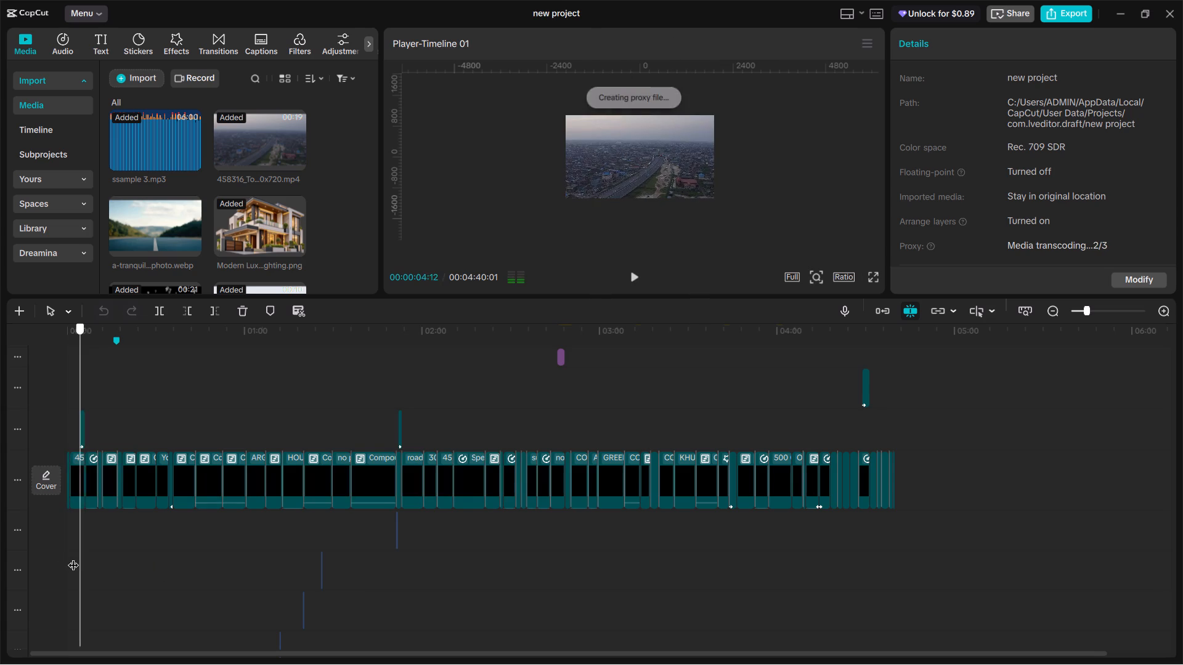
left_click_drag(73, 557, 63, 550)
key("space")
key("space")
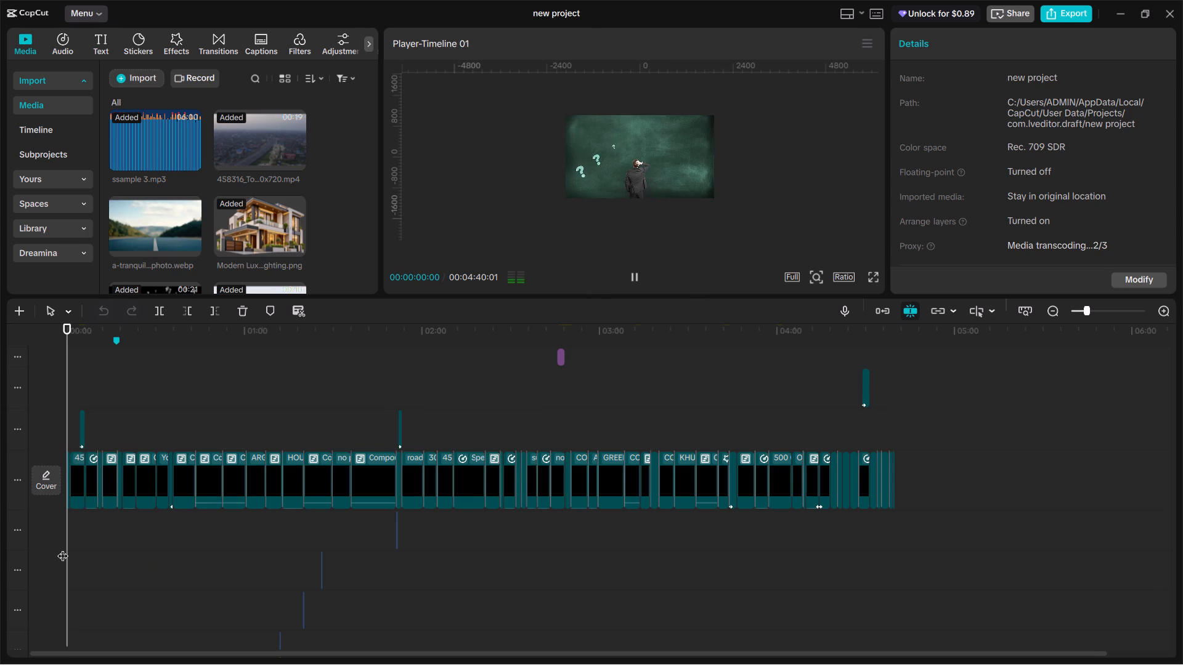
key("space")
left_click_drag(68, 551, 62, 546)
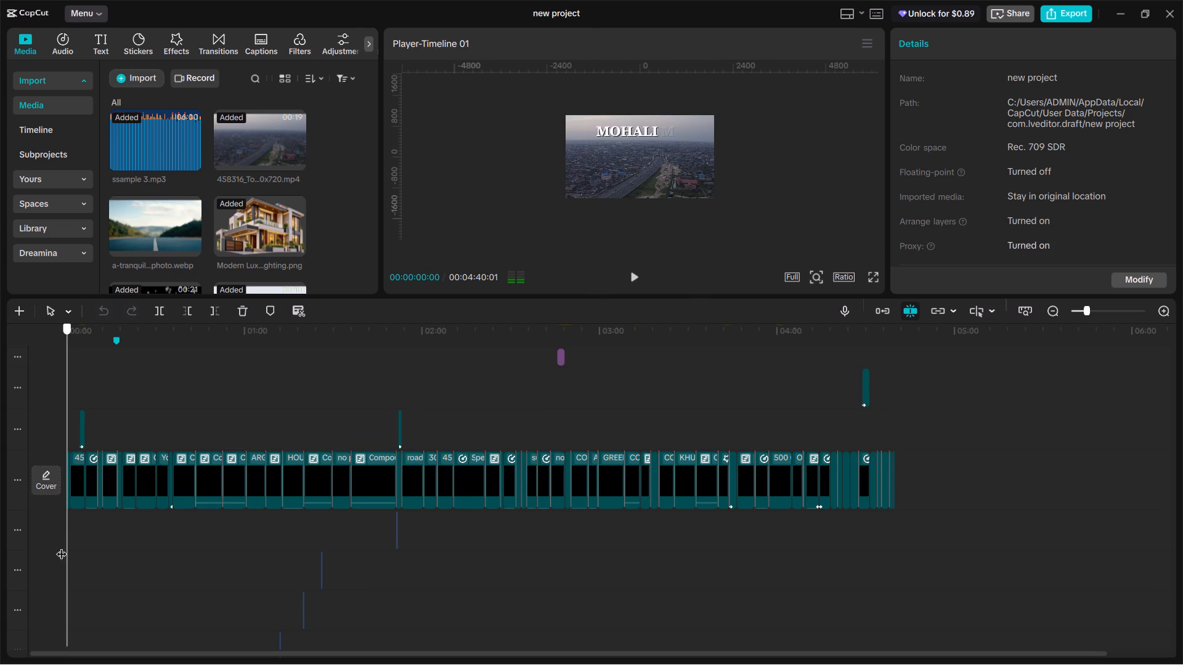
left_click_drag(62, 546, 57, 543)
Enlarge the player area by shrinking the timeline, and magnify the preview picture to fill the player.
left_click_drag(797, 297, 797, 313)
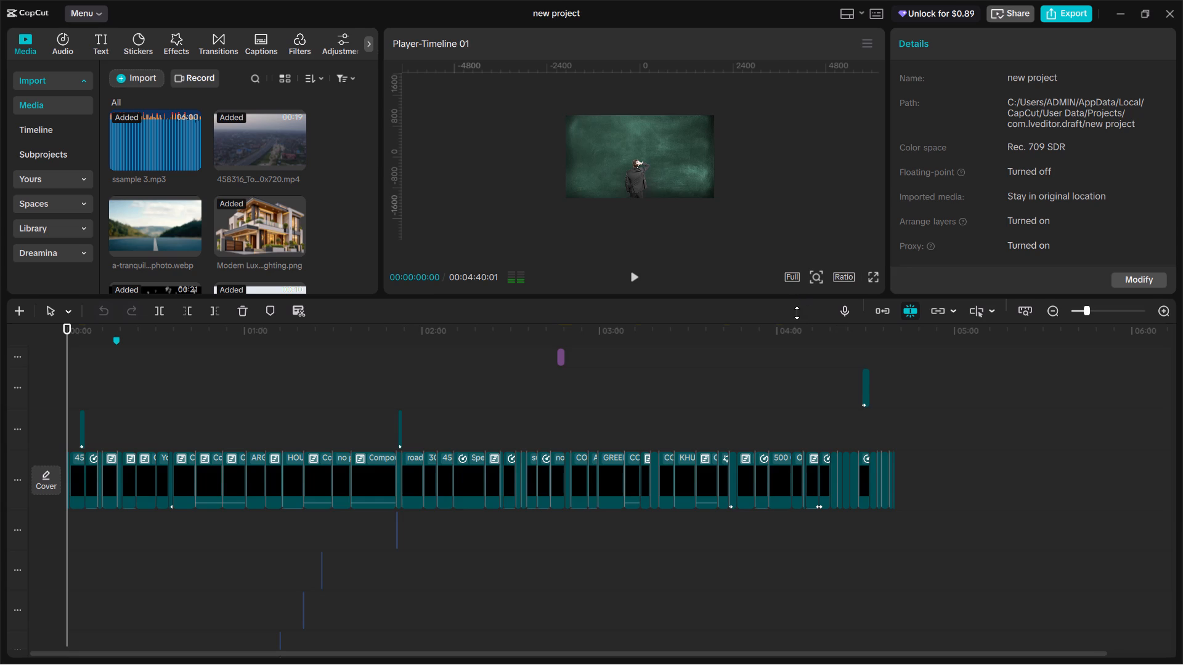
left_click_drag(797, 313, 797, 380)
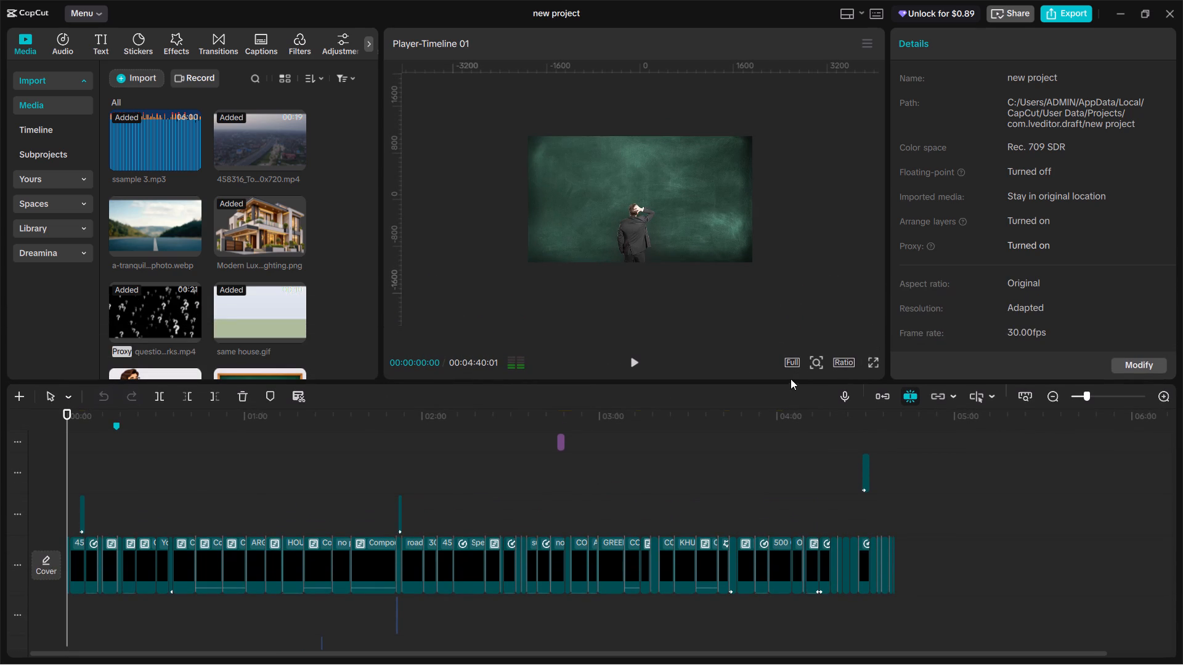
scroll(674, 220, "down", 4, "ctrl")
scroll(674, 220, "up", 4, "ctrl")
scroll(669, 266, "down", 3, "ctrl")
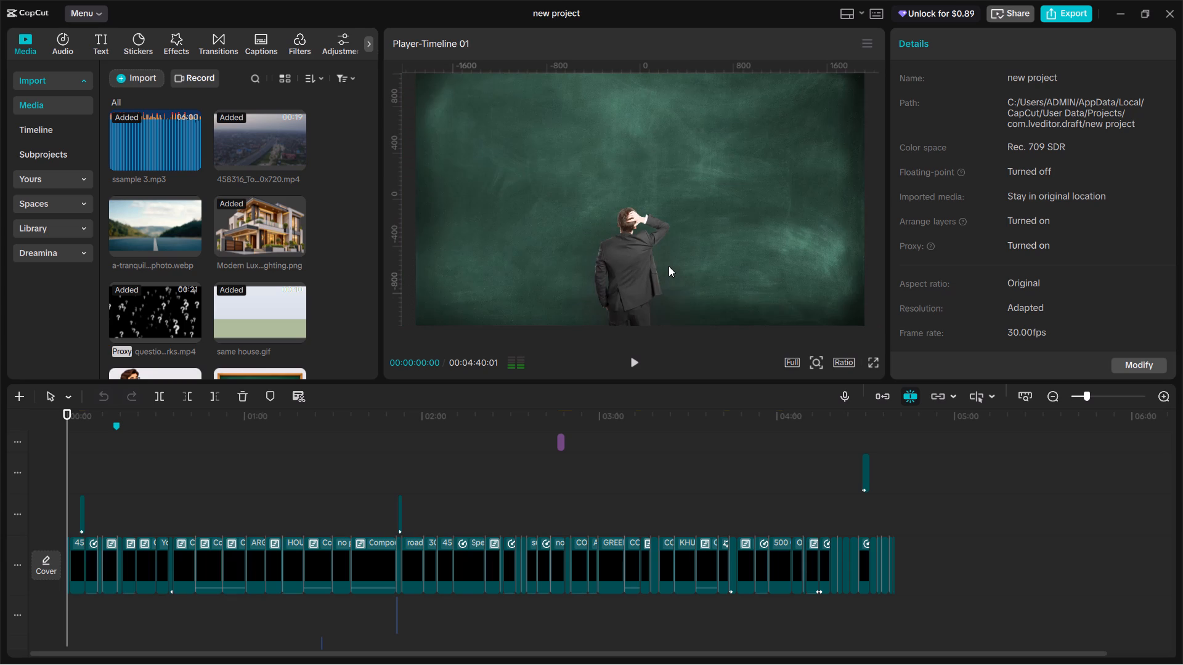
Review the video from its start to about 26 seconds, pausing at the house, coin and "AGAR AP PHASE" scenes.
key("space")
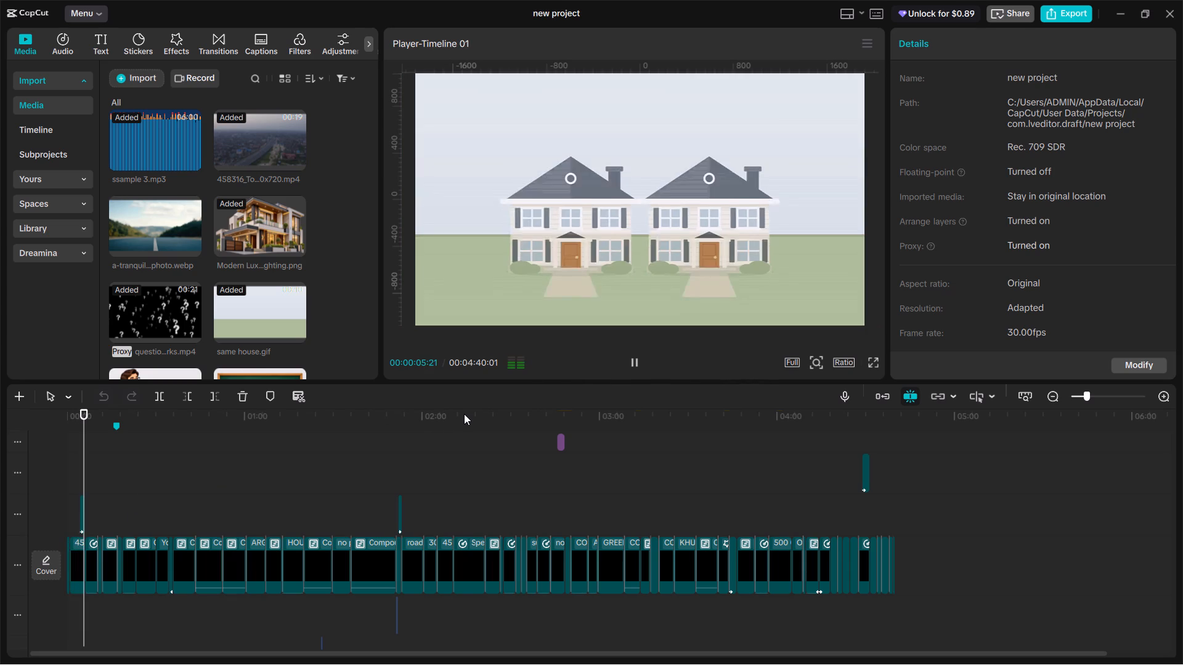
key("space")
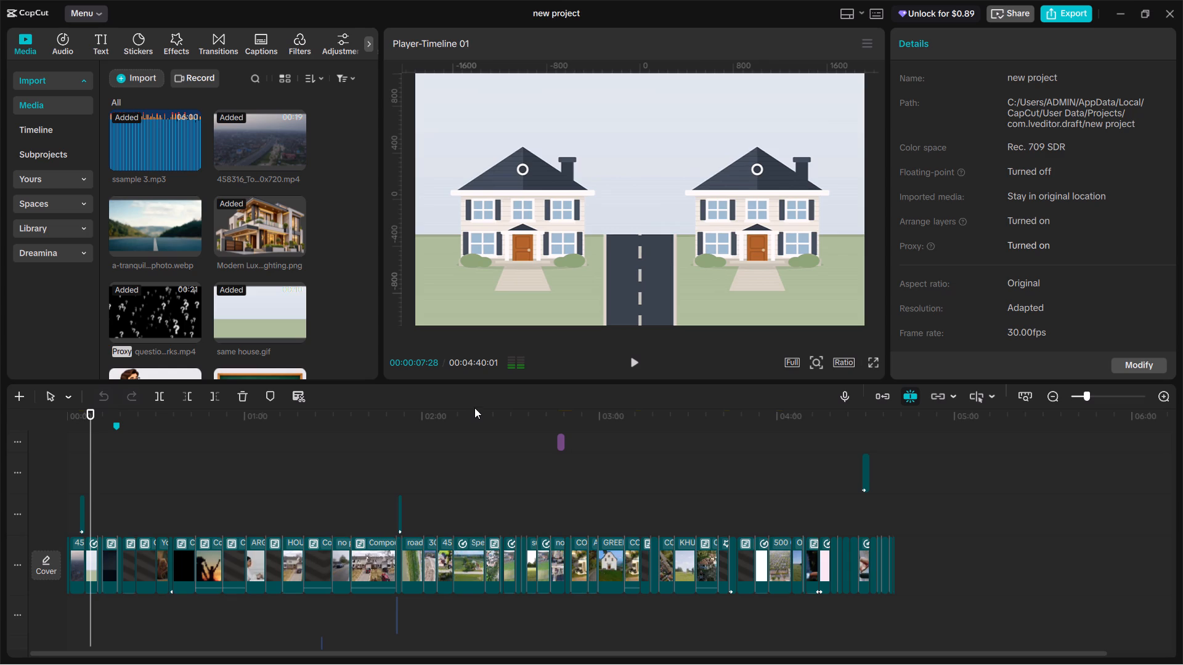
key("space")
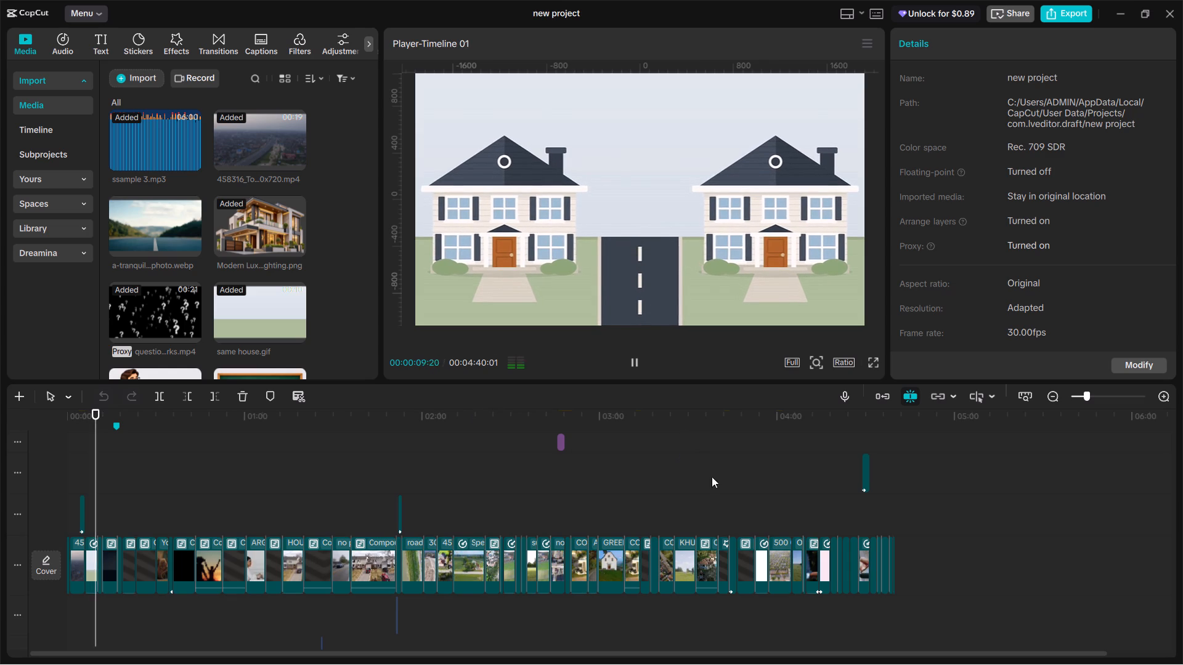
scroll(1050, 645, "up", 7)
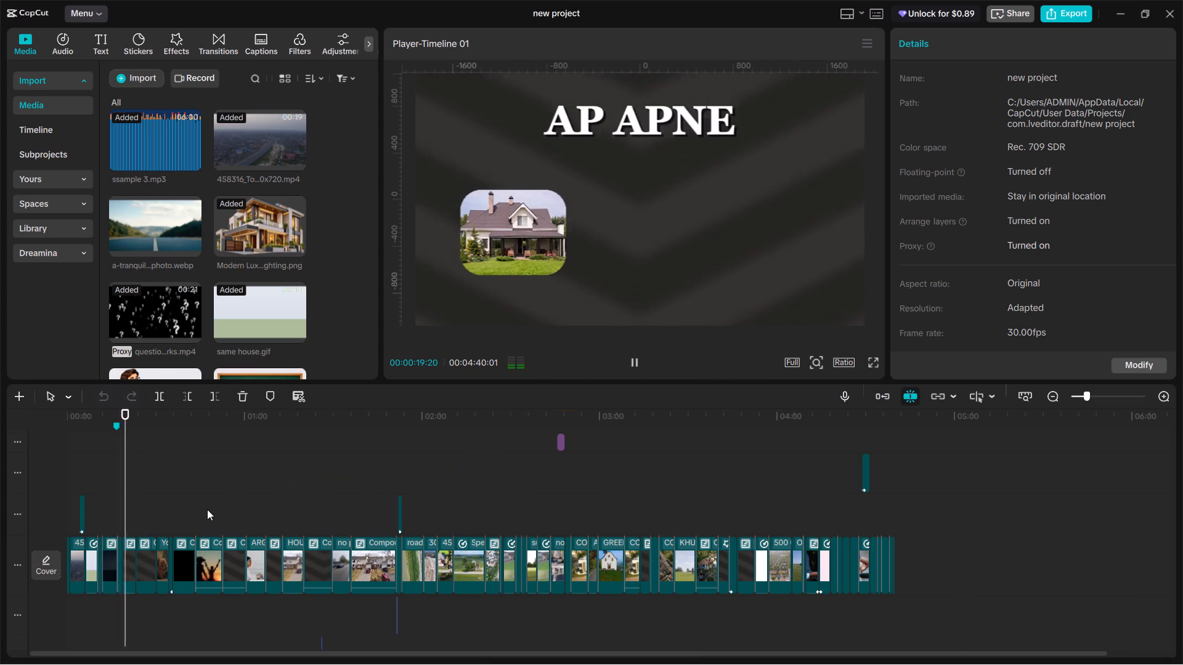
key("space")
key("space")
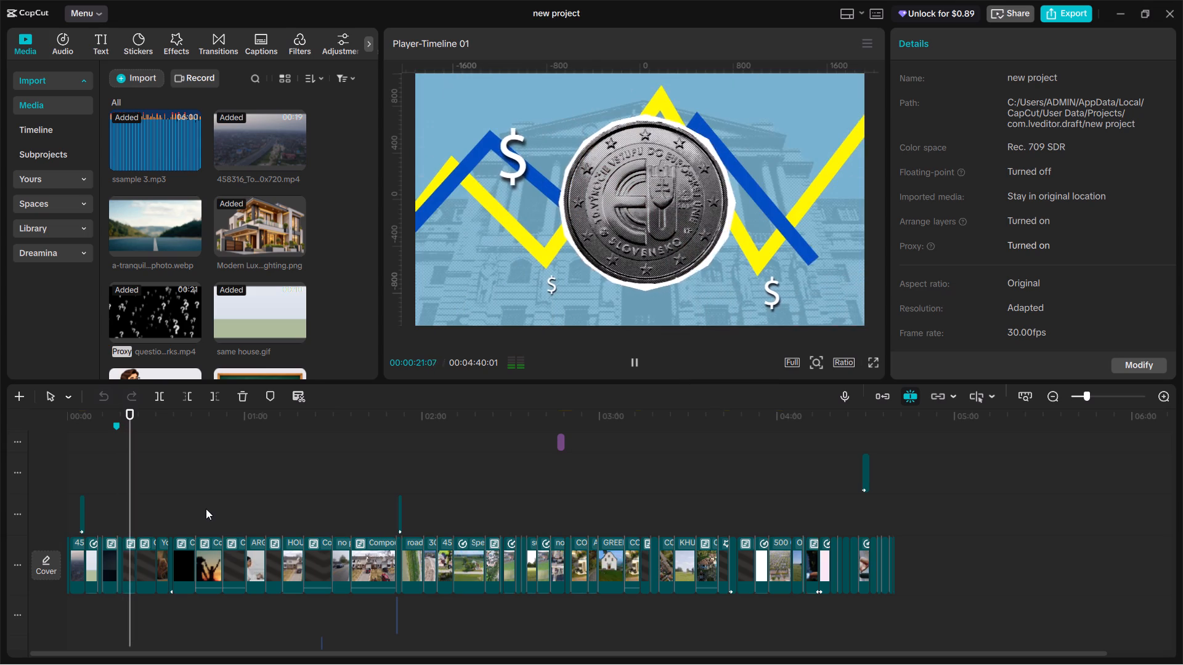
key("space")
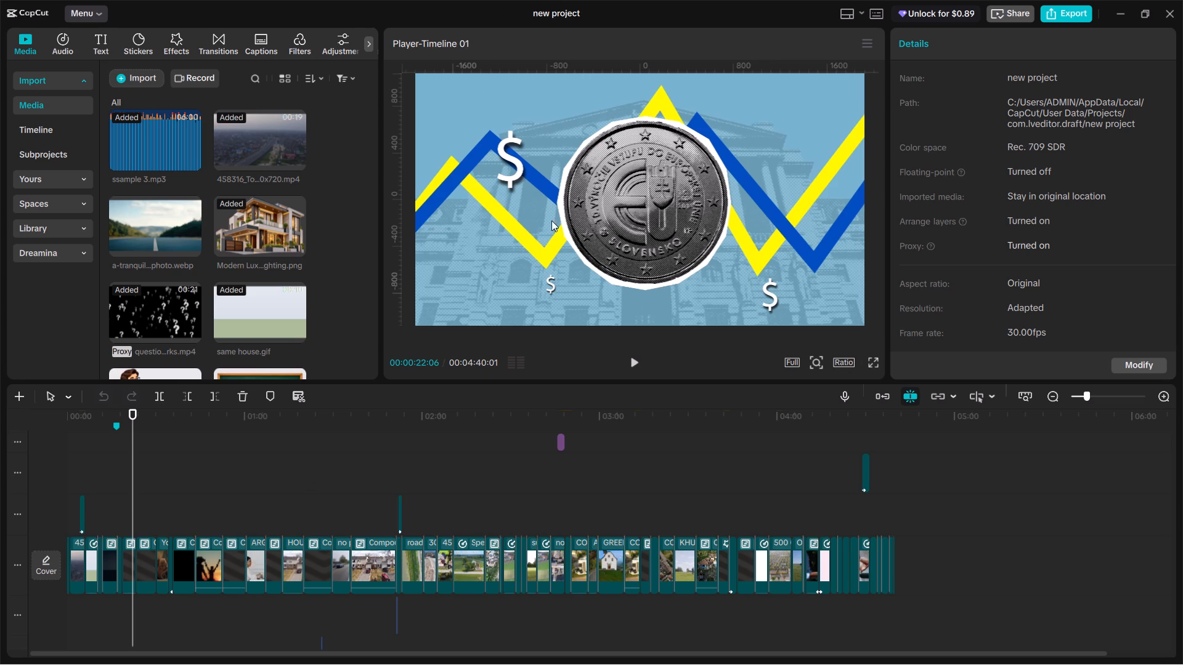
key("space")
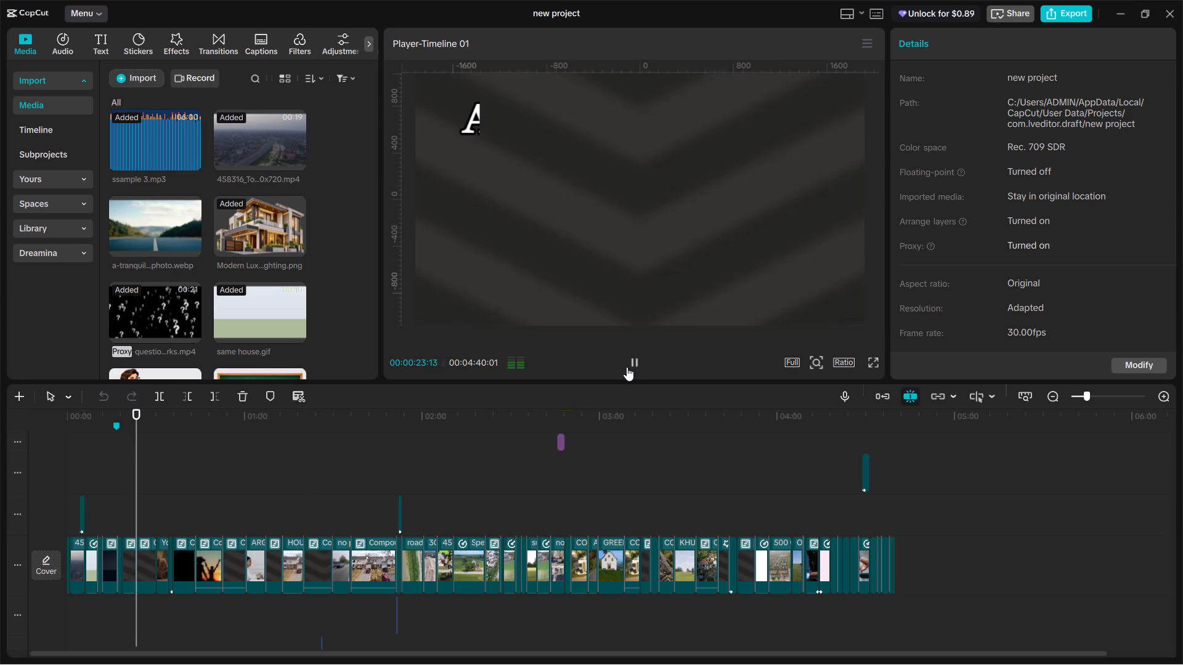
key("space")
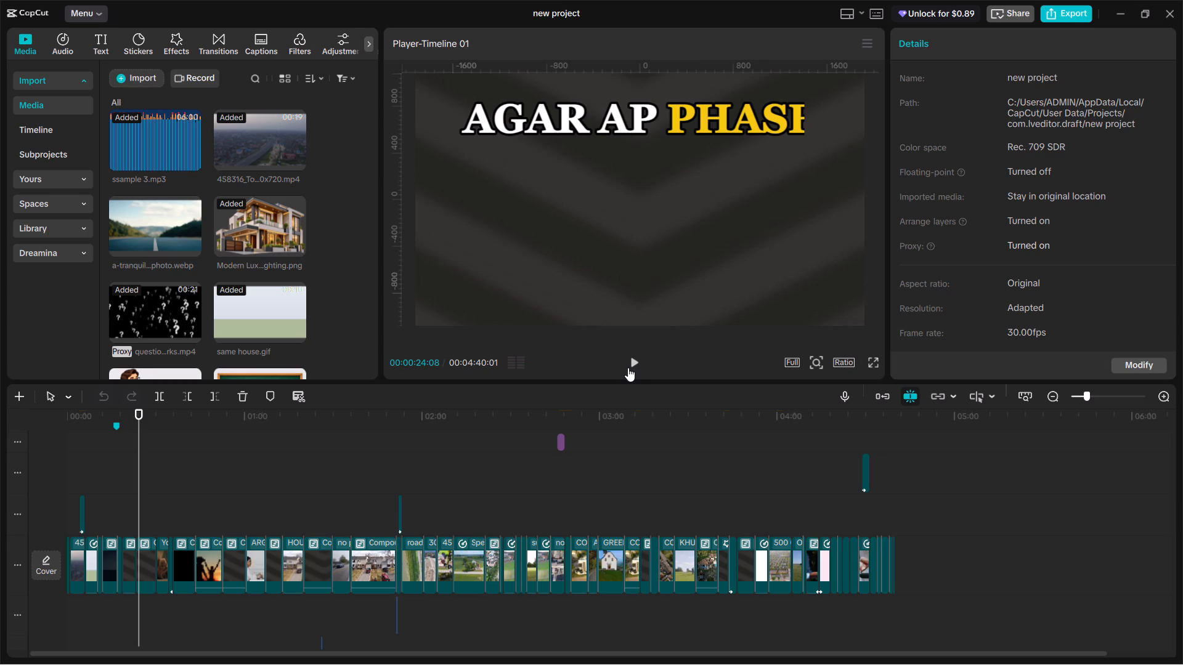
key("space")
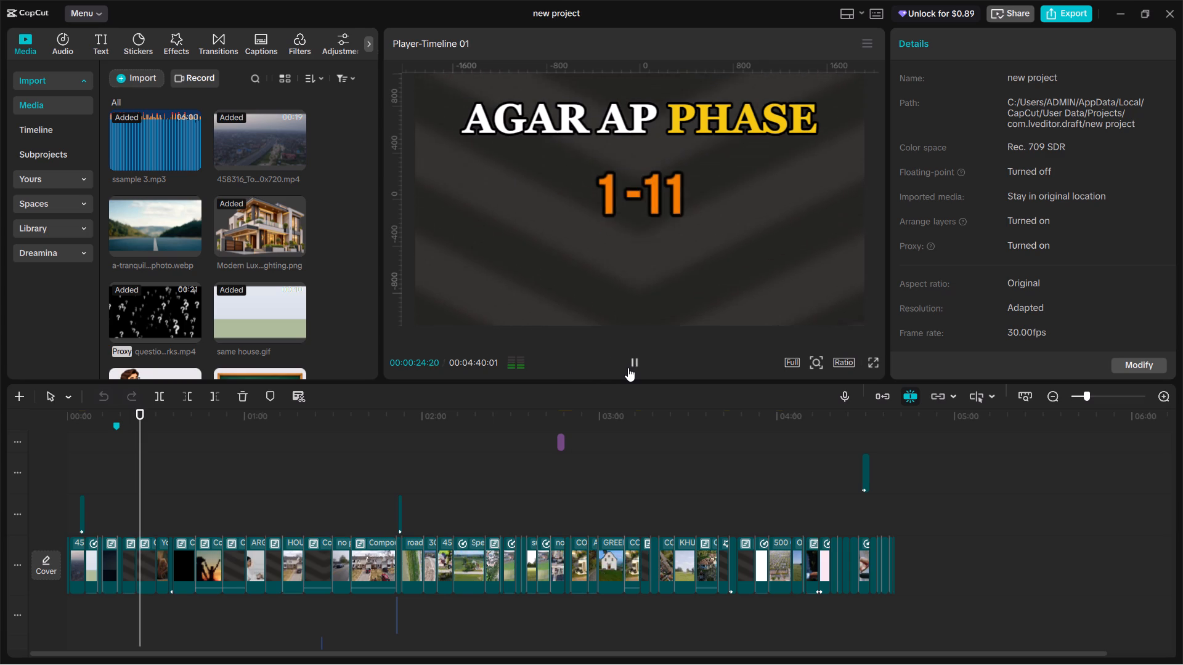
key("space")
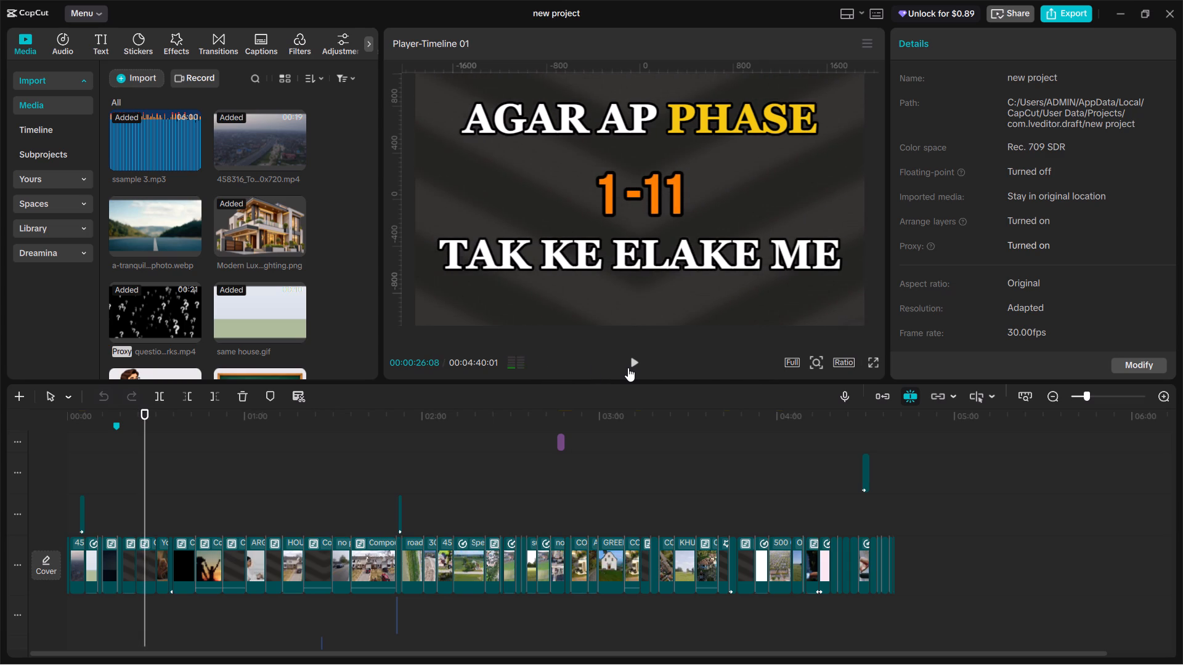
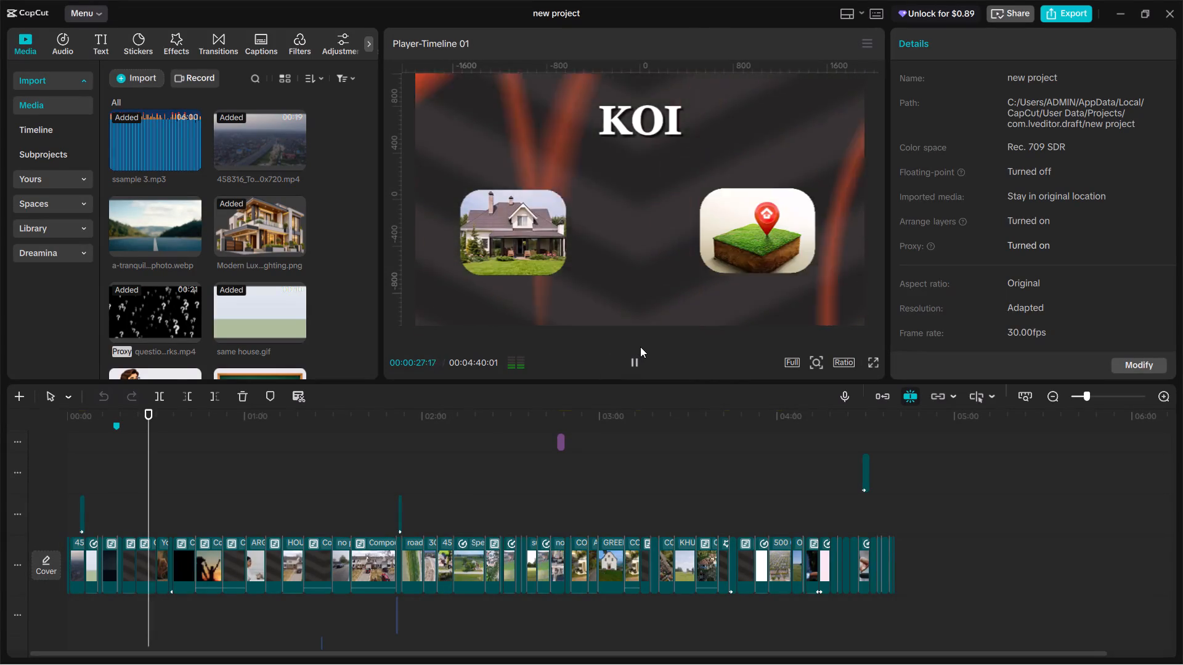
Replay the section from about 26 to 30 seconds, checking the "AGAR AP PHASE", "KOI" and "SOLD" scenes.
key("space")
key("space")
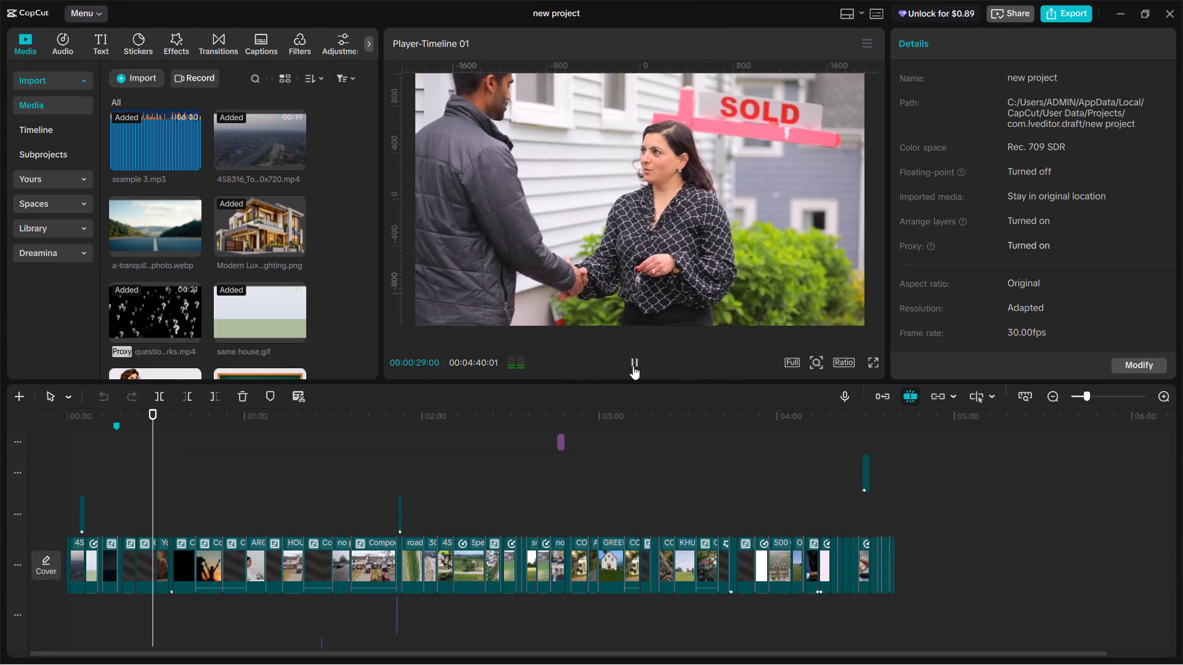
key("space")
scroll(153, 523, "up", 8, "ctrl")
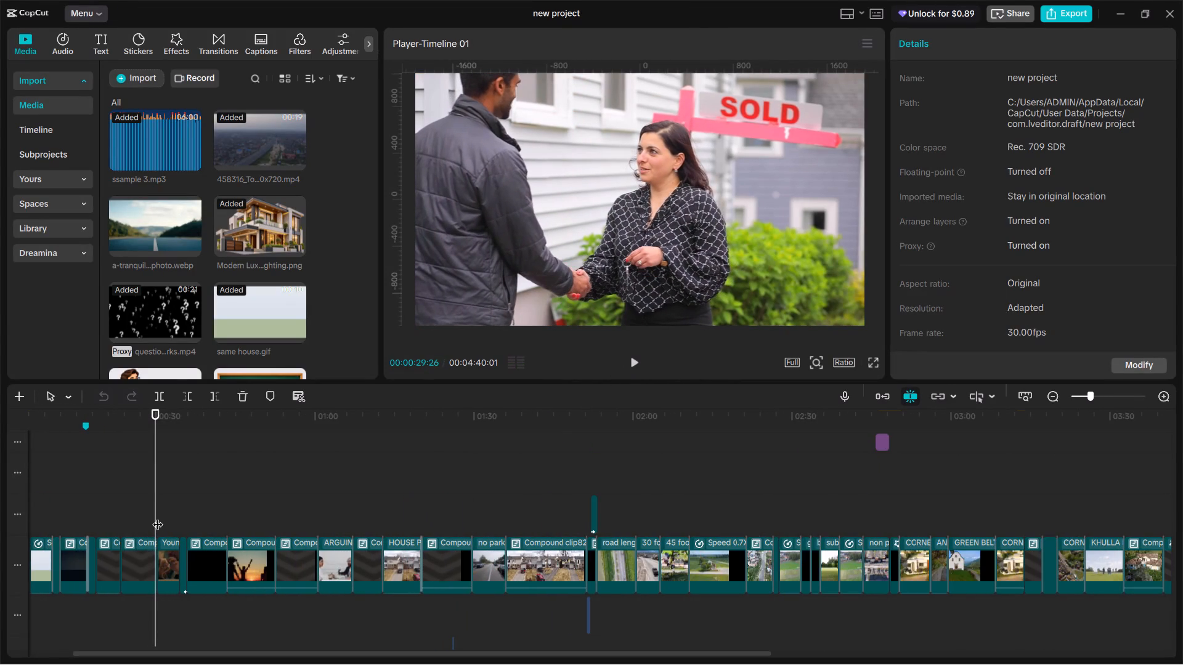
left_click(151, 514)
left_click_drag(151, 514, 142, 513)
key("space")
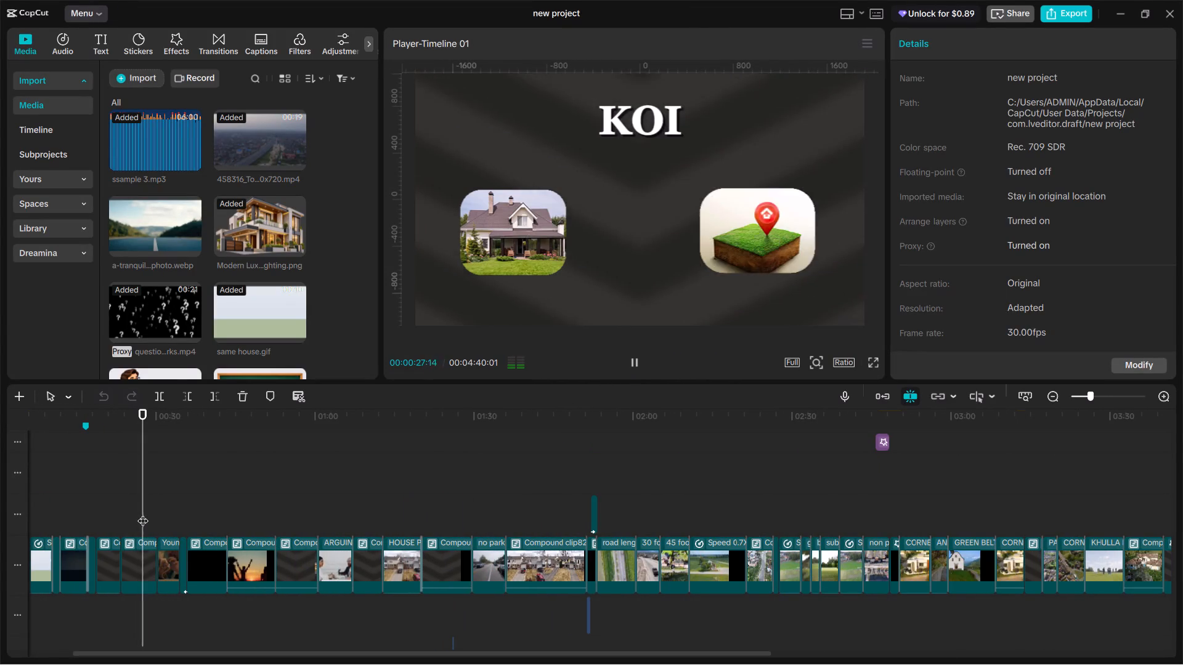
left_click(138, 513)
left_click(134, 512)
key("space")
key("space")
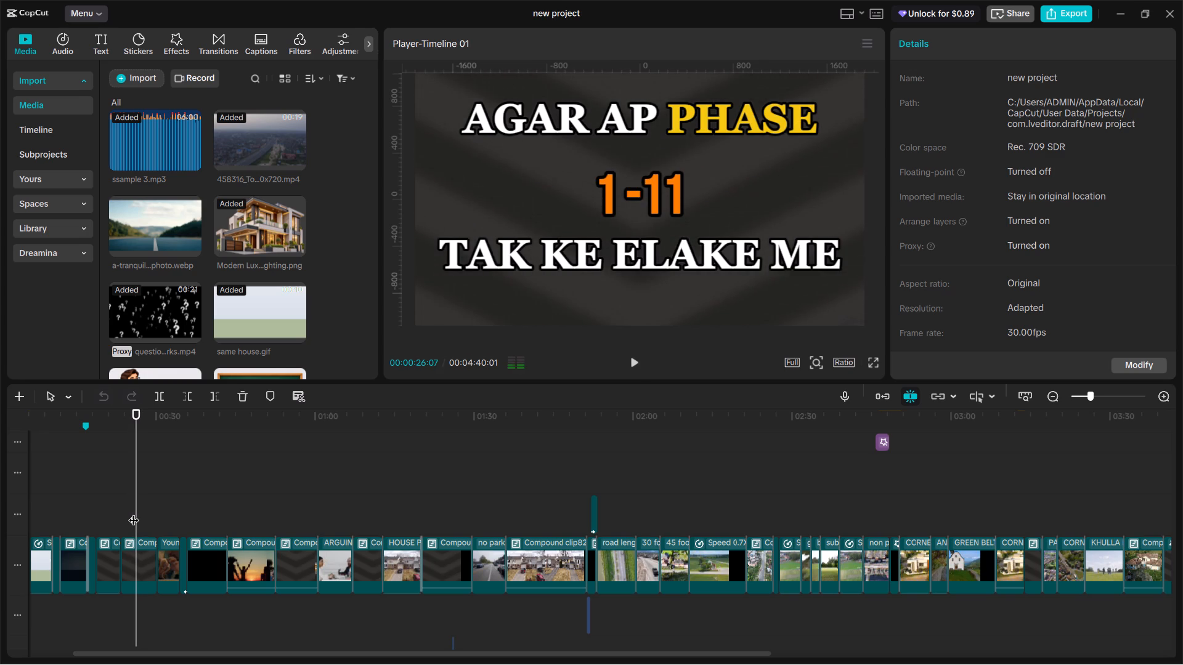
key("space")
key("space")
Search the sound effects for "CLICK" and place "Mouse click 1" on the audio track below the main video at 00:00:26:15.
scroll(433, 492, "down", 9)
scroll(303, 522, "up", 5)
scroll(303, 522, "down", 7, "ctrl")
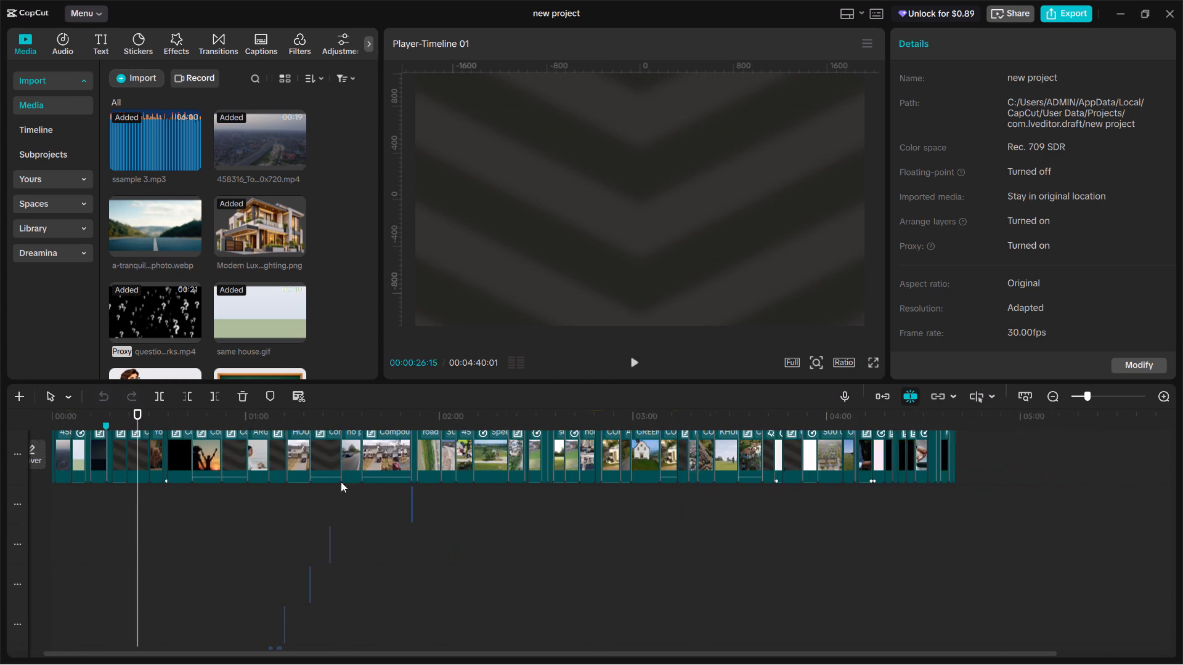
left_click(60, 43)
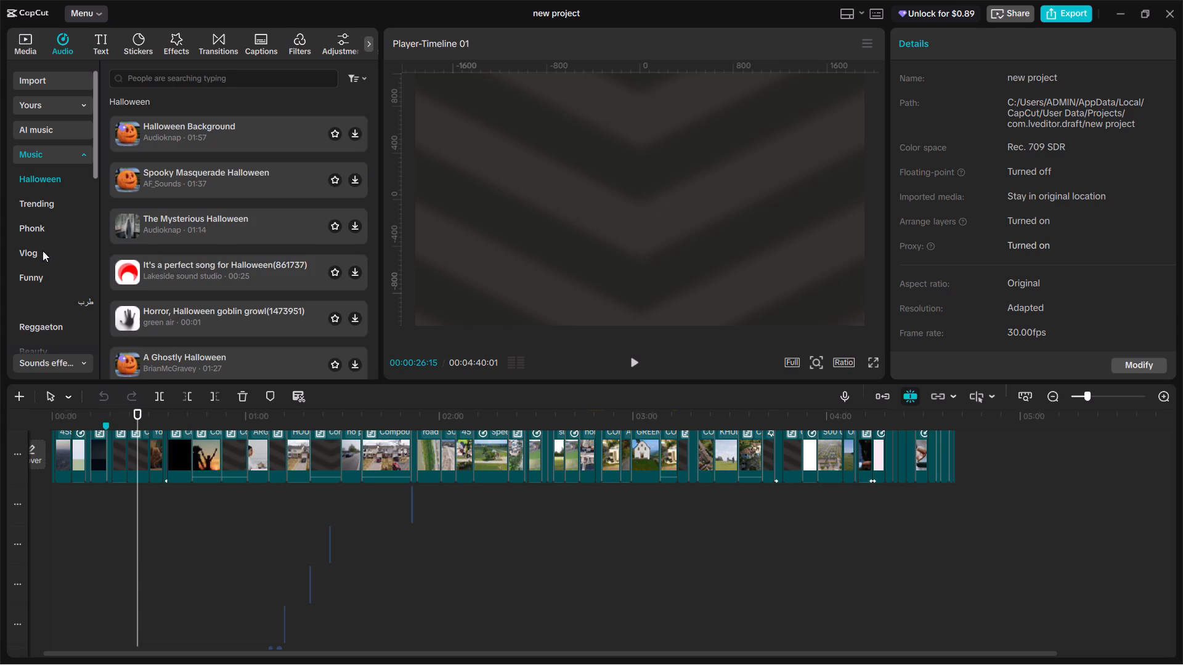
scroll(52, 176, "down", 2)
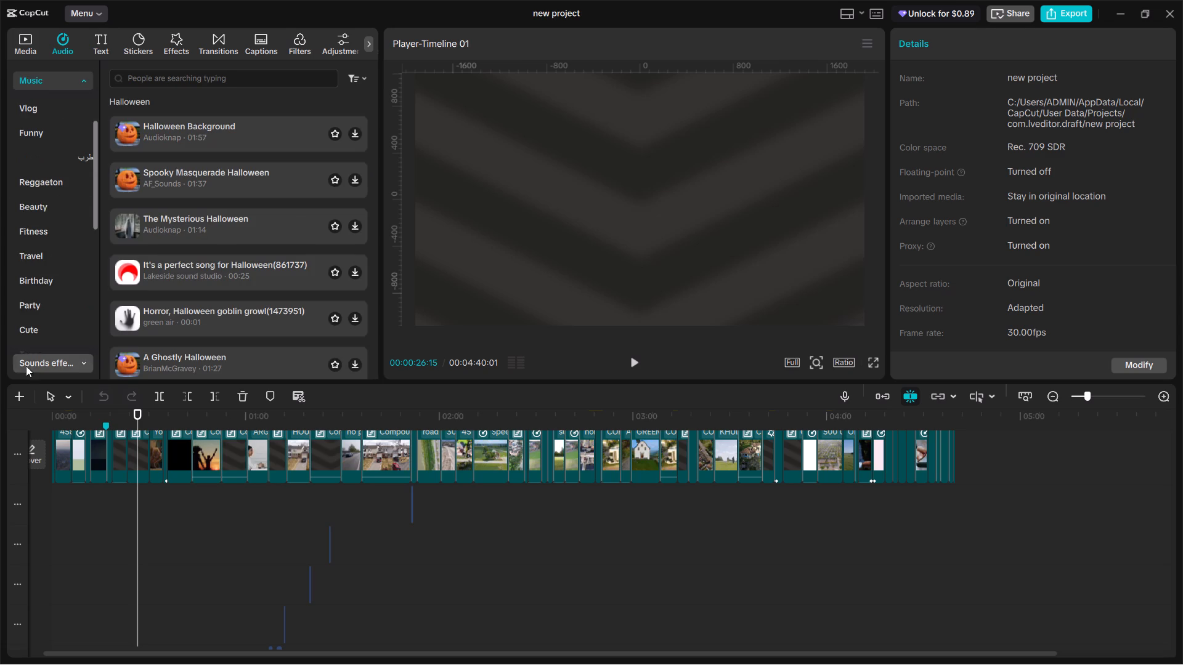
left_click(28, 366)
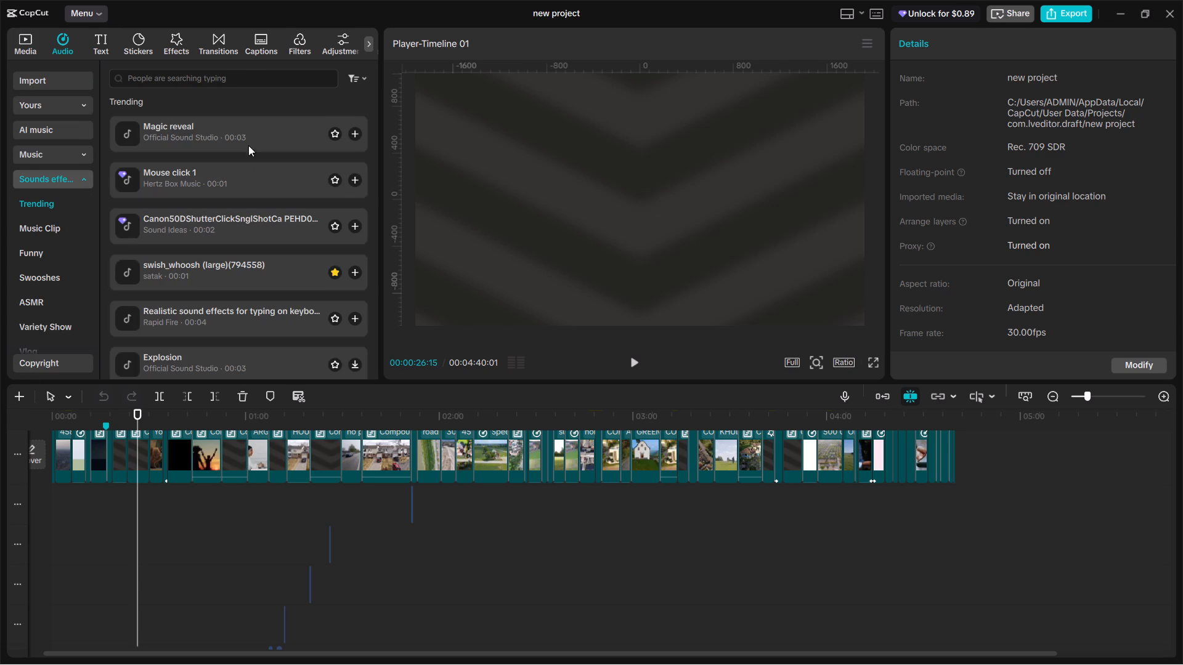
left_click(243, 74)
type("CLICK")
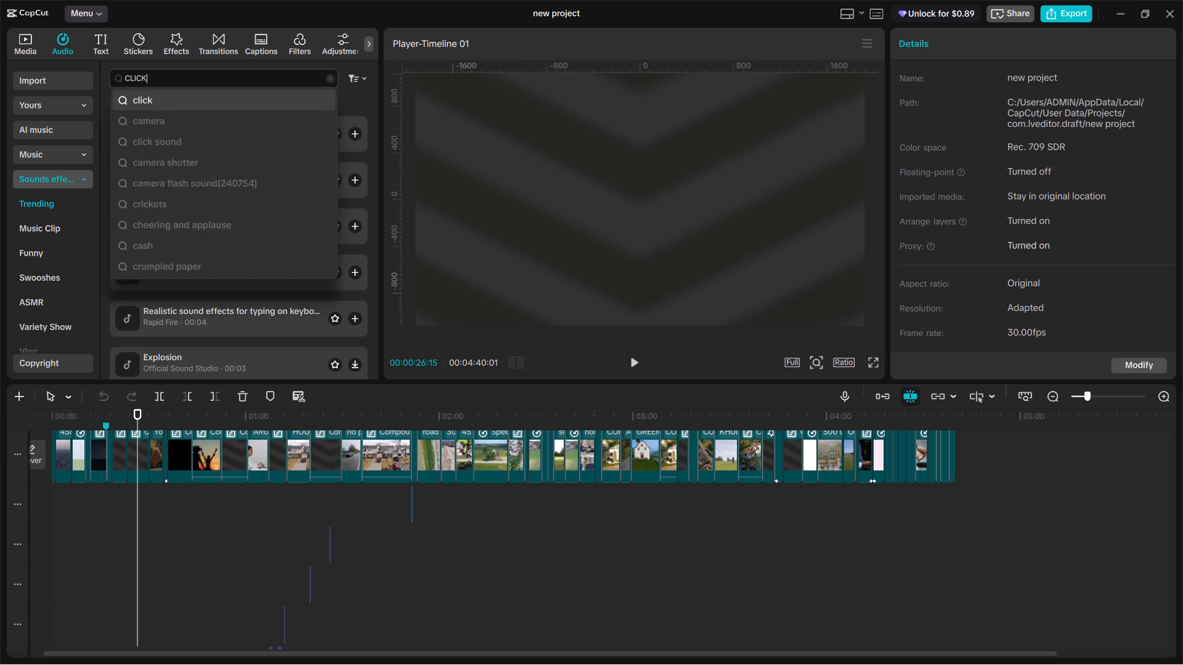
key("Return")
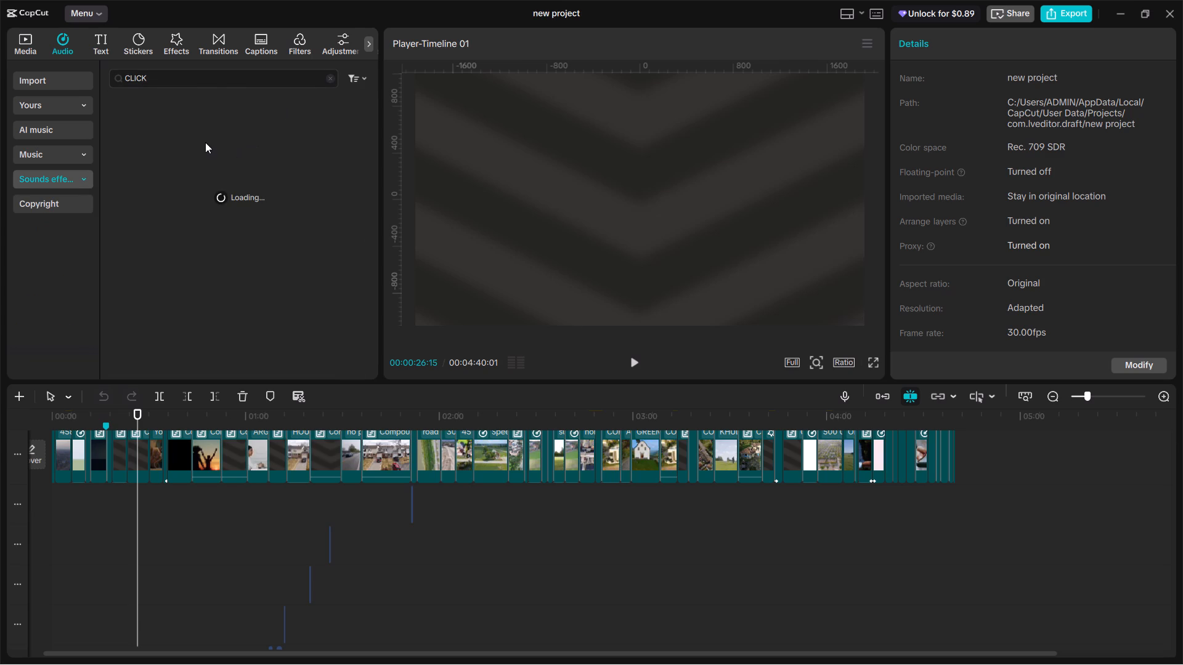
left_click(209, 119)
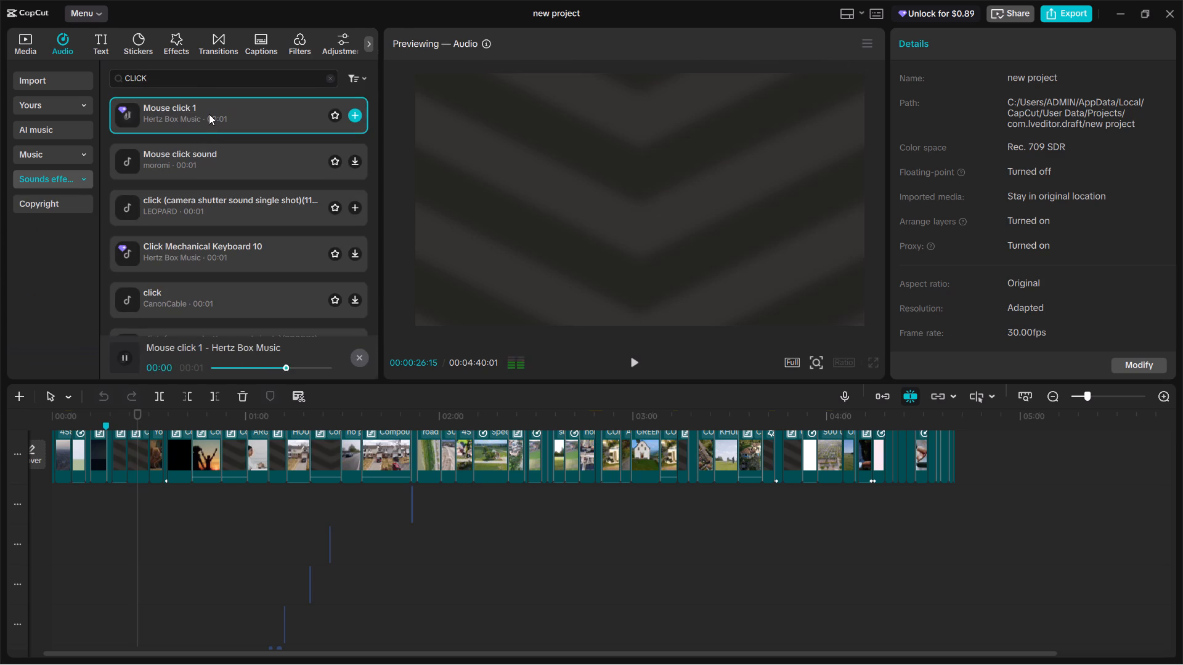
left_click_drag(208, 113, 142, 496)
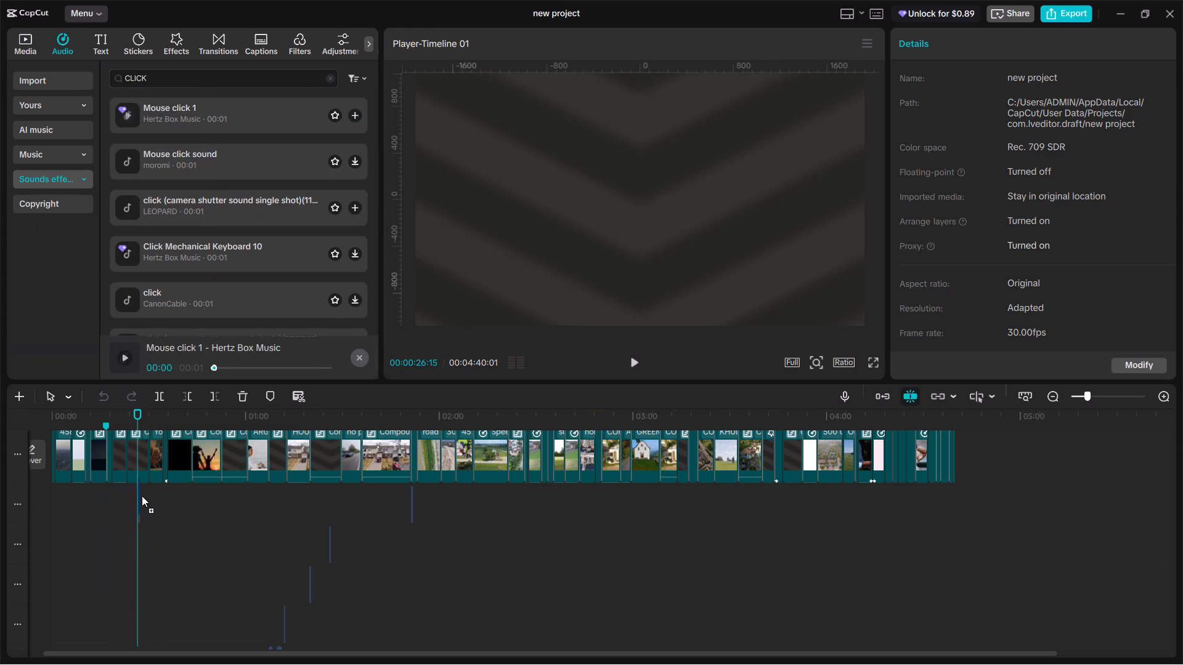
left_click_drag(142, 496, 141, 498)
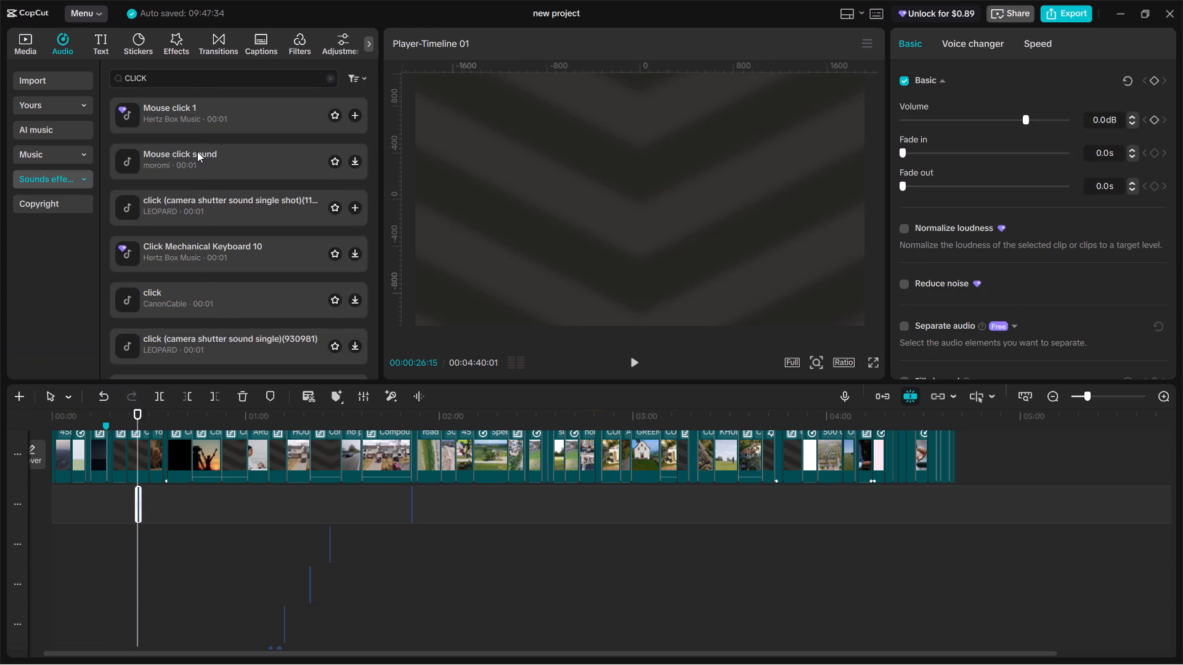
Add a second "Mouse click 1" at 00:00:27:07, one audio track lower, to match the land-plot picture's entrance in the "KOI" scene.
key("space")
key("space")
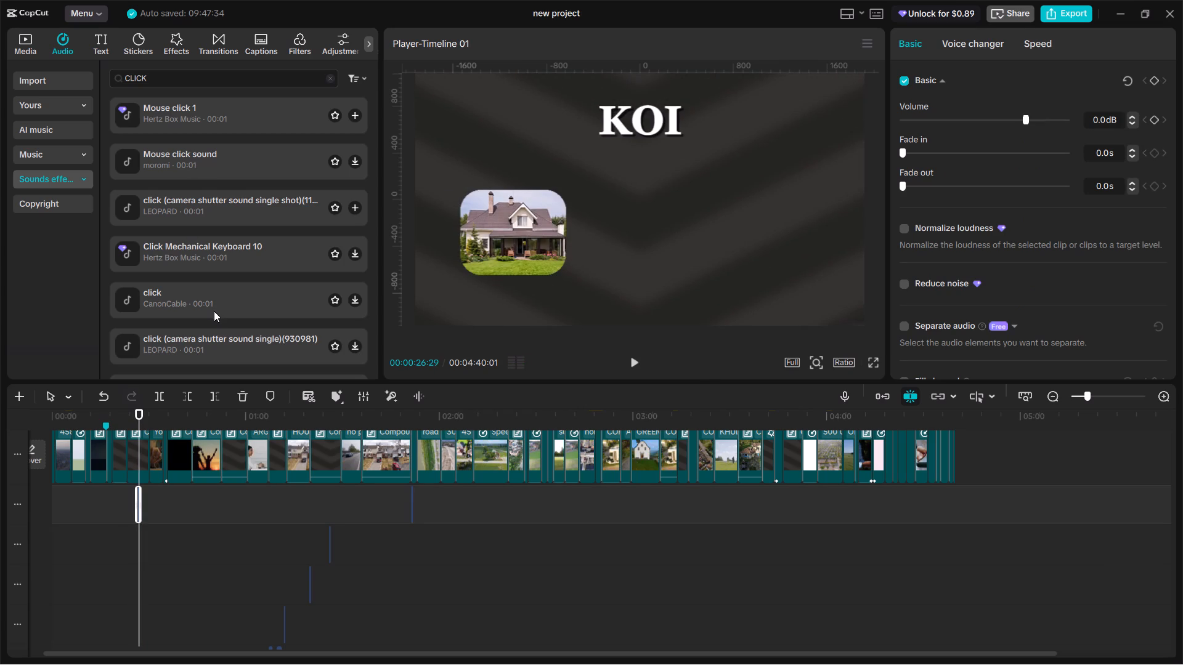
key("space")
key("space")
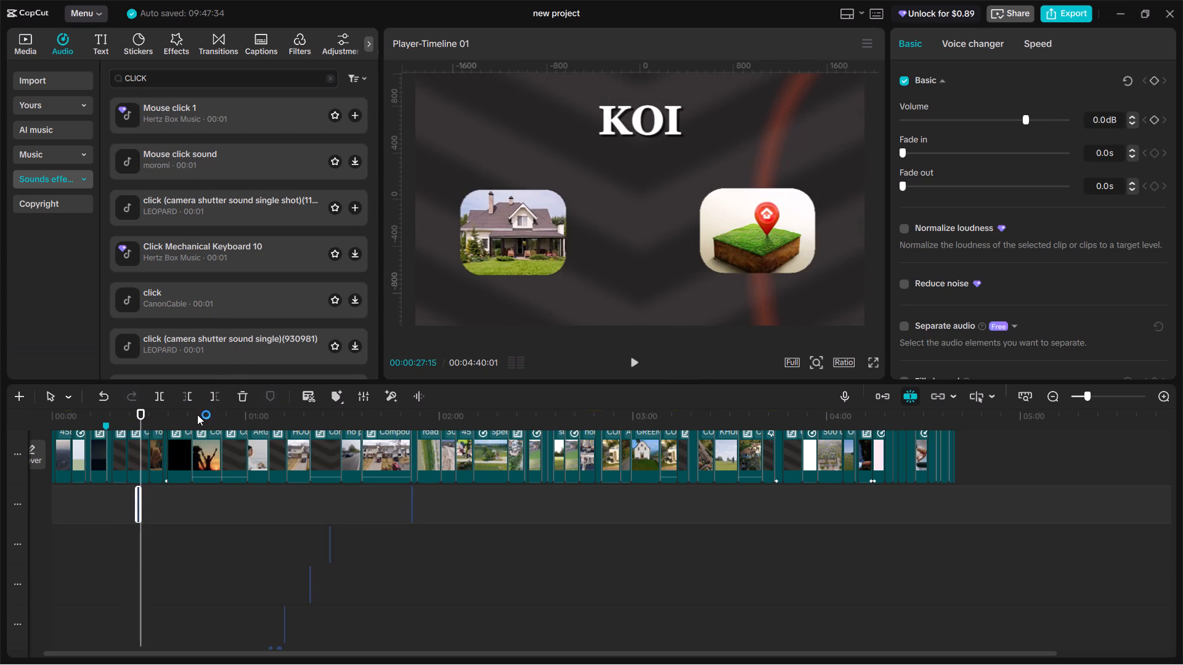
key("Left")
key("Left")
key("Left")
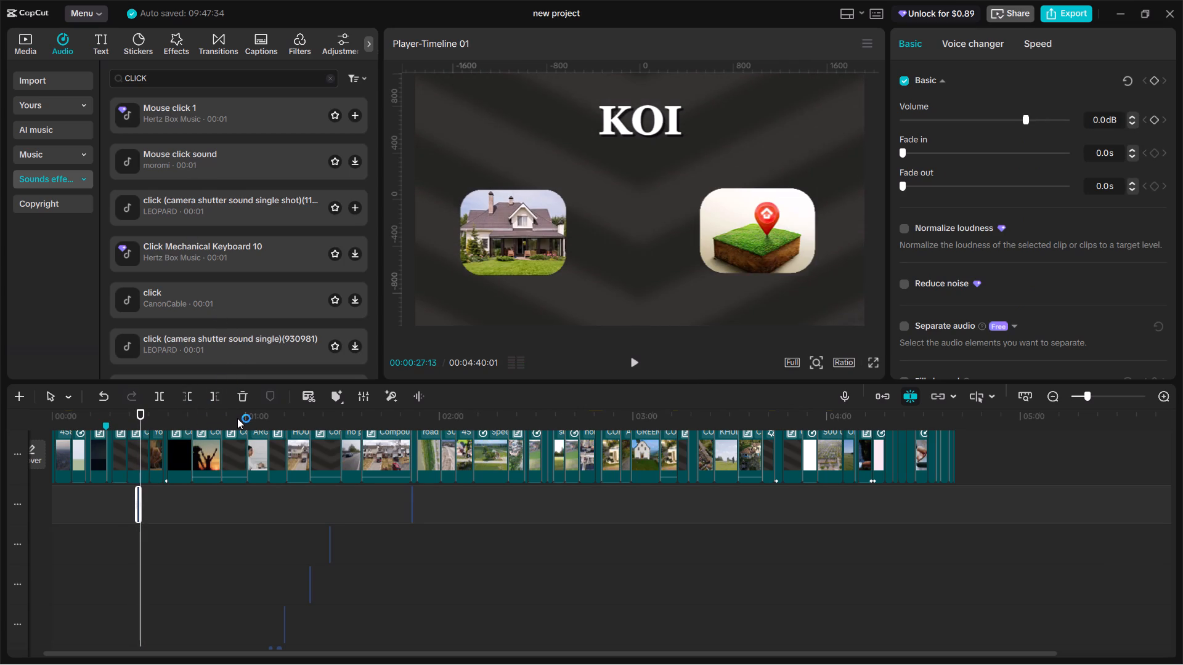
key("Left")
key("Left")
key("Left")
key("Left")
key("Left")
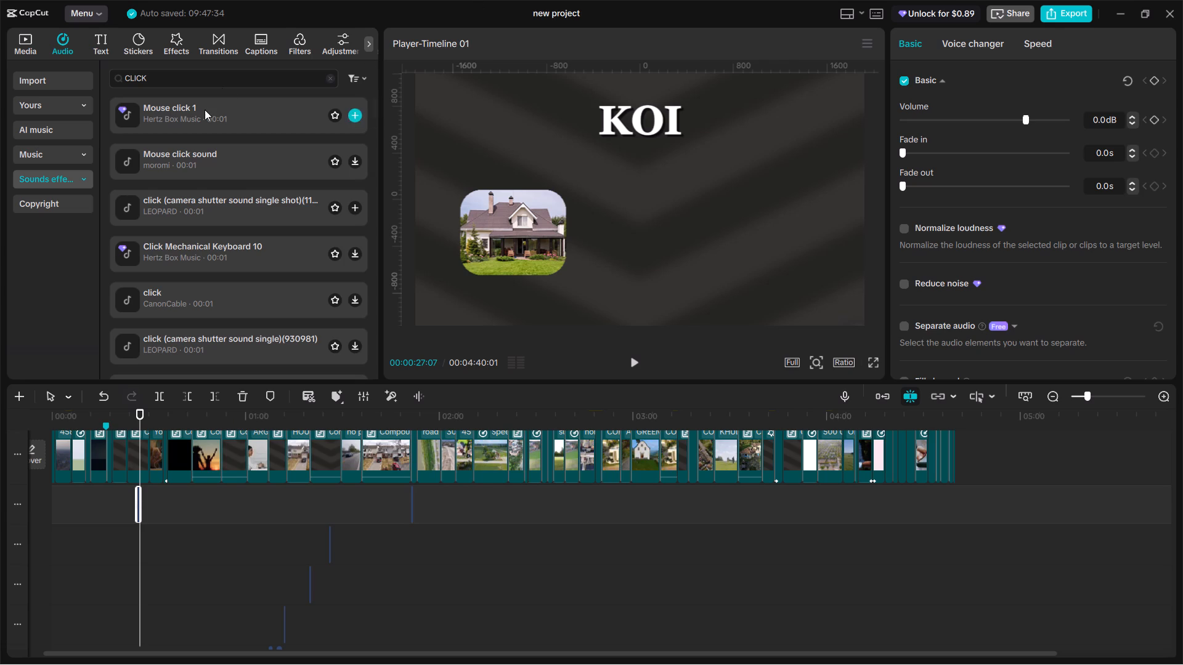
left_click_drag(205, 110, 139, 542)
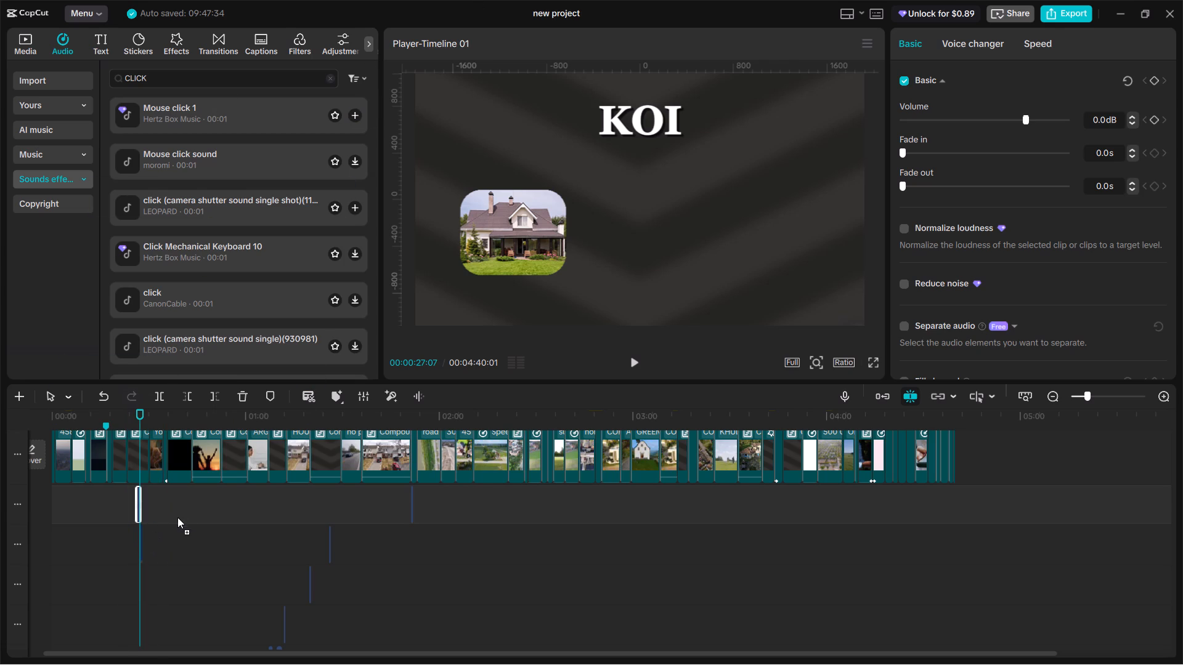
Preview the two click sounds and lower the first "Mouse click 1" clip's volume to -11.0 dB.
scroll(254, 547, "up", 20, "ctrl")
scroll(254, 547, "up", 1, "ctrl")
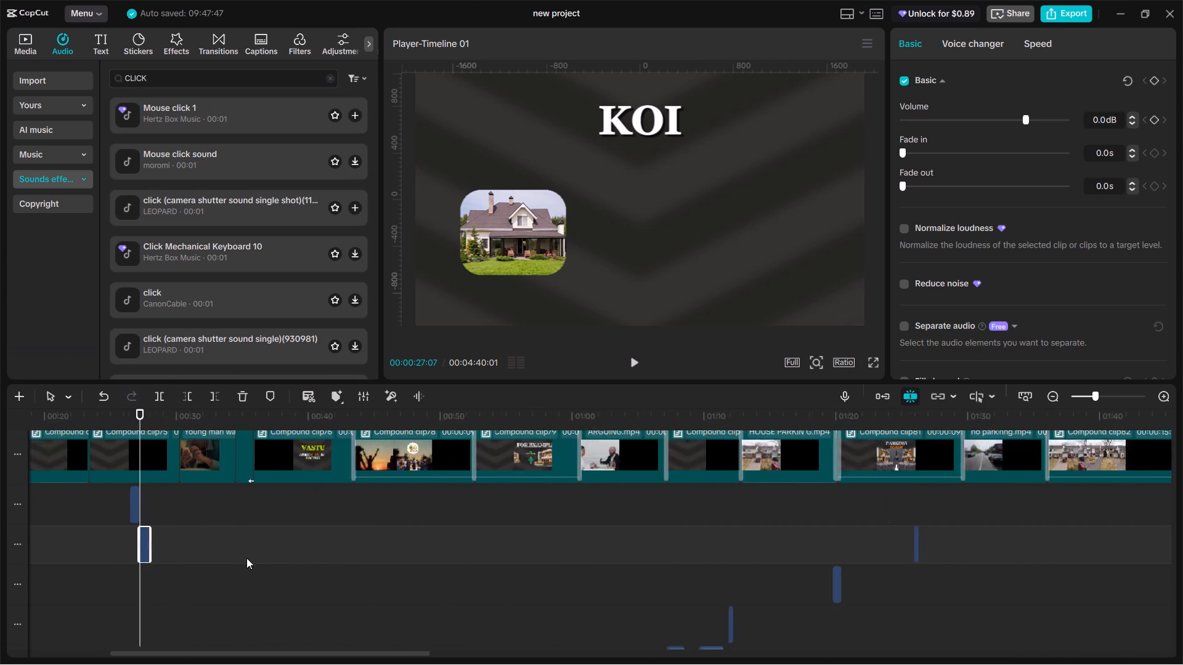
scroll(246, 558, "up", 10, "ctrl")
left_click(100, 573)
key("space")
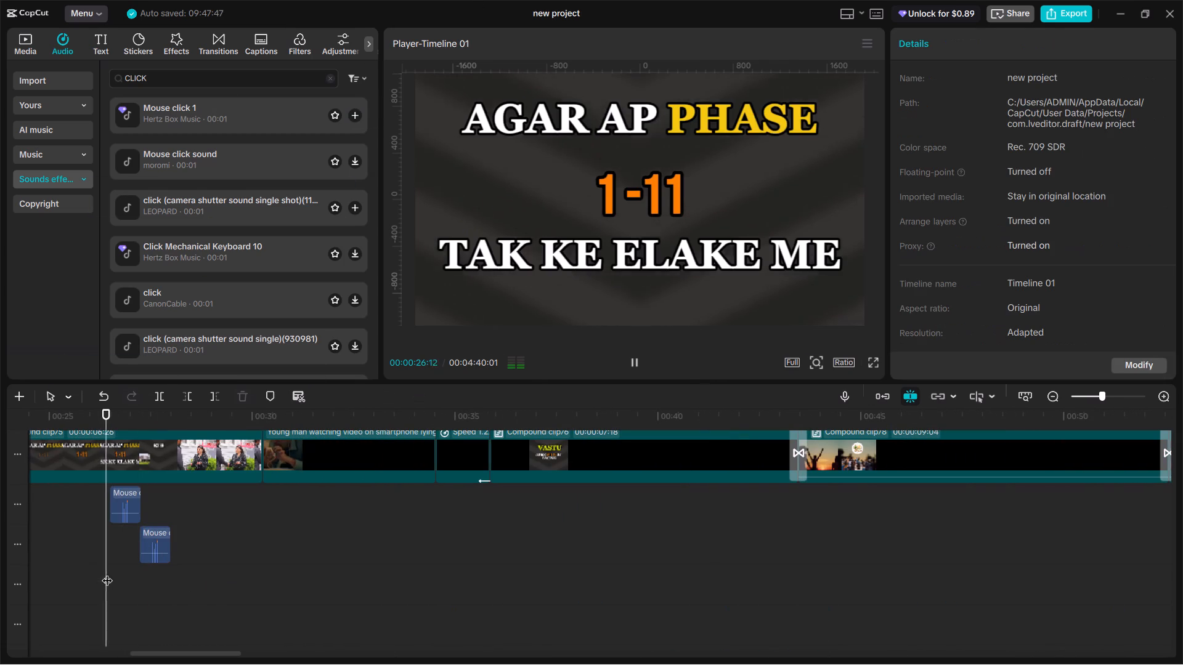
key("space")
left_click(128, 508)
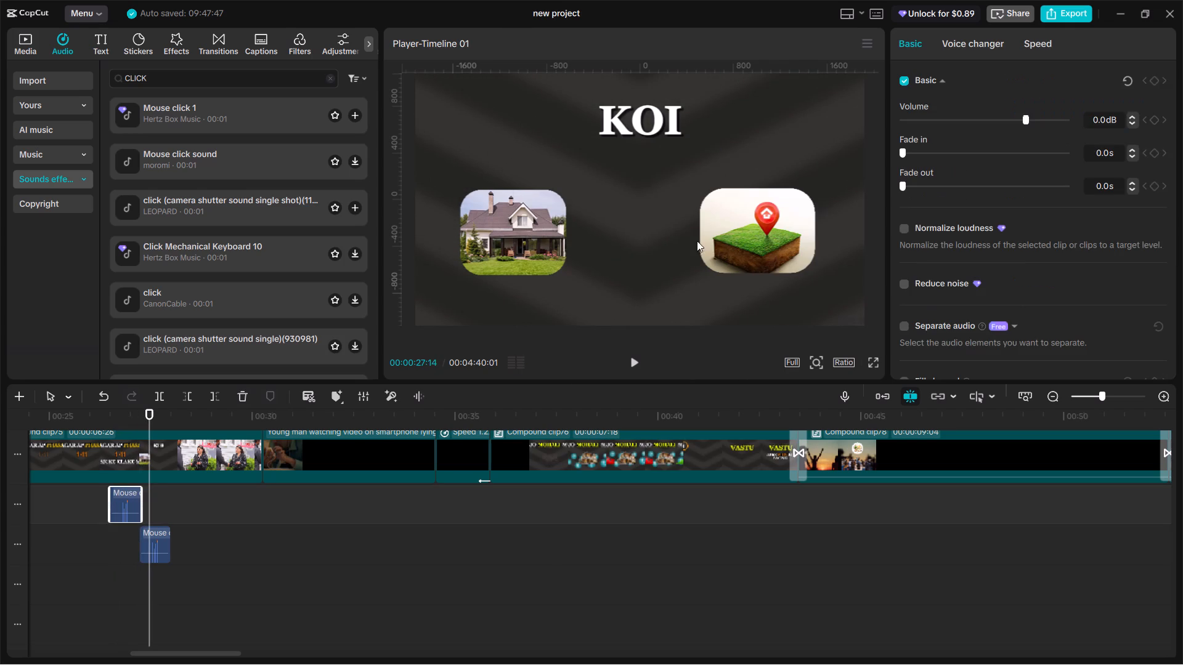
left_click(1009, 118)
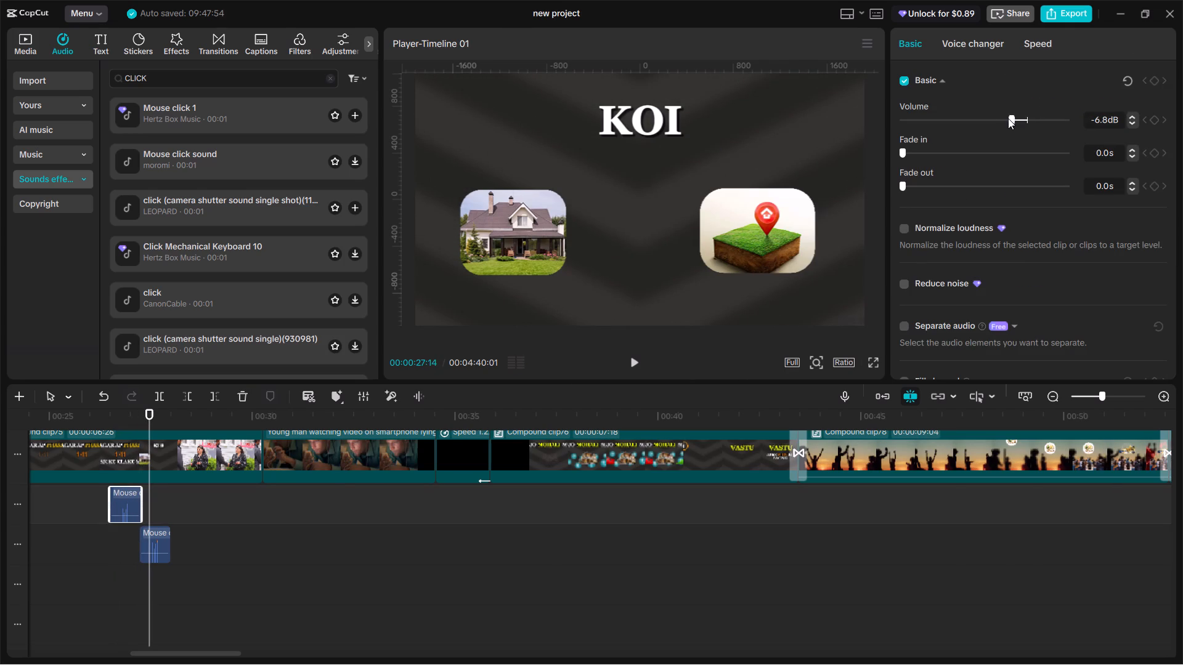
triple_click(1007, 118)
double_click(1006, 118)
double_click(1000, 118)
Lower the volume of the second "Mouse click 1" clip.
left_click(164, 552)
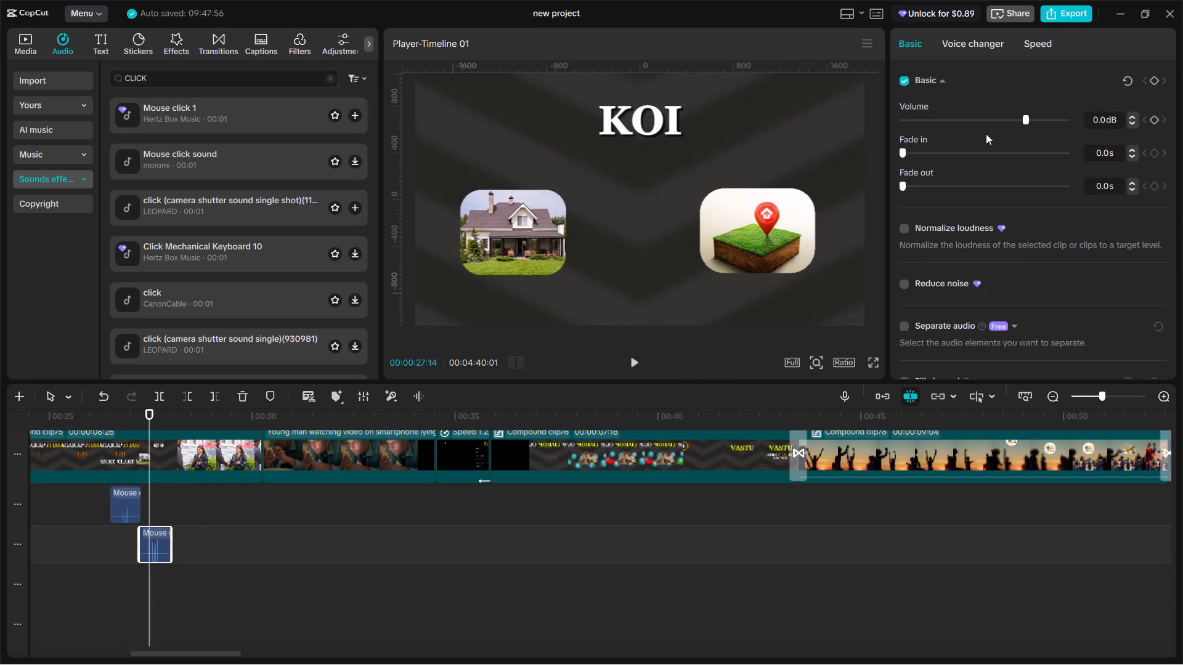
left_click(997, 118)
Play back from about 26 seconds to the smartphone clip to check the click sounds and the change into the "SOLD" scene.
left_click(99, 552)
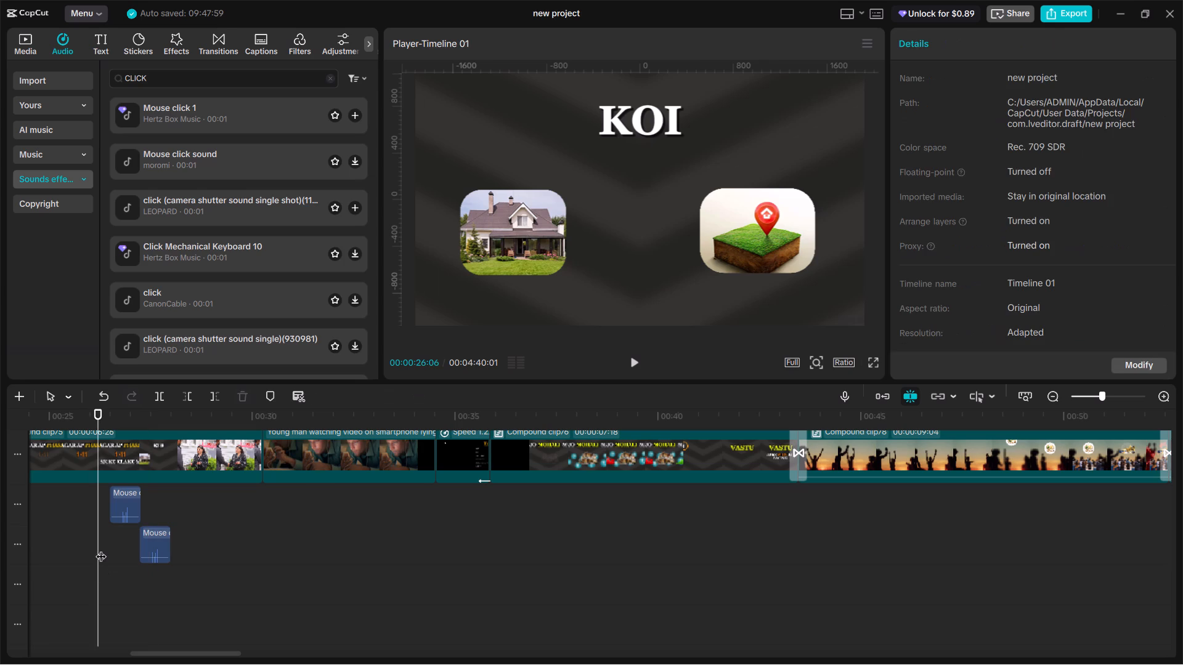
key("space")
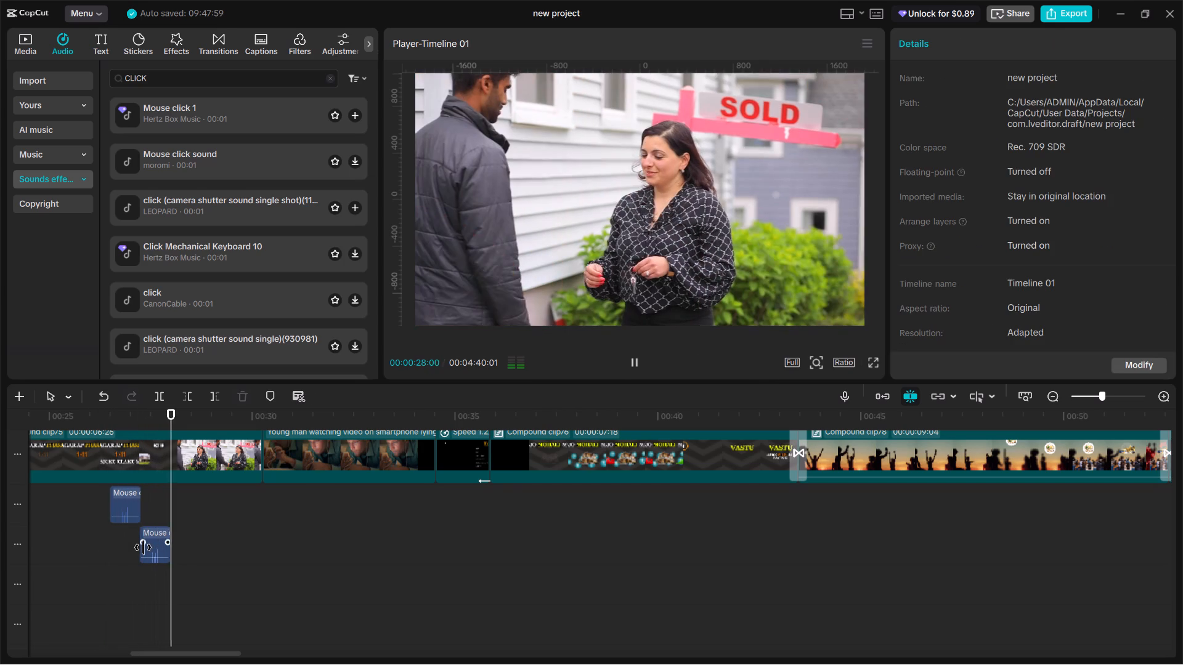
key("space")
left_click(176, 502)
left_click_drag(176, 502, 165, 498)
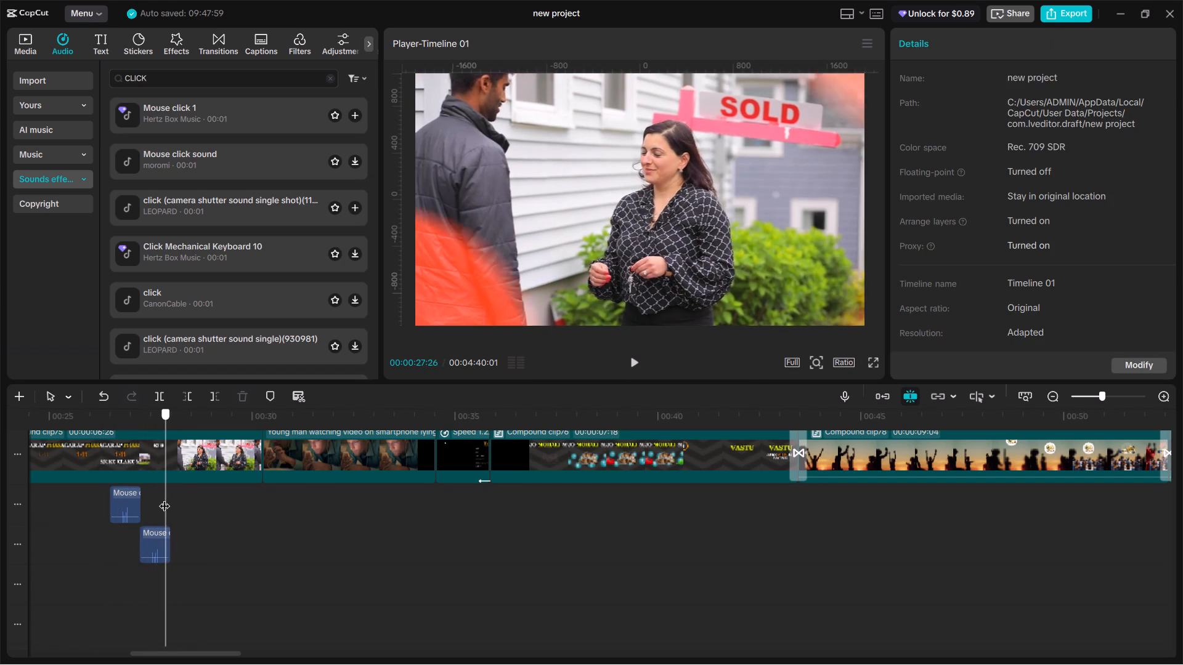
left_click_drag(165, 498, 156, 491)
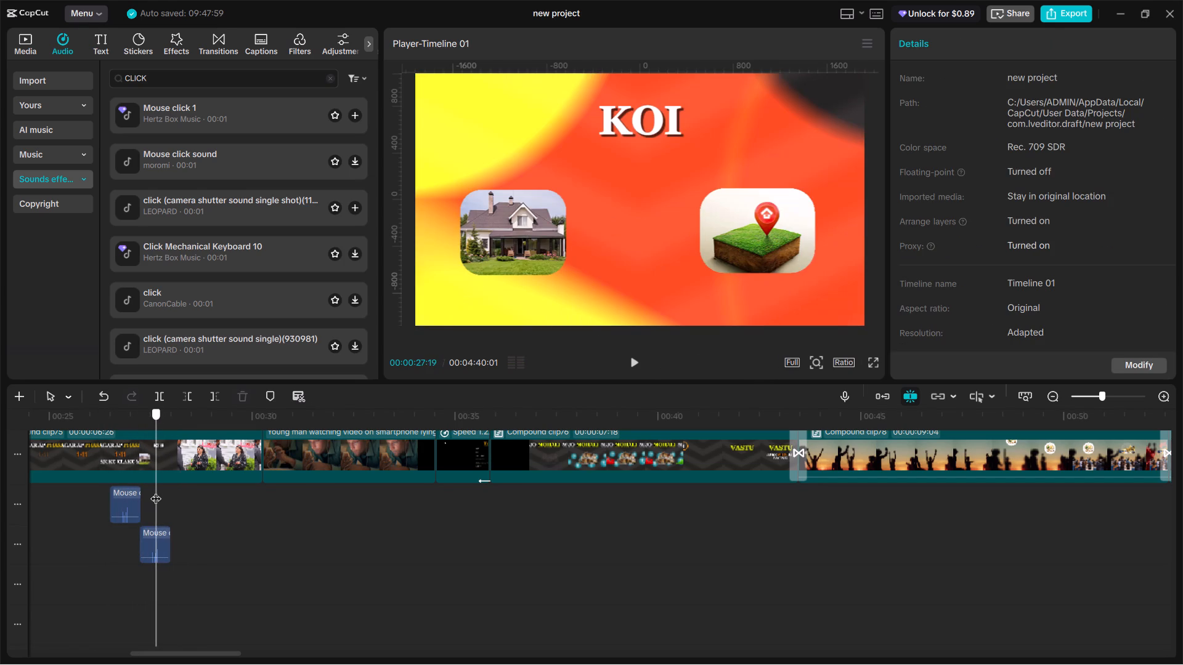
left_click_drag(156, 491, 157, 491)
key("space")
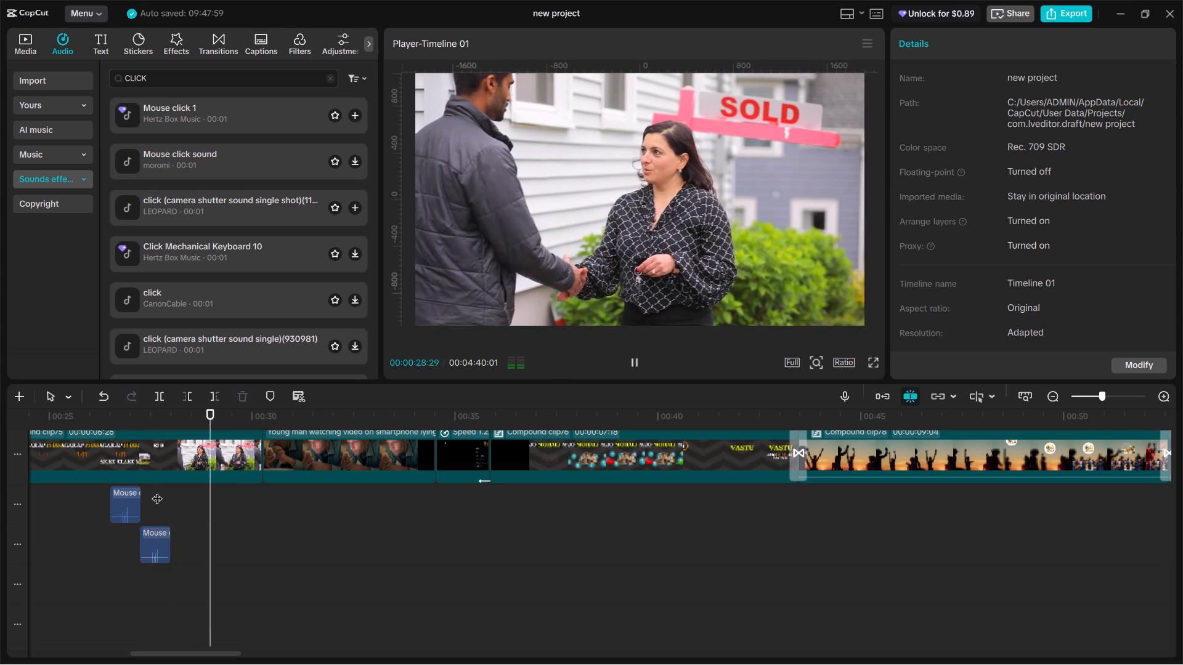
key("space")
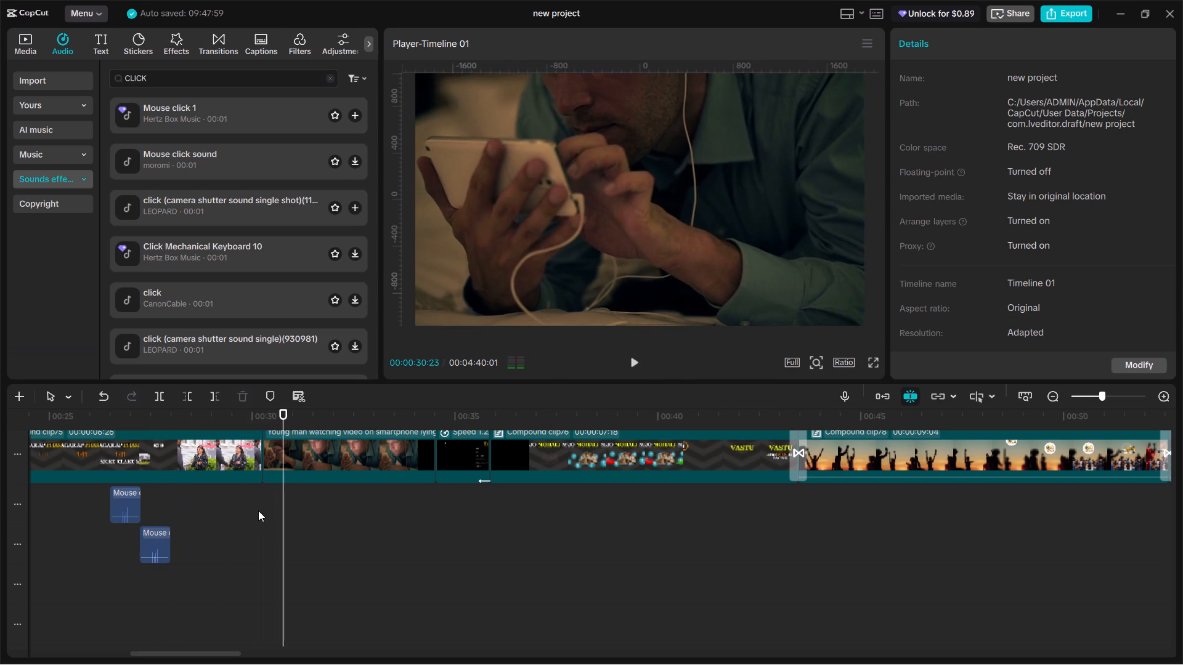
Add a Black Fade transition at the 00:00:30:08 cut, between the "SOLD" scene and the smartphone clip.
left_click(259, 510)
left_click_drag(259, 510, 253, 508)
key("space")
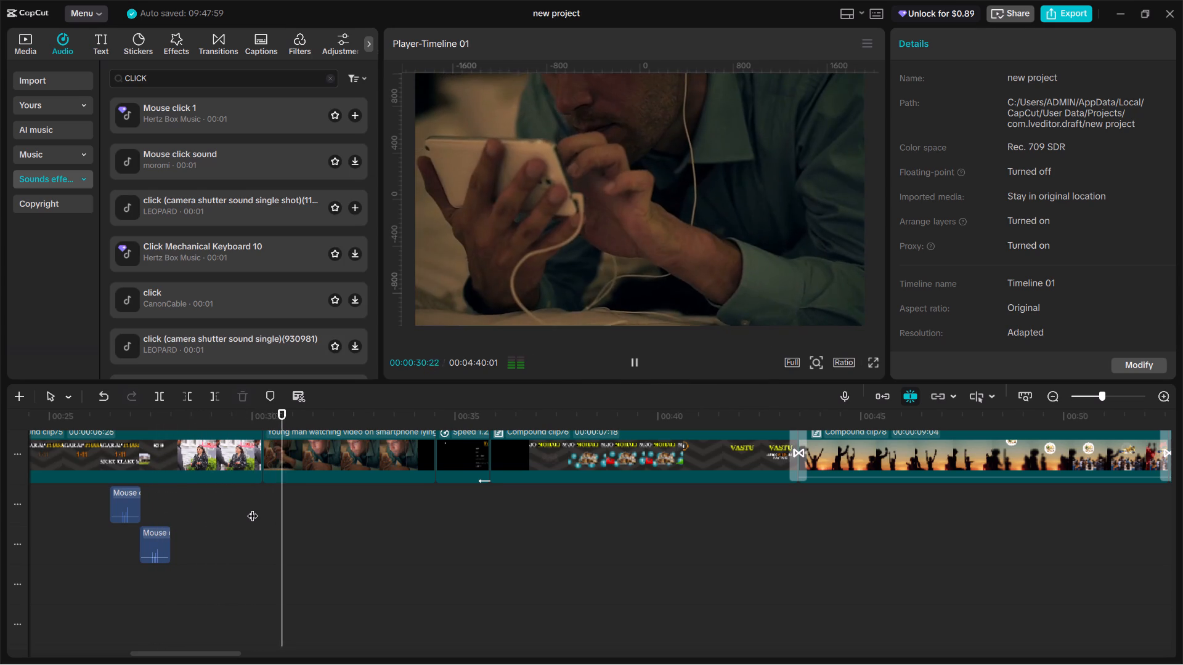
left_click(255, 512)
left_click(255, 512)
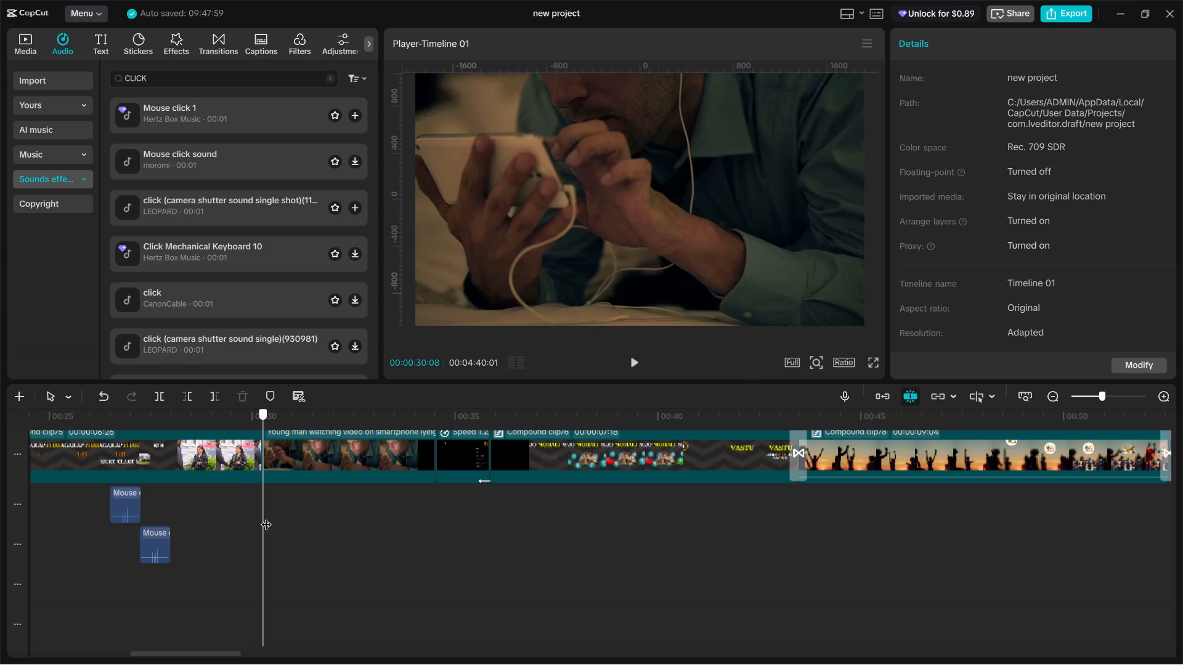
left_click(217, 51)
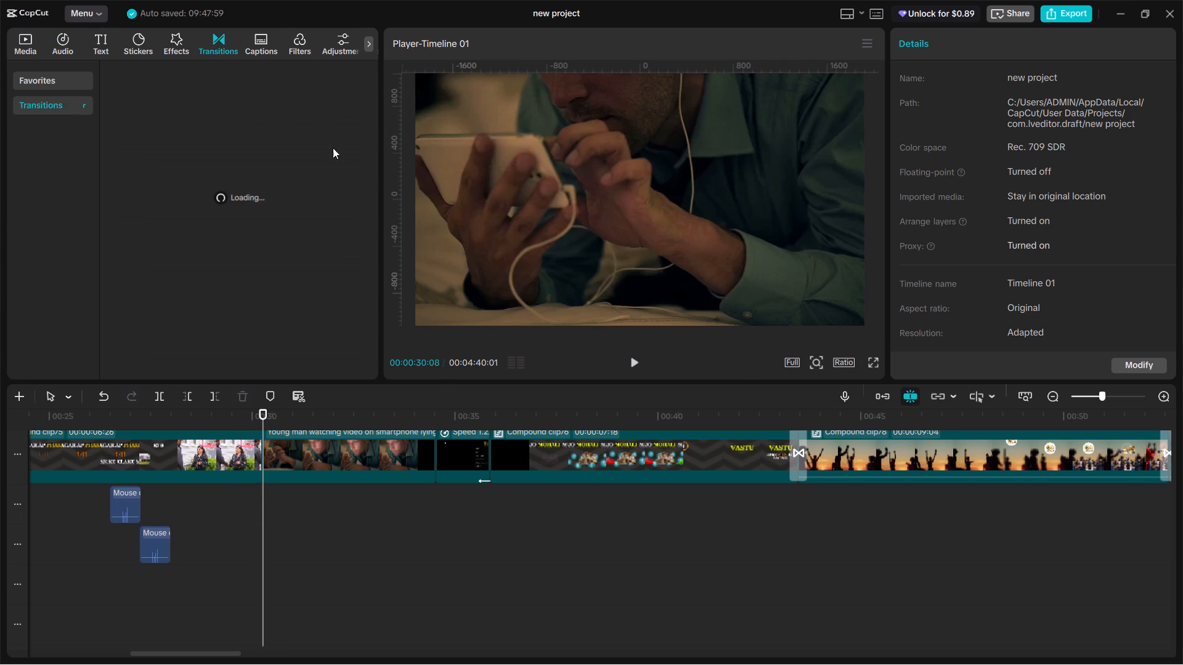
left_click(57, 75)
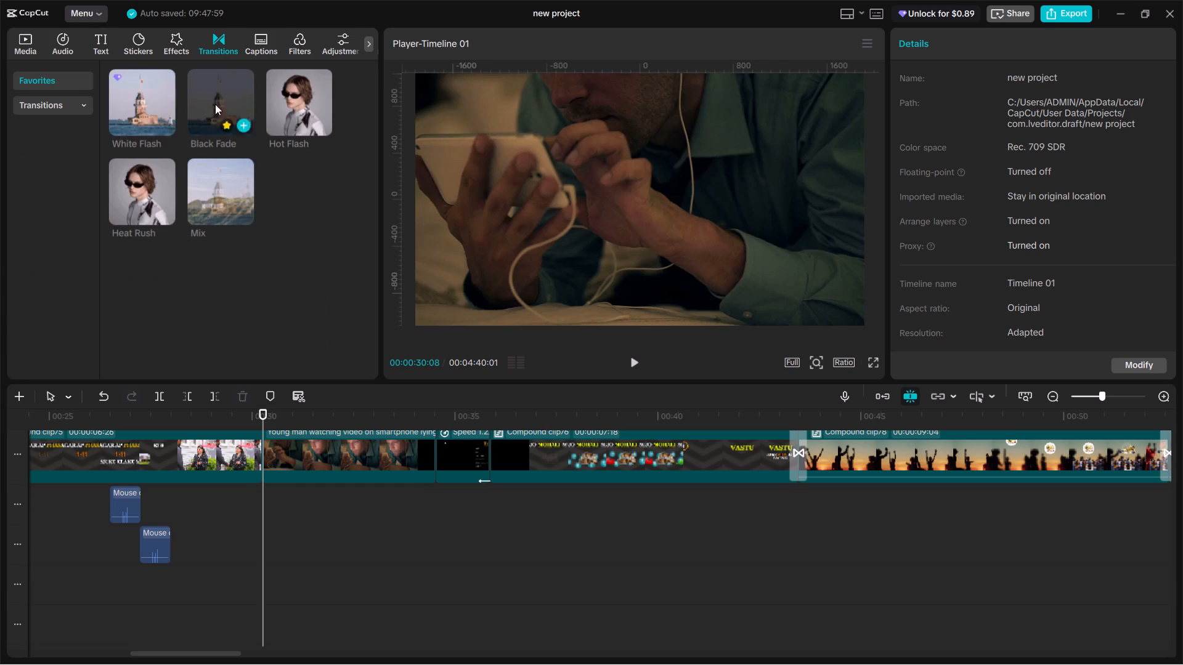
left_click_drag(216, 104, 256, 449)
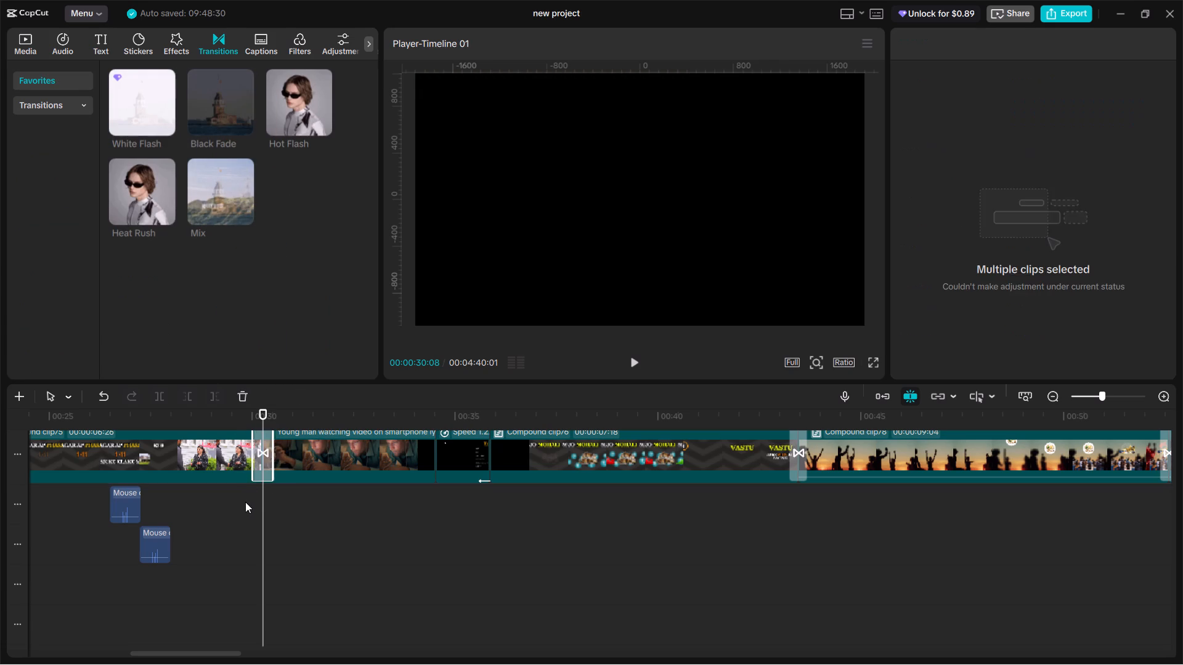
Play back the new transition and the smartphone clip into the "FACTORS" scene, and return to that scene's start at 00:00:34:16.
left_click(245, 502)
key("space")
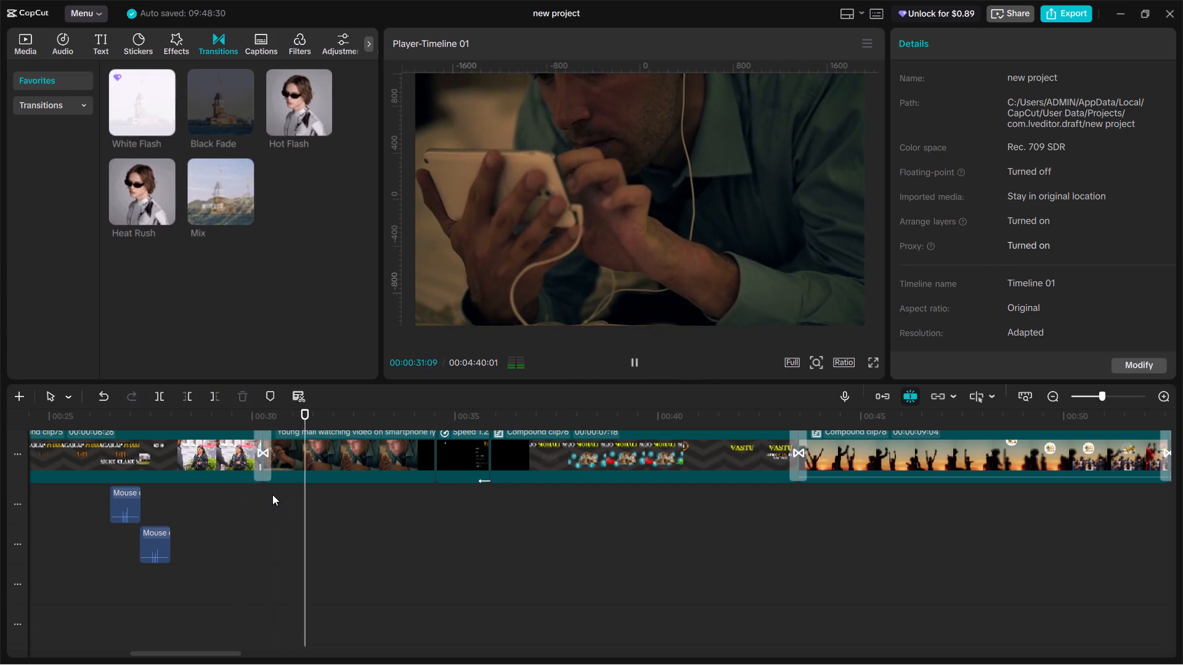
left_click(272, 494)
key("space")
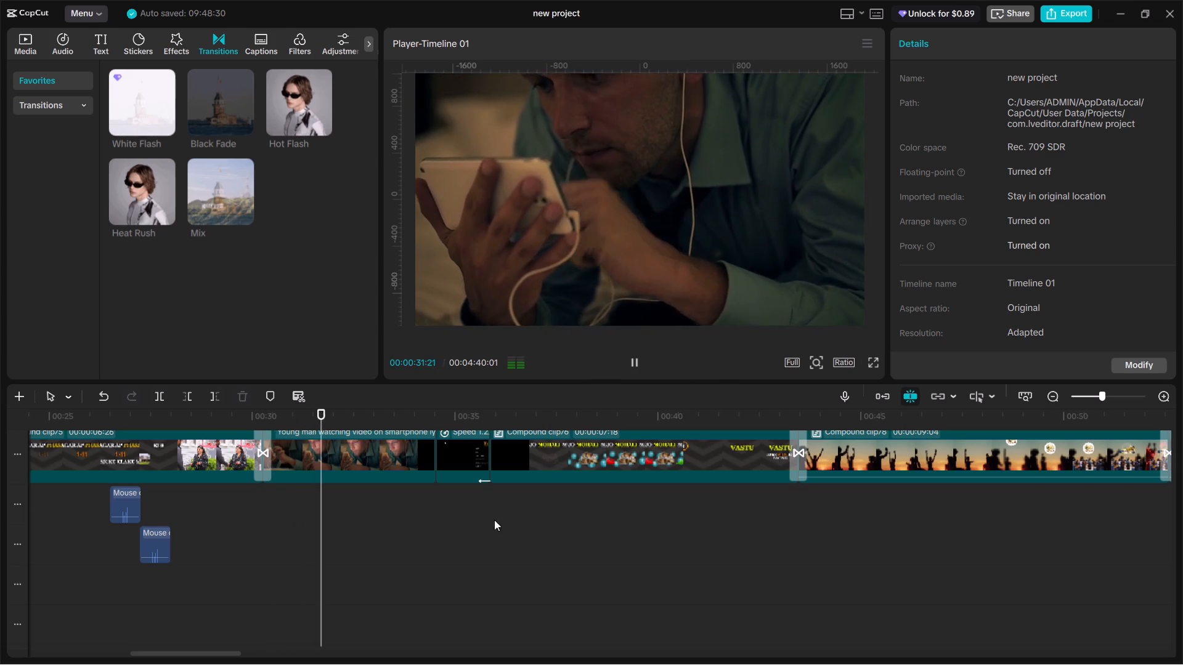
left_click(434, 510)
key("space")
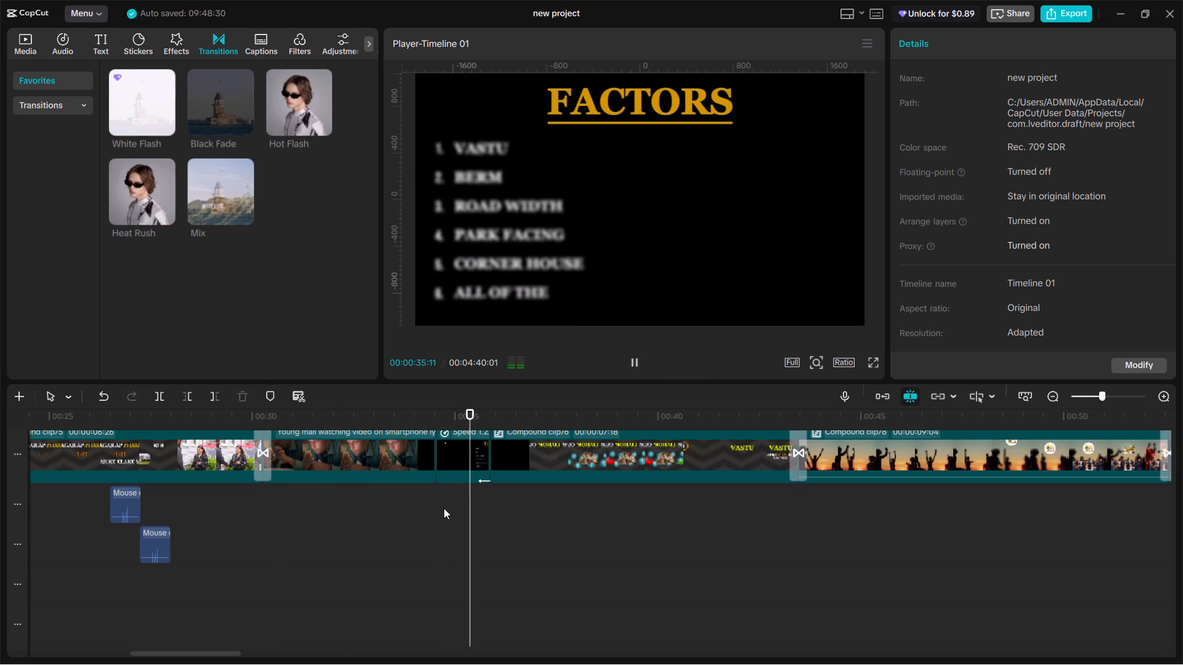
left_click(444, 508)
left_click_drag(444, 508, 435, 501)
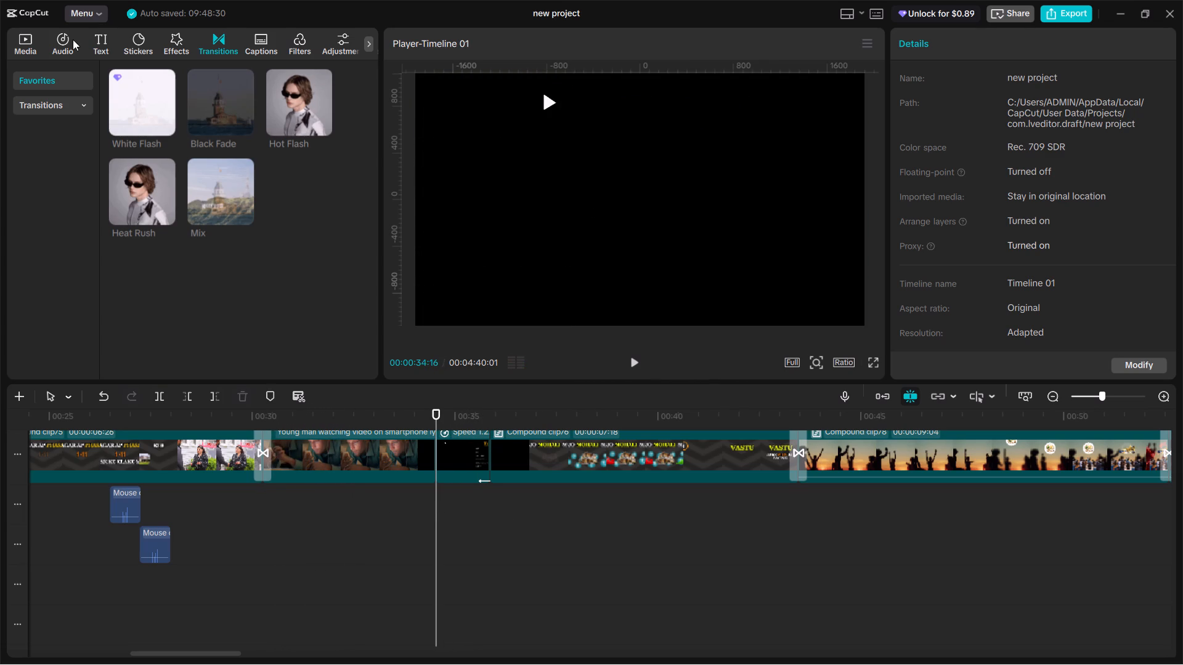
Search the audio library for "TYPE" and "typewriter sound", and audition the first result of each search.
left_click(67, 44)
left_click(162, 73)
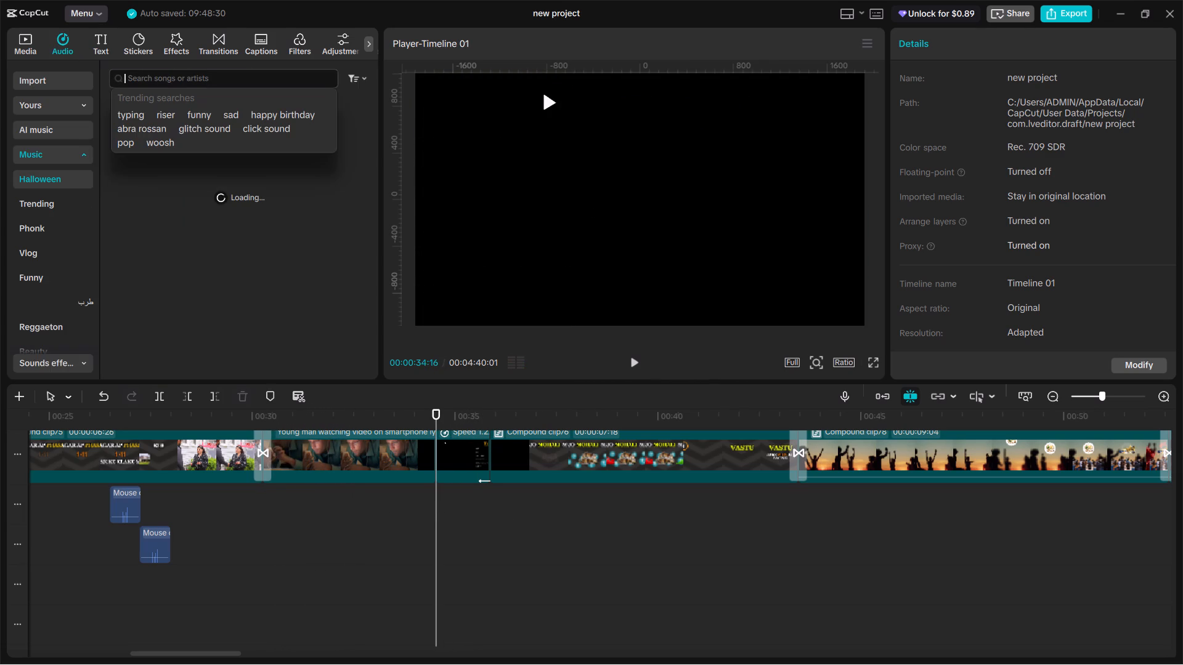
type("TYPE")
key("Return")
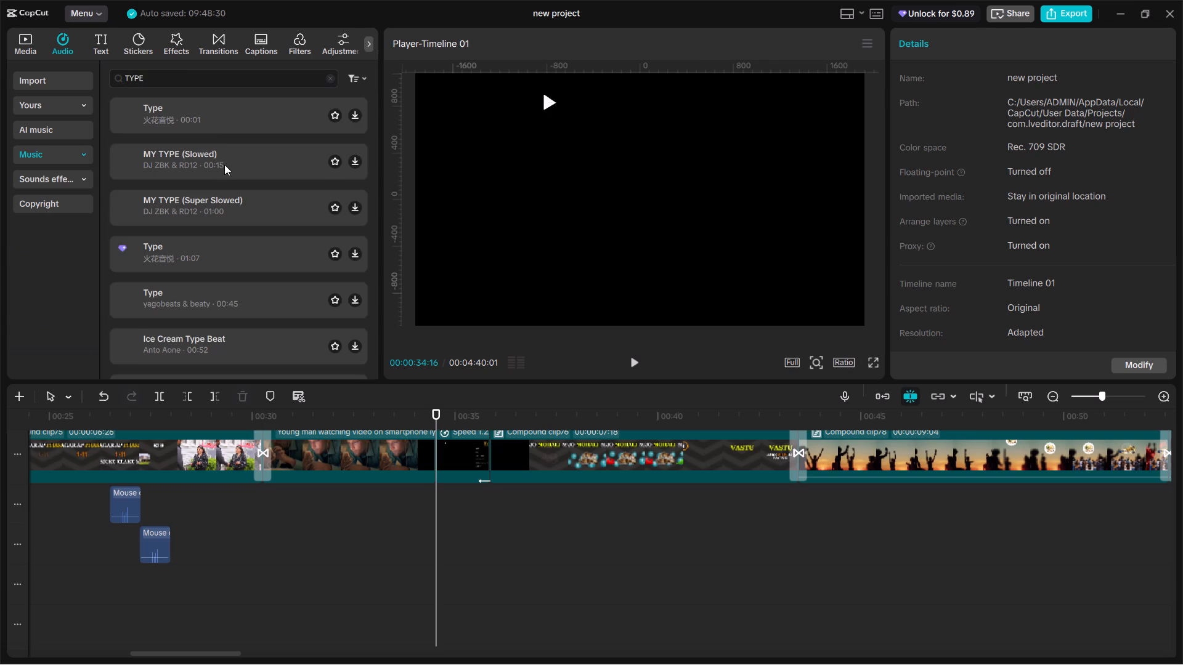
left_click(208, 115)
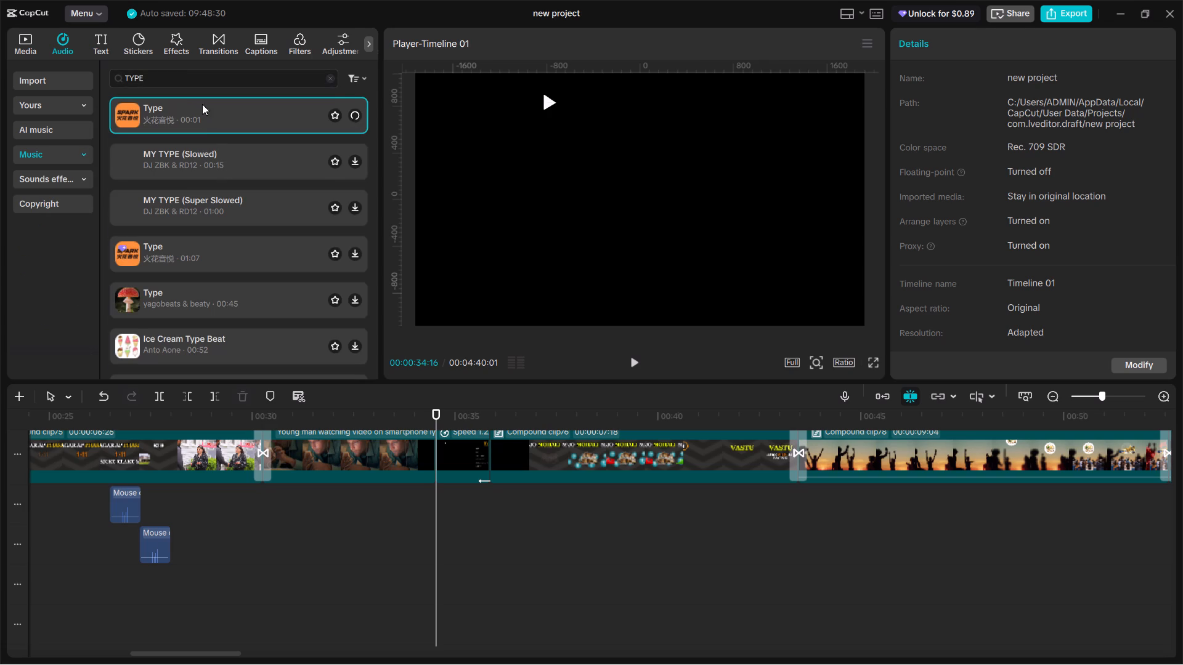
left_click(186, 76)
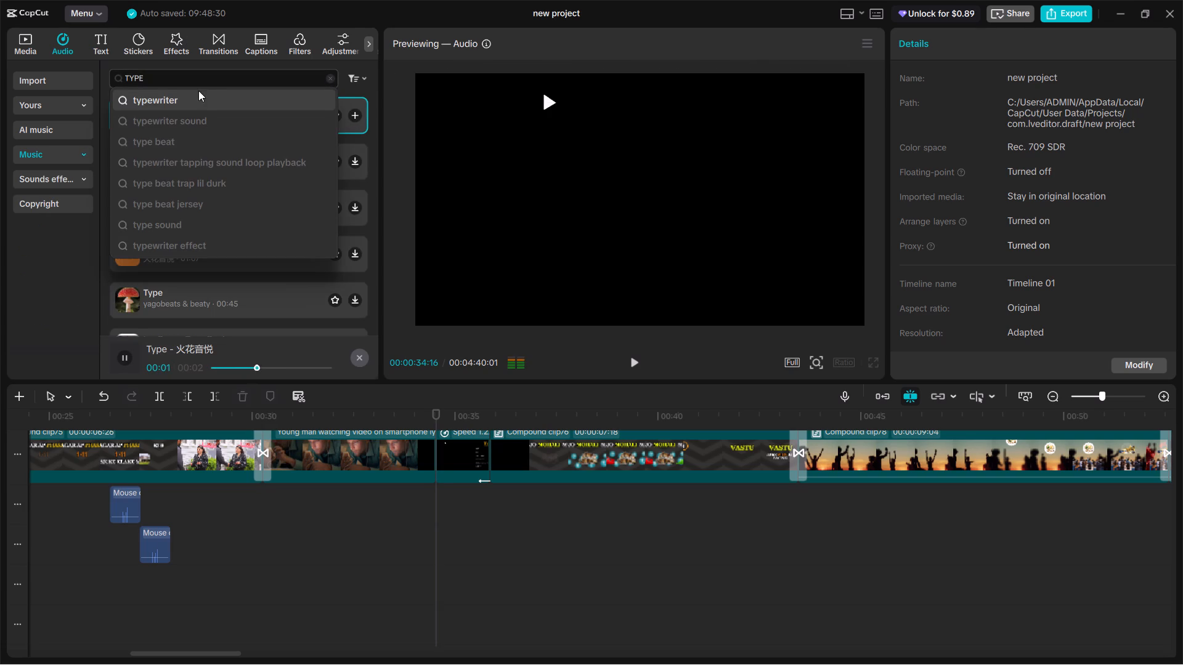
left_click(176, 127)
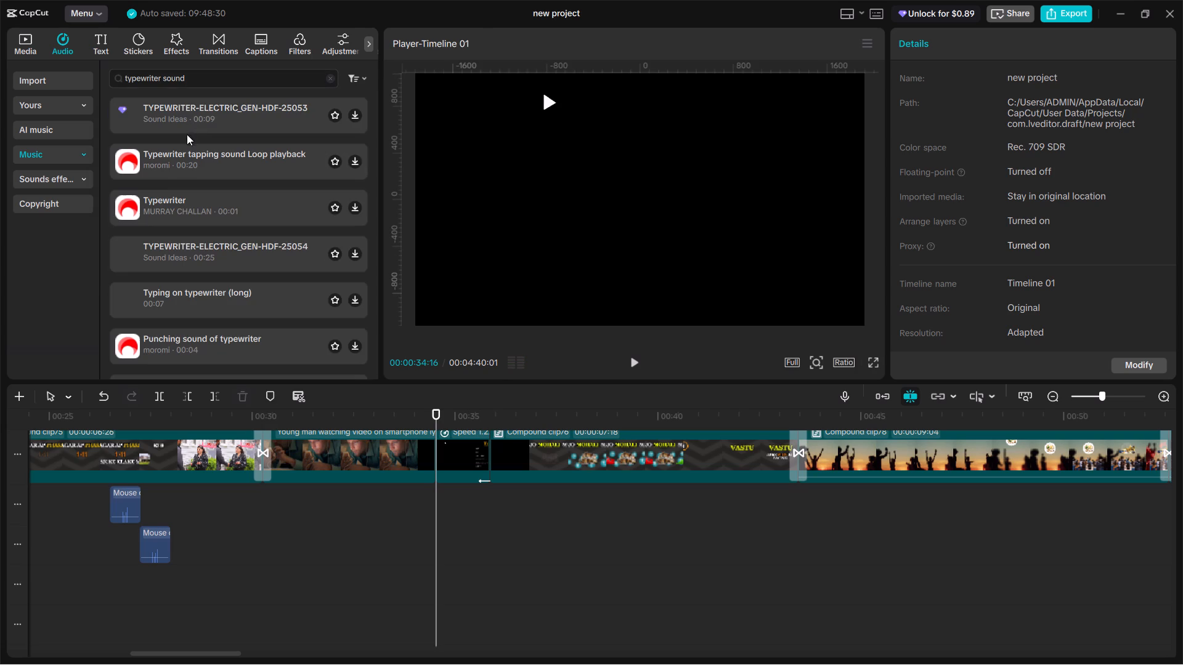
double_click(189, 121)
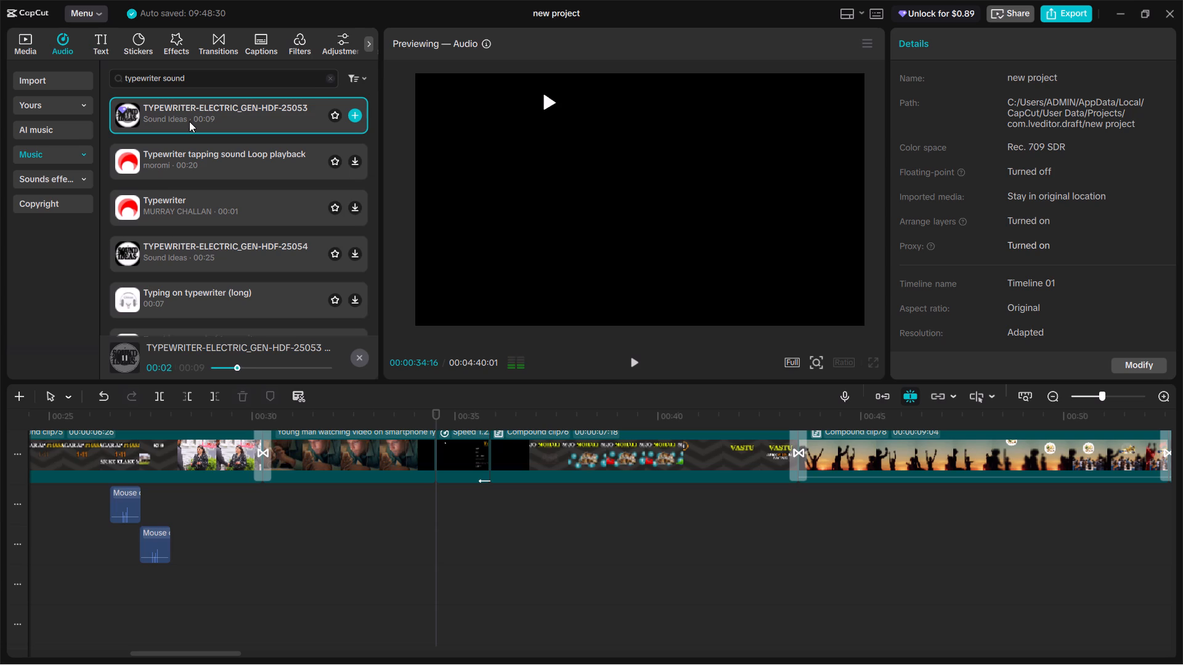
Search the audio library for "typING" and add "Typing Sound" on the first audio track at the start of the "FACTORS" scene.
left_click(210, 83)
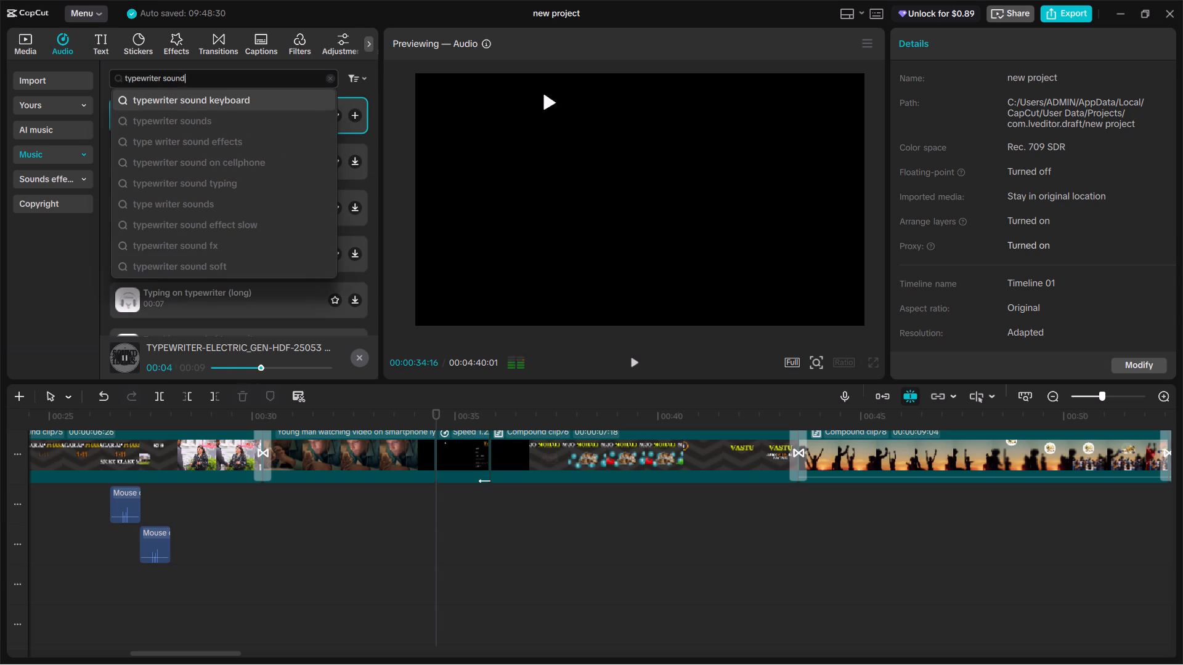
key("BackSpace")
key("BackSpace")
key("BackSpace")
key("BackSpace")
key("BackSpace")
key("BackSpace")
key("BackSpace")
key("BackSpace")
key("BackSpace")
key("BackSpace")
key("BackSpace")
key("BackSpace")
key("BackSpace")
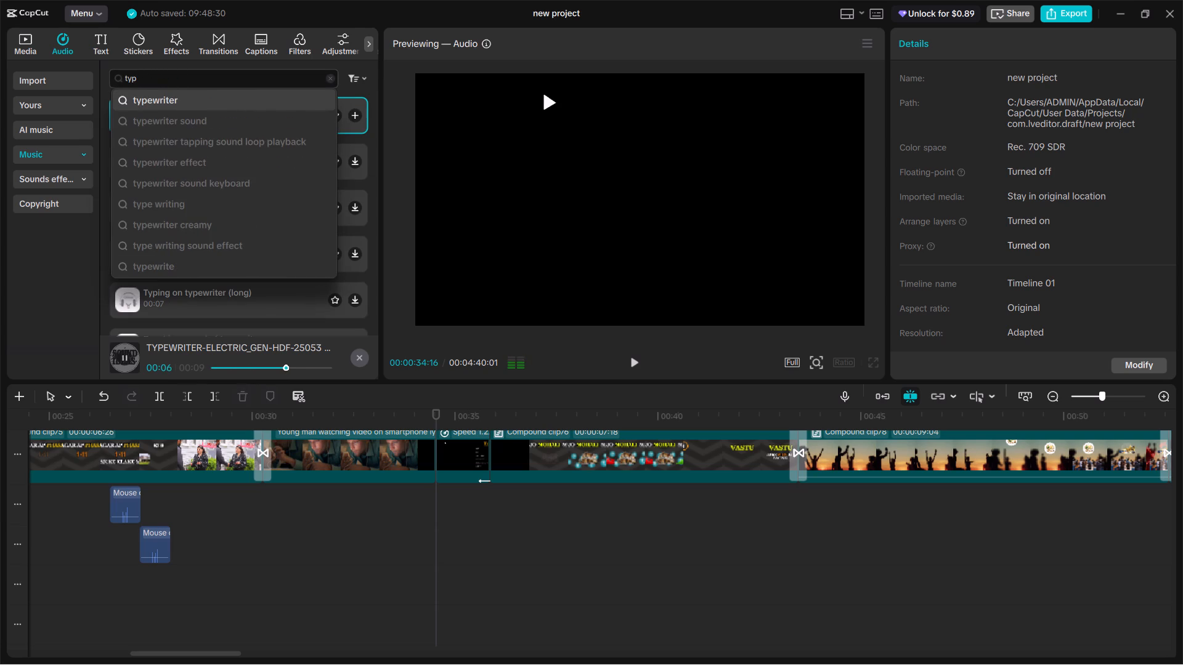
type("ING")
key("Return")
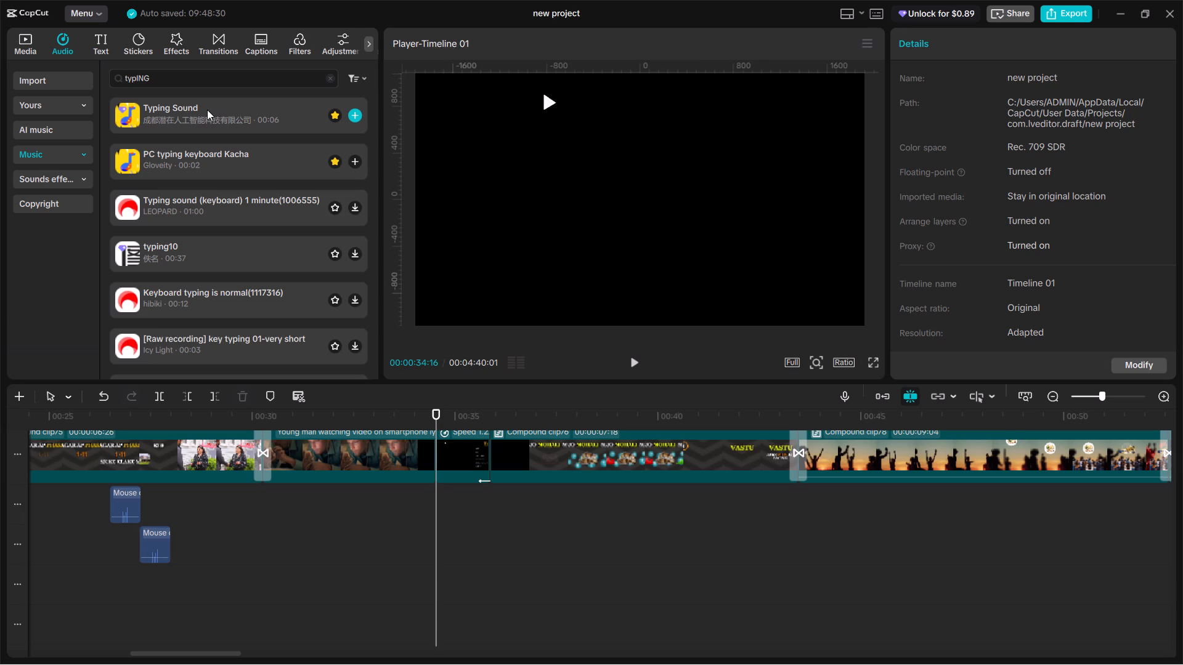
left_click(207, 110)
left_click_drag(207, 110, 441, 508)
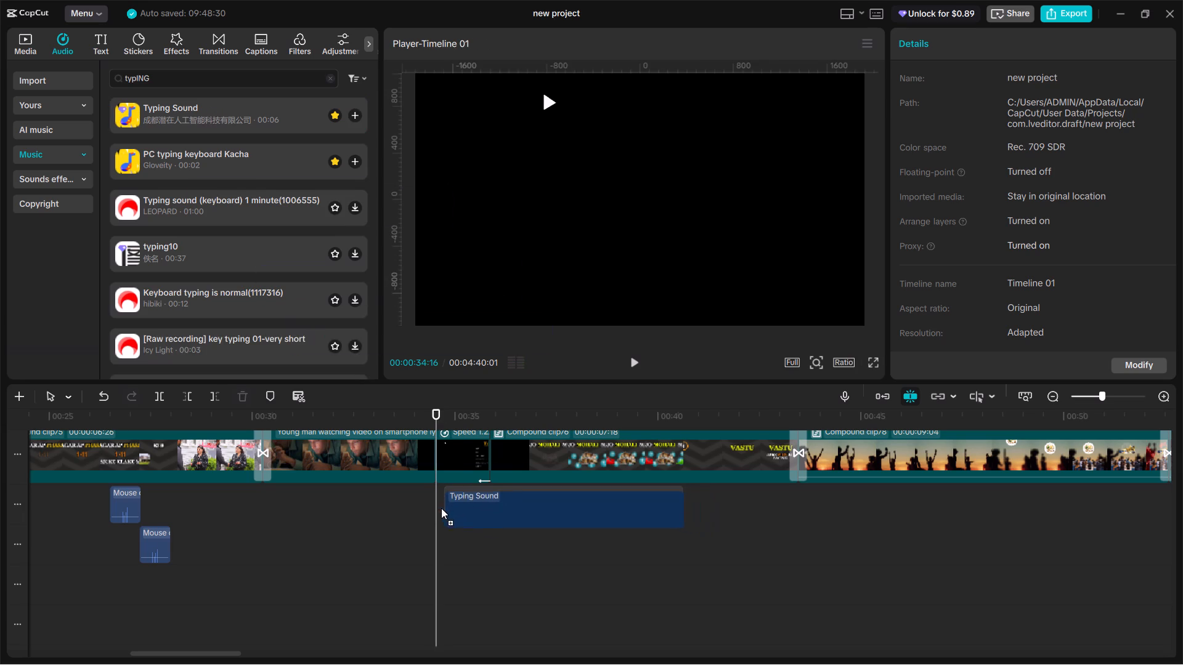
left_click_drag(441, 508, 431, 506)
Preview the "Typing Sound" clip, split it at 00:00:34:27 and delete the part after the cut.
left_click(413, 509)
key("space")
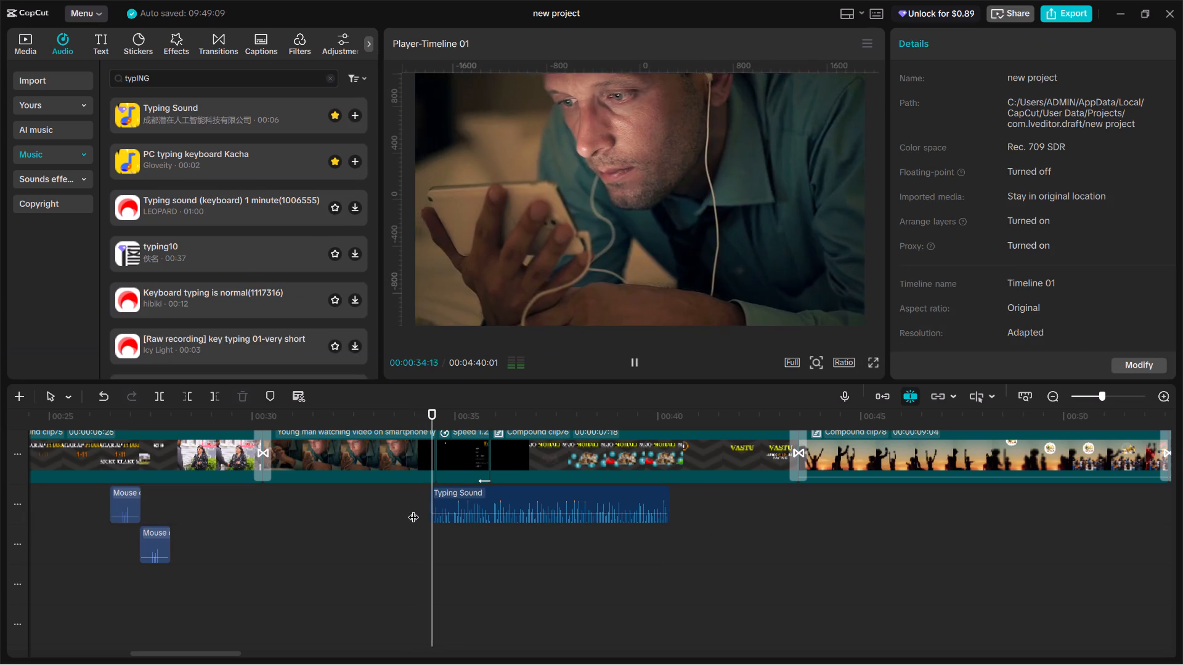
key("space")
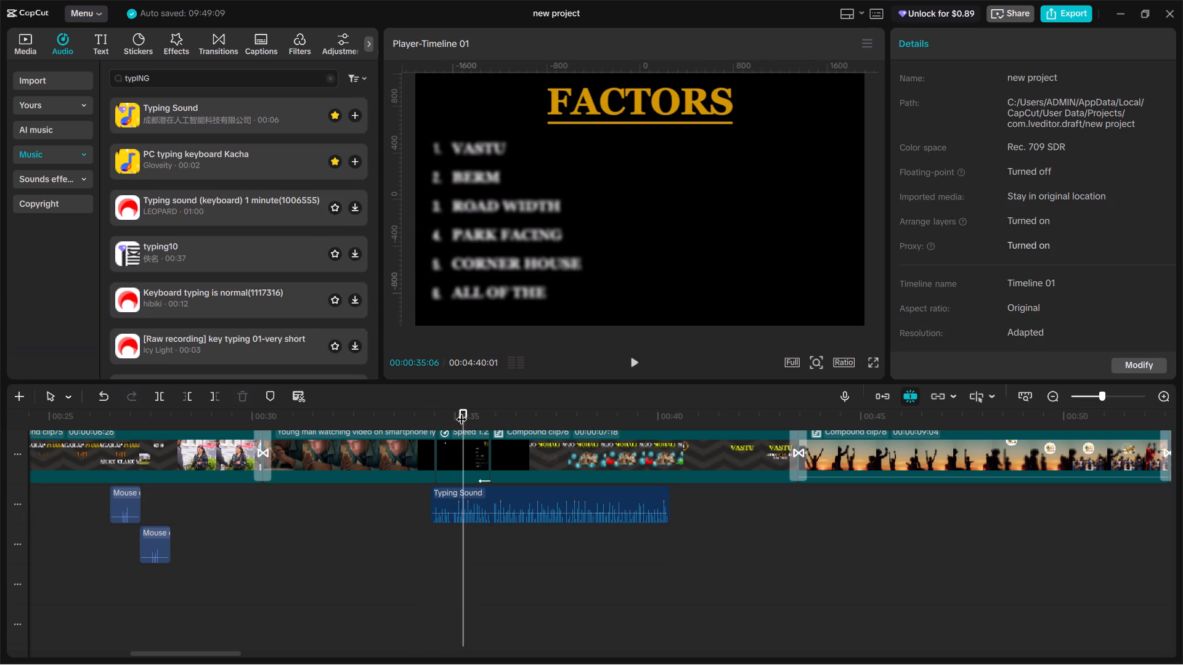
left_click_drag(461, 411, 450, 406)
left_click(480, 504)
key("ctrl+b")
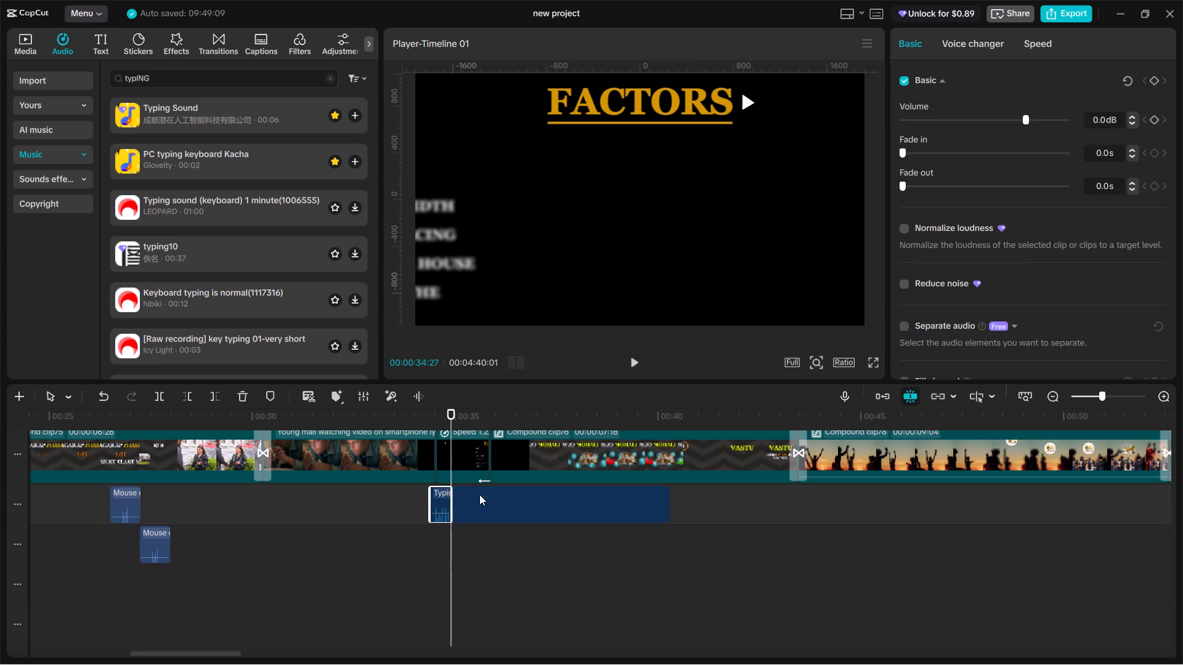
key("BackSpace")
Lower the trimmed typing sound's volume to -8.3 dB and play it back over the "FACTORS" scene.
left_click(442, 507)
left_click(996, 118)
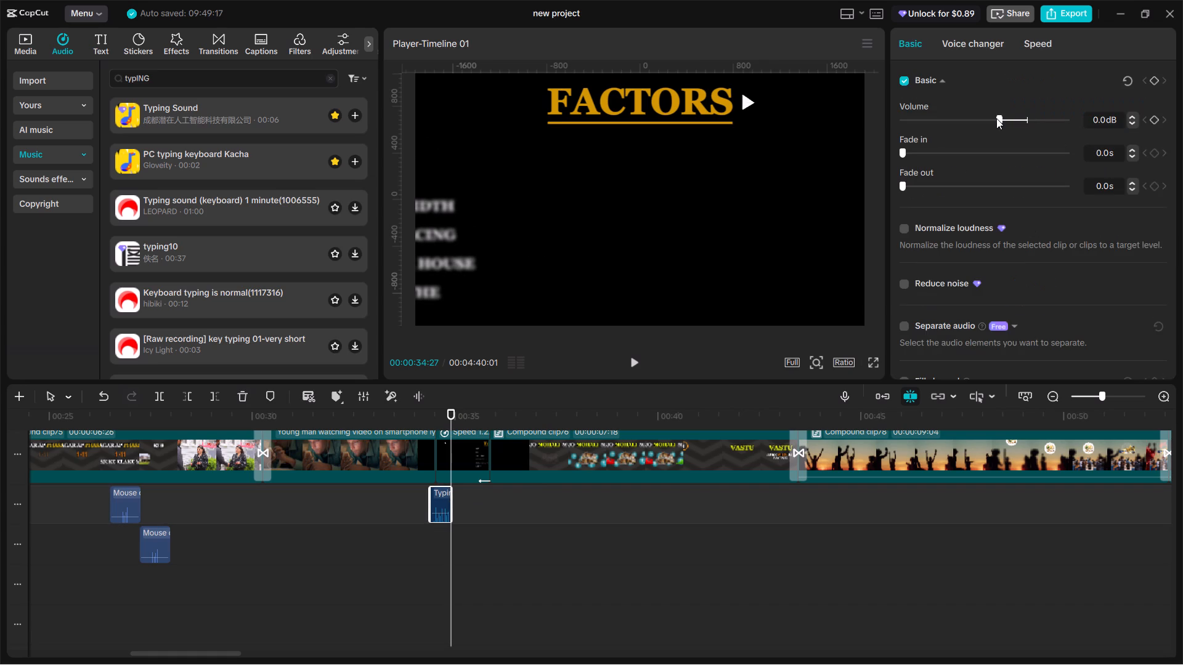
left_click(1006, 117)
left_click(1006, 116)
left_click(425, 541)
key("space")
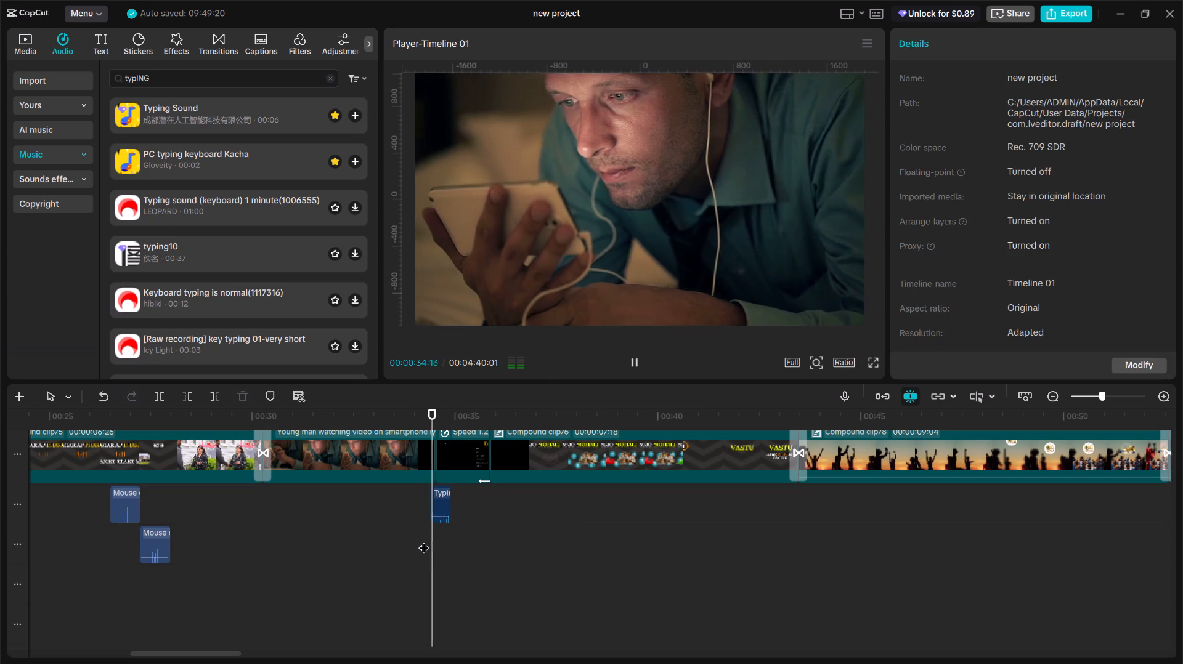
key("space")
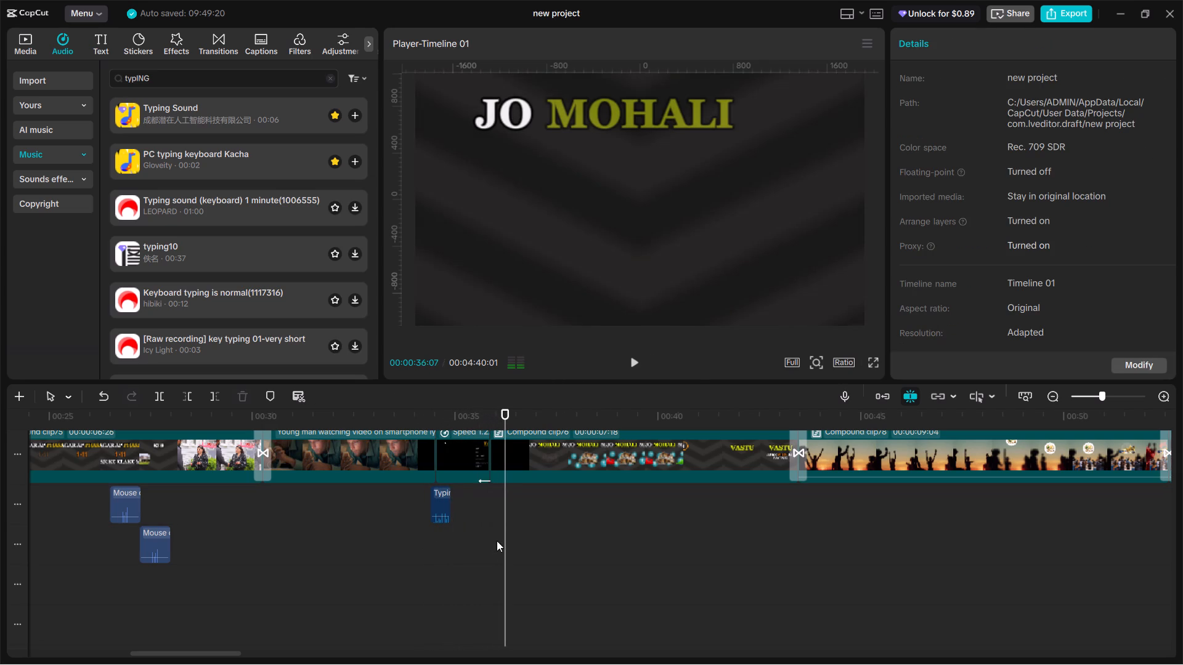
Duplicate the trimmed typing sound to 00:00:35:26, where the "JO MOHALI ME" scene starts.
left_click(497, 520)
left_click_drag(497, 519, 489, 512)
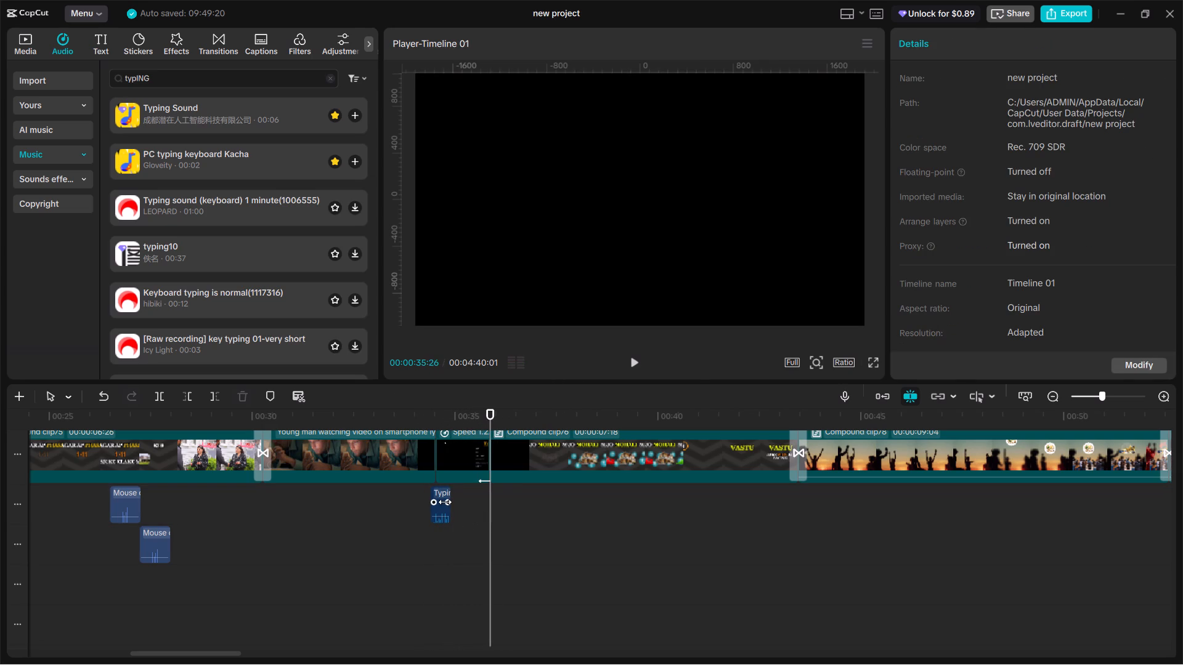
left_click(439, 502)
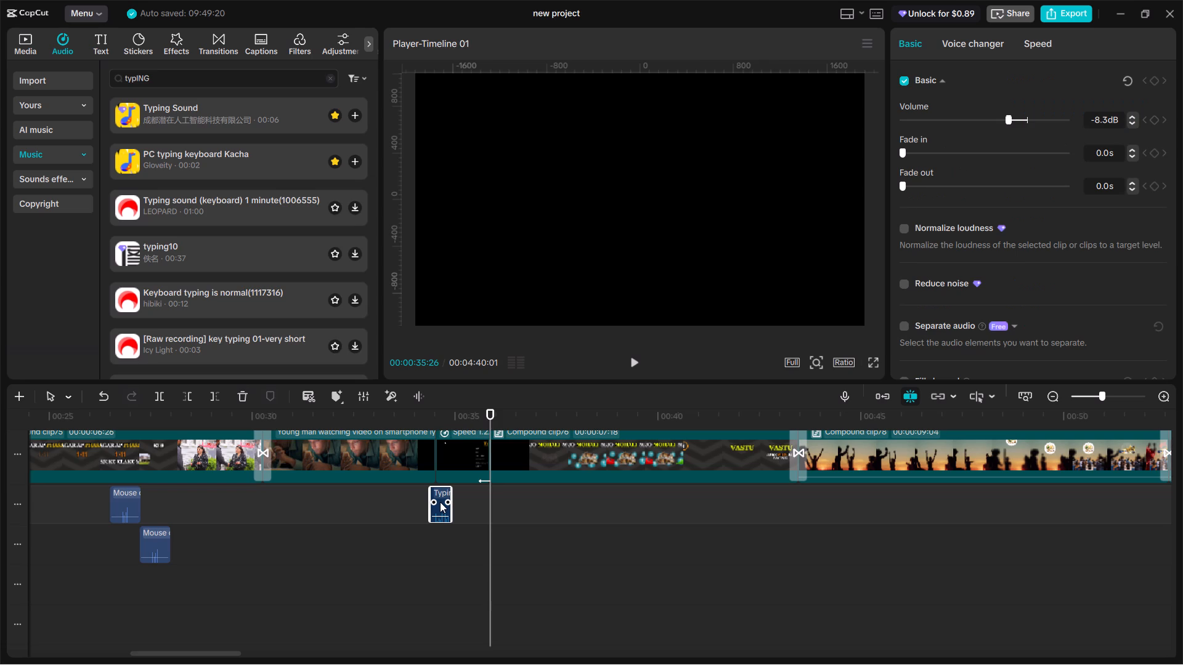
key("ctrl+c")
key("ctrl+v")
Preview the copied typing sound and extend its end to 00:00:36:15 to match the "JO MOHALI ME" text.
key("space")
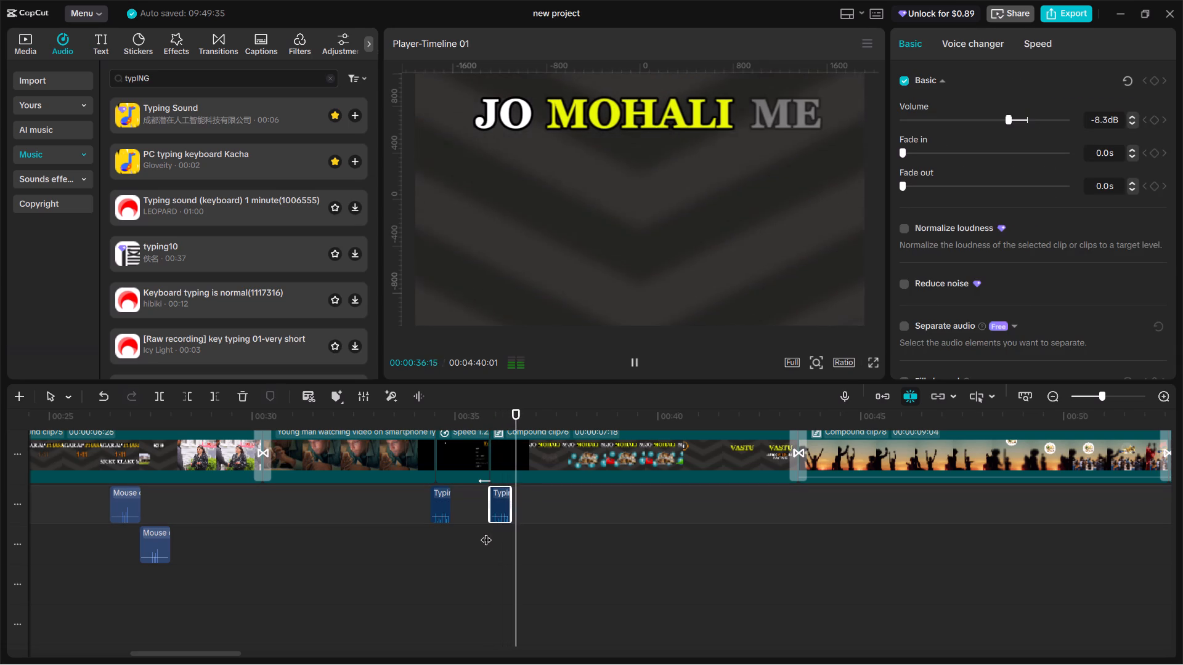
key("space")
left_click(487, 534)
key("space")
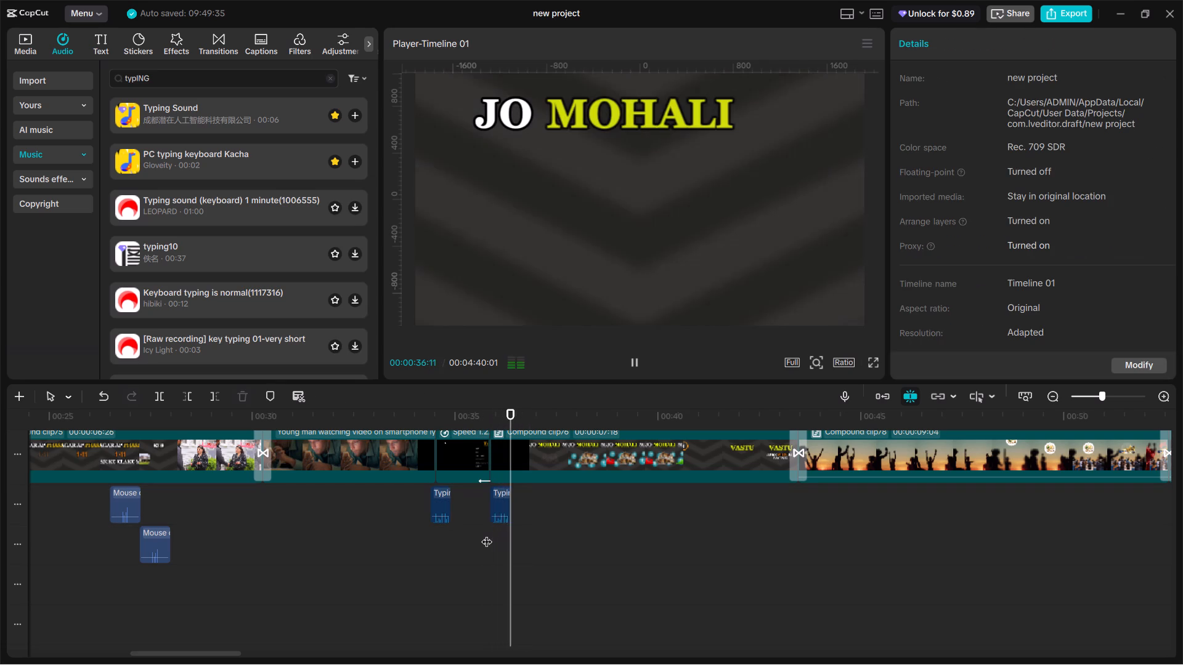
key("space")
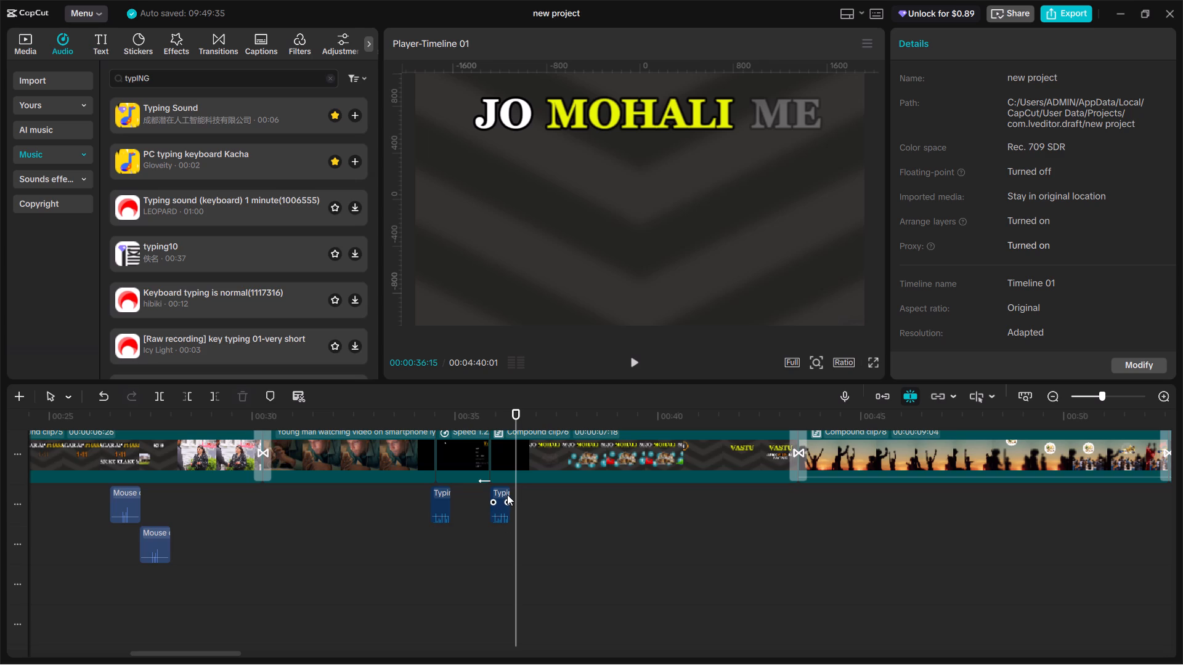
left_click(507, 494)
Play back the extended typing sound over the "JO MOHALI ME" text and delete that copied sound clip.
left_click(484, 537)
key("space")
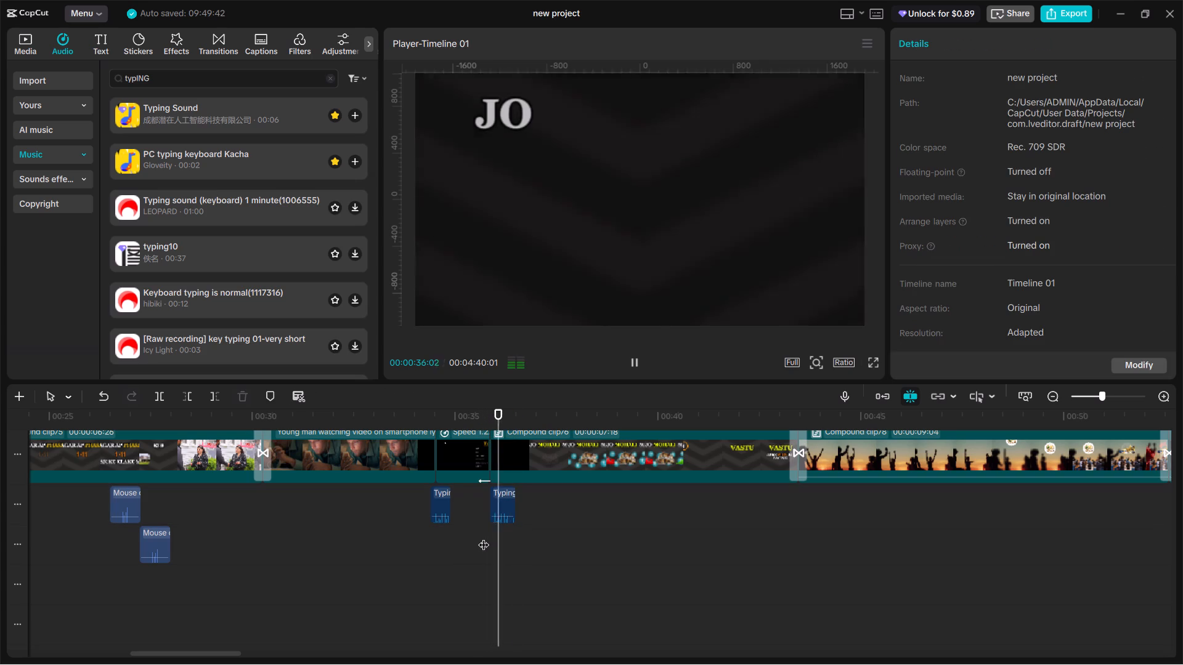
key("space")
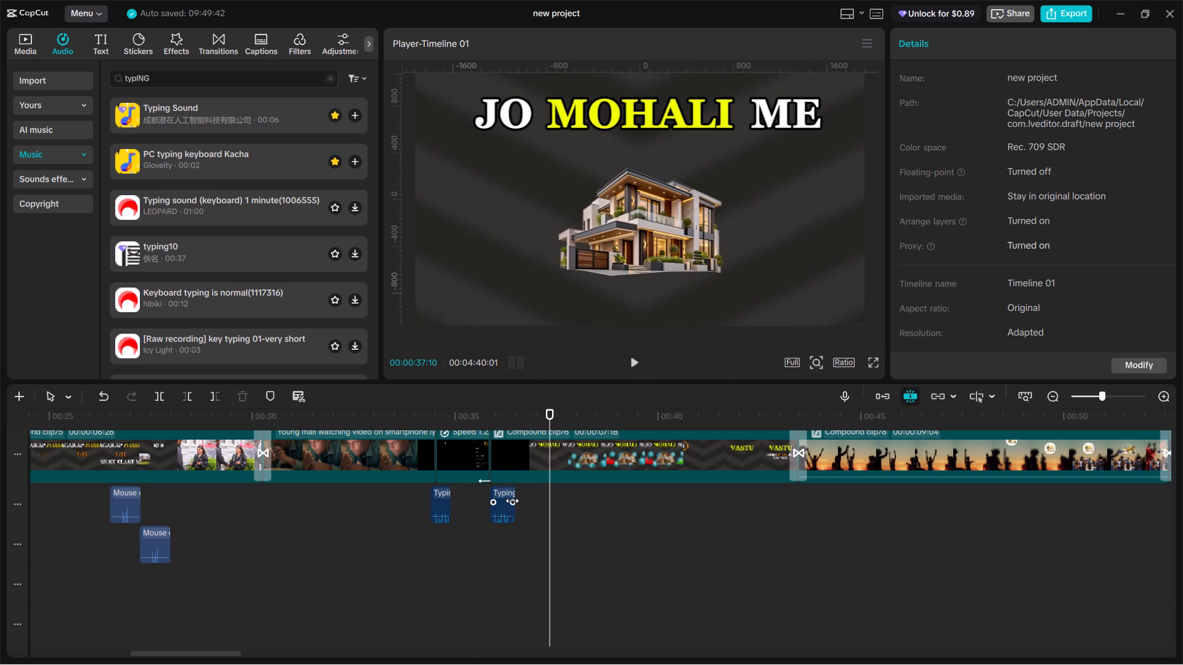
key("space")
key("space")
left_click(505, 499)
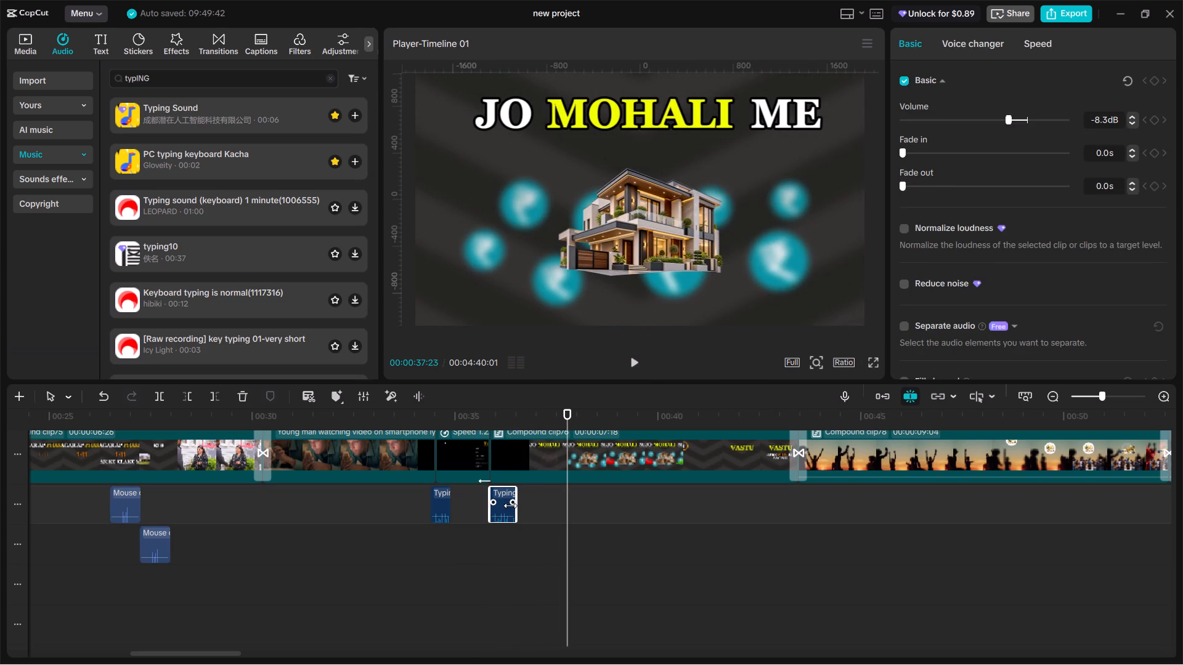
key("BackSpace")
Review the video from the "JO MOHALI ME" scene through the sunset crowd scene up to 00:00:56:00 in the "FOR EXAMPLE" scene.
left_click(491, 512)
key("space")
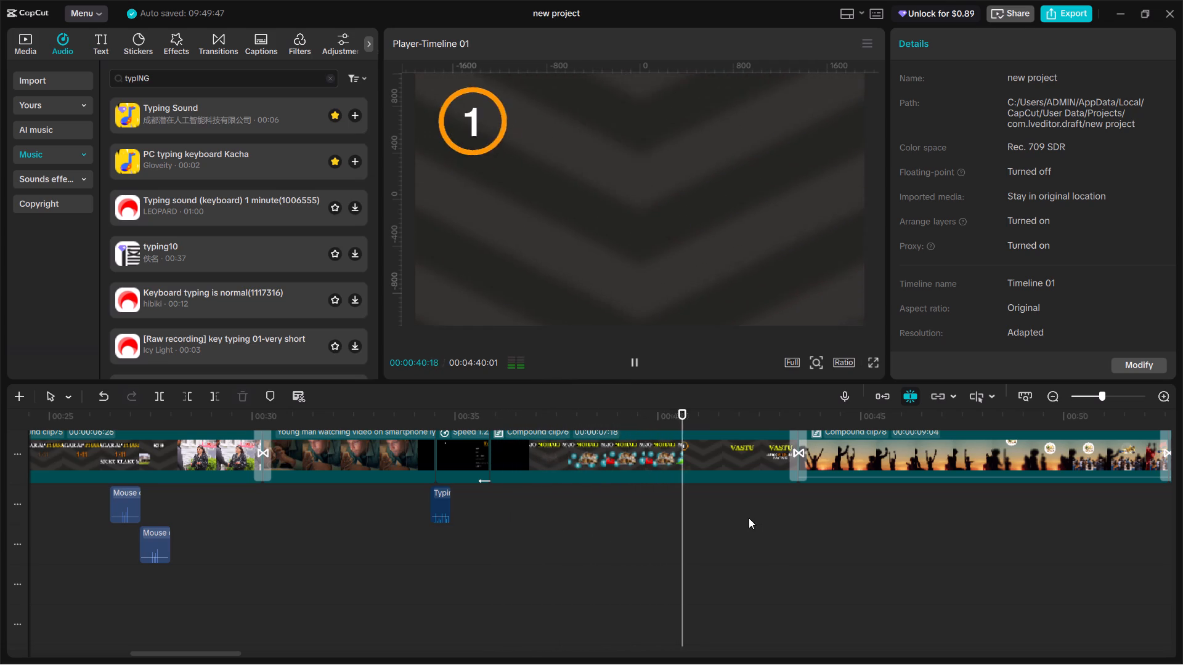
key("space")
key("space")
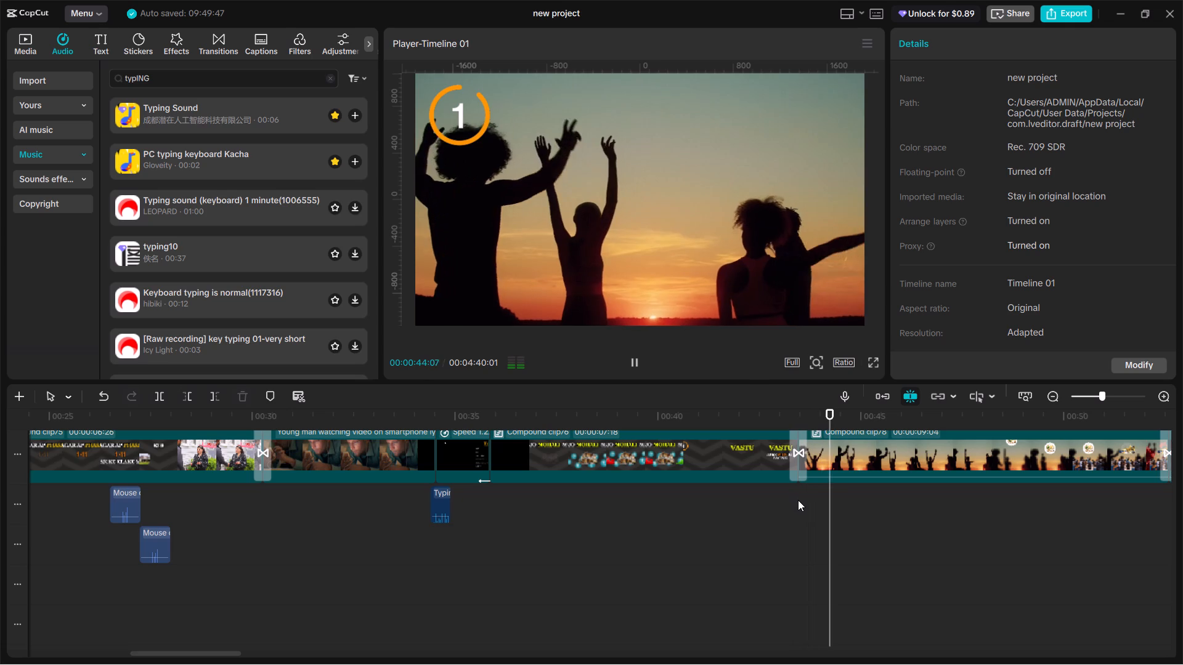
scroll(787, 518, "down", 3)
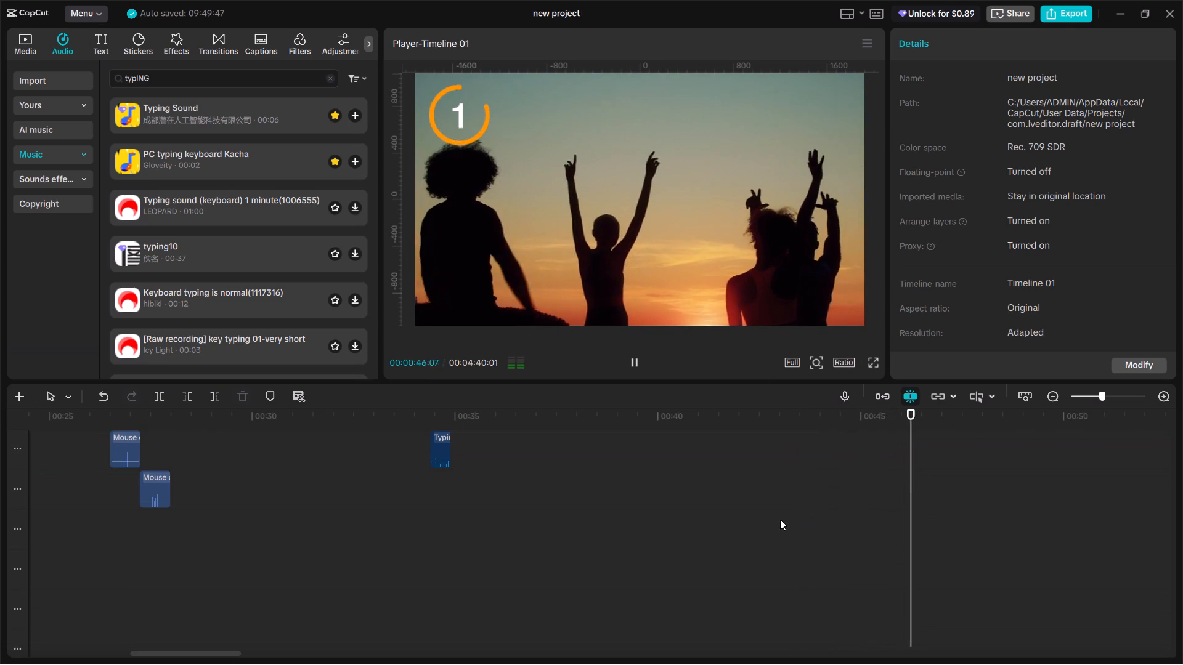
scroll(766, 515, "up", 4)
scroll(795, 508, "down", 5)
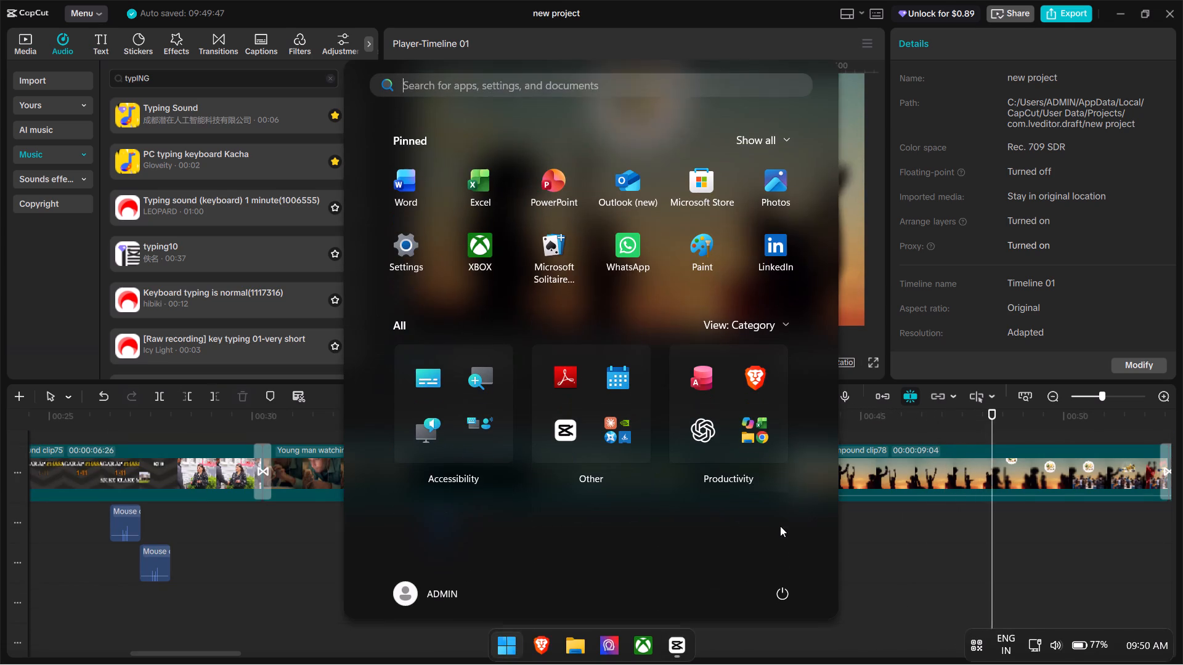
scroll(835, 539, "down", 5, "ctrl")
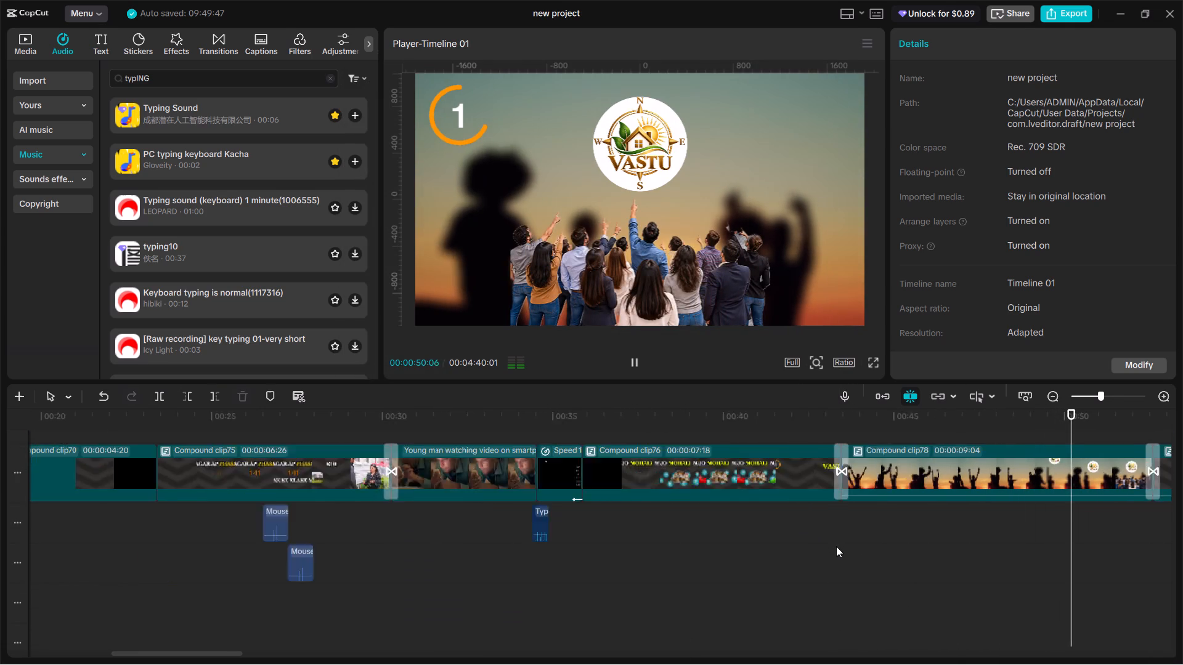
scroll(836, 546, "up", 3, "ctrl")
scroll(836, 547, "down", 4, "ctrl")
scroll(836, 549, "down", 2, "alt")
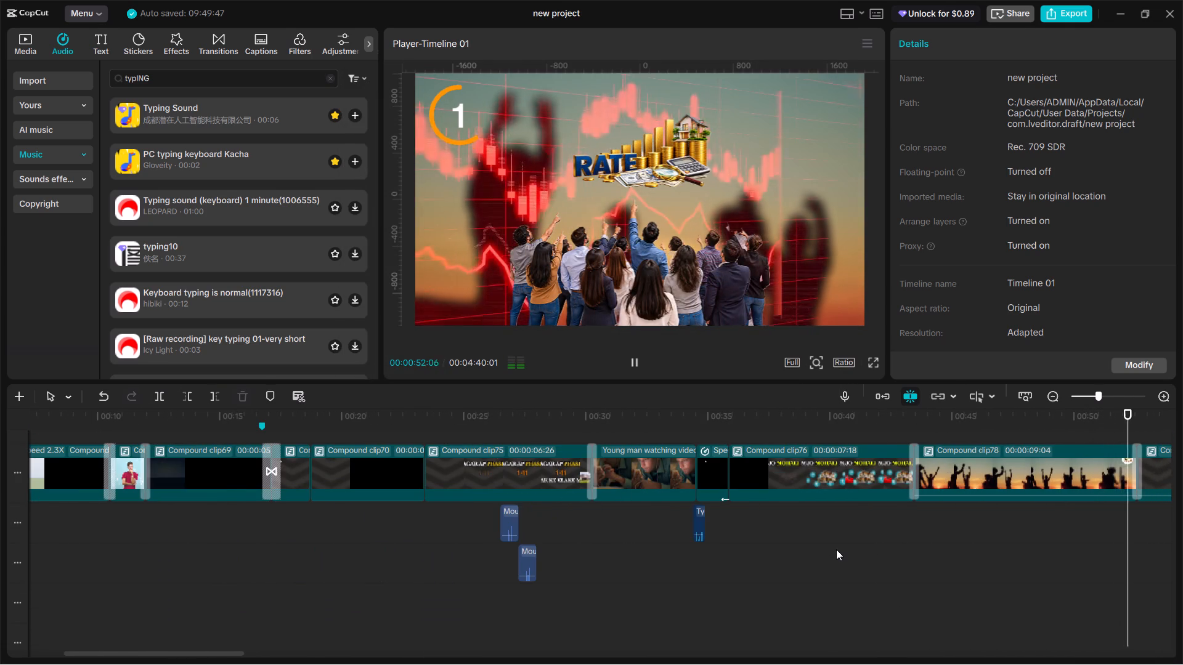
scroll(836, 549, "down", 3, "alt")
scroll(675, 538, "up", 1, "alt")
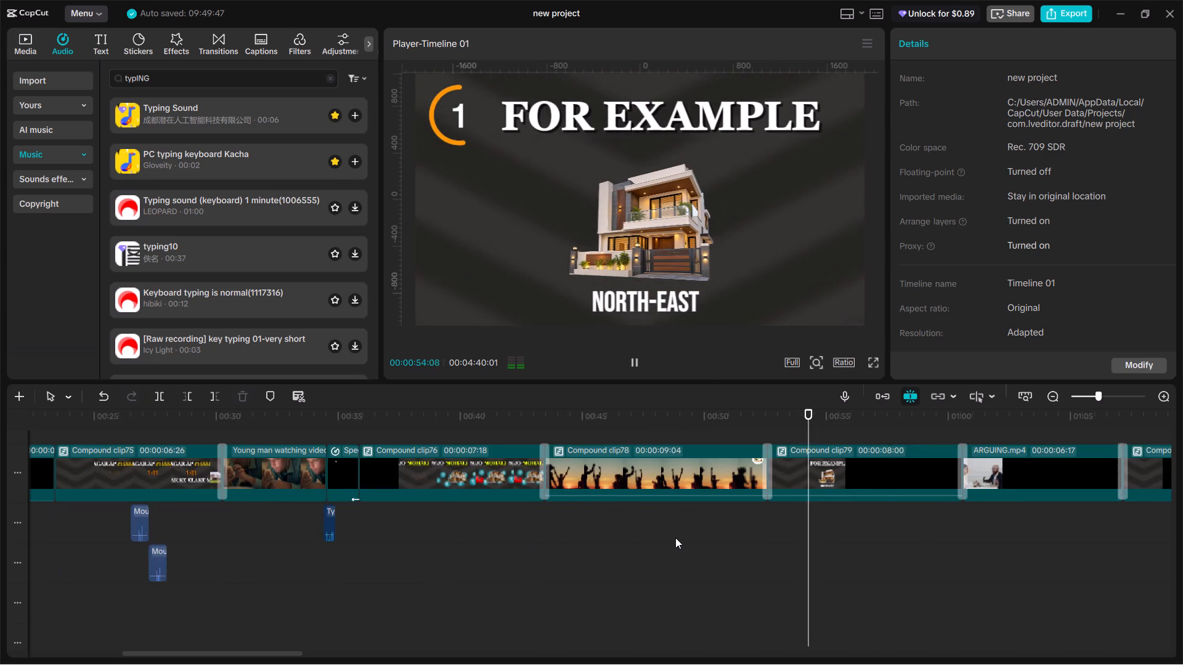
scroll(675, 538, "down", 3, "alt")
key("space")
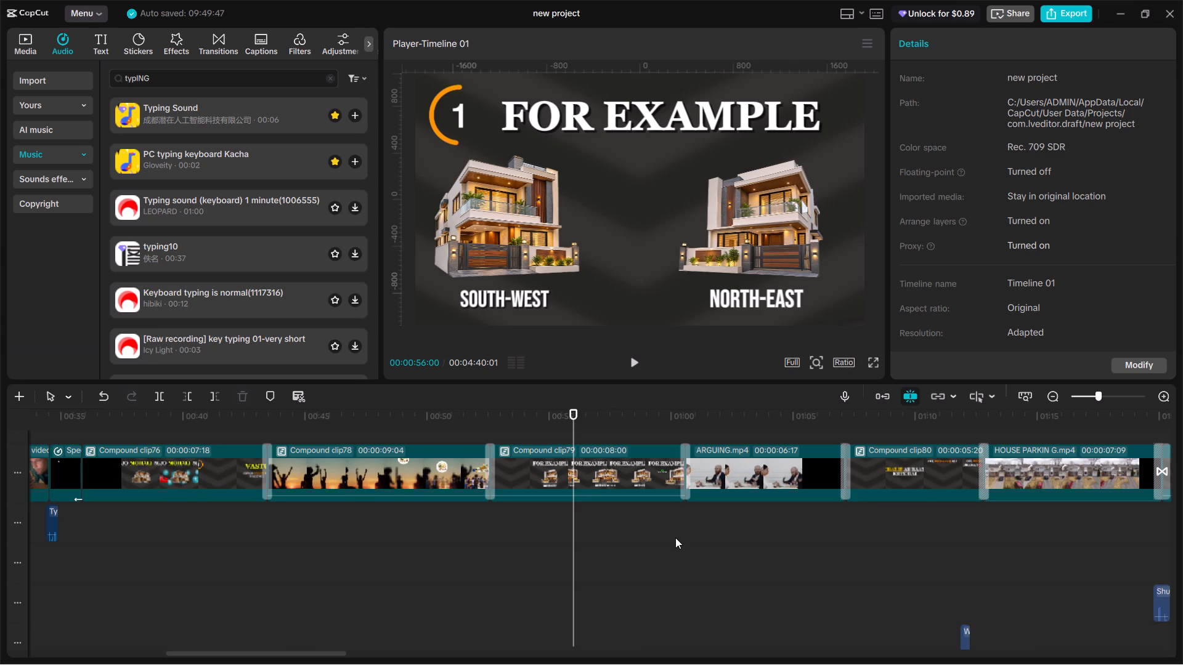
Replay the passage from the "VASTU" and "RATE" graphics into the "FOR EXAMPLE" scene to examine the transition between Compound clip78 and Compound clip79.
key("space")
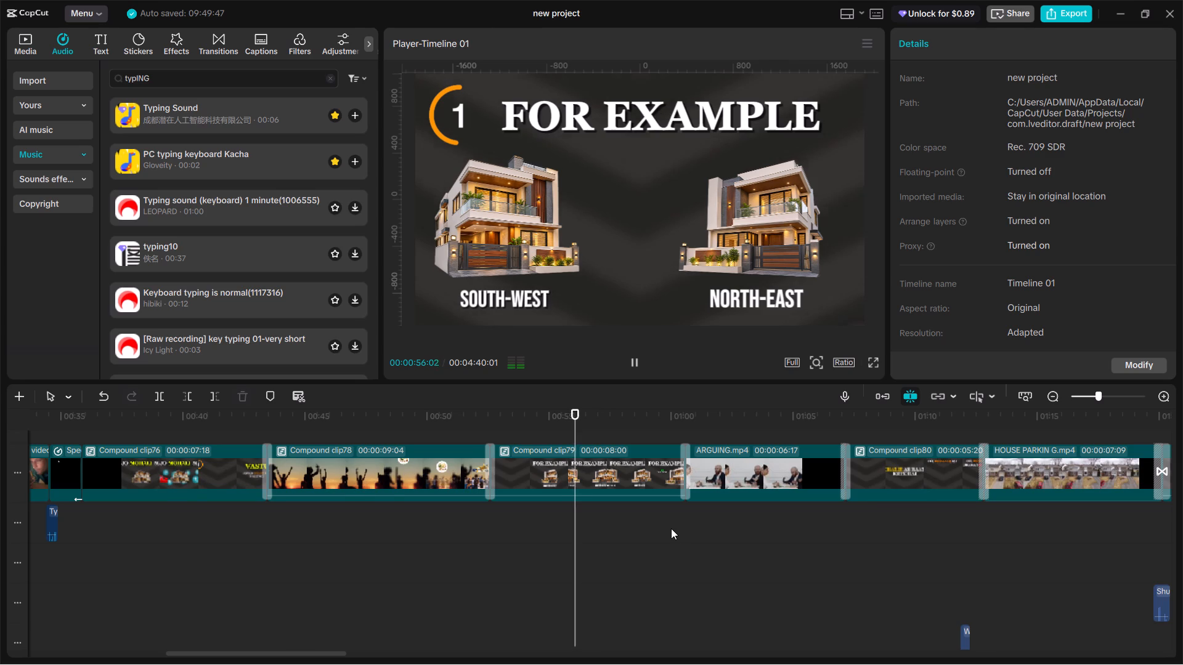
left_click(528, 526)
left_click_drag(528, 526, 484, 523)
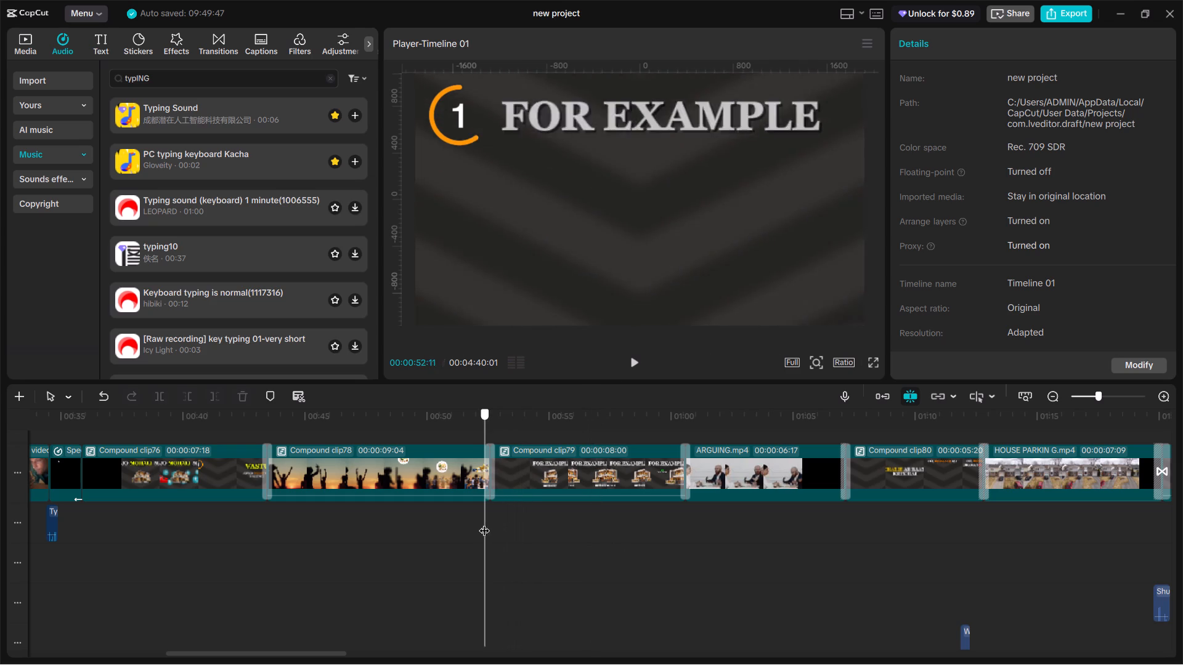
left_click_drag(484, 523, 482, 525)
key("space")
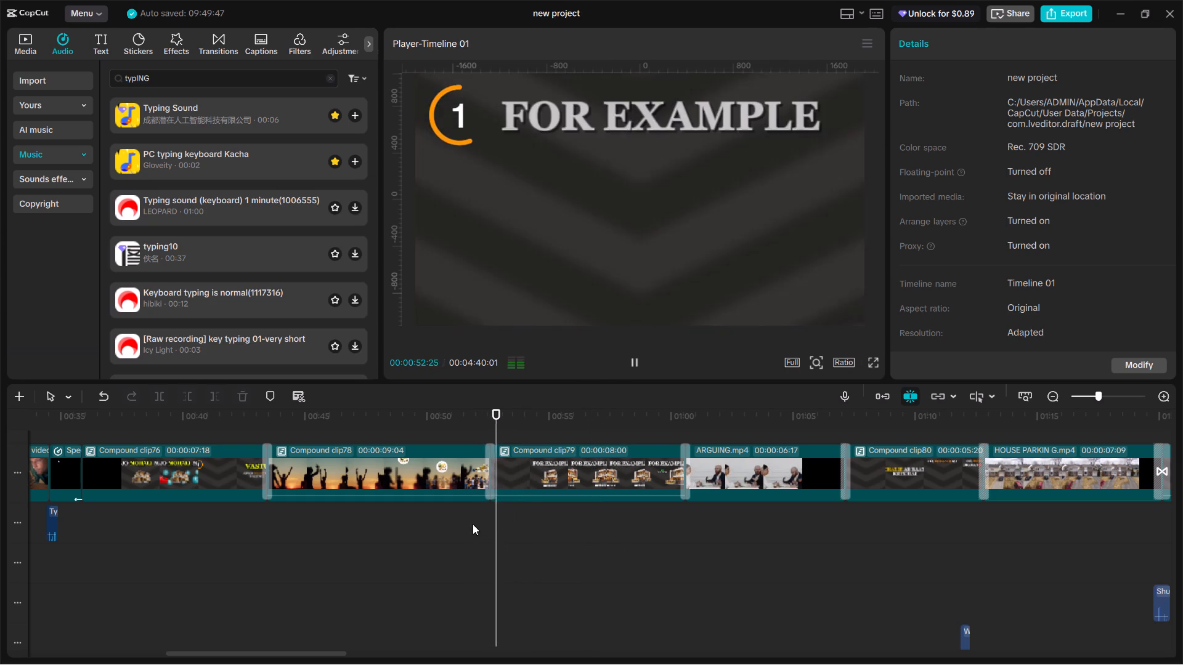
left_click(457, 523)
left_click(451, 523)
left_click(436, 519)
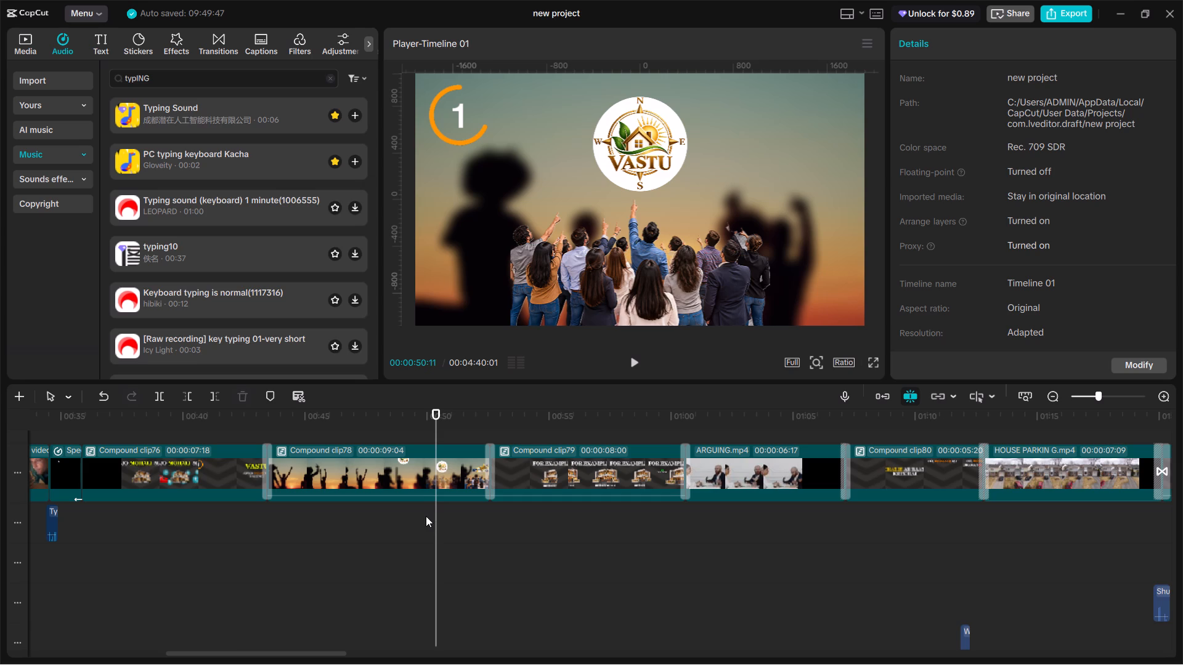
key("space")
key("space")
key("space")
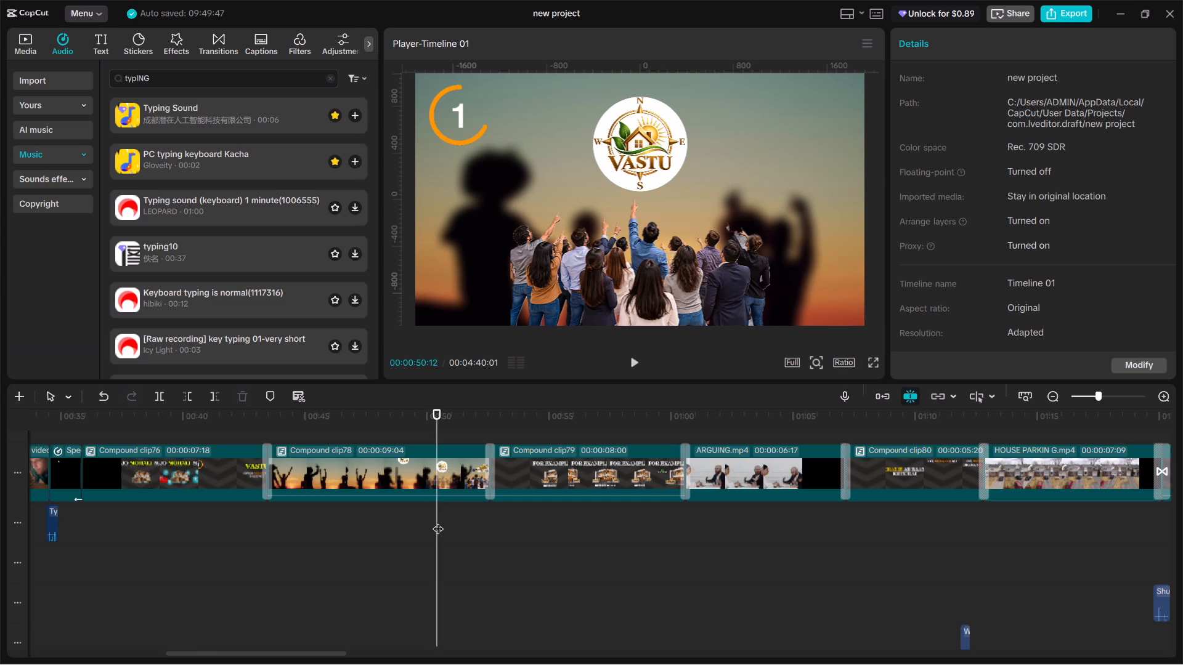
key("space")
key("space")
key("space")
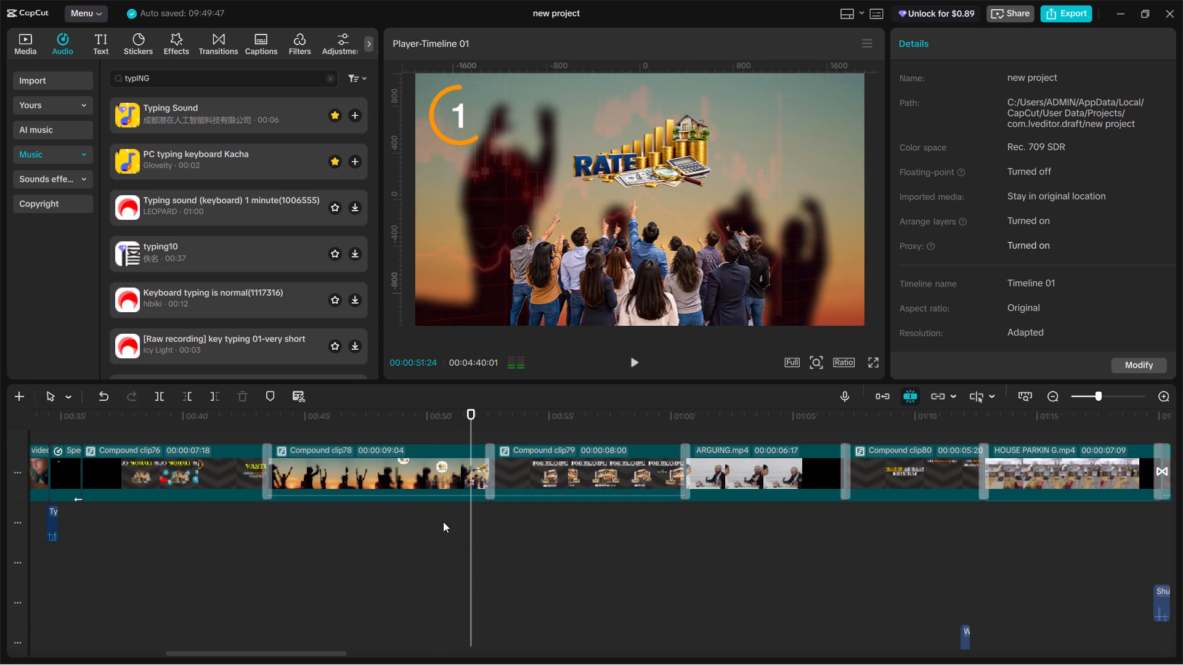
key("space")
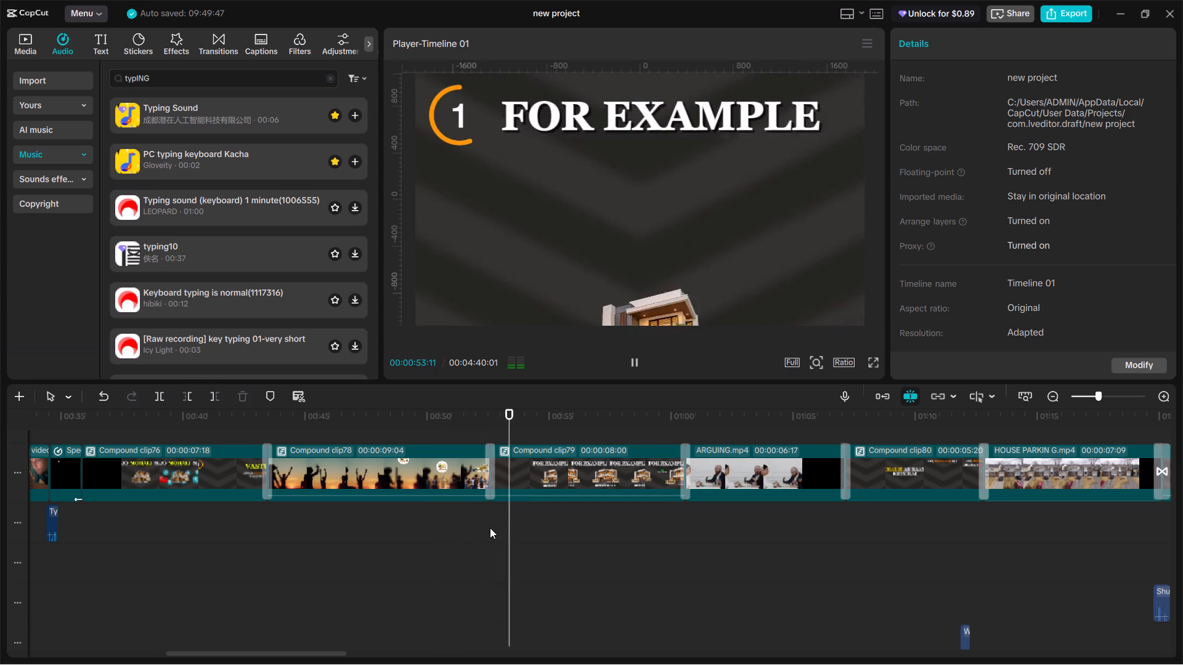
Search the audio library for "WOOSH" and place the "Woosh" sound at 00:00:52:11, at the transition into the "FOR EXAMPLE" scene.
double_click(489, 528)
left_click(168, 78)
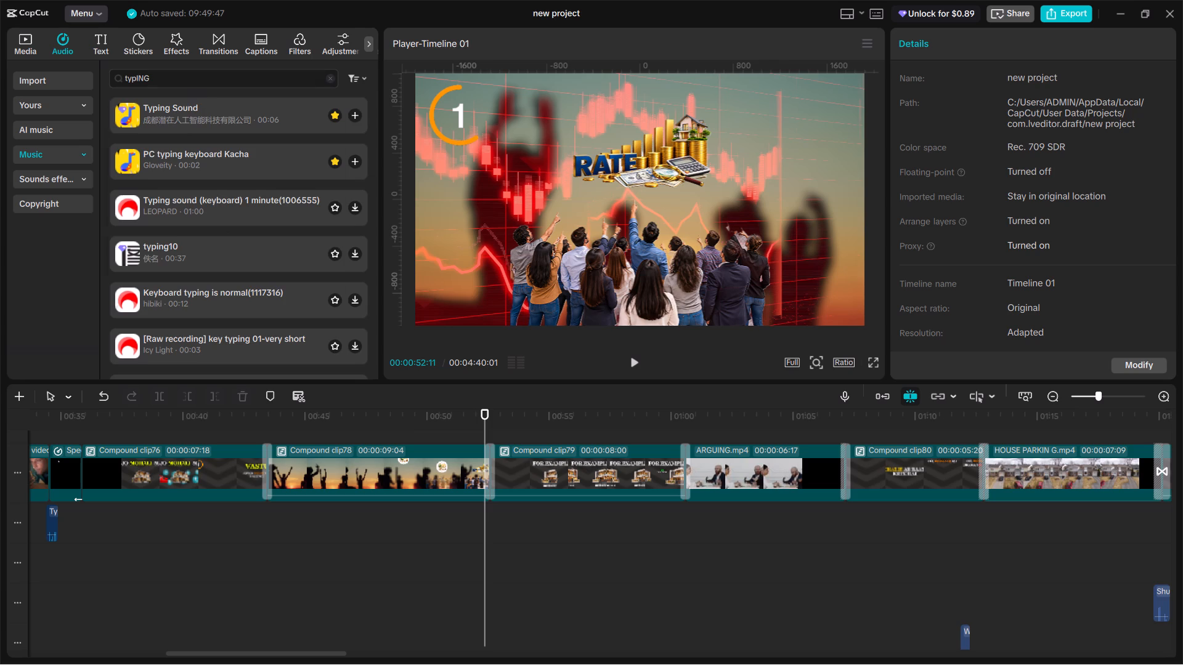
key("ctrl+a")
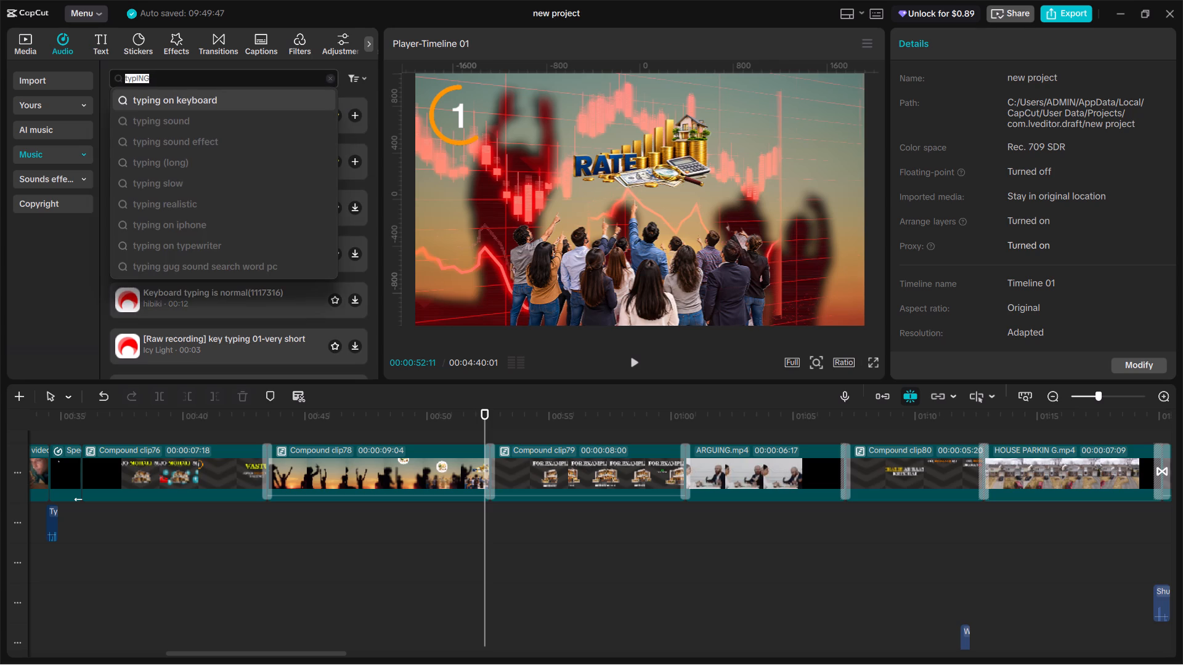
type("WOOSH")
key("Return")
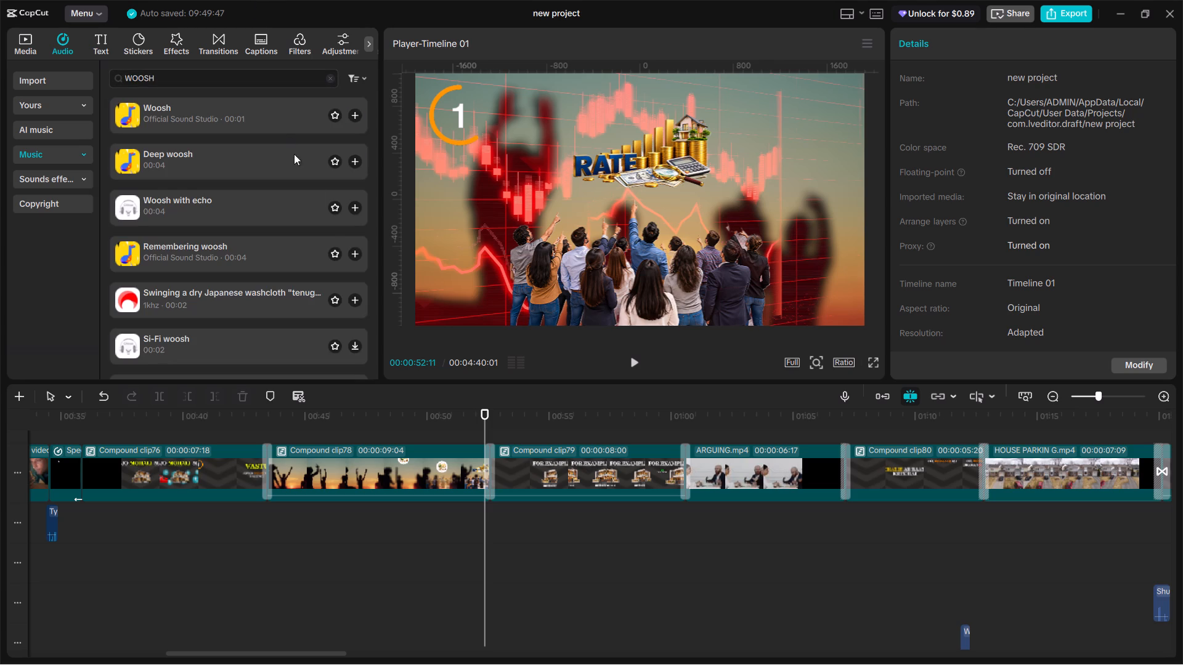
left_click(233, 113)
left_click_drag(224, 115, 264, 169)
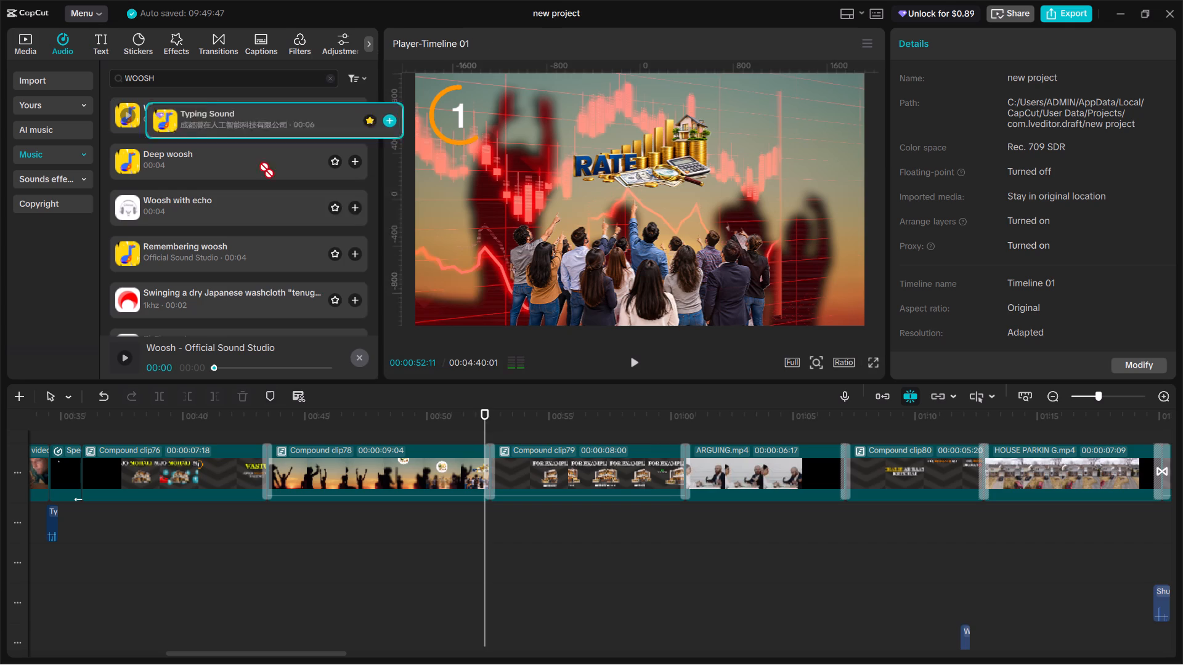
left_click_drag(264, 169, 489, 517)
Preview the new woosh clip, lower its volume, and play the transition into the "FOR EXAMPLE" scene again.
key("space")
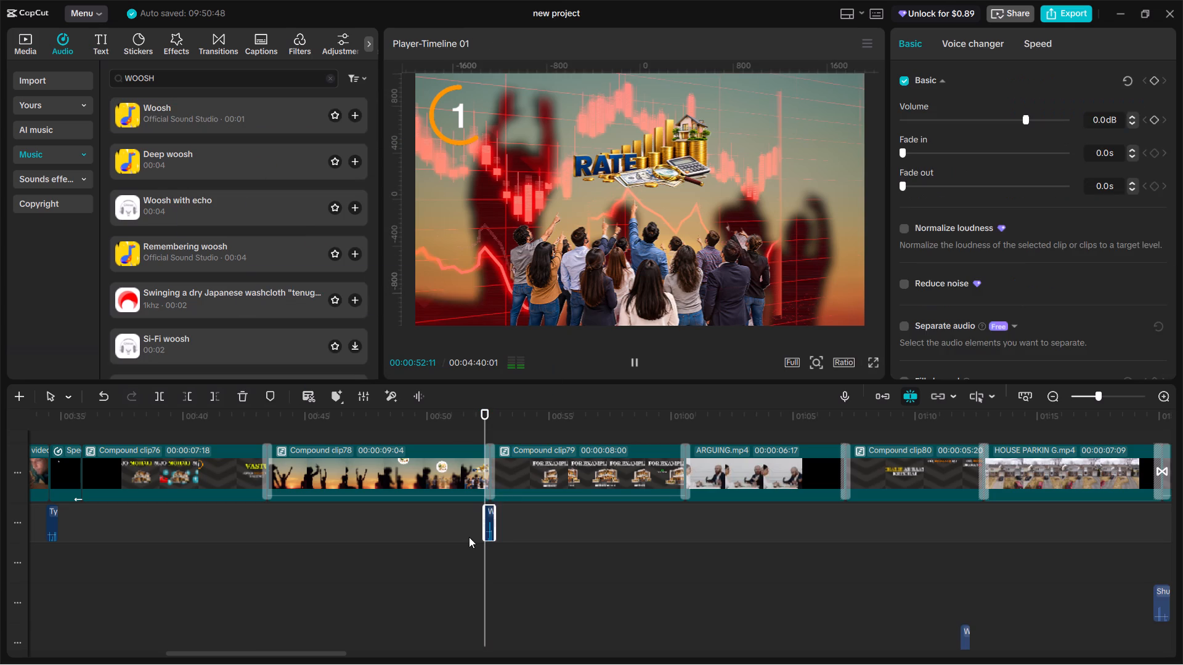
key("space")
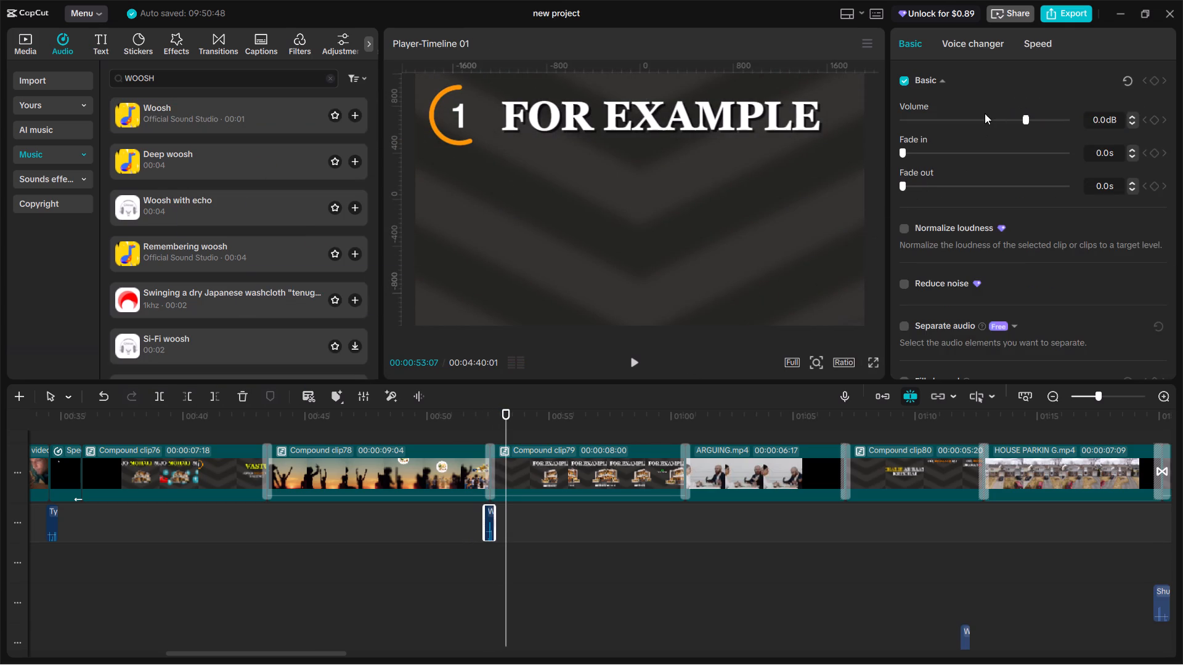
left_click(993, 118)
left_click(471, 557)
key("space")
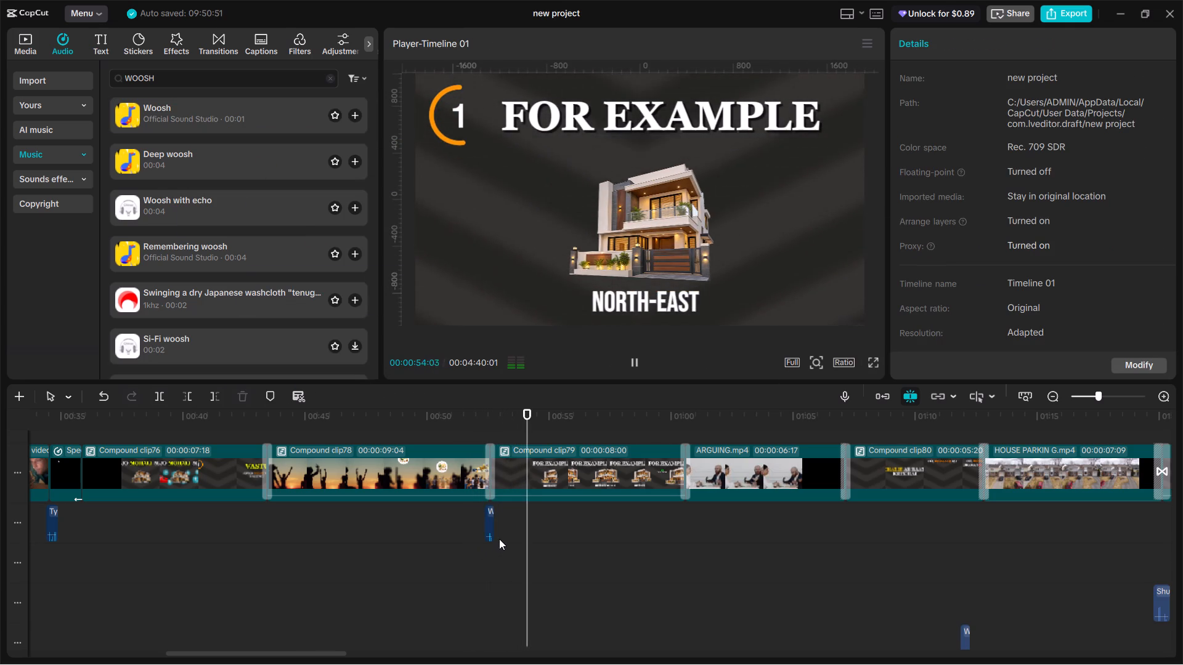
key("space")
Play on through the "FOR EXAMPLE" scene and pause at 00:00:57:22, where the "SOUTH-WEST" house blurs.
key("space")
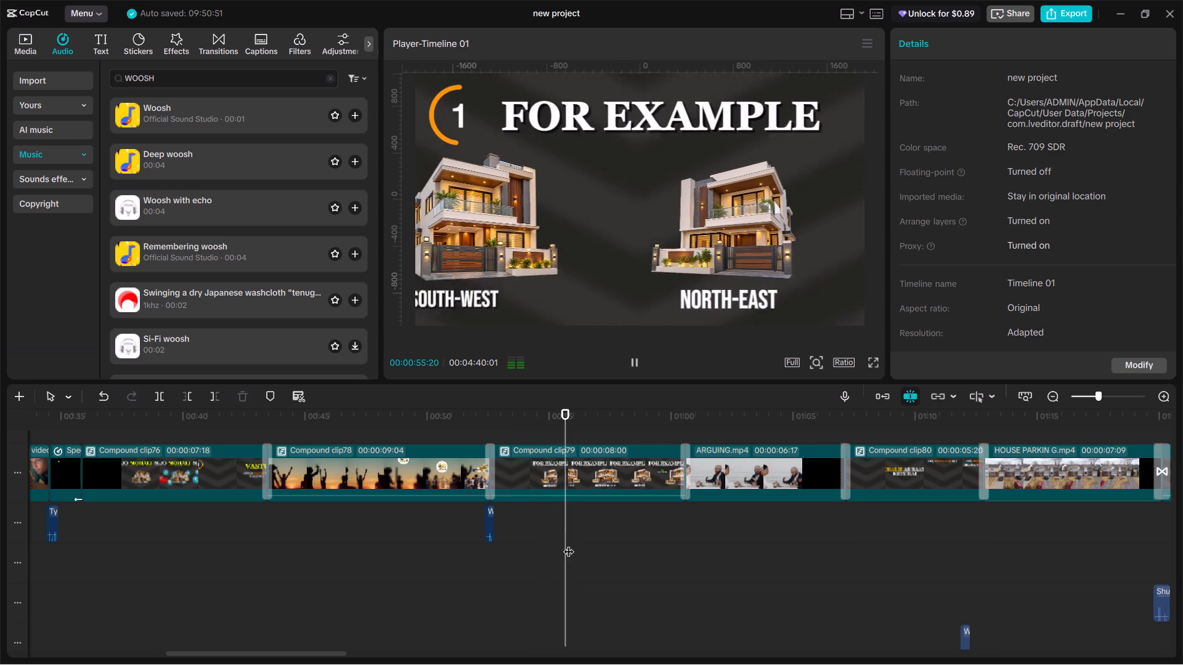
key("space")
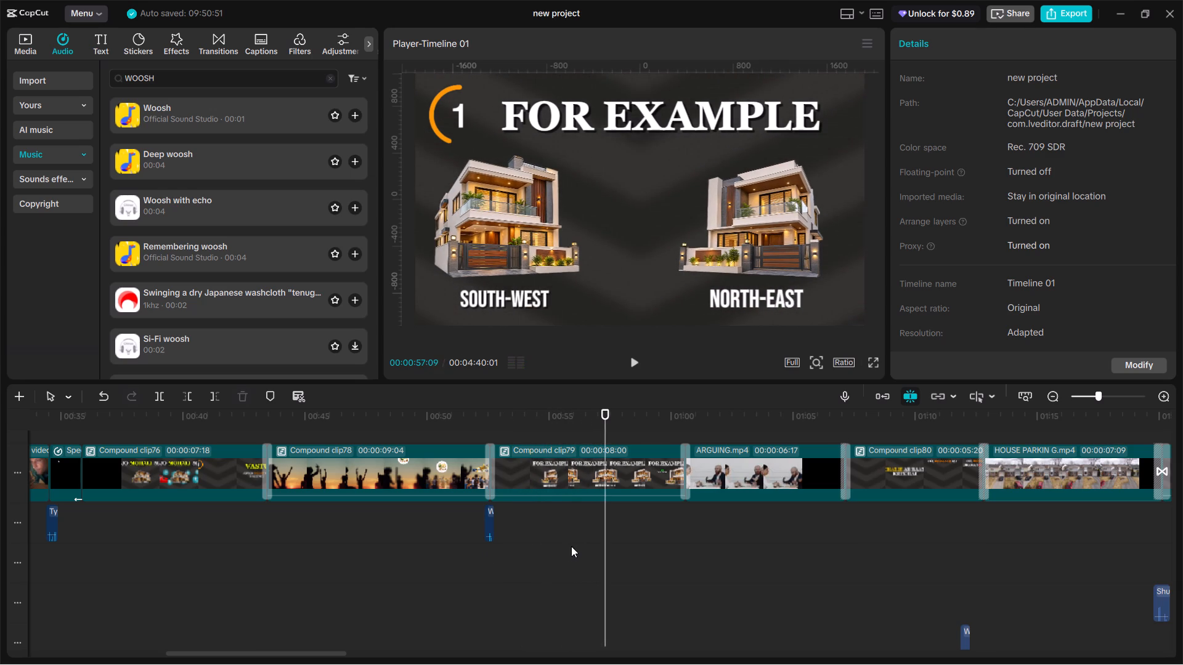
key("space")
key("space")
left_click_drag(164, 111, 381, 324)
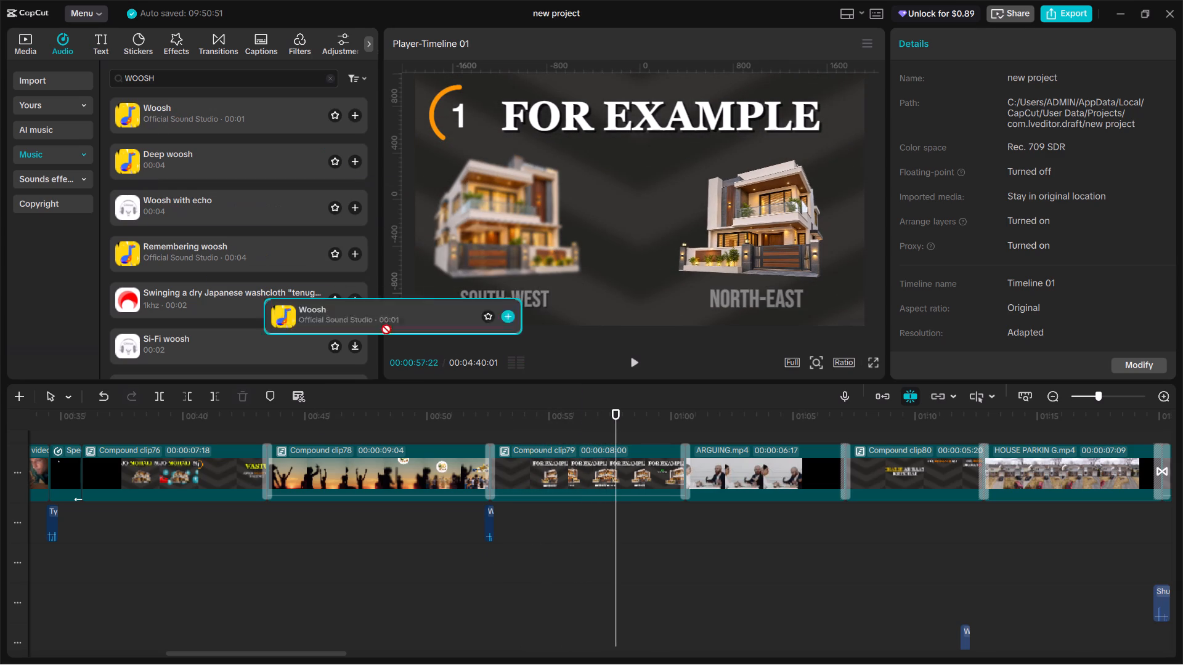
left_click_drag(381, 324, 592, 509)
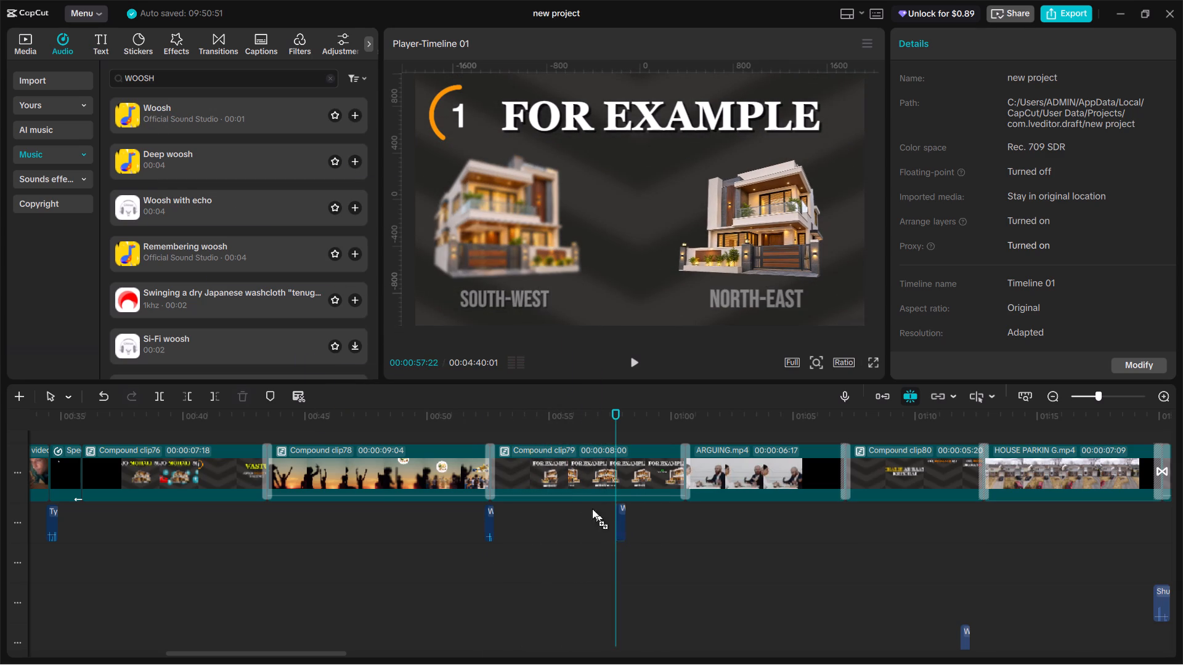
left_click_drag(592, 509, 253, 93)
Audition the alternative woosh sounds, from "Deep woosh" and "Woosh with echo" through "Si-Fi woosh" to "Woosh (Sci-Fi SFX) 4(1547383)".
left_click(198, 153)
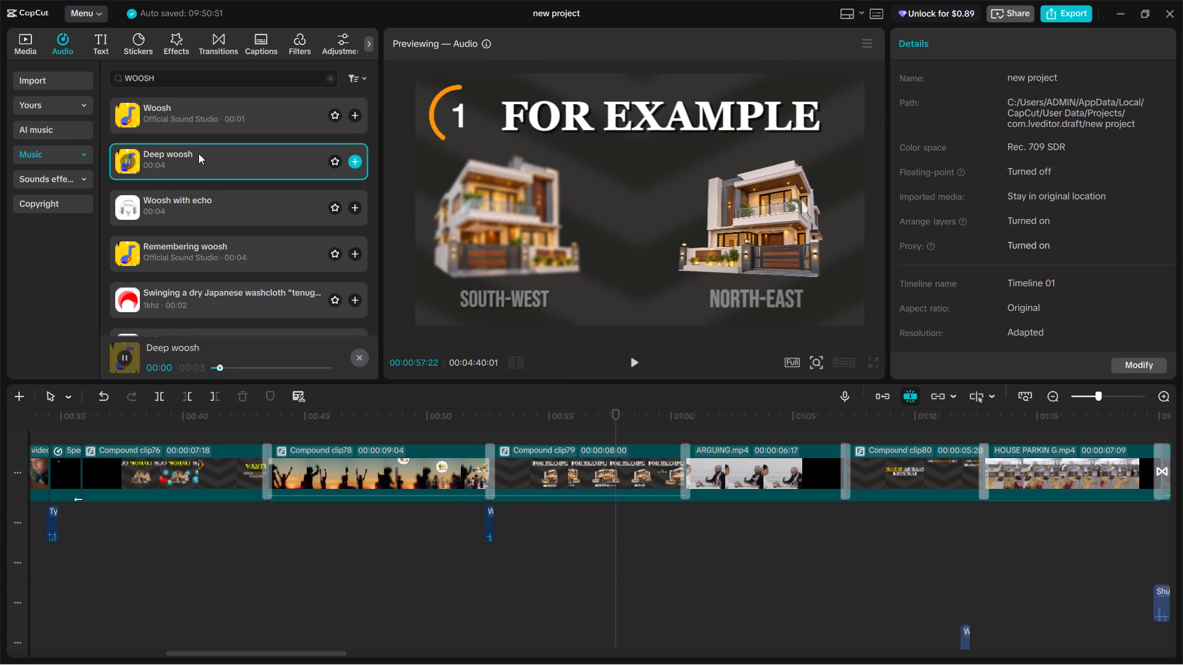
left_click(203, 206)
left_click(209, 251)
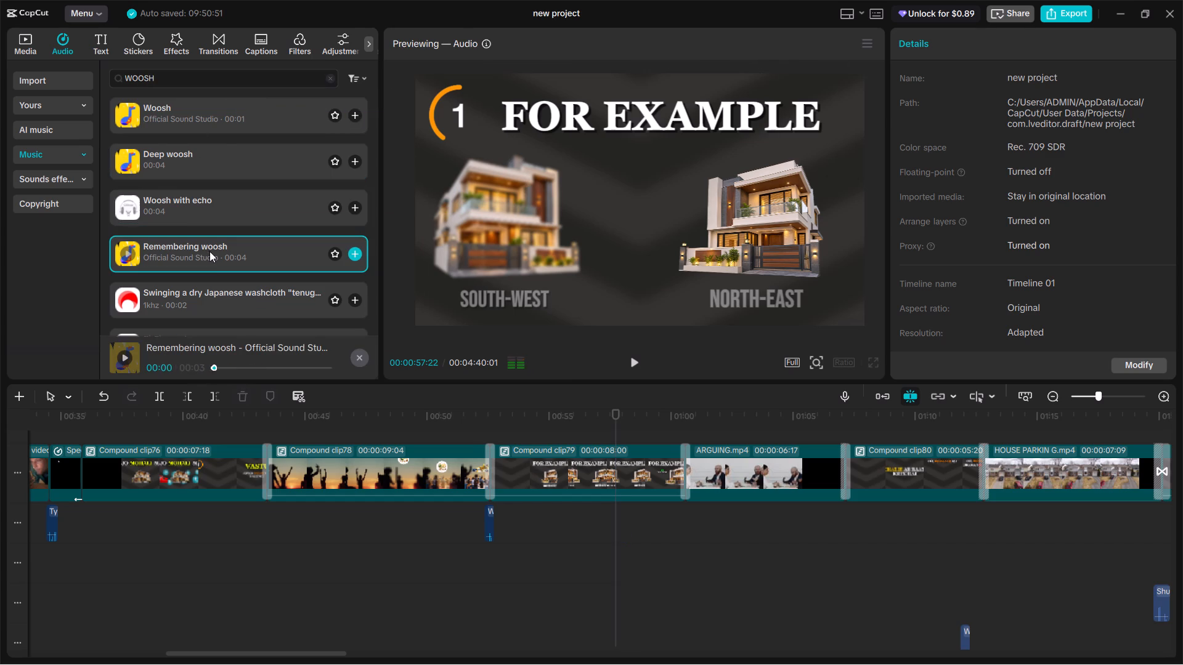
scroll(214, 251, "down", 1)
left_click(206, 232)
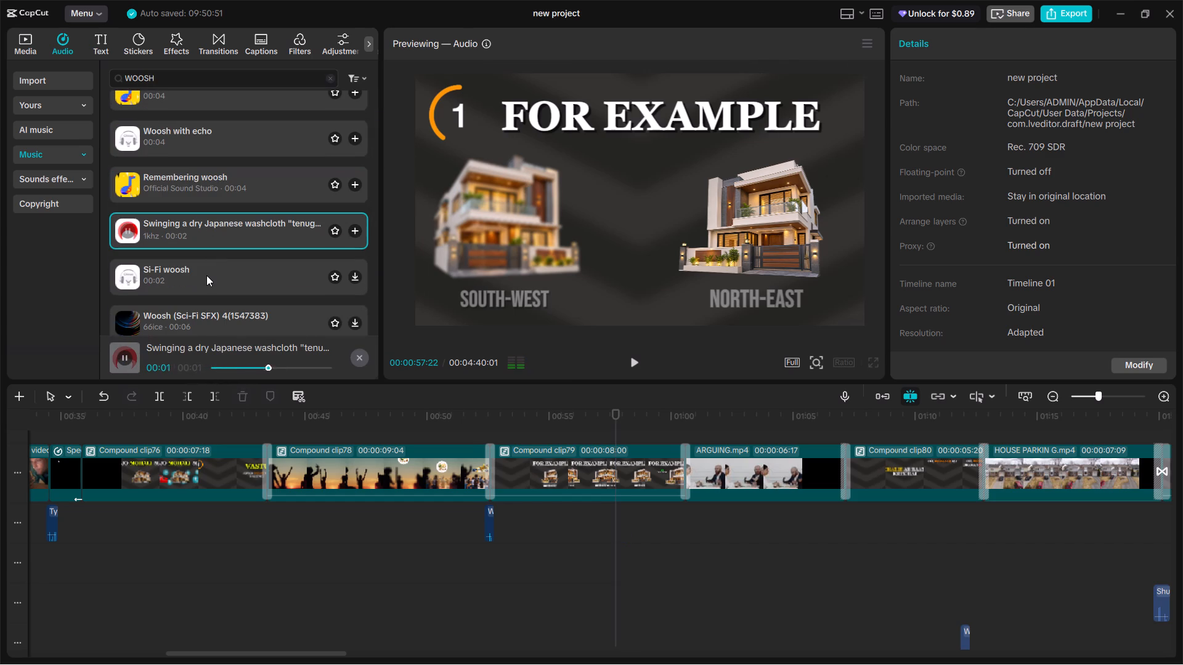
left_click(206, 275)
scroll(206, 275, "down", 1)
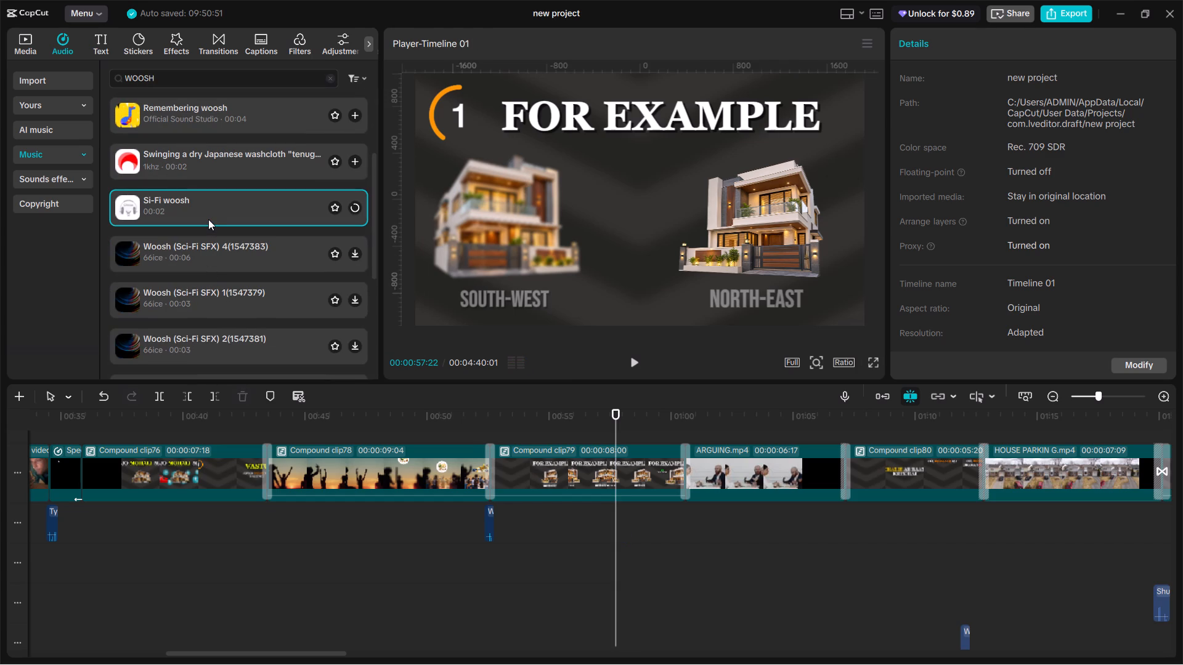
left_click(208, 243)
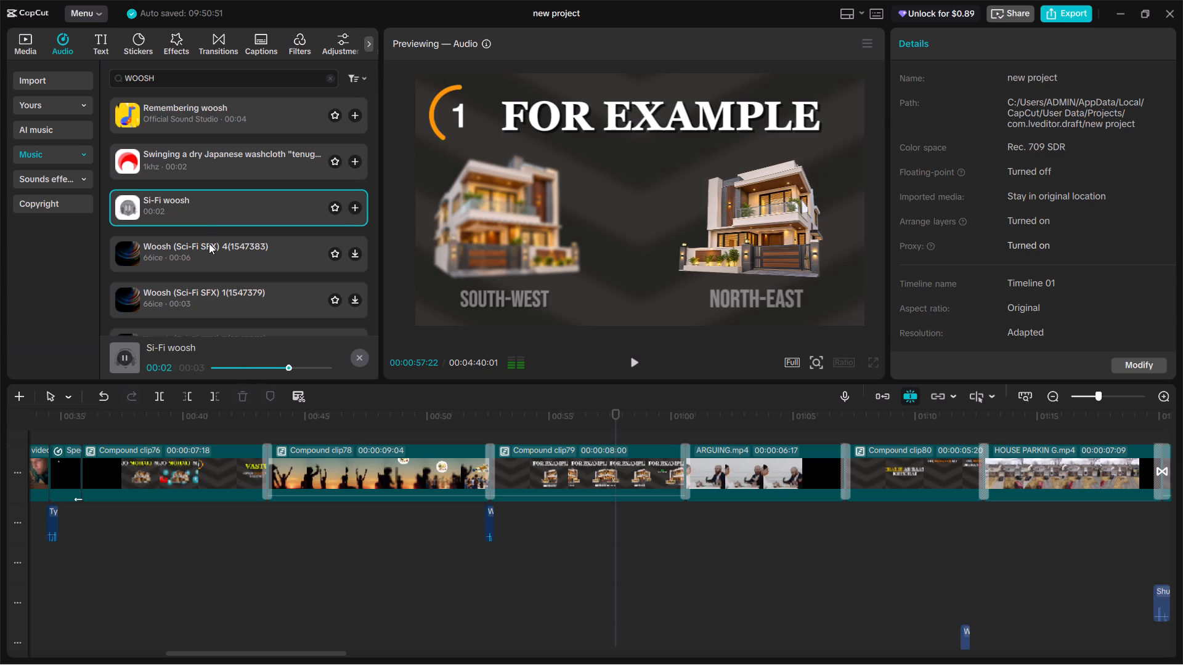
scroll(211, 242, "up", 7)
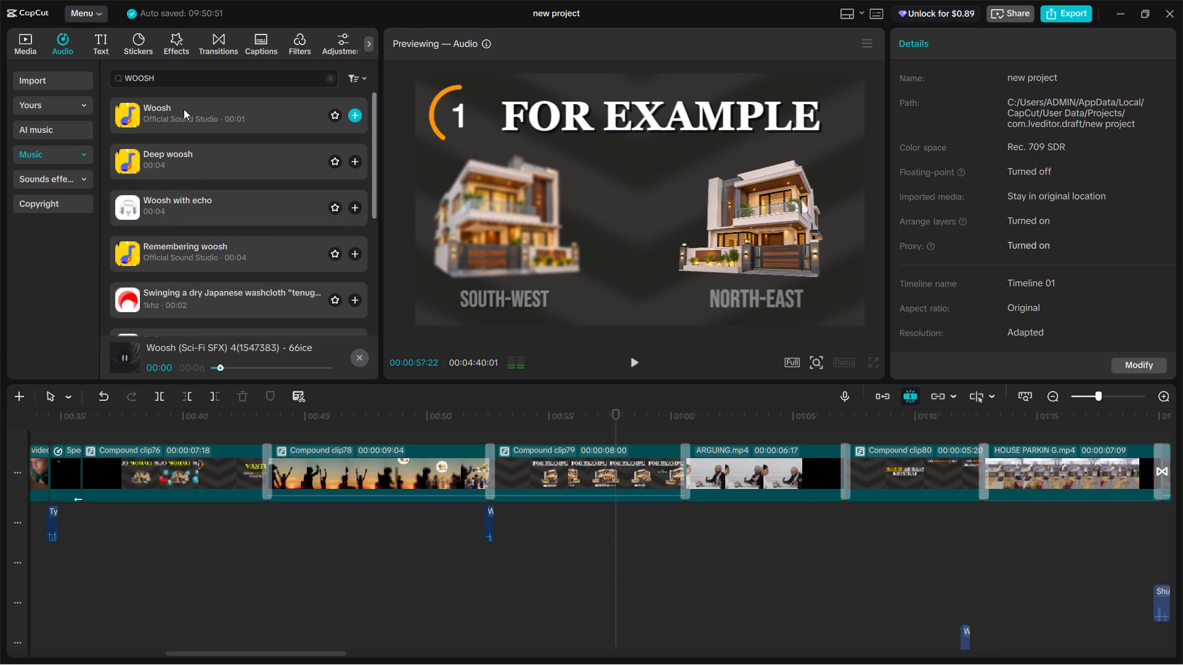
Place the "Woosh" sound just after 00:00:57:22, where the "SOUTH-WEST" house blurs, fine-tune its position slightly later and preview it.
left_click(185, 117)
left_click_drag(183, 114, 613, 528)
key("space")
key("space")
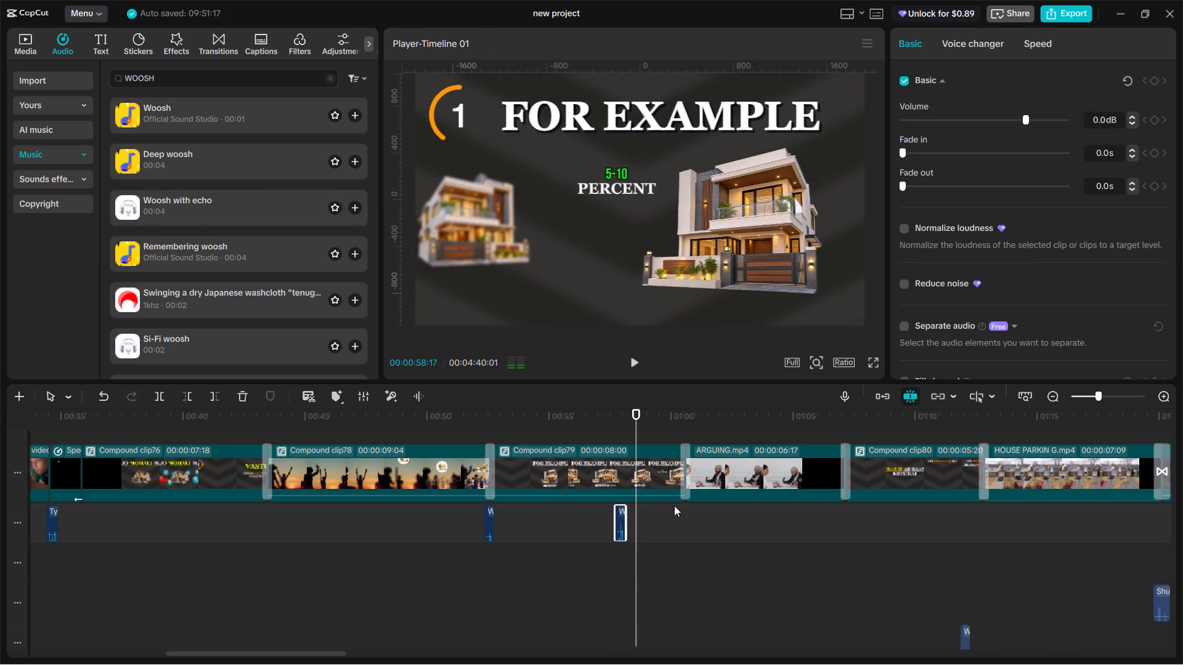
left_click(620, 526)
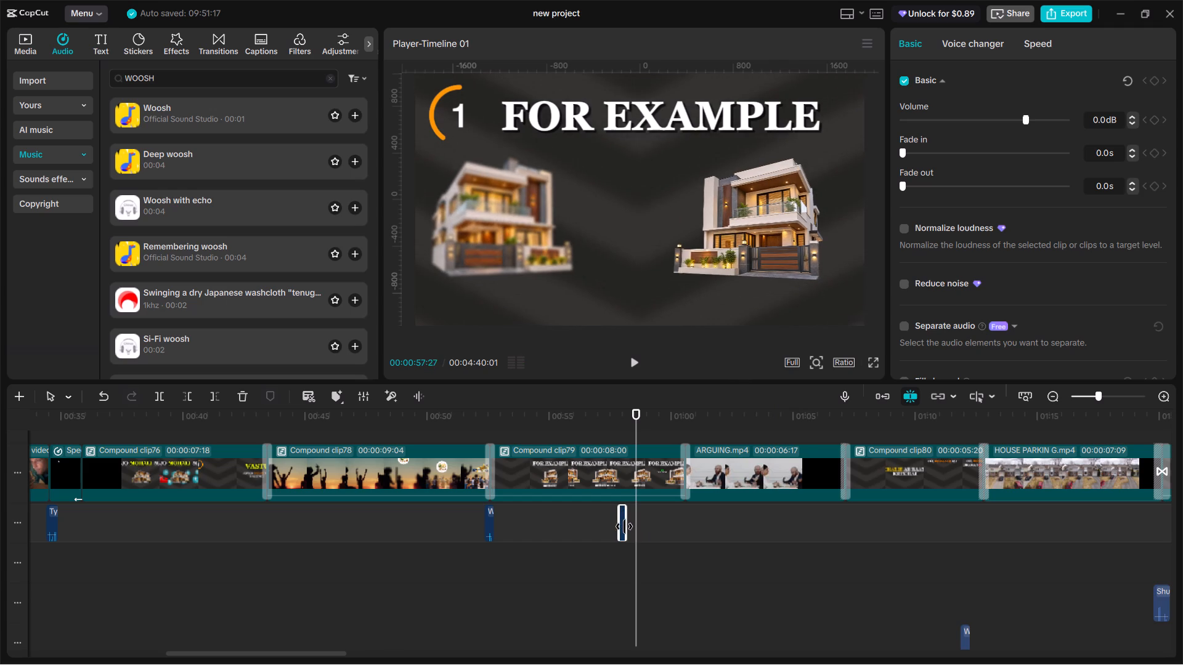
key("ctrl+z")
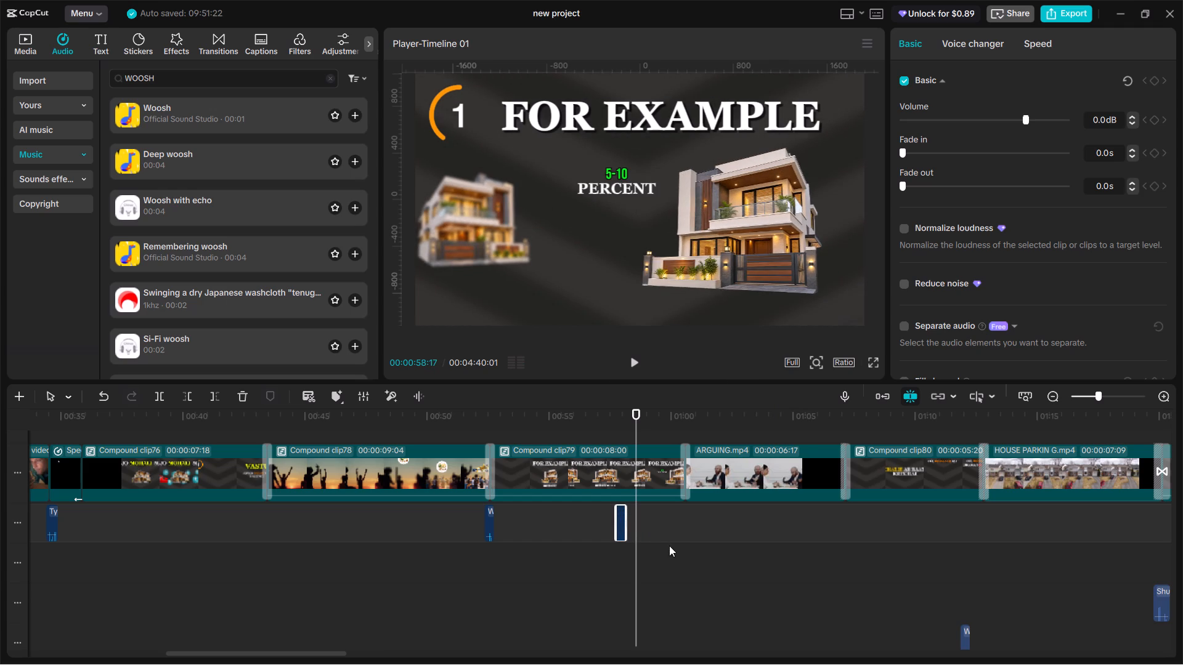
scroll(626, 536, "up", 19, "ctrl")
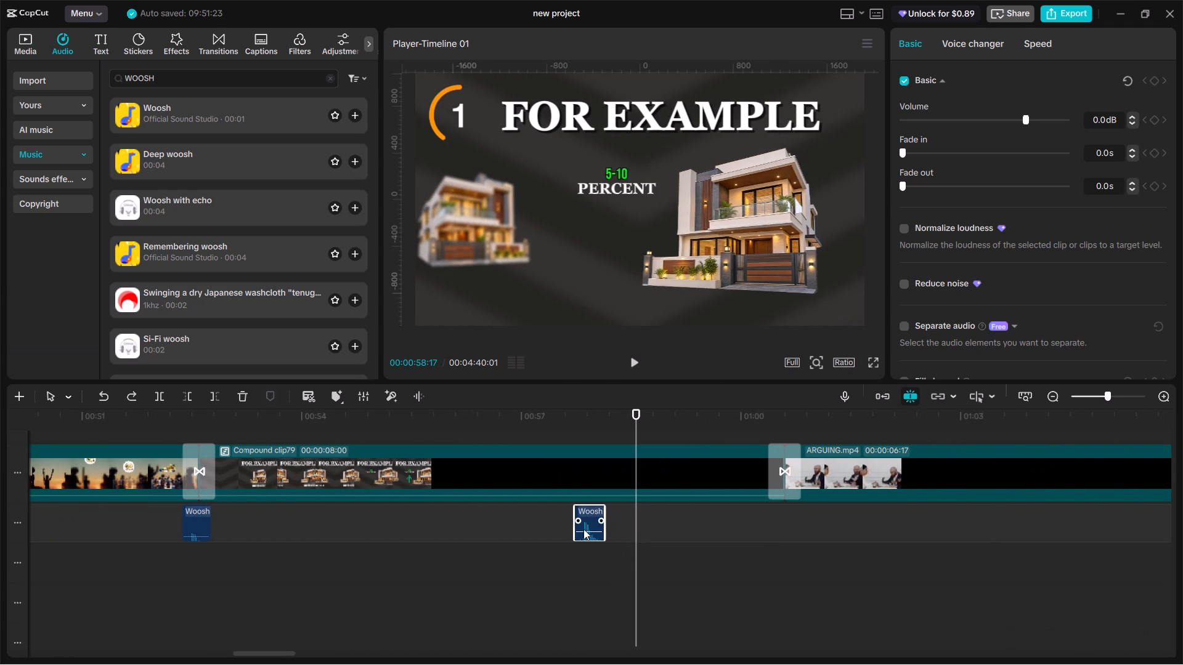
left_click_drag(590, 522, 599, 523)
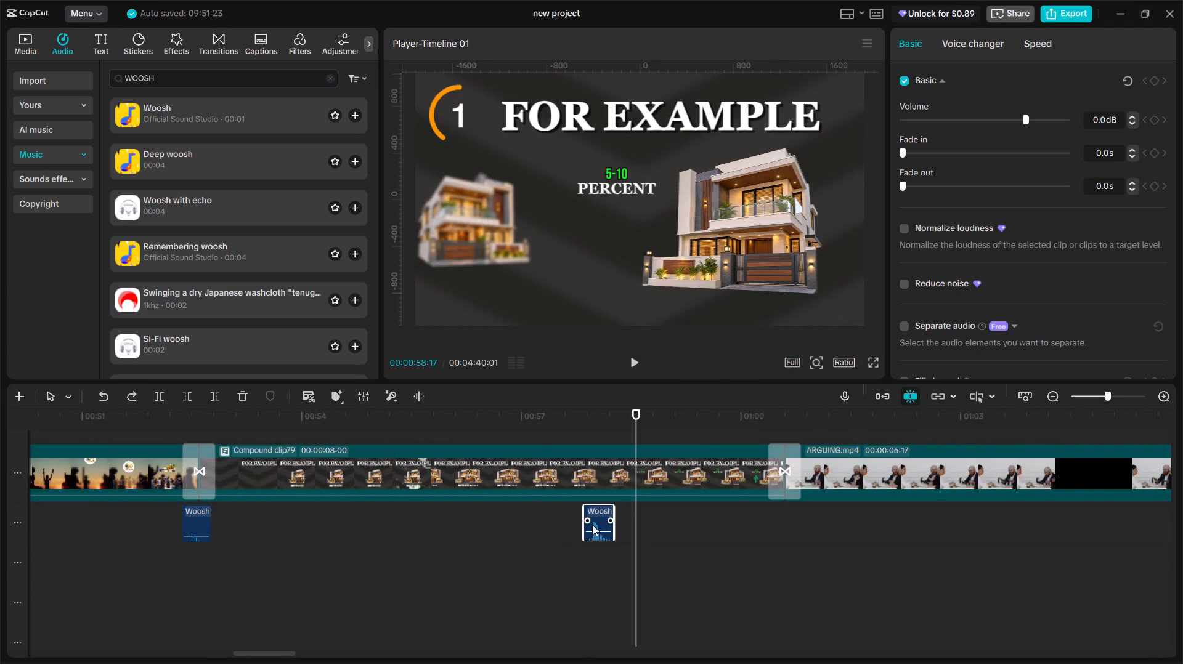
left_click(562, 525)
key("space")
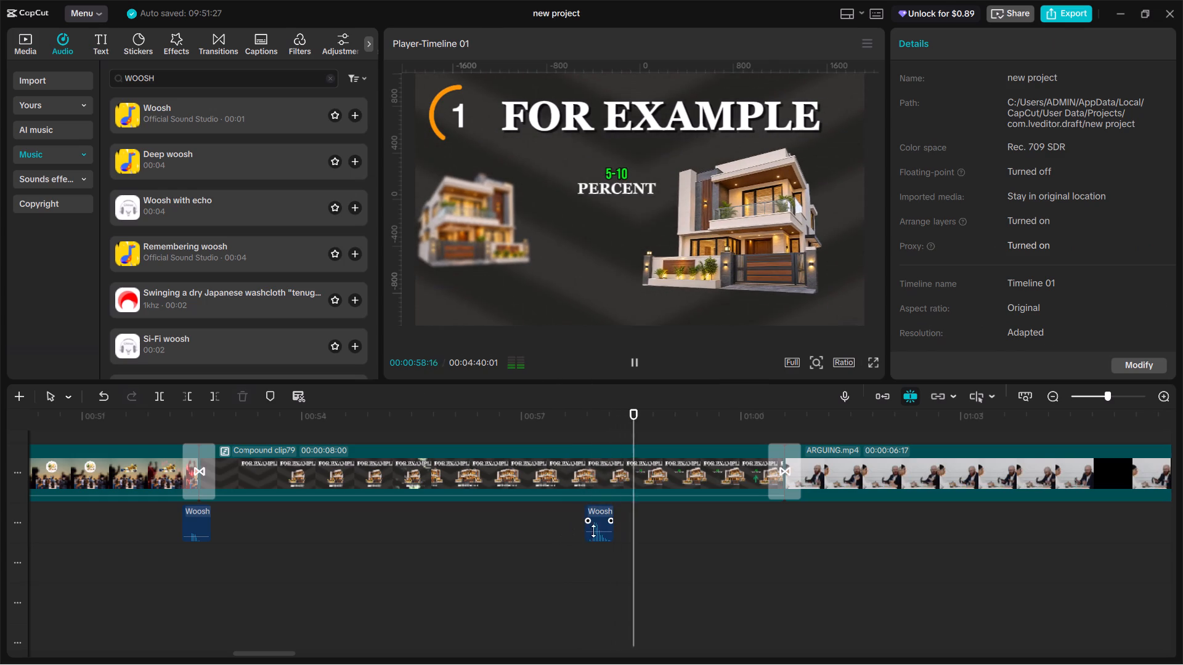
key("space")
Set this woosh clip's volume to -10.7 dB and play the scene through into the ARGUING.mp4 clip.
left_click(603, 531)
left_click(1001, 116)
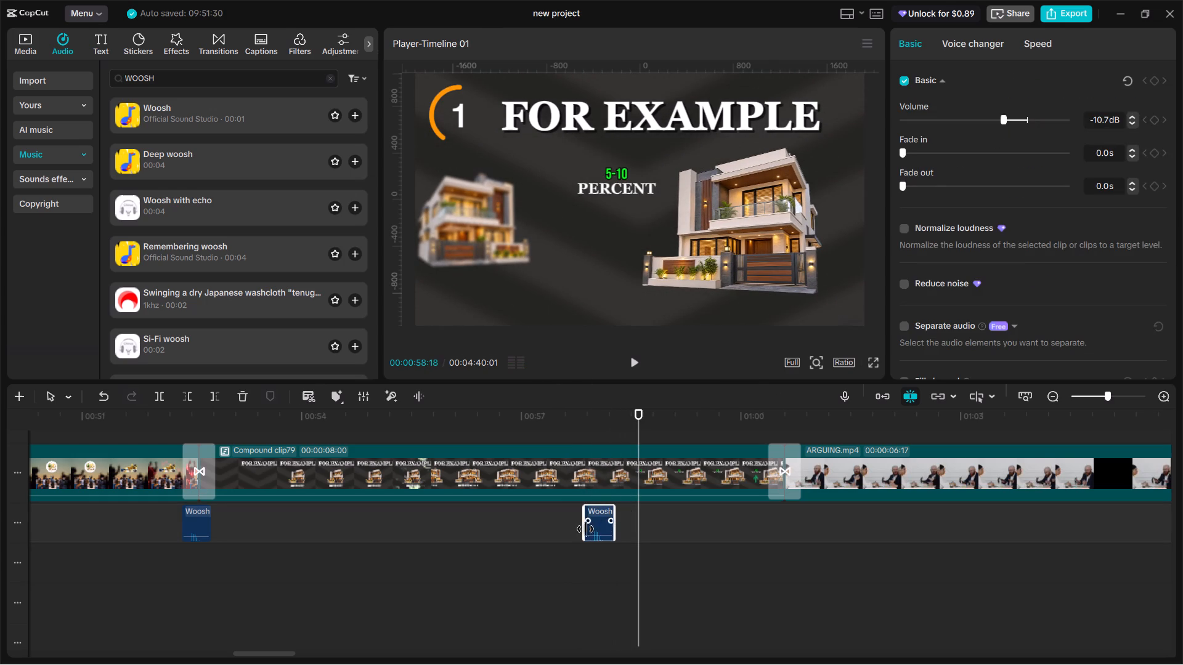
left_click(569, 543)
key("space")
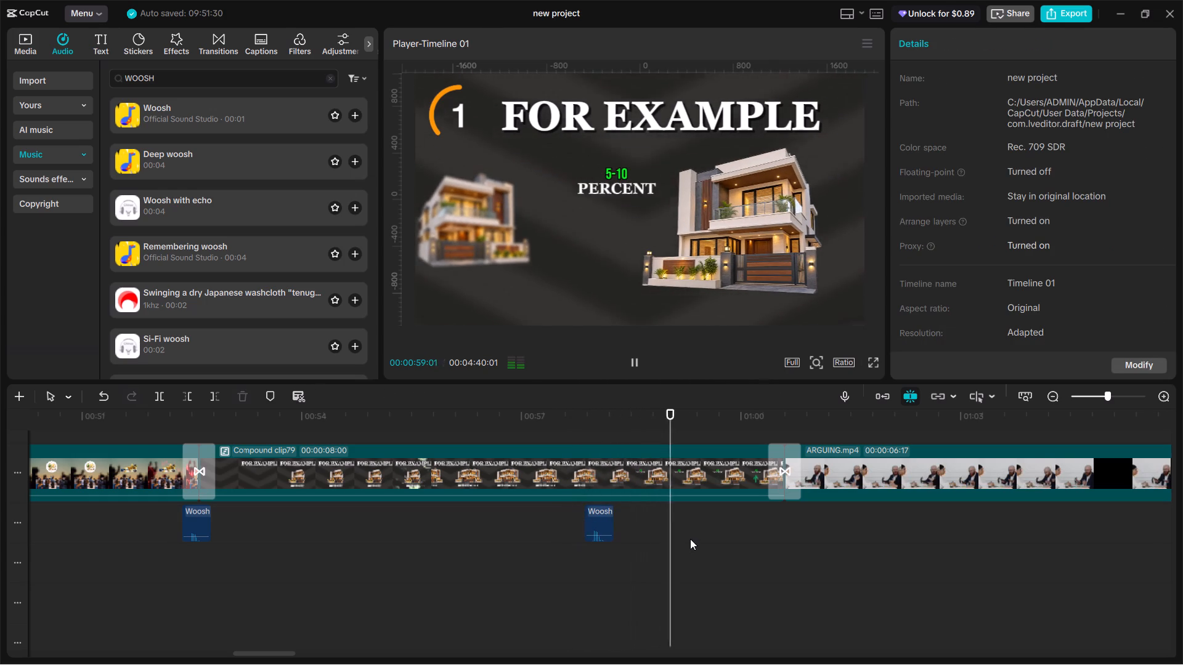
key("space")
key("space")
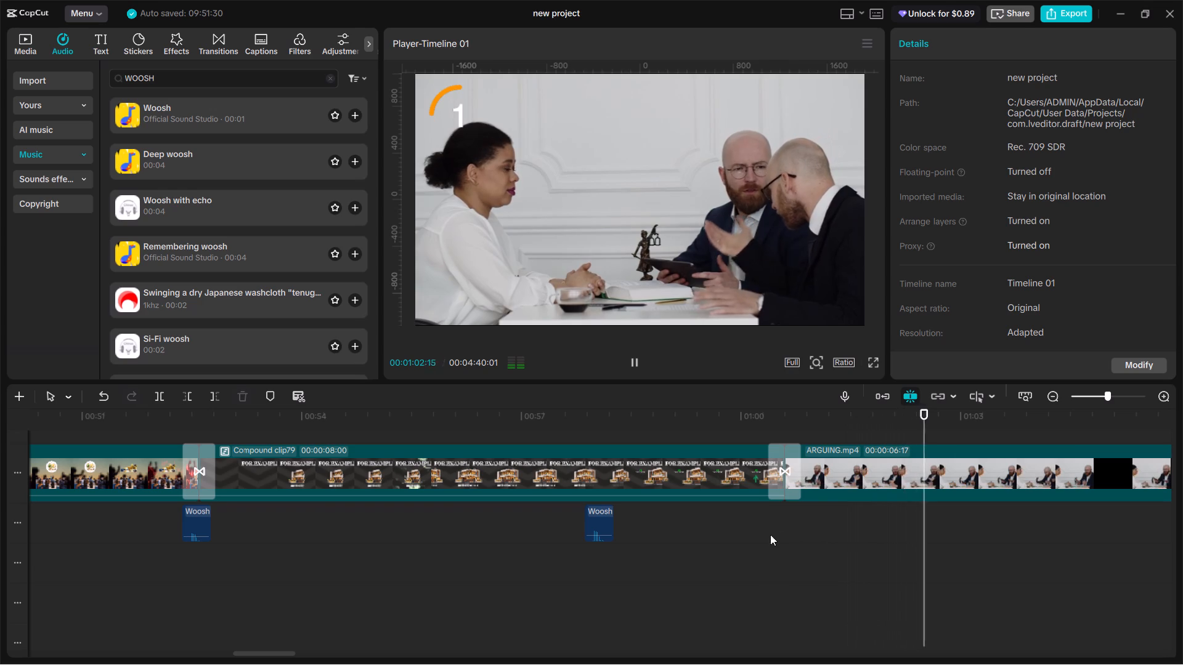
Search the audio library for "CAMERA CLICK" and place "click (camera shutter sound single shot)" at the transition into ARGUING.mp4.
left_click(763, 538)
left_click(205, 71)
key("ctrl+a")
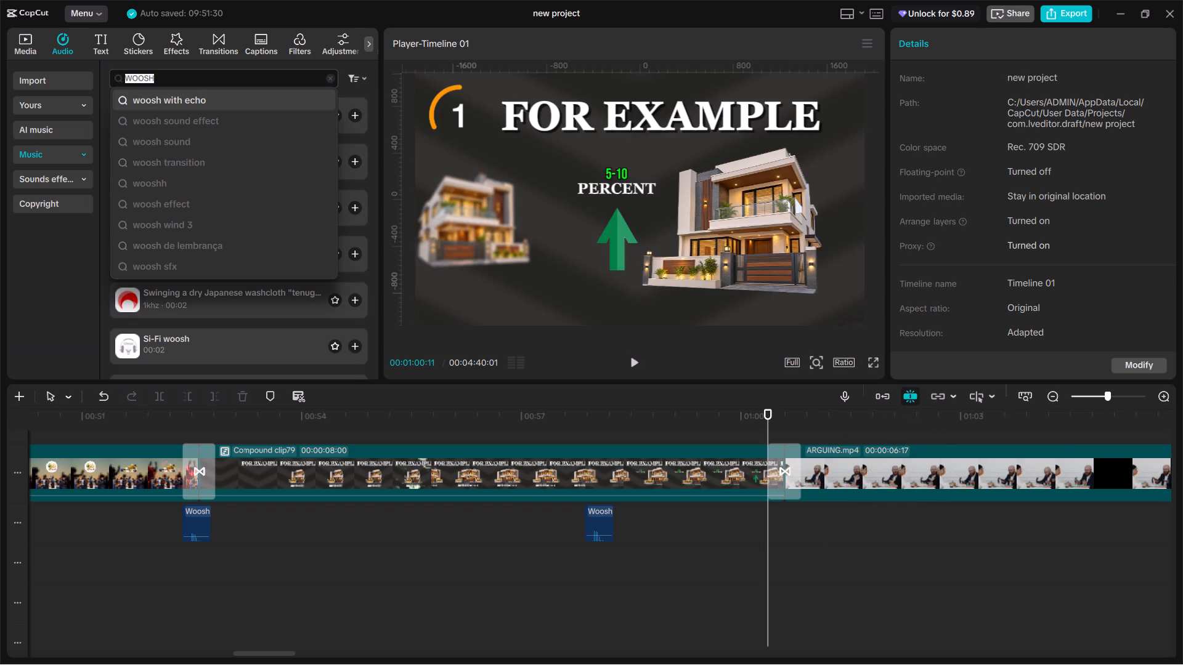
type("CAMERA")
key("space")
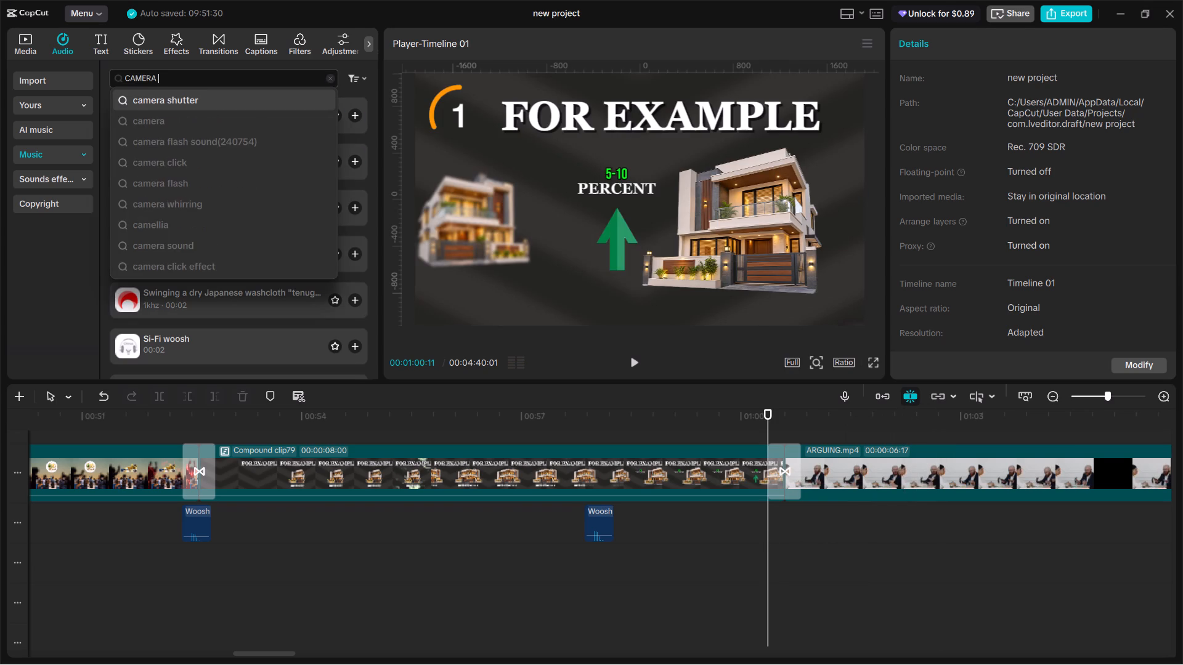
type("CLICK")
key("Return")
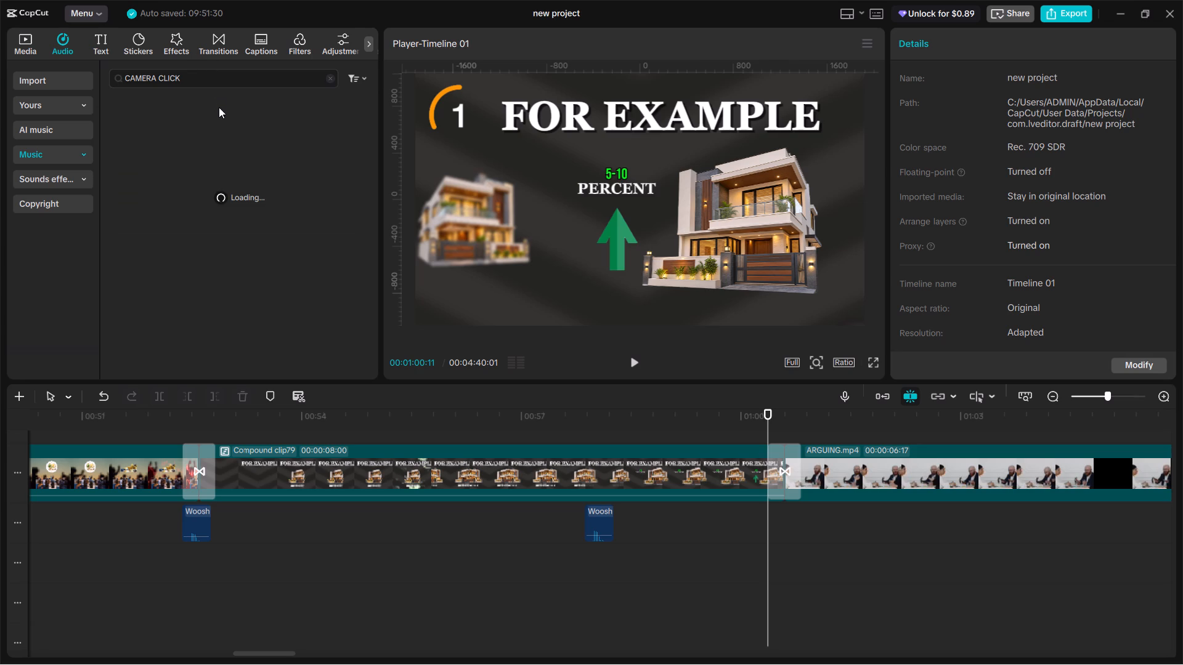
left_click(222, 124)
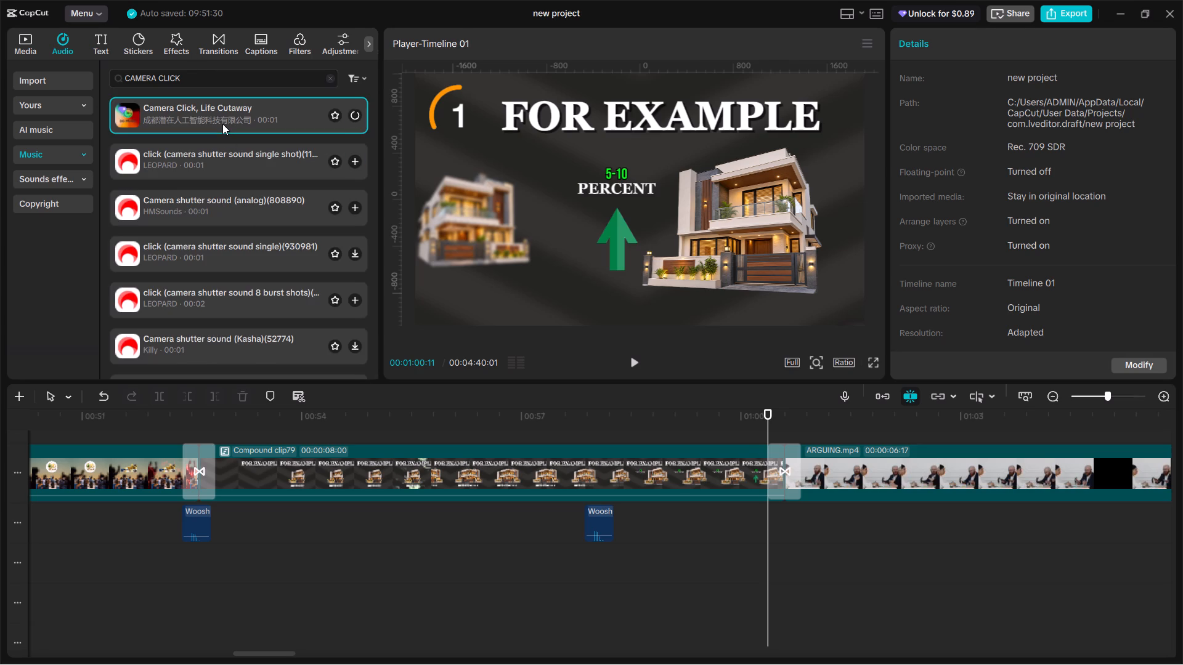
left_click(214, 161)
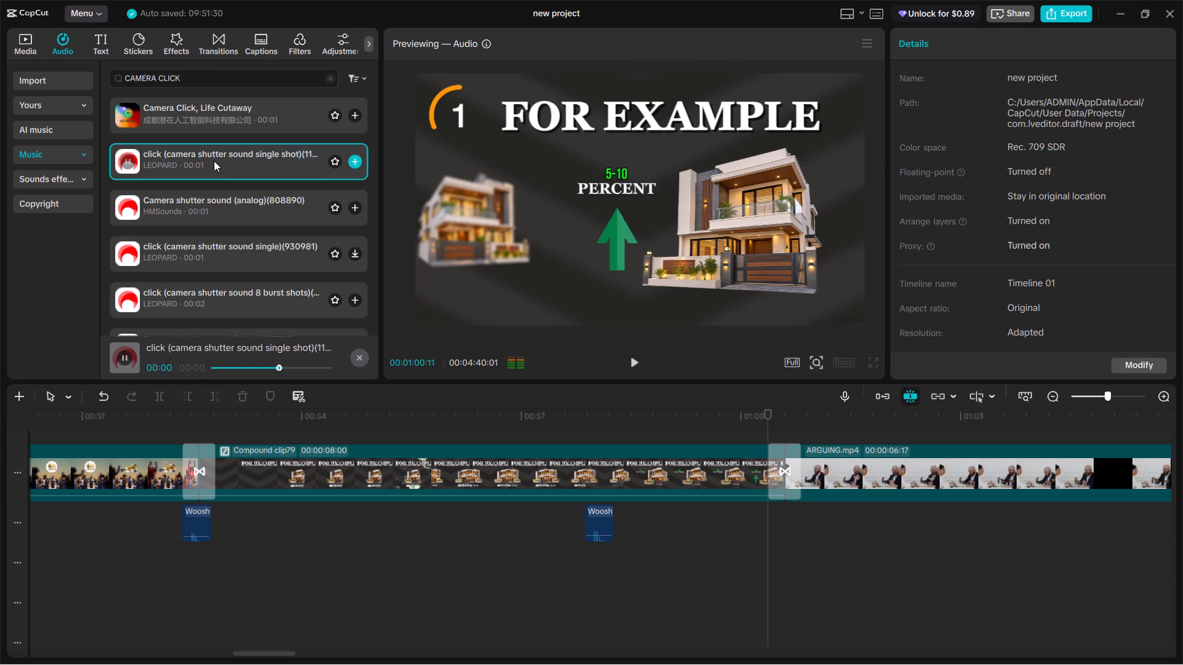
left_click_drag(214, 161, 771, 528)
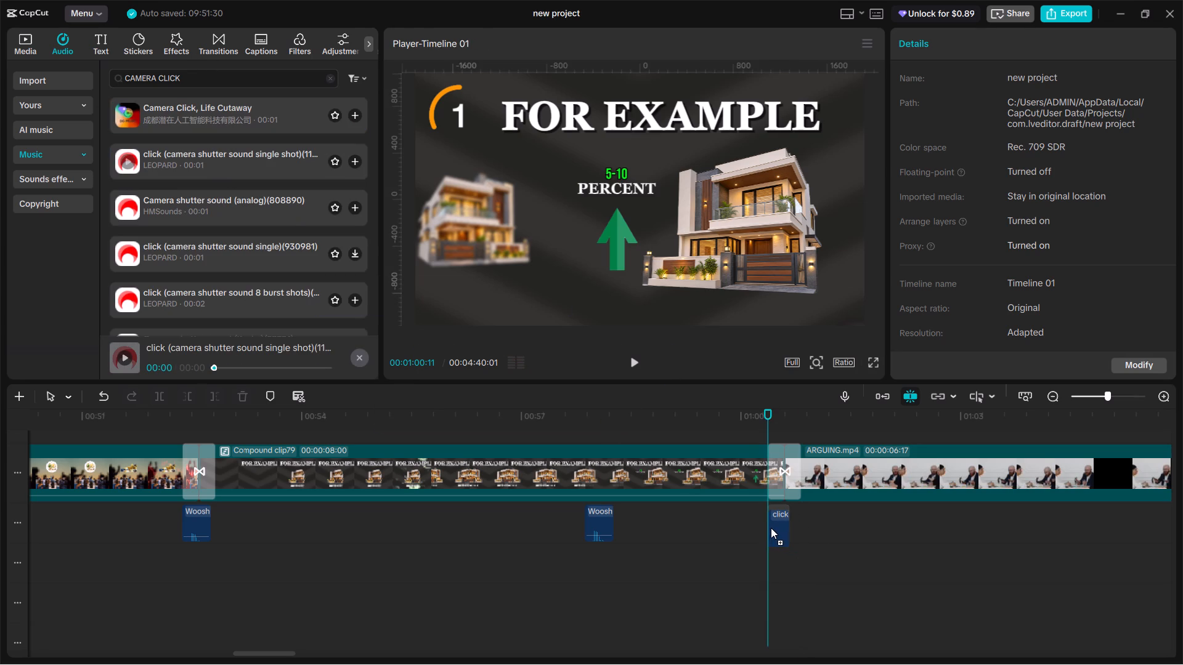
left_click_drag(771, 528, 774, 528)
Preview the camera click clip, set its volume to -11.3 dB, mark the sound as a favourite, and replay the transition.
left_click(755, 533)
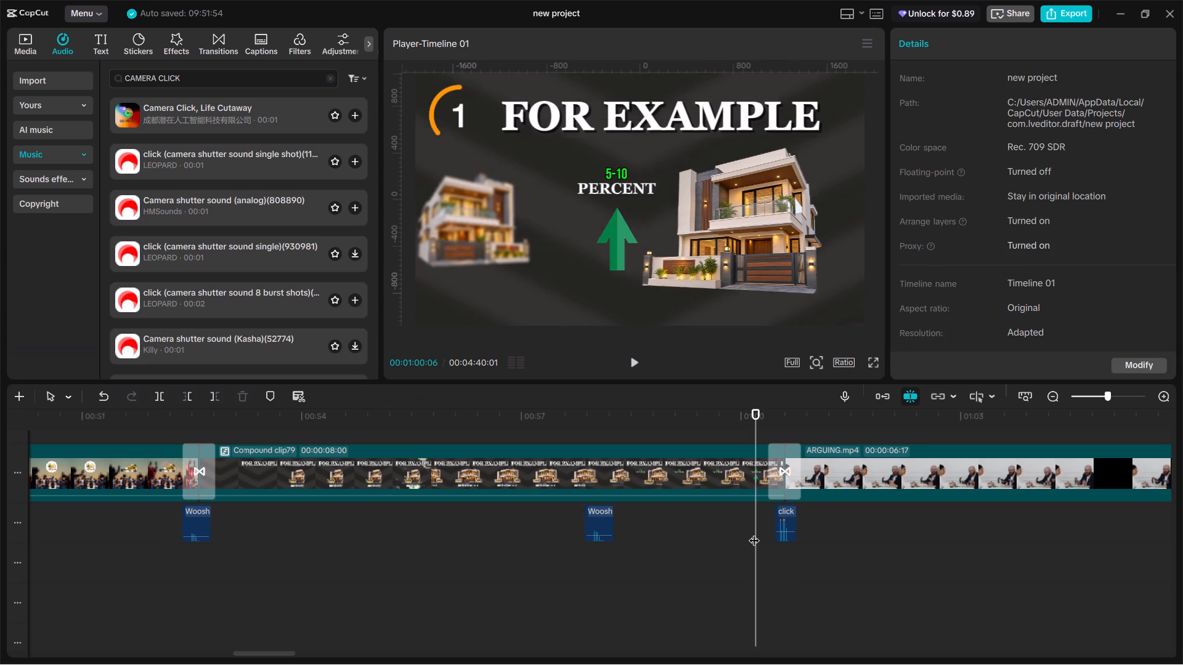
key("space")
key("space")
left_click(789, 520)
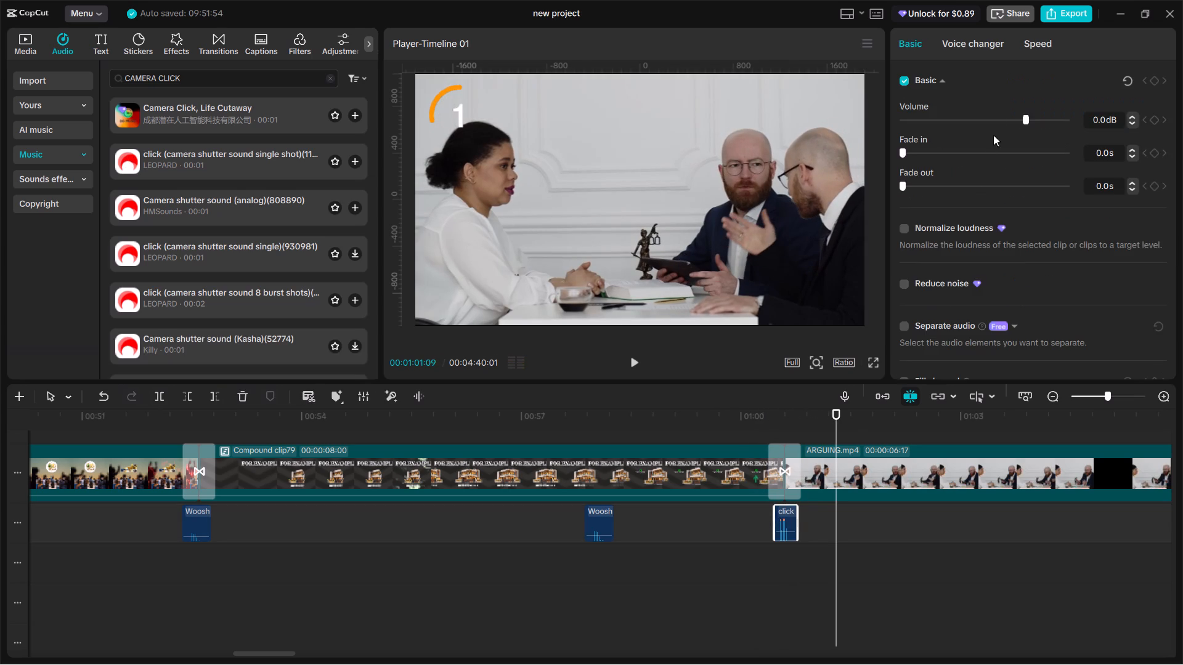
left_click(999, 120)
left_click(335, 161)
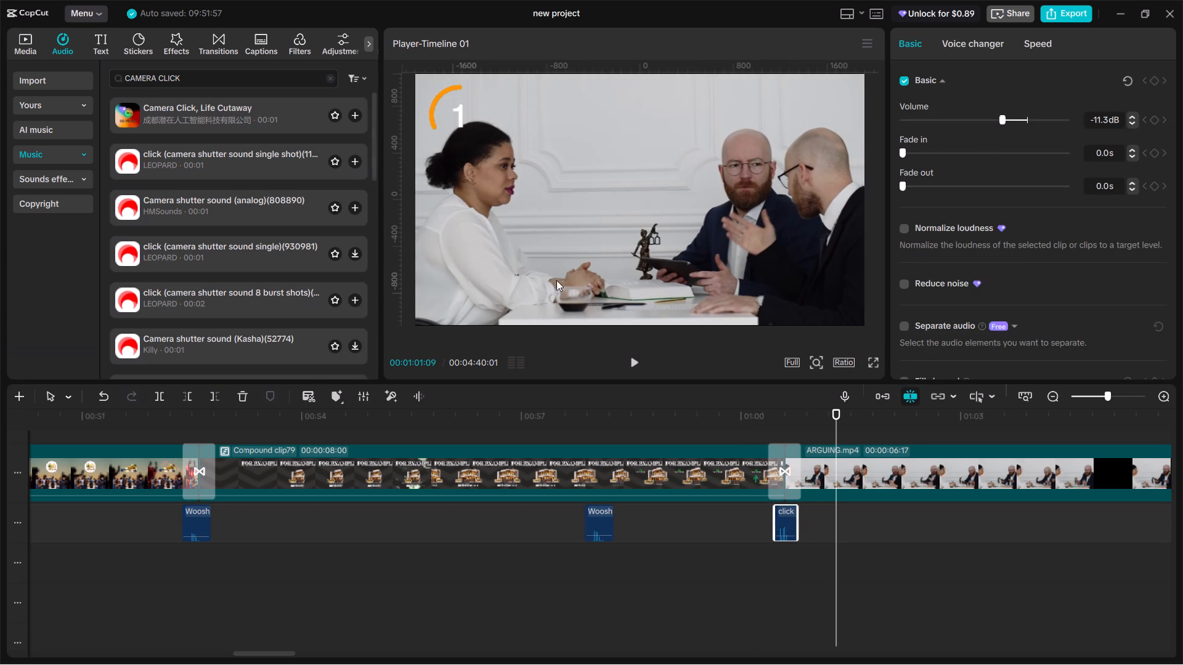
left_click(758, 547)
key("space")
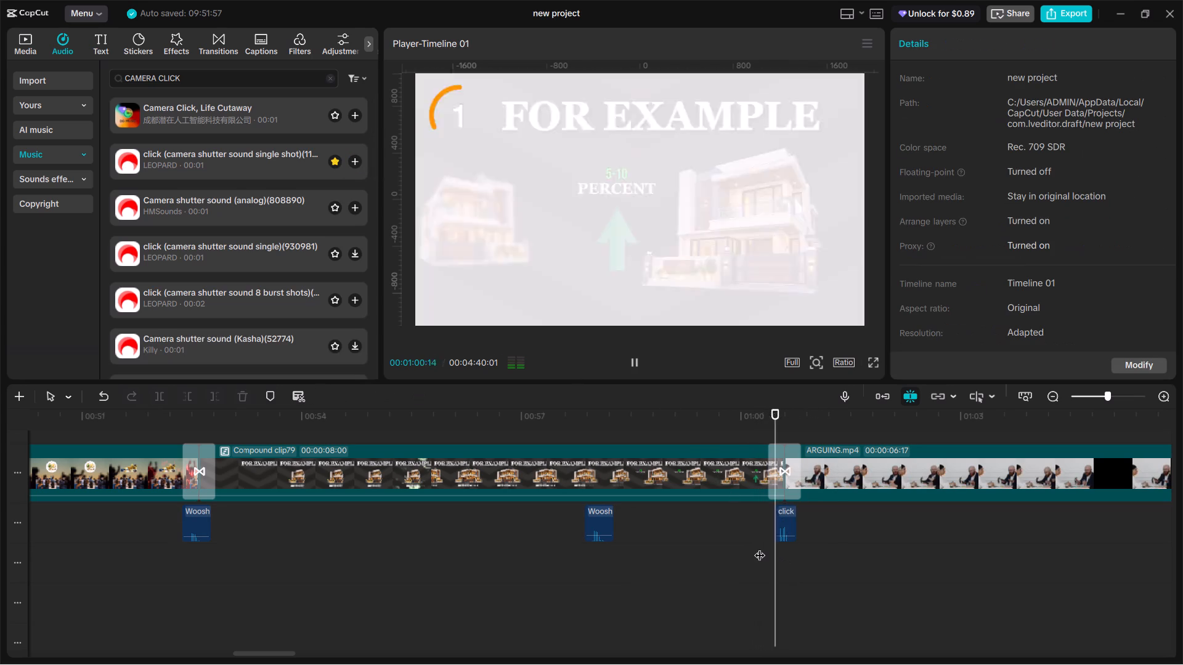
Review the scenes from ARGUING.mp4 through HOUSE PARKIN G.mp4 to the "PARKING BURM" text, checking the transitions and existing sounds.
scroll(880, 533, "down", 7, "alt")
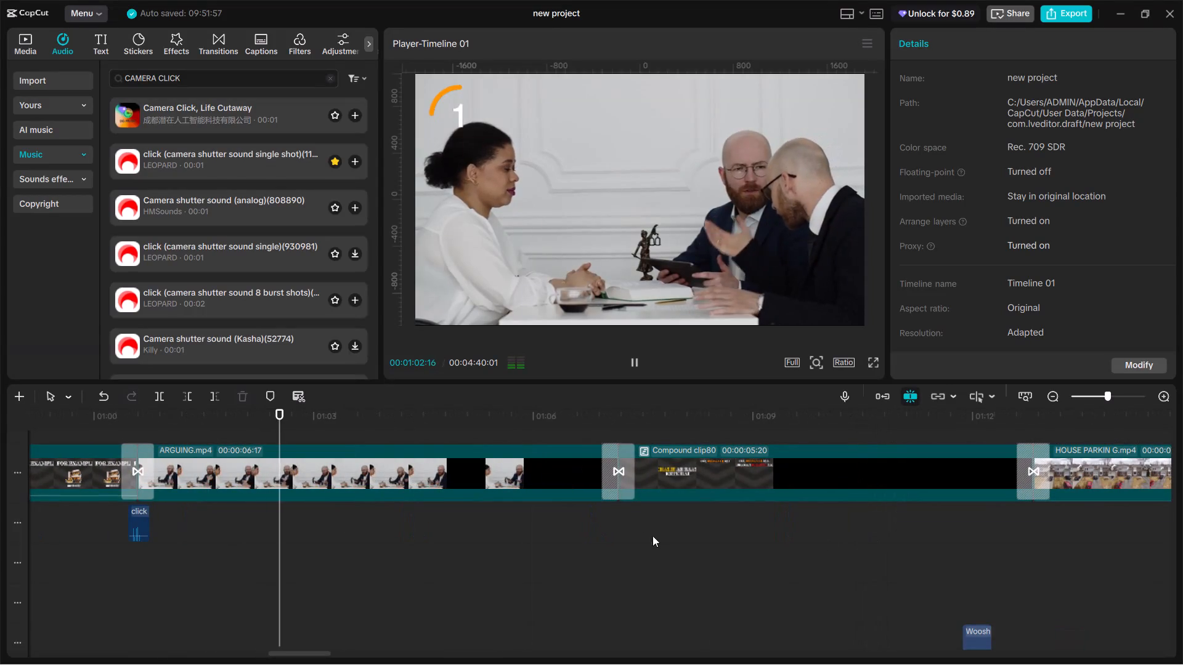
left_click(611, 530)
key("space")
left_click(611, 532)
key("space")
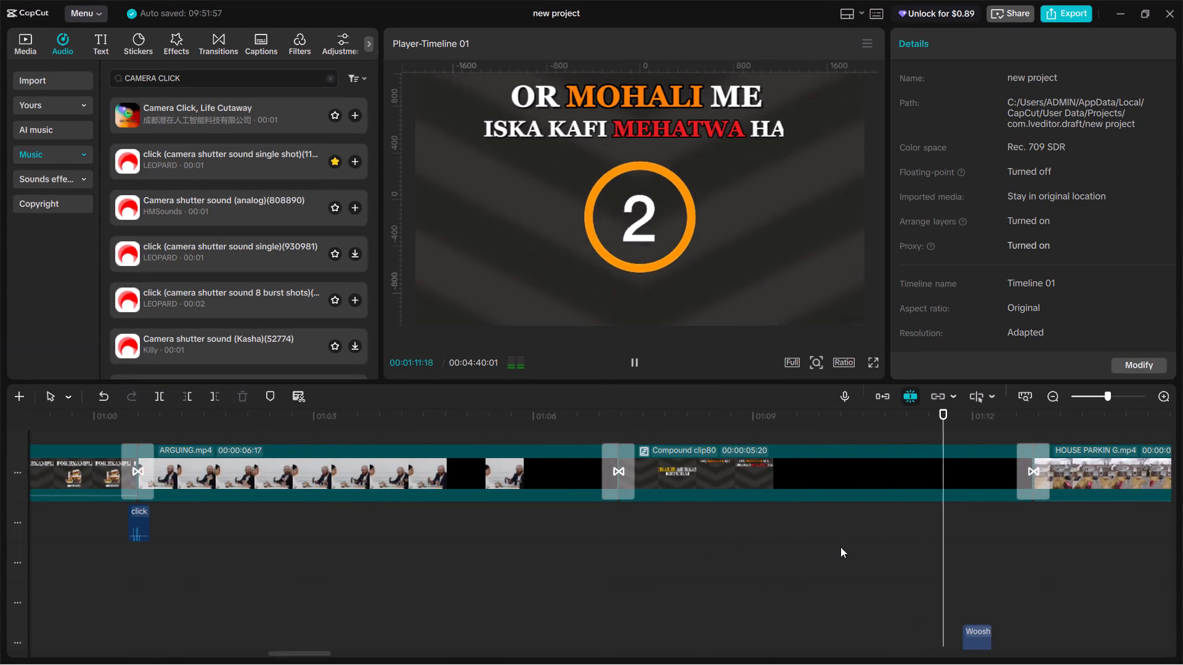
key("space")
key("space")
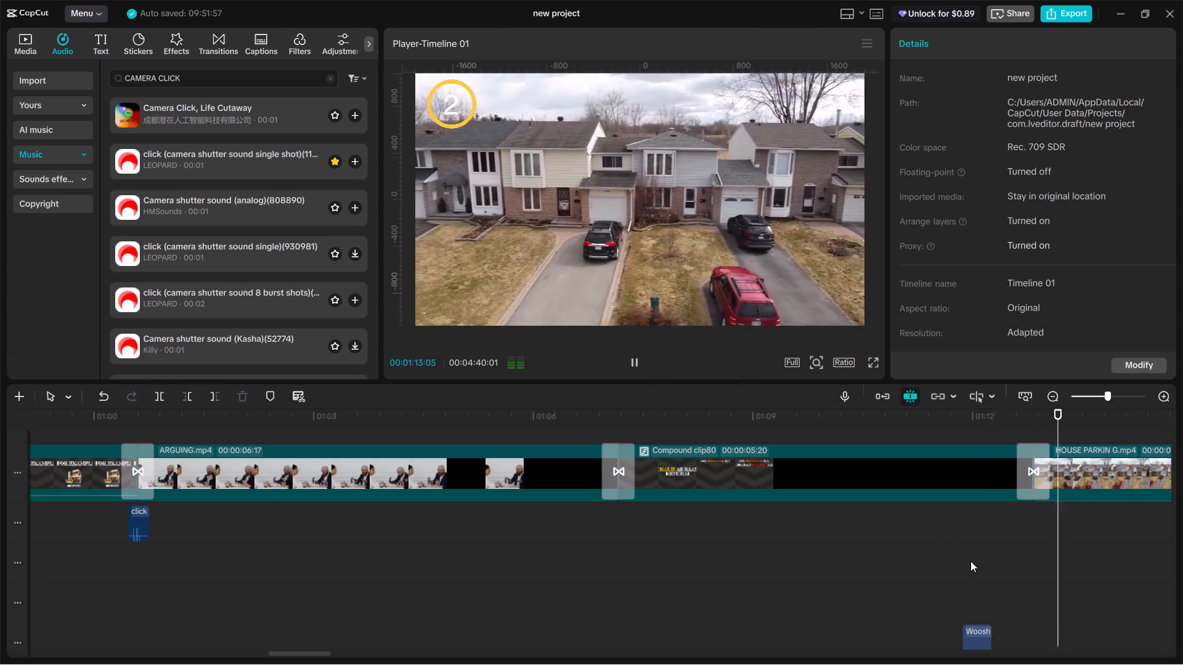
scroll(970, 562, "down", 4, "alt")
scroll(868, 562, "down", 4, "alt")
scroll(730, 549, "down", 2, "alt")
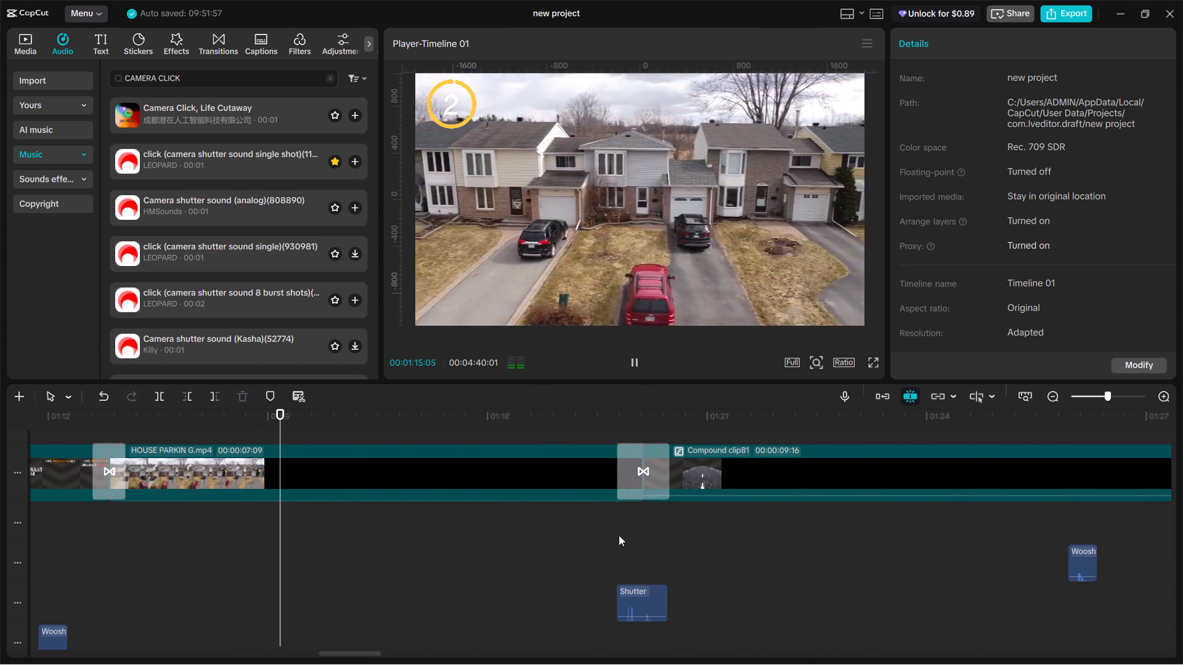
left_click(620, 534)
key("space")
scroll(754, 533, "down", 3, "alt")
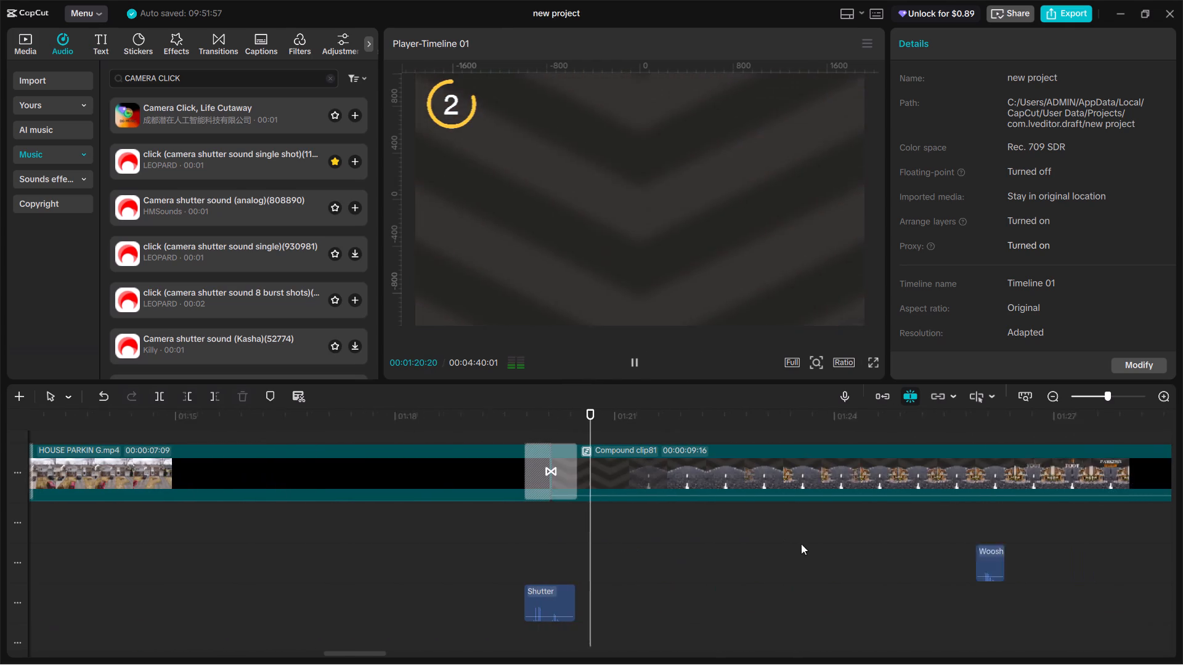
scroll(801, 544, "down", 3, "alt")
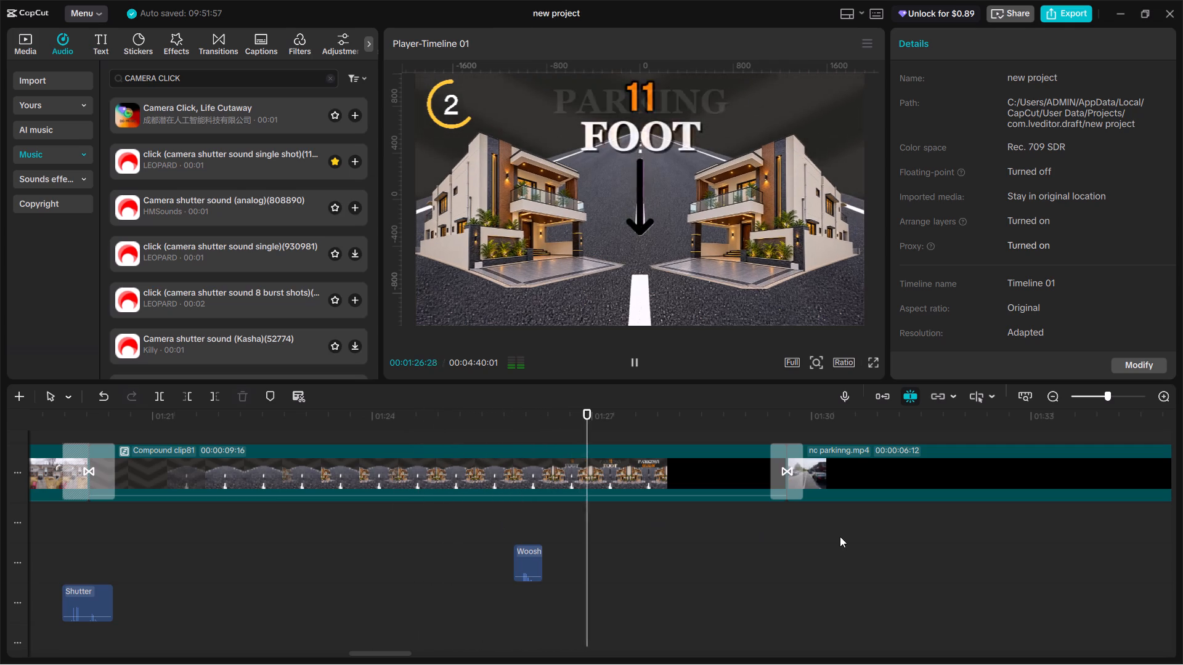
scroll(787, 533, "down", 2, "alt")
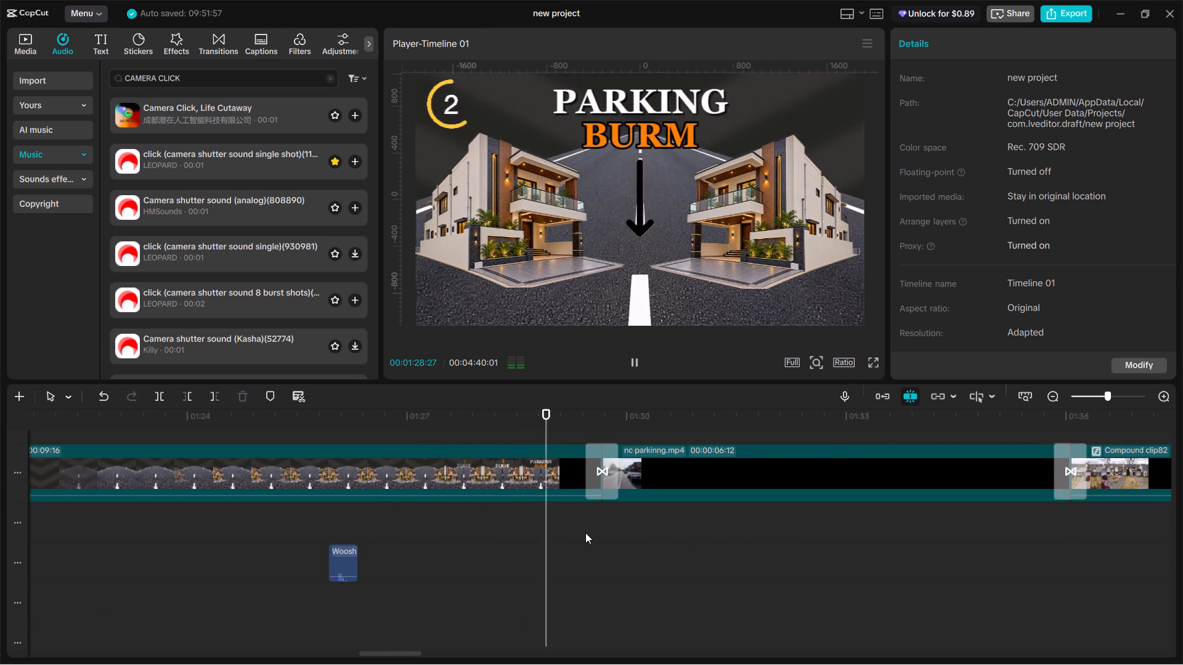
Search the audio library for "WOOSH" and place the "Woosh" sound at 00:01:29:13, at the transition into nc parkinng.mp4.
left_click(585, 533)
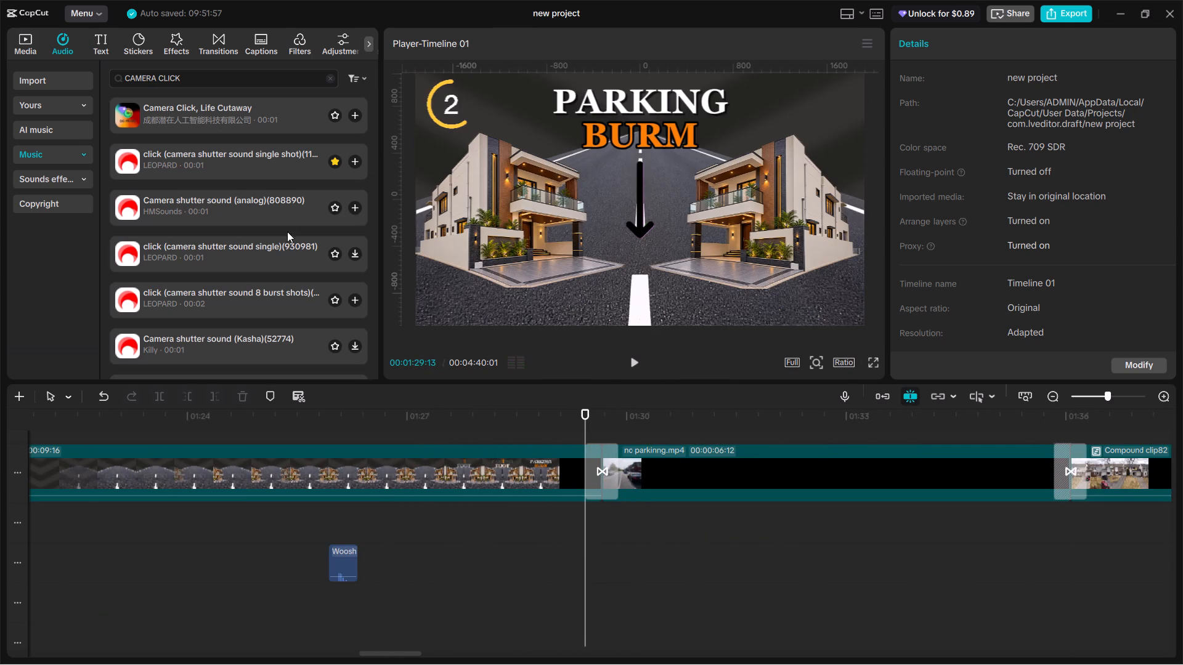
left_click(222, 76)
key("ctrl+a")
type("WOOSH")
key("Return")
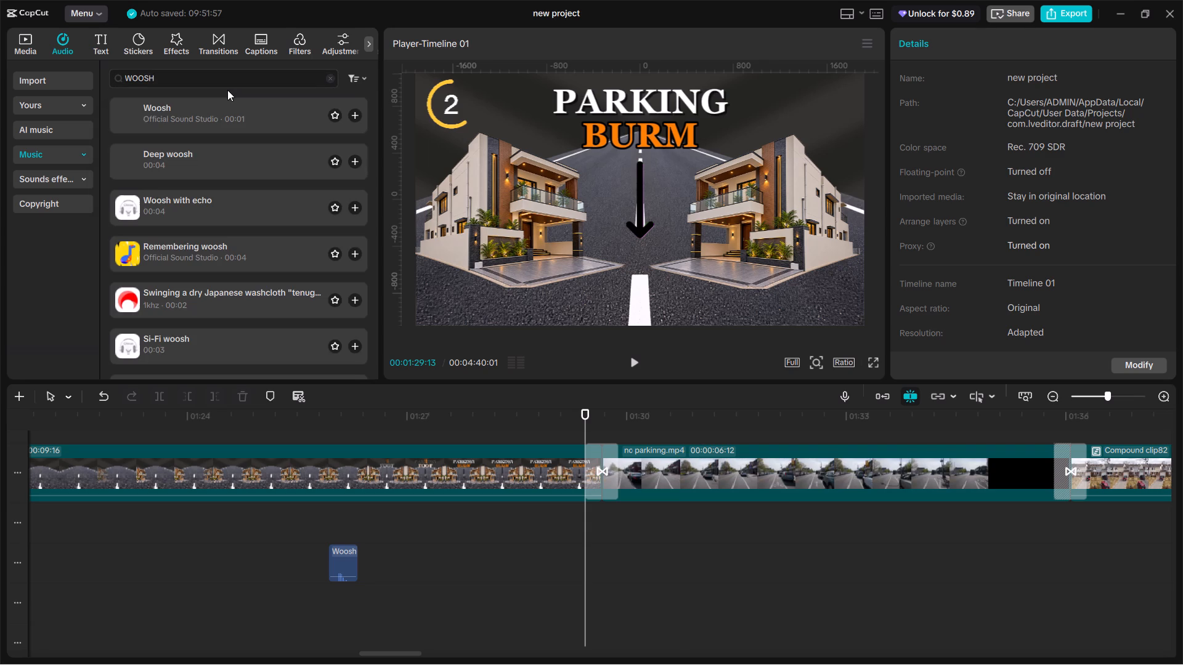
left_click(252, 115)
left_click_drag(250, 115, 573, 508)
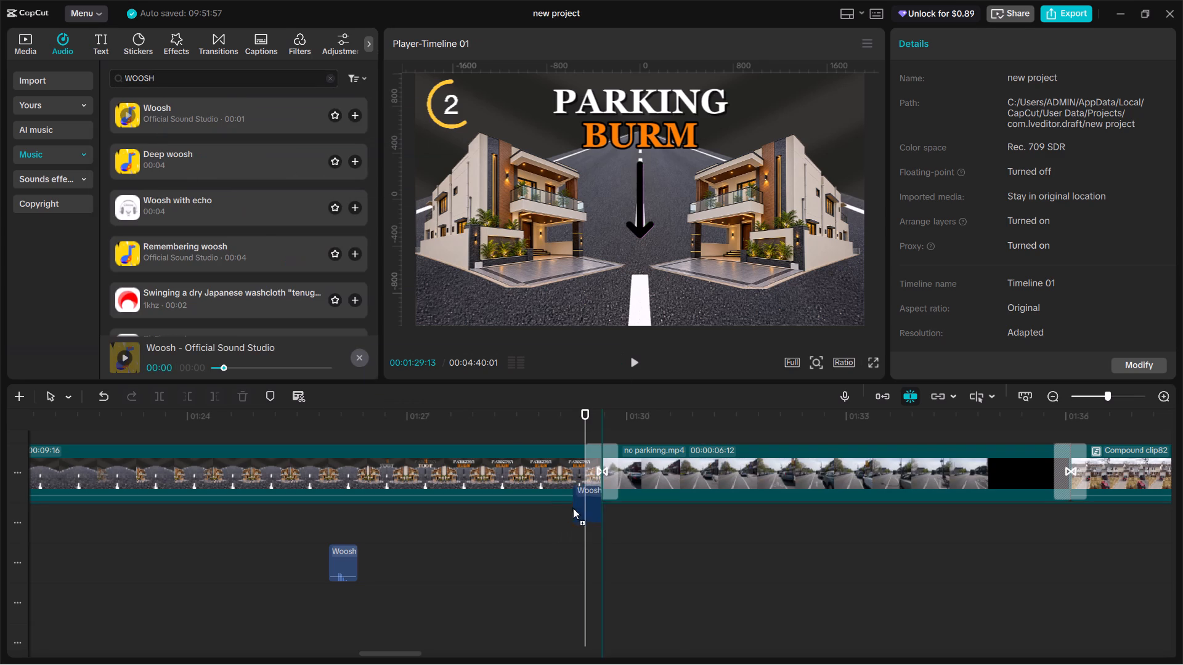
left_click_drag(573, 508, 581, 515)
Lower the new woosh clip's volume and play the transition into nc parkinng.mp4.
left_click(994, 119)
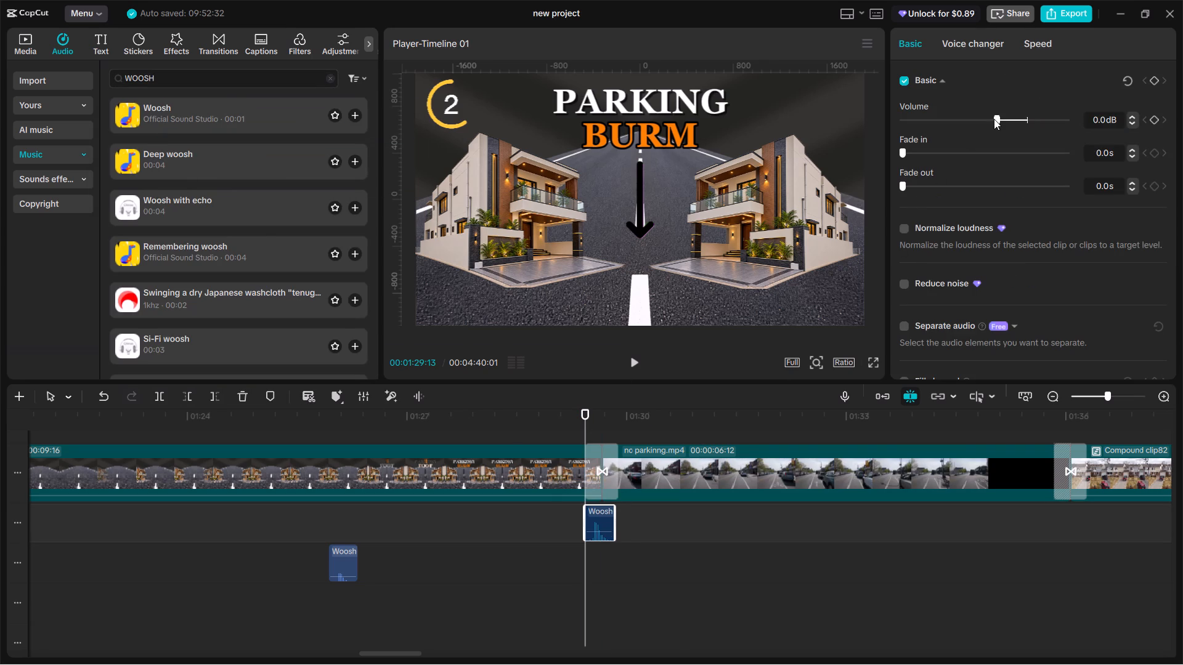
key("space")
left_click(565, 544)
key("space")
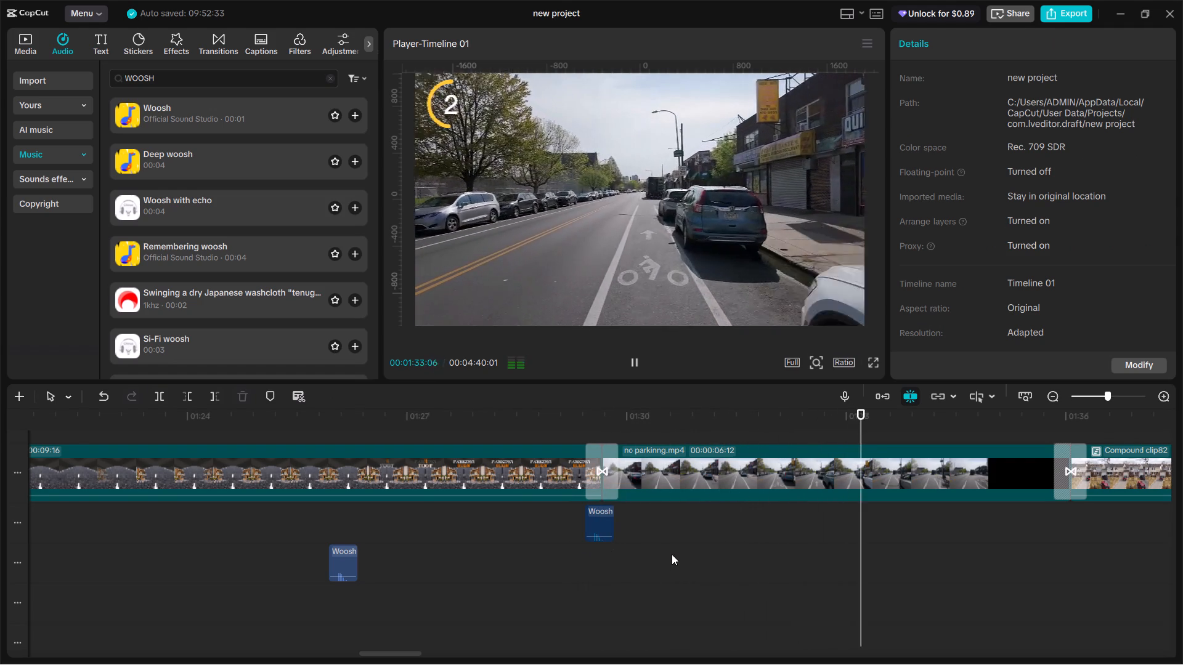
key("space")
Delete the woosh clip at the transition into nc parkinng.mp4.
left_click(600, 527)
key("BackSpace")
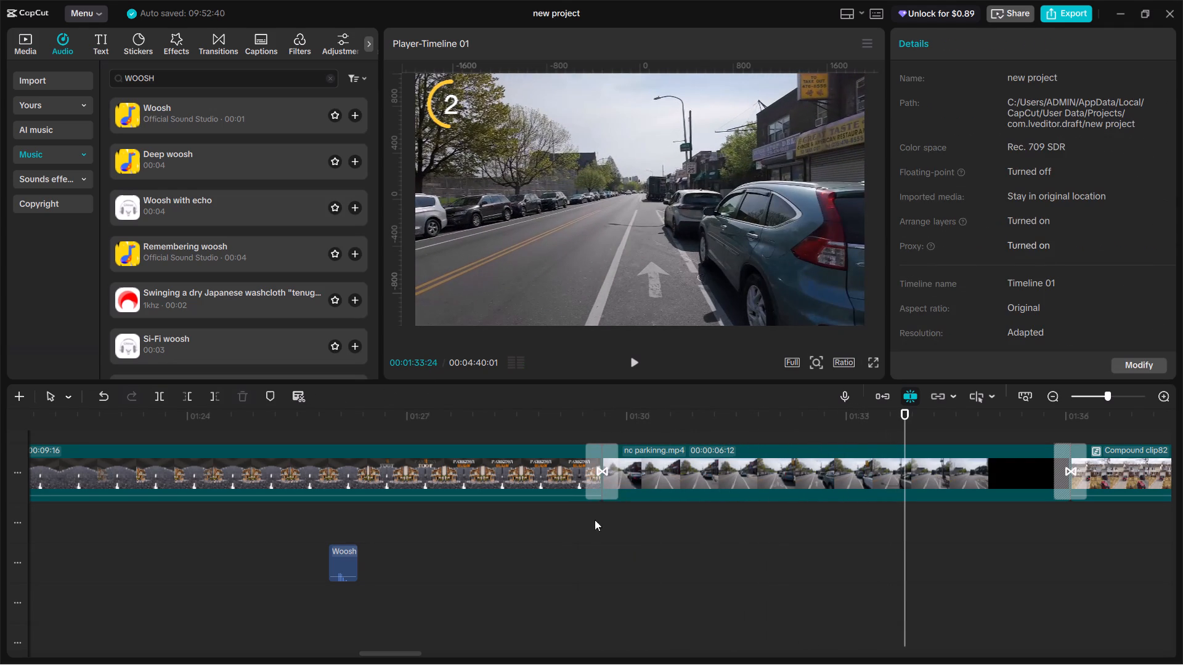
Search the audio library for "CAMERA CLICK" and place the single-shot camera shutter "click" sound at the transition into nc parkinng.mp4.
left_click(220, 78)
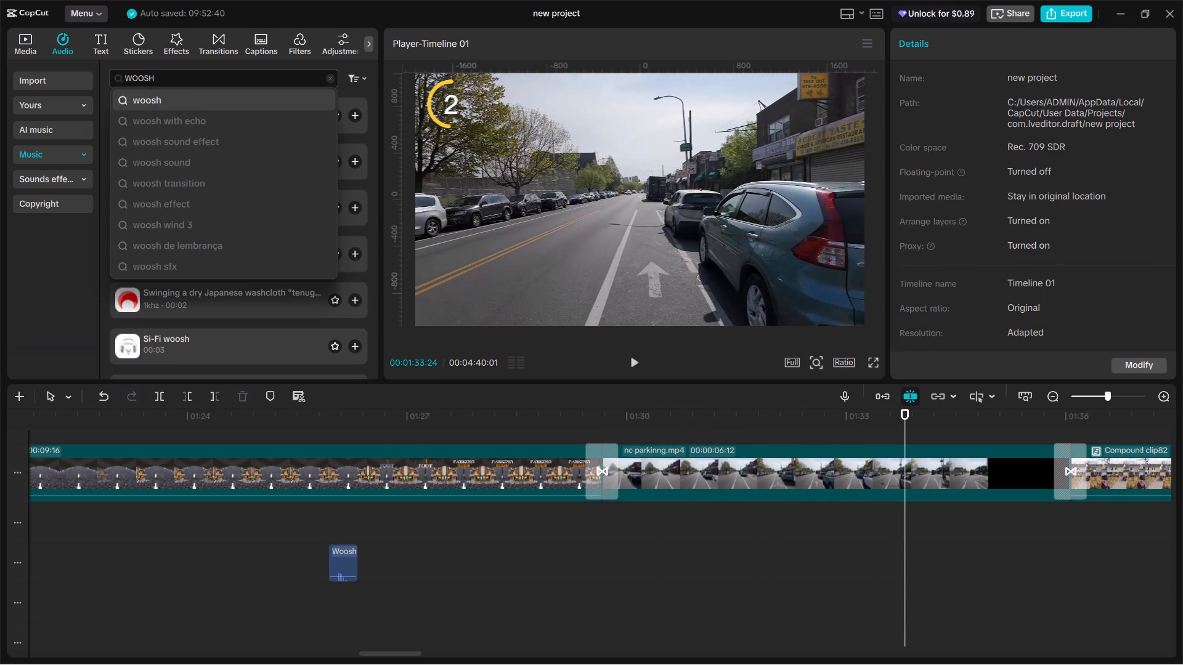
key("ctrl+a")
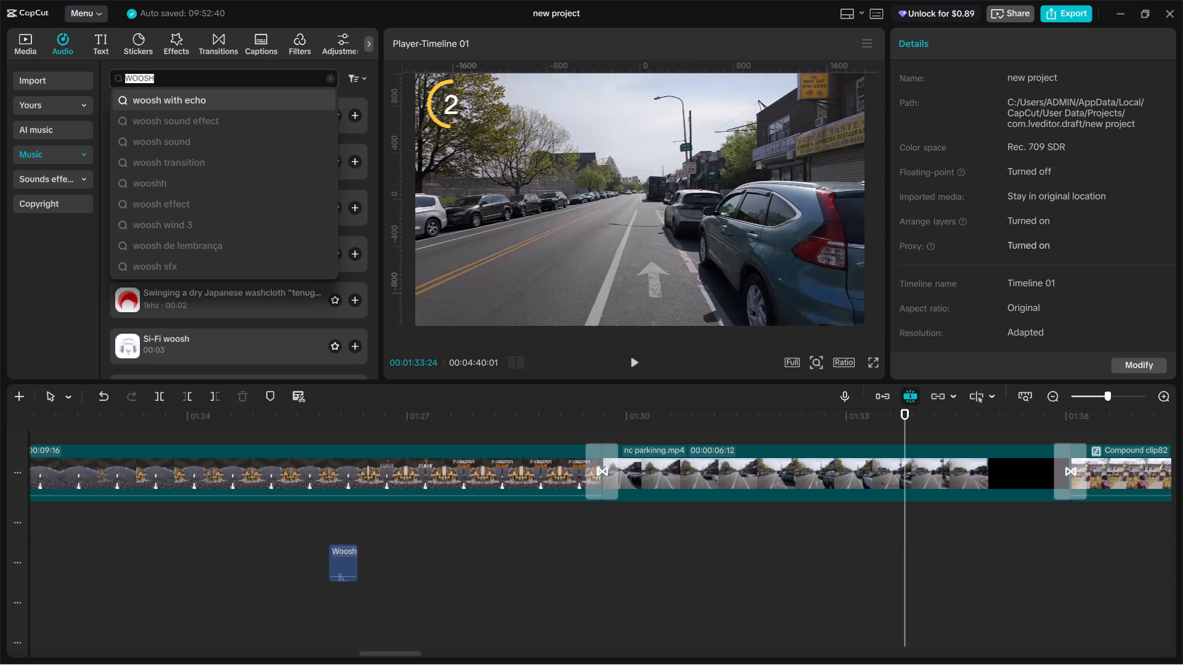
type("CAME")
type("RA CLICK")
key("Return")
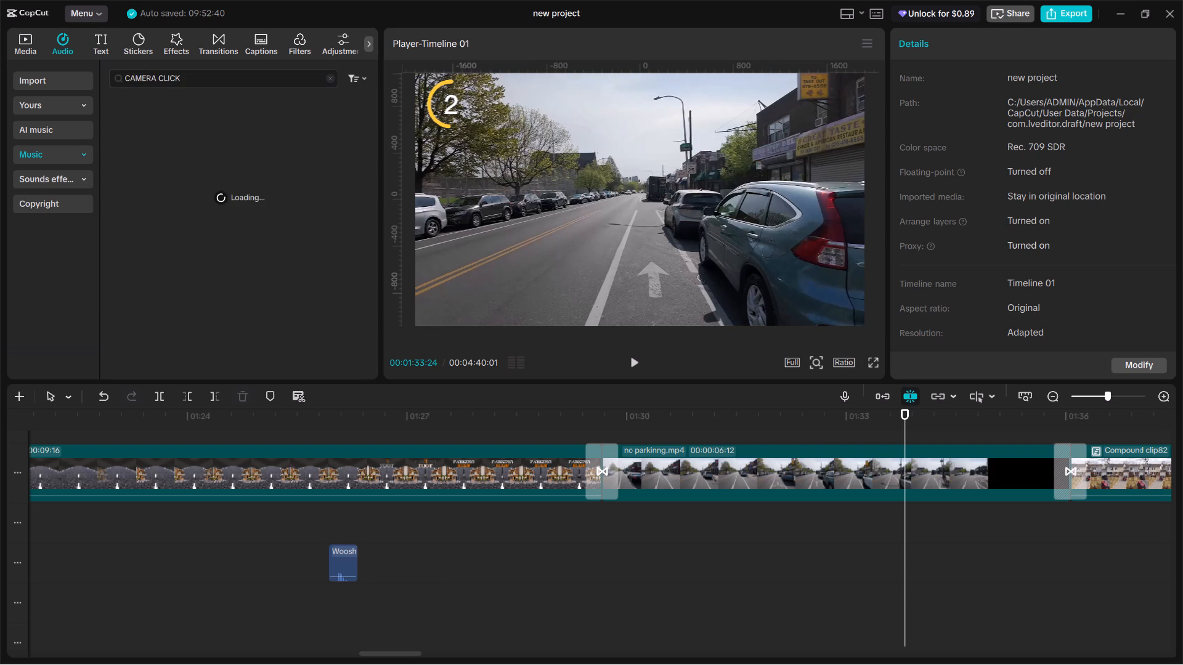
left_click(176, 152)
left_click_drag(174, 150, 591, 526)
Lower the new camera click's volume to -13.1 dB and play the transition into nc parkinng.mp4.
left_click(996, 119)
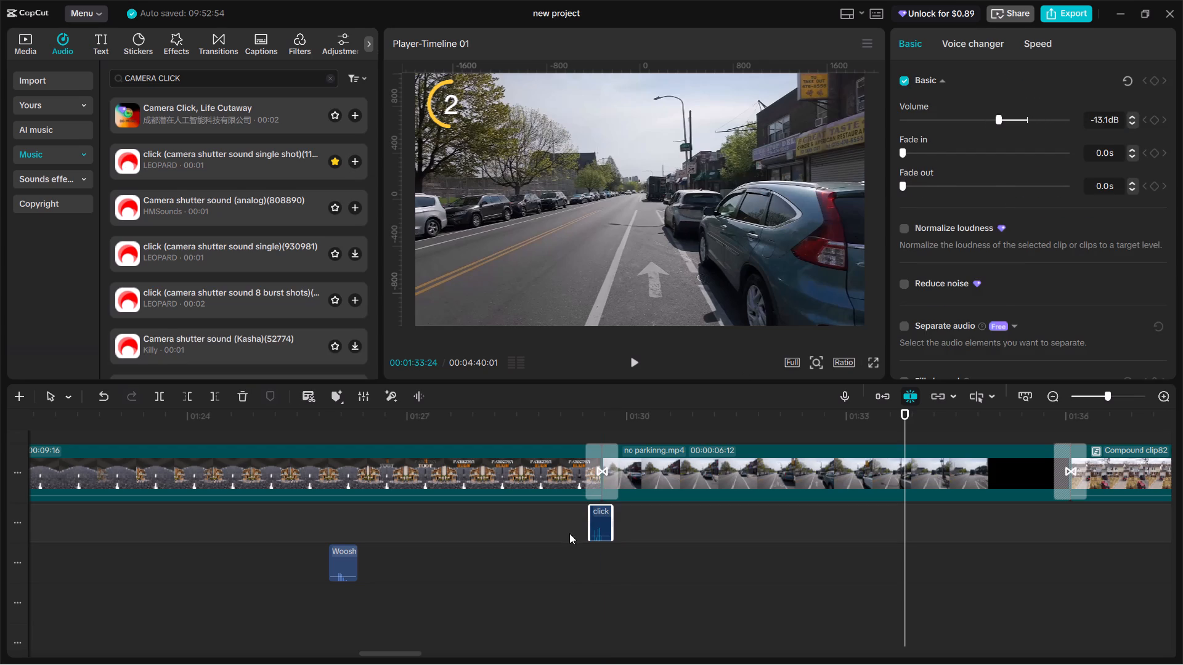
left_click(569, 533)
key("space")
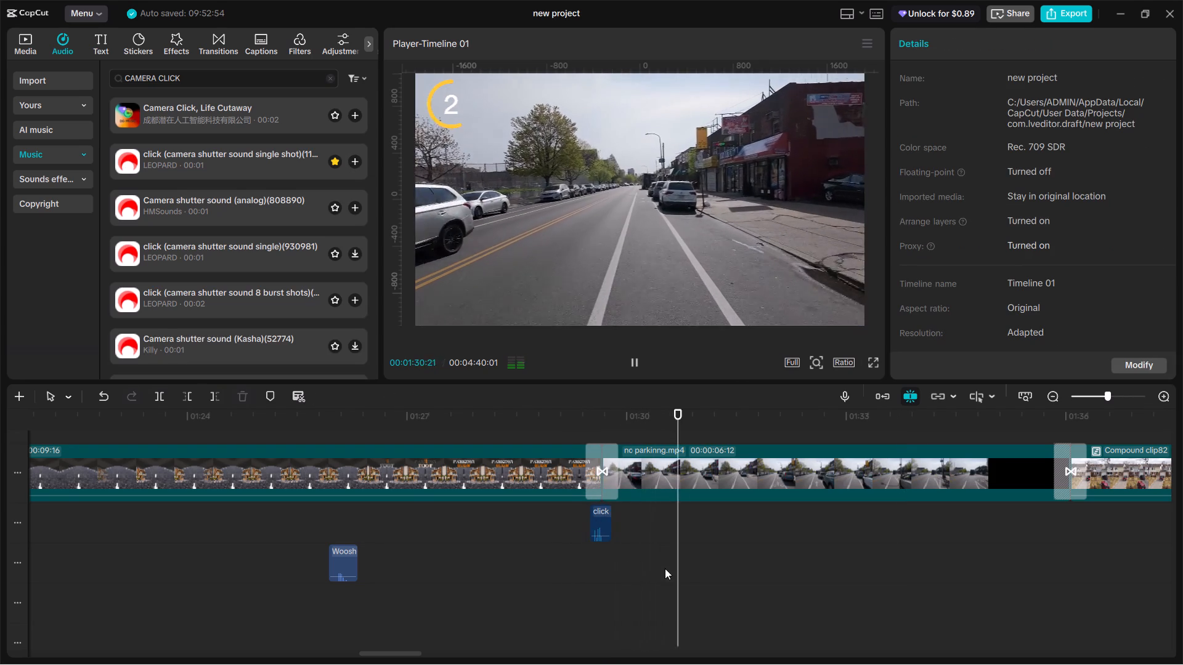
Review the transition from nc parkinng.mp4 into Compound clip82 and play the driveway scene to 00:01:41:17.
scroll(712, 566, "down", 6, "alt")
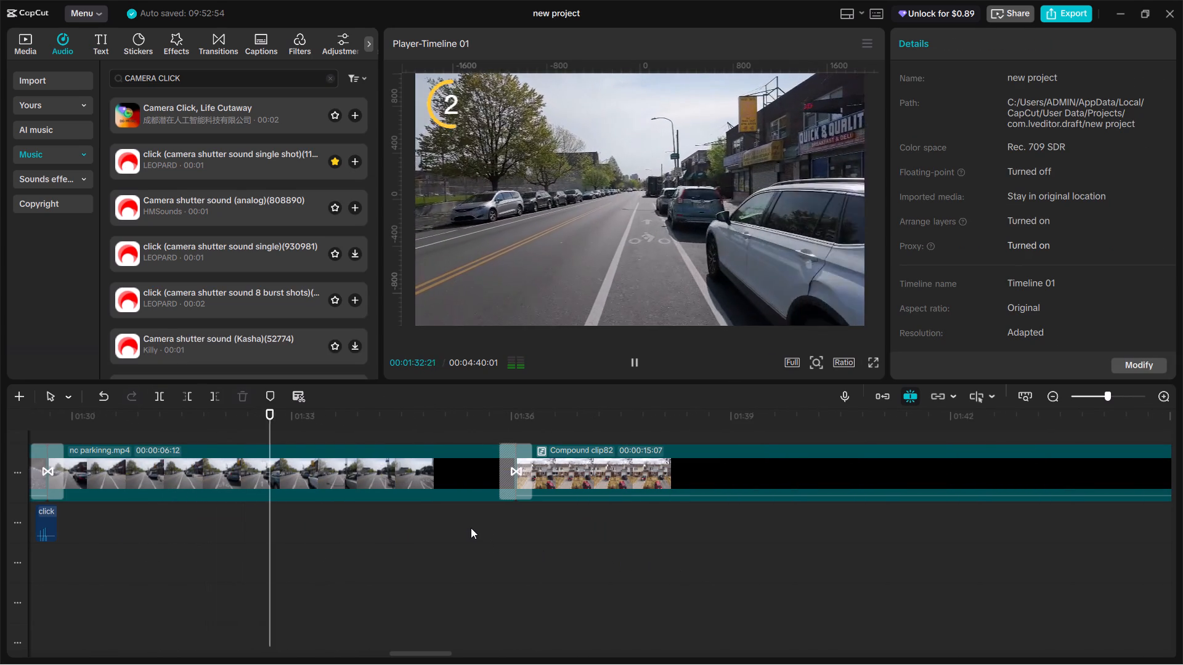
left_click(516, 523)
left_click(503, 522)
key("space")
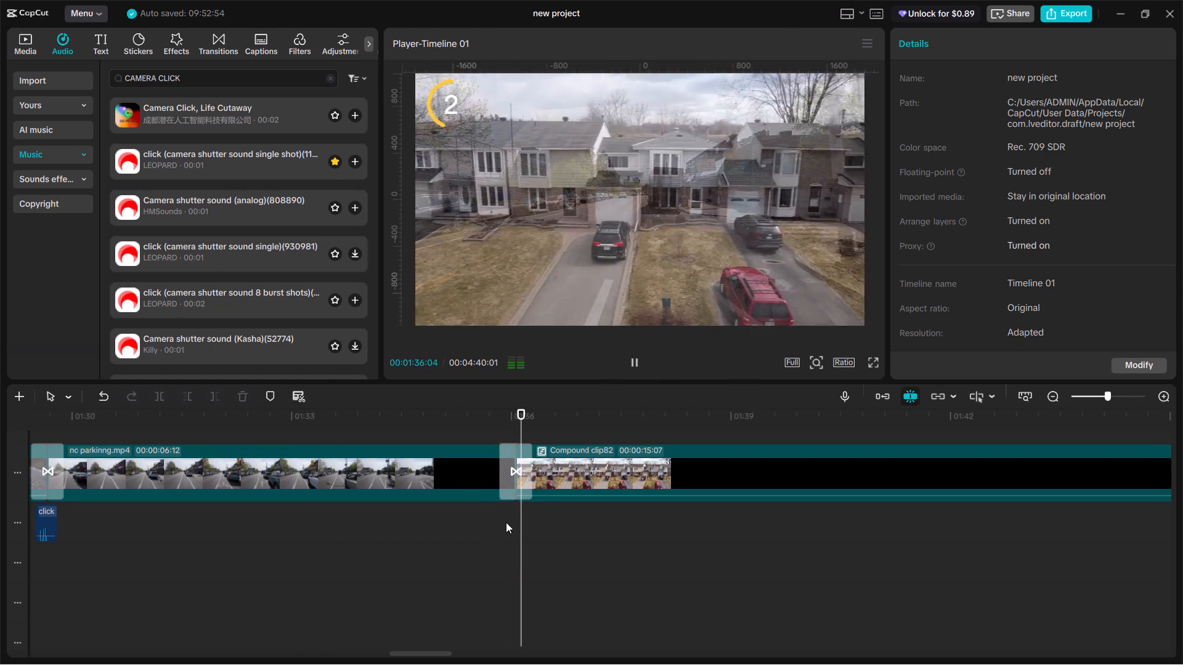
scroll(667, 538, "down", 5, "alt")
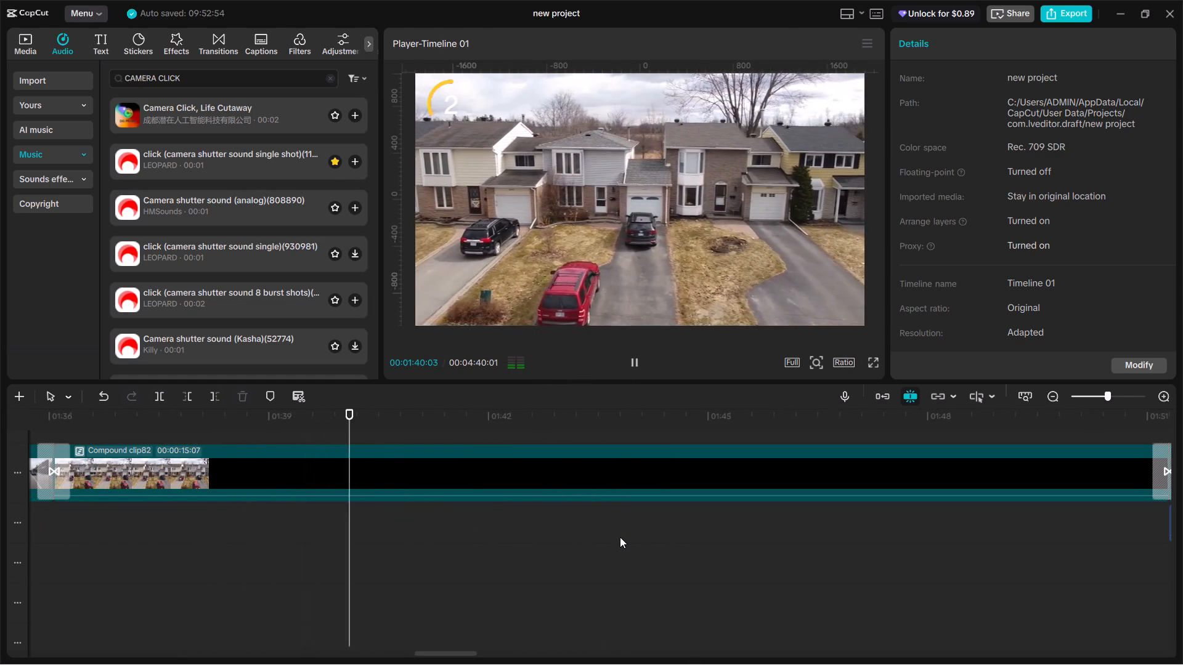
key("space")
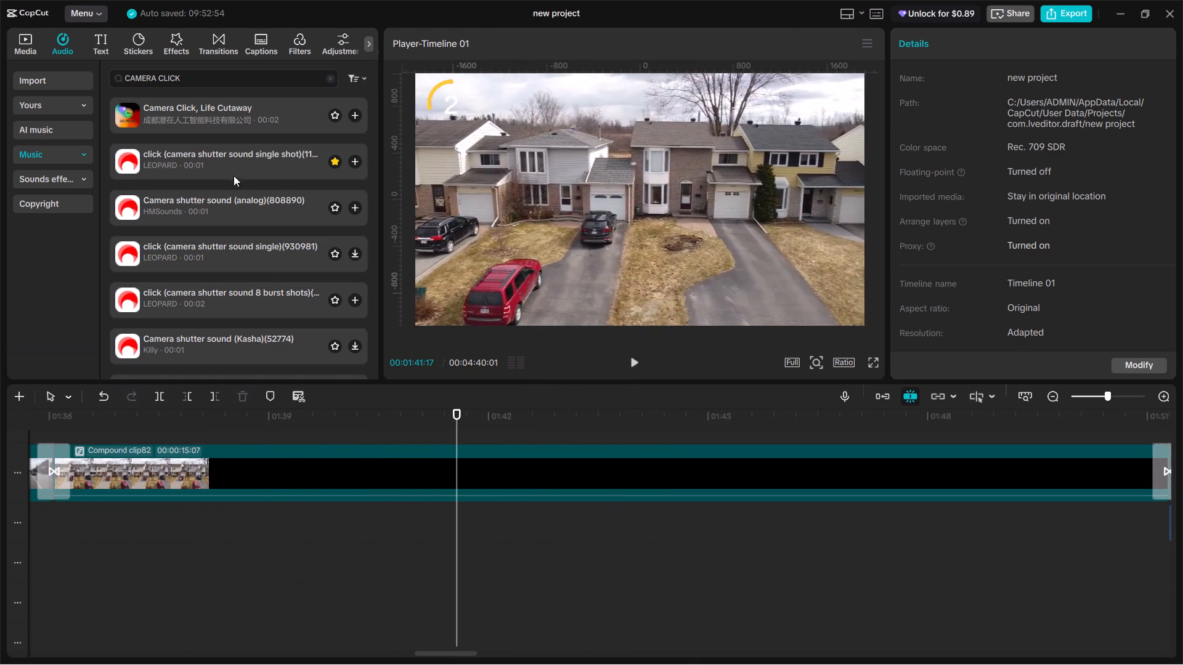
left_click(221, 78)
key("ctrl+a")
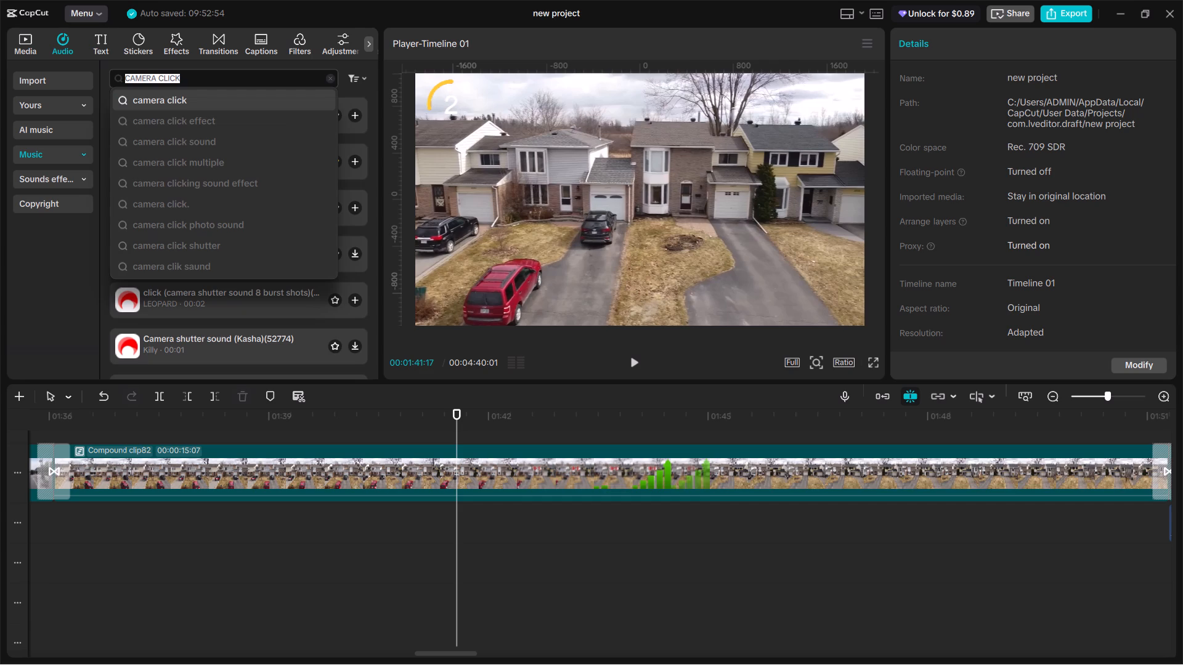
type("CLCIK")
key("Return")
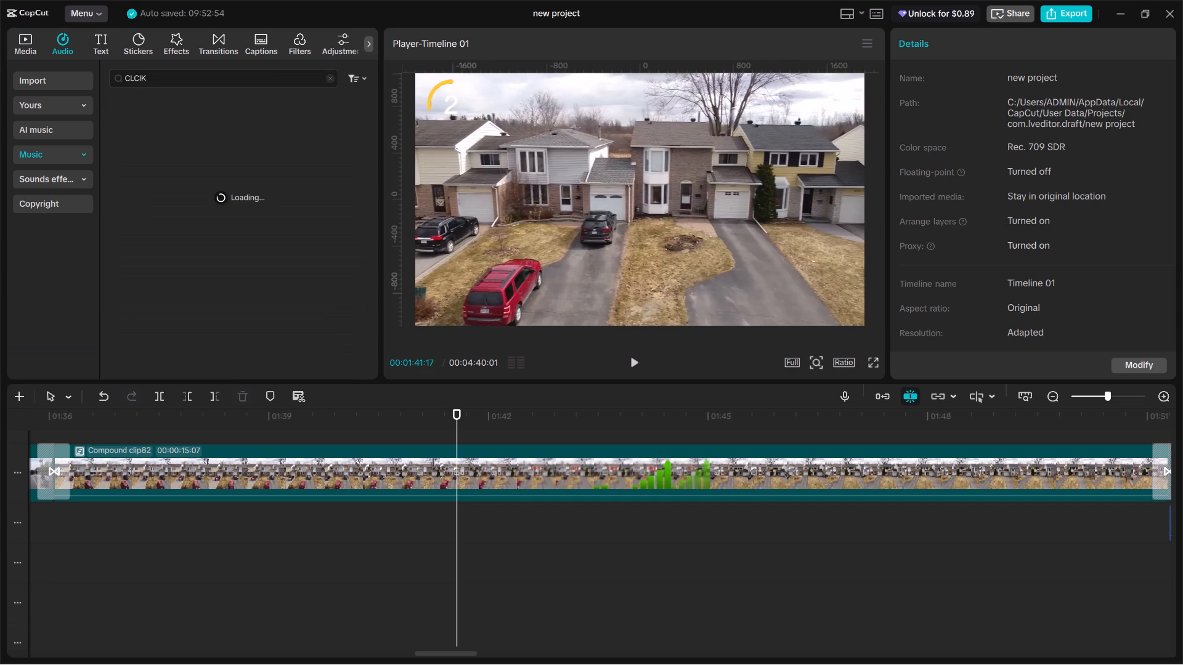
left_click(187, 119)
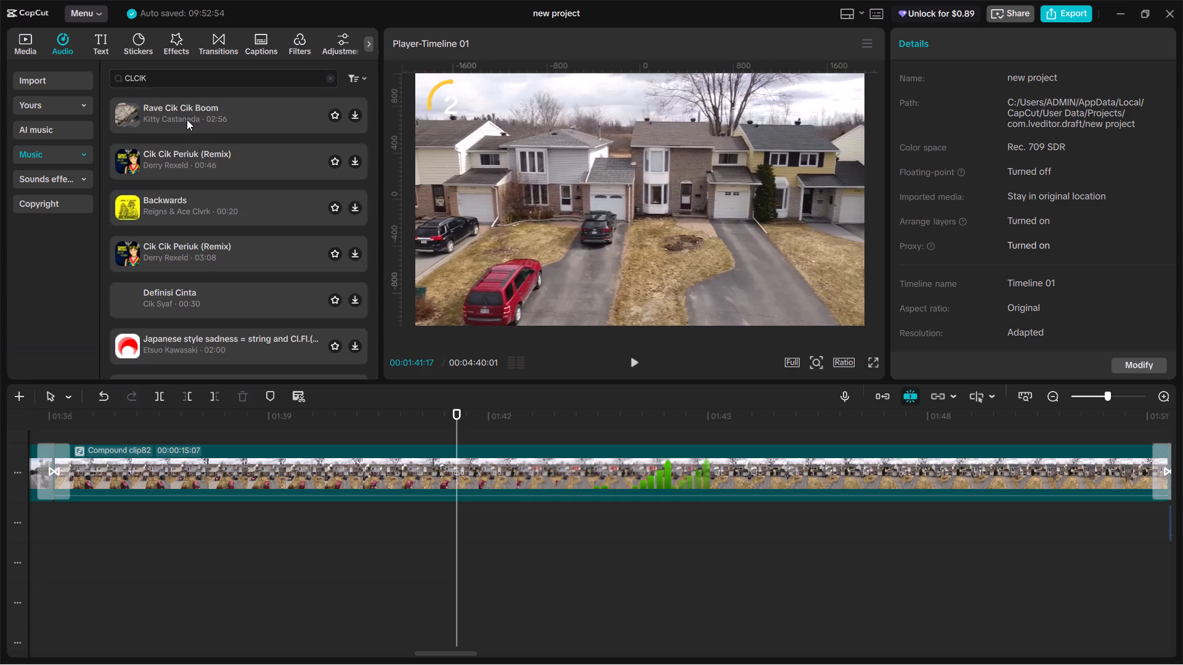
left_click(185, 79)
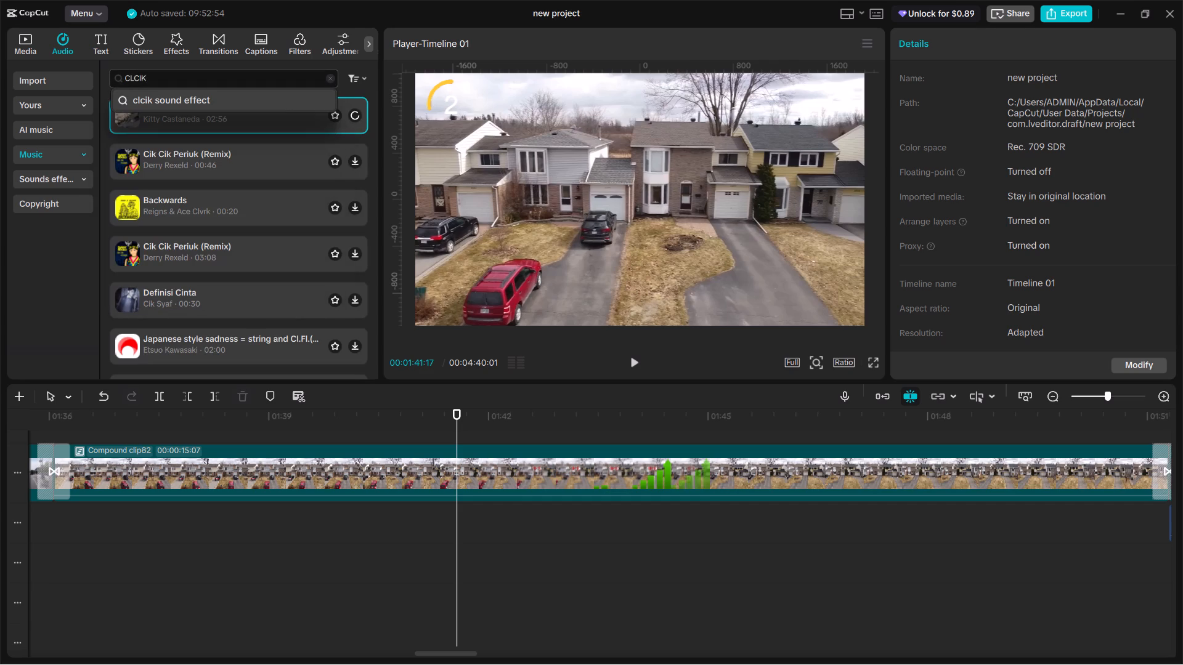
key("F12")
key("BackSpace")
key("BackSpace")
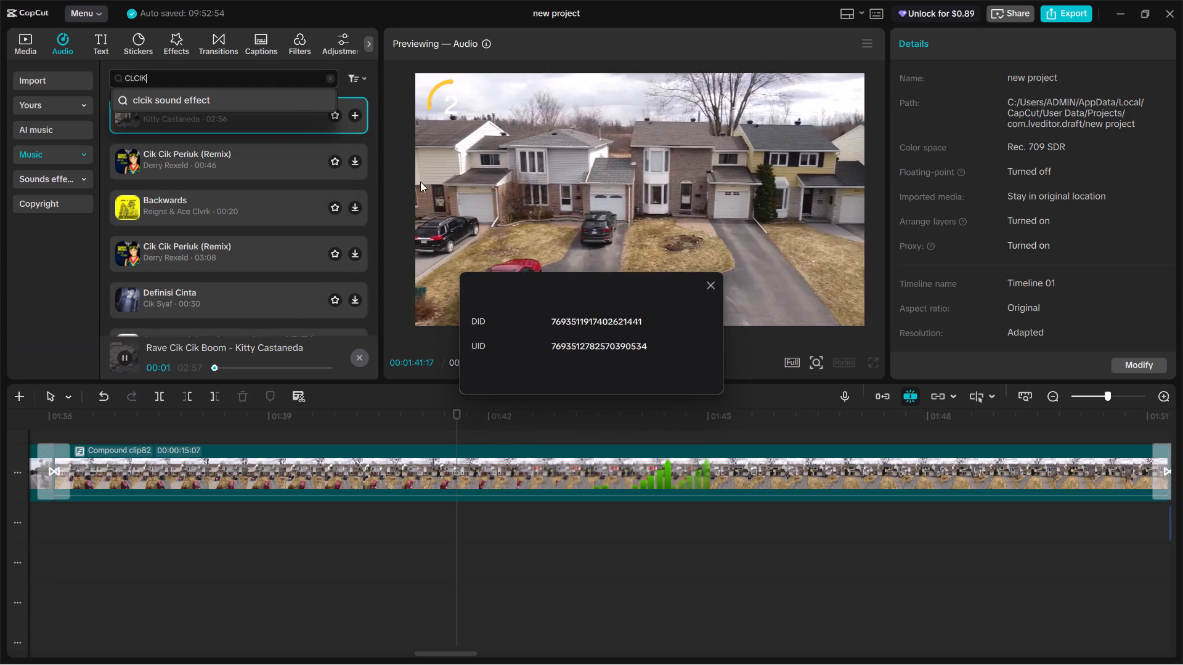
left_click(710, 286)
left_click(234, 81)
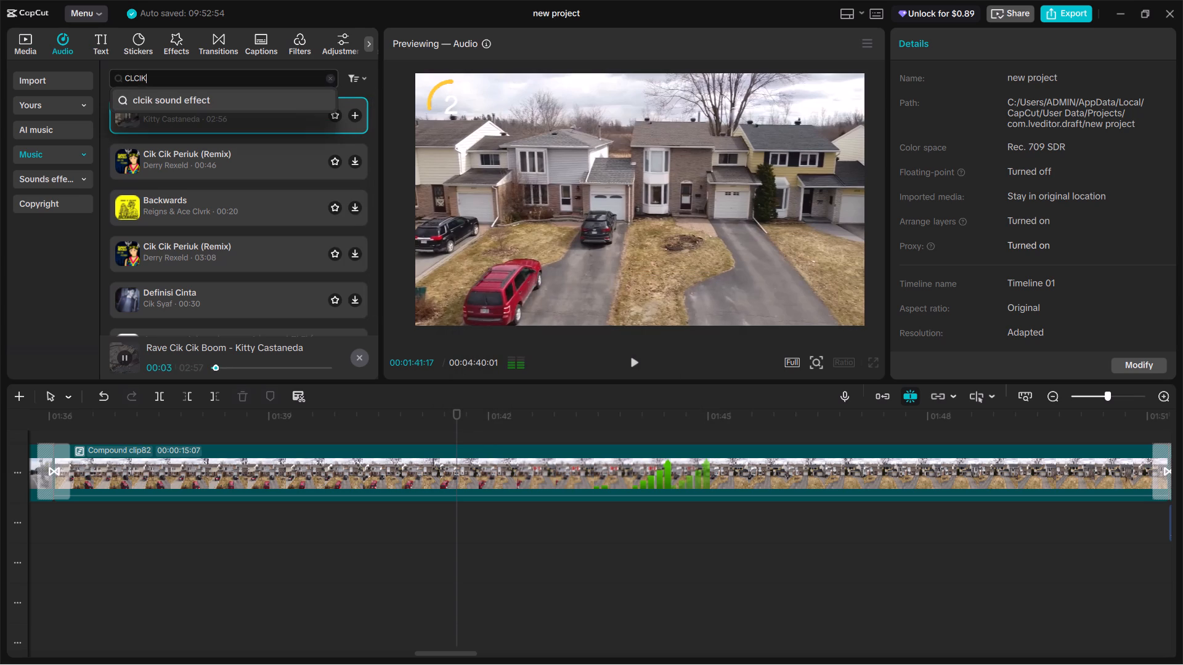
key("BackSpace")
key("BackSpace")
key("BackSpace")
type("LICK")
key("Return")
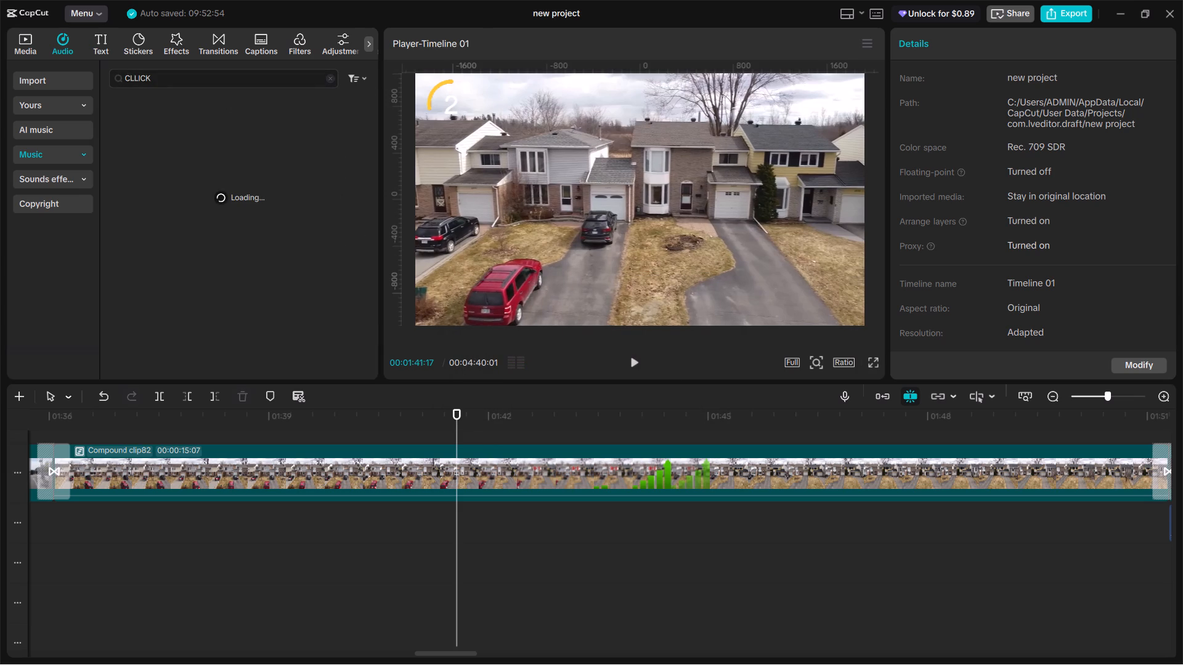
Search the audio library for "CLICK", audition the short sounds and place CanonCable's "click" under Compound clip82 at 00:01:41:17.
double_click(184, 76)
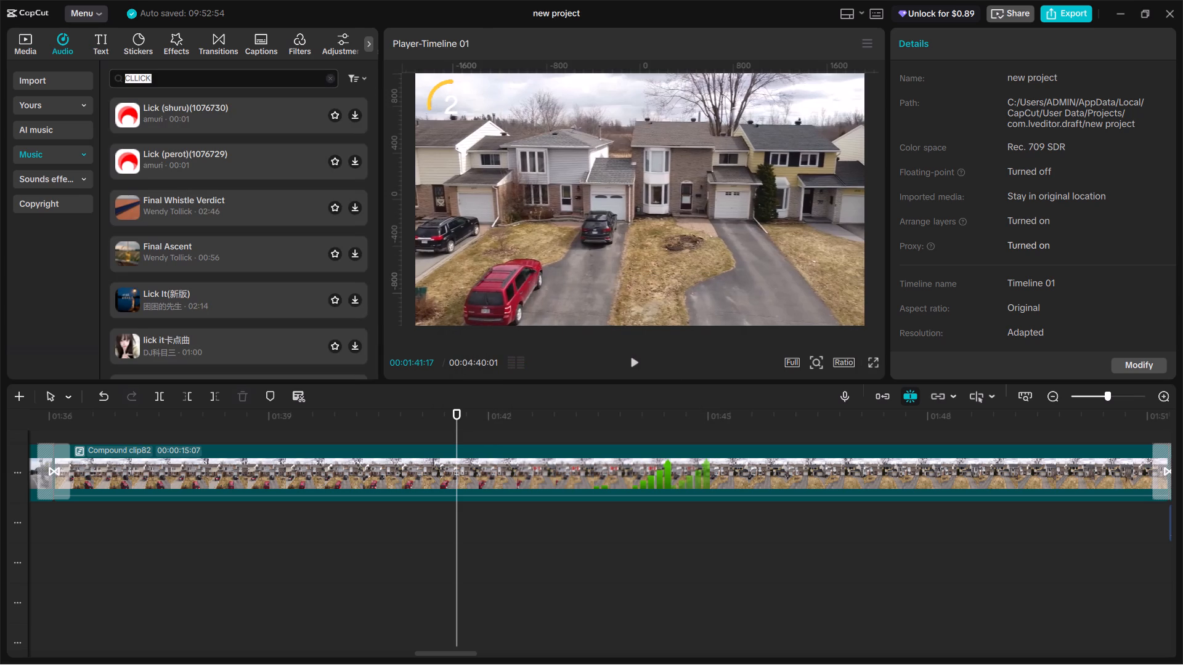
type("CLICK")
key("Return")
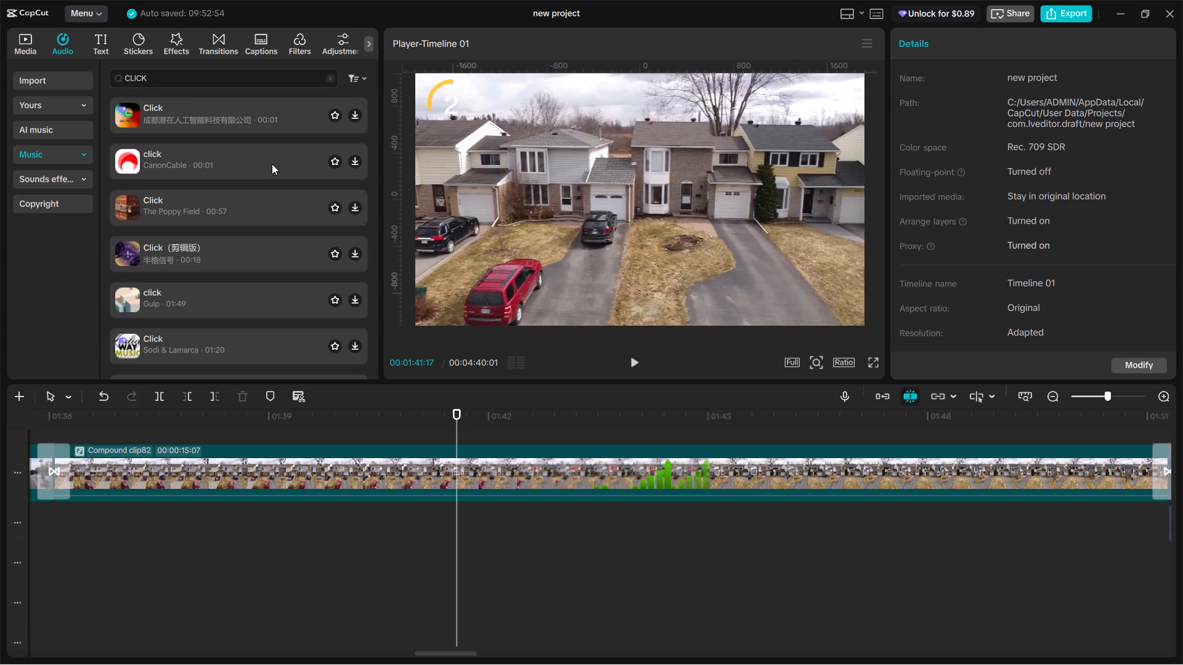
left_click(186, 114)
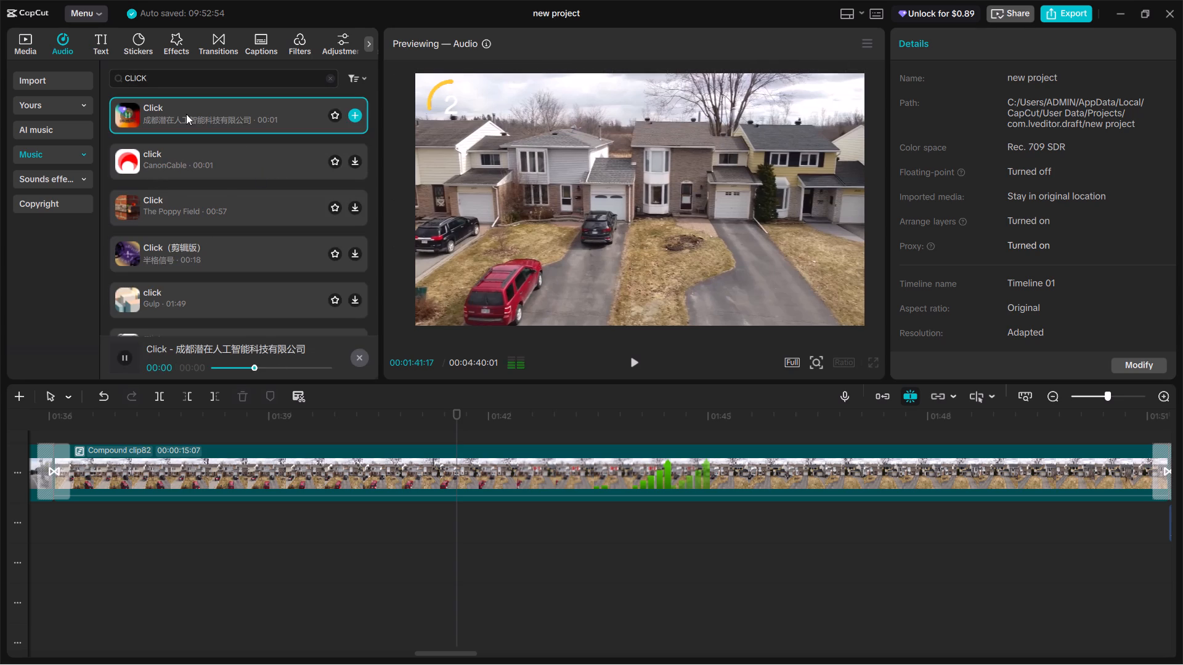
left_click(185, 155)
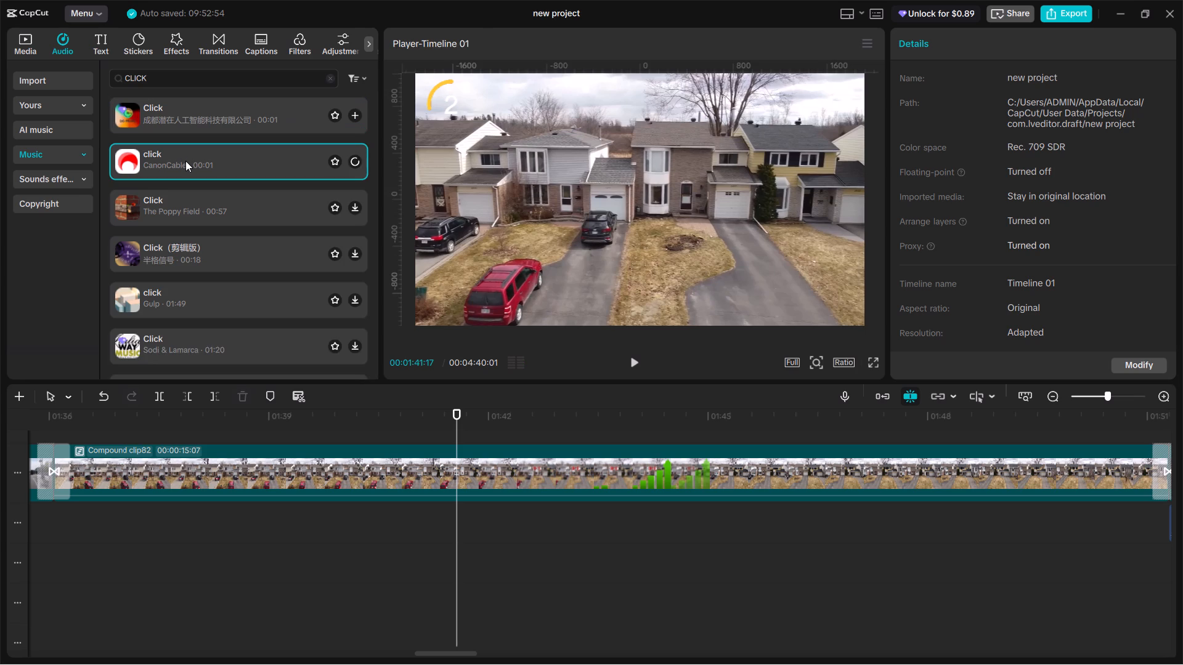
left_click(185, 161)
left_click_drag(187, 163, 487, 430)
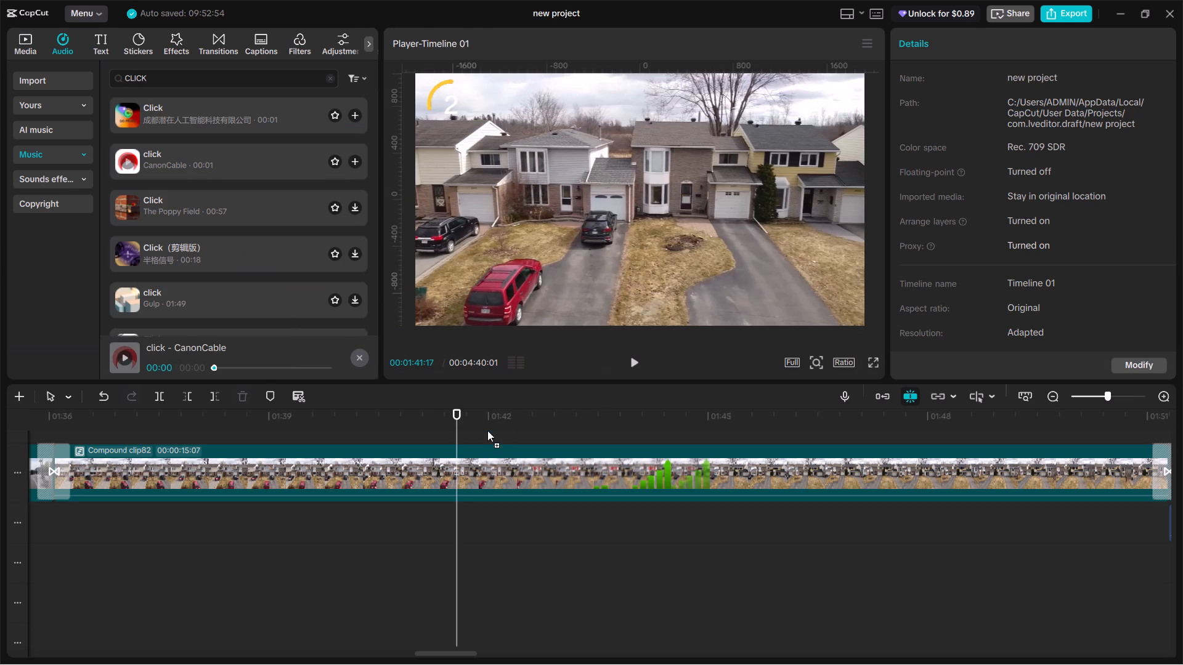
left_click_drag(487, 430, 457, 524)
Shift the click sound to about 00:01:42 to match the "10-15" text and play that section.
left_click(440, 533)
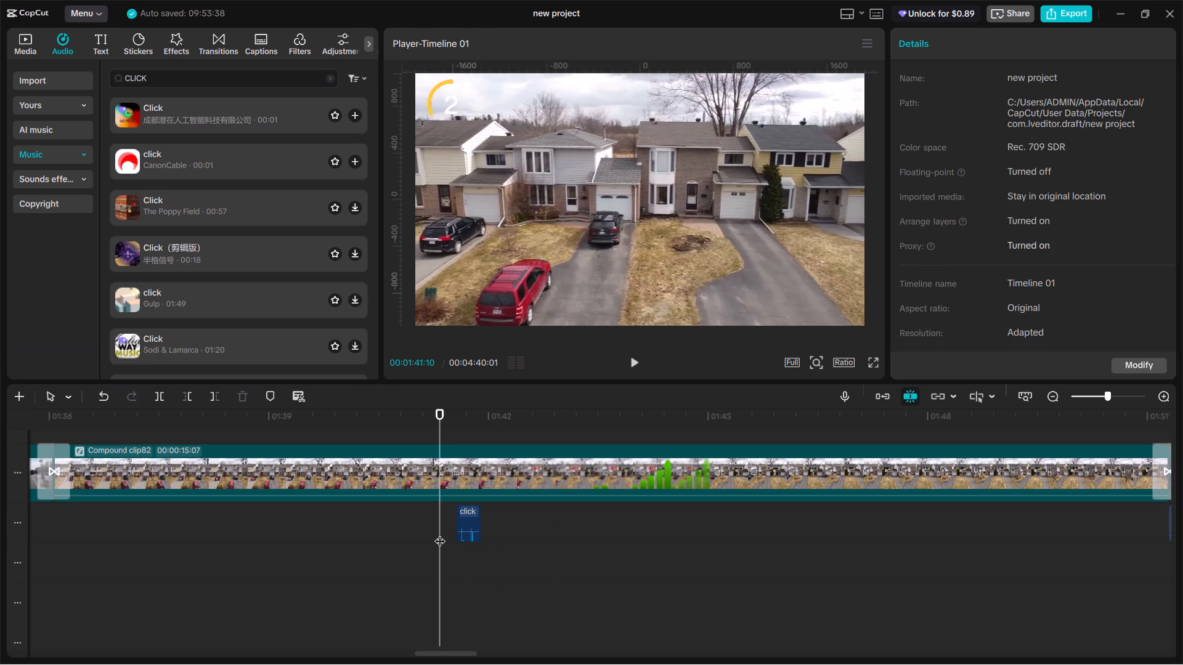
key("space")
key("space")
double_click(489, 524)
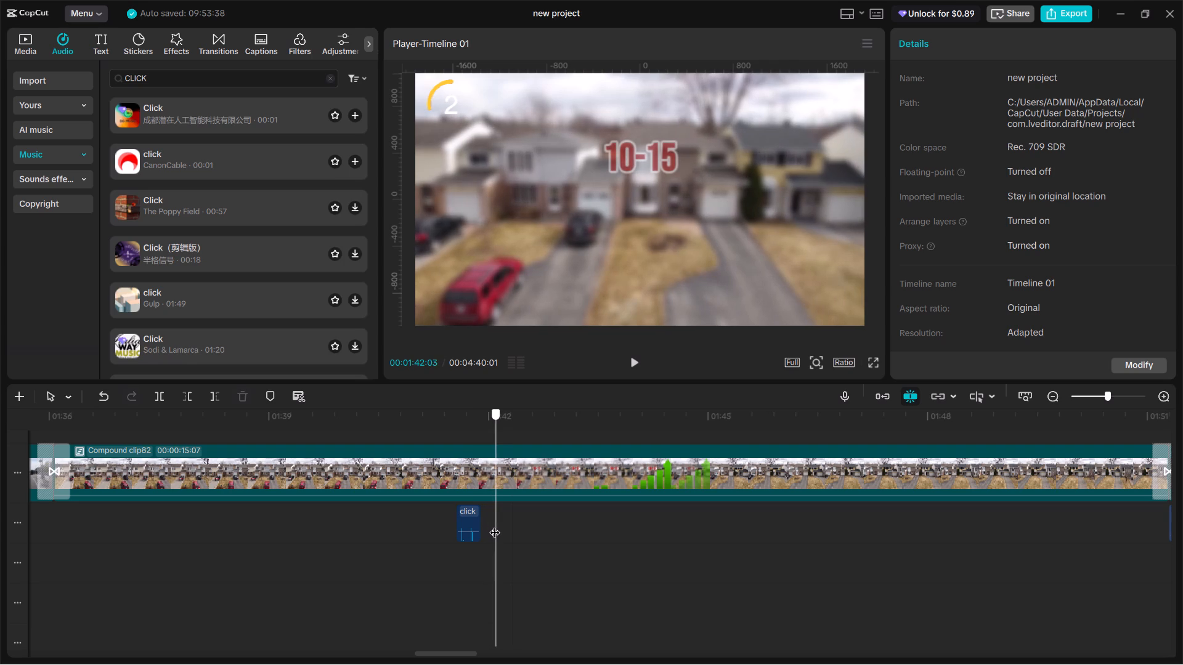
left_click_drag(464, 518, 487, 521)
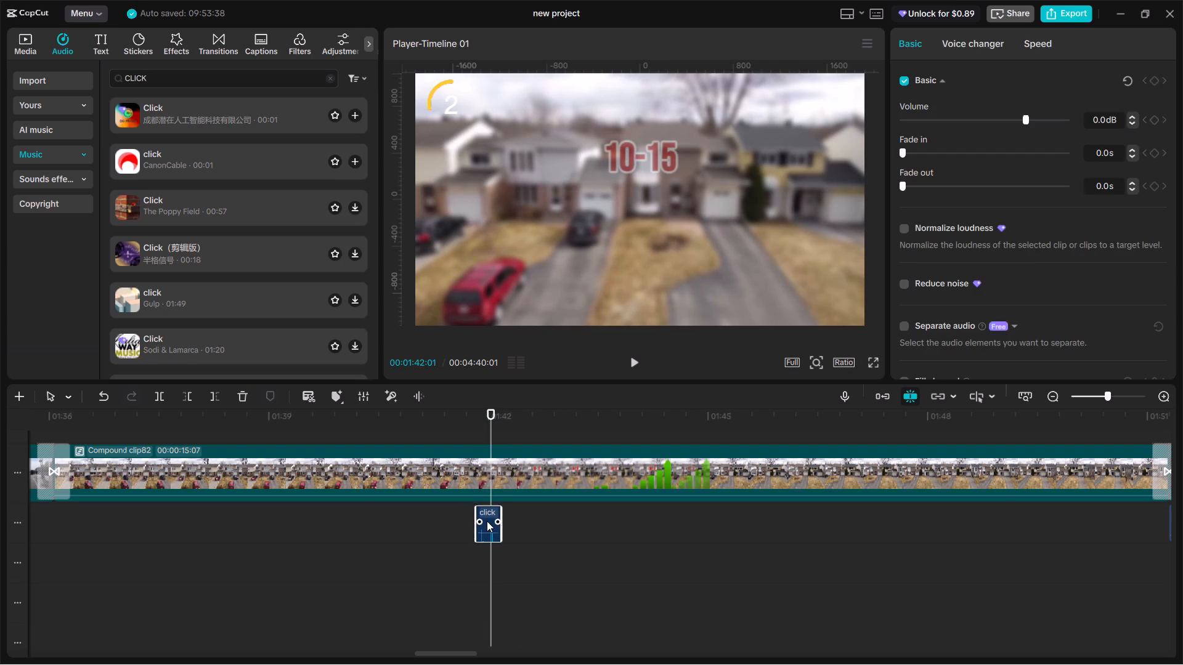
left_click_drag(487, 521, 487, 521)
left_click(469, 523)
key("space")
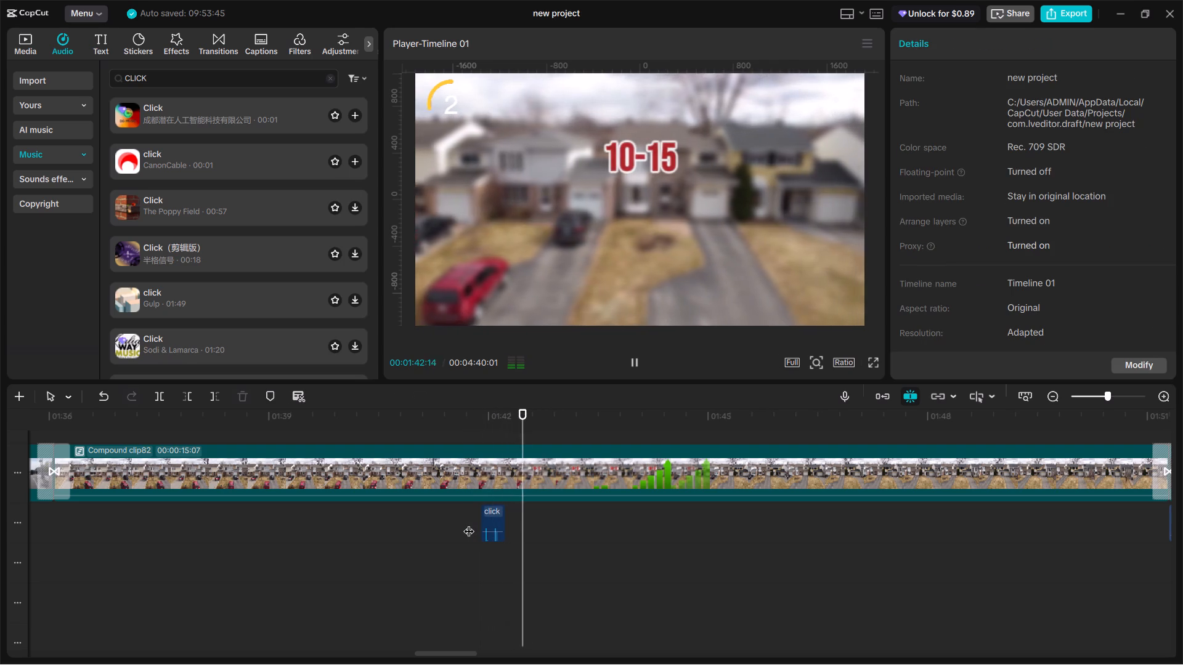
key("space")
key("space")
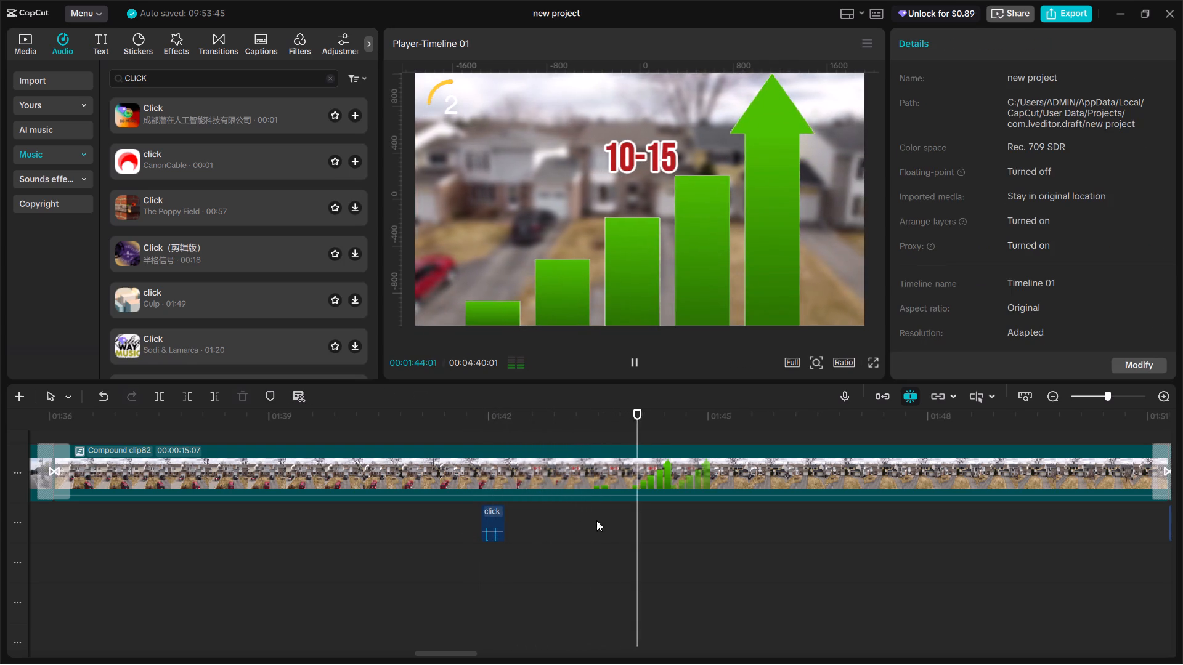
Search for "CAMERA CLICK" and place the single-shot camera shutter sound at about 00:01:53, on the transition into road length.mp4.
scroll(688, 538, "down", 6, "alt")
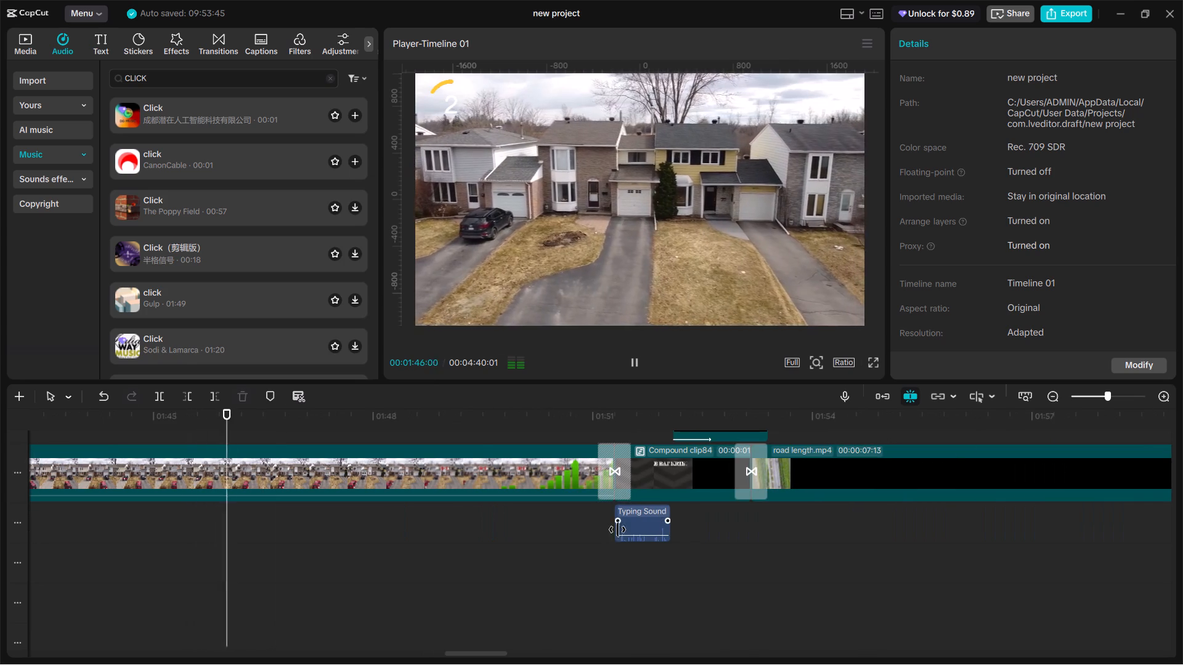
left_click(601, 526)
key("space")
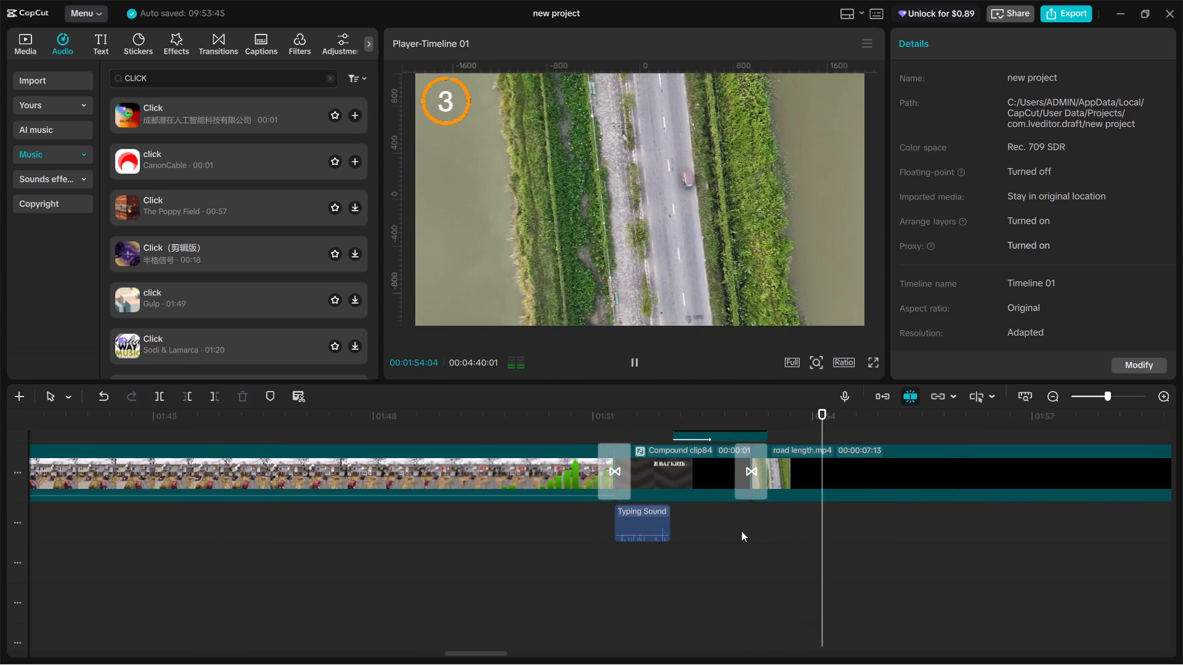
left_click(741, 531)
left_click(741, 531)
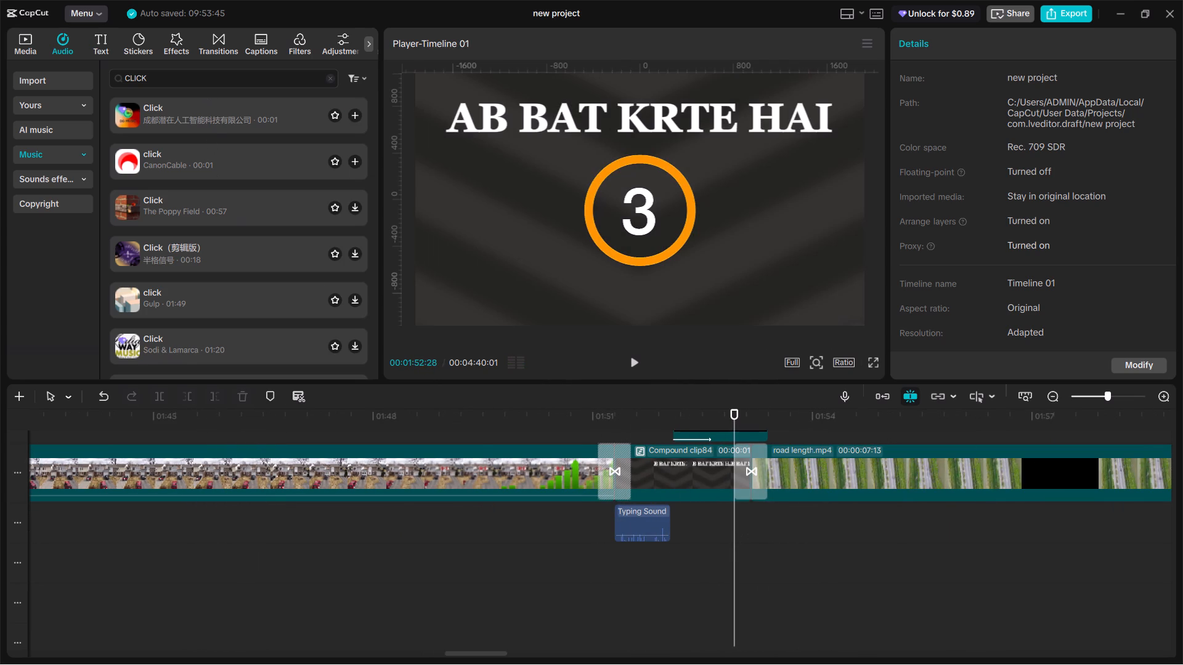
left_click(123, 77)
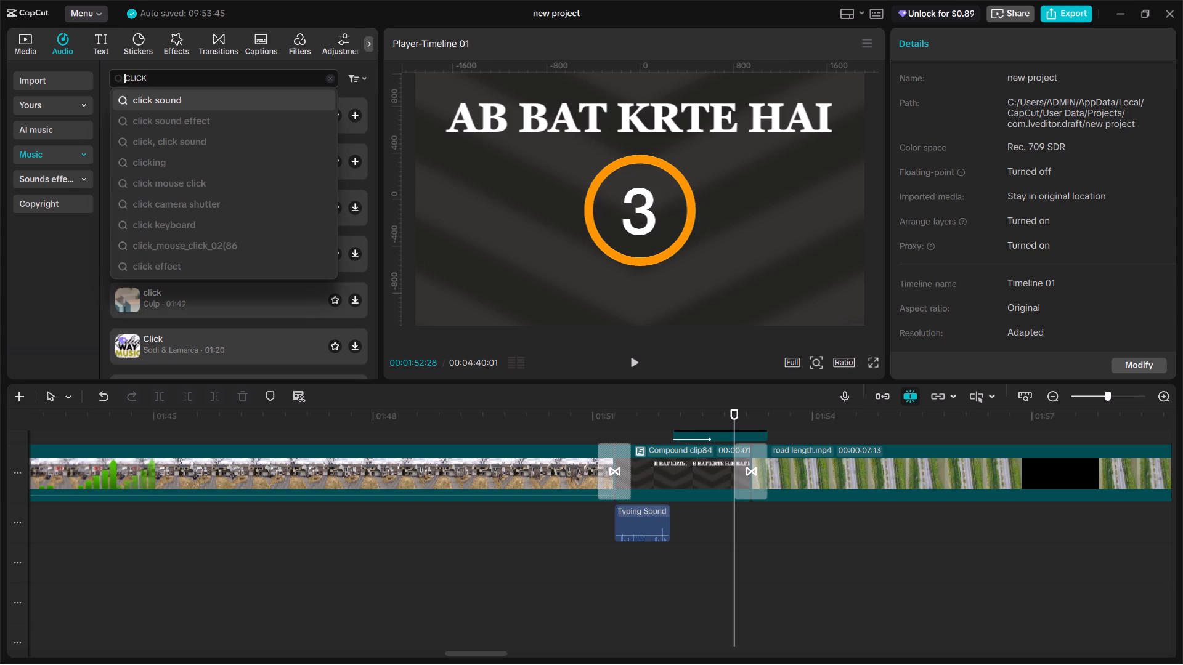
type("CAMERA")
key("space")
key("Return")
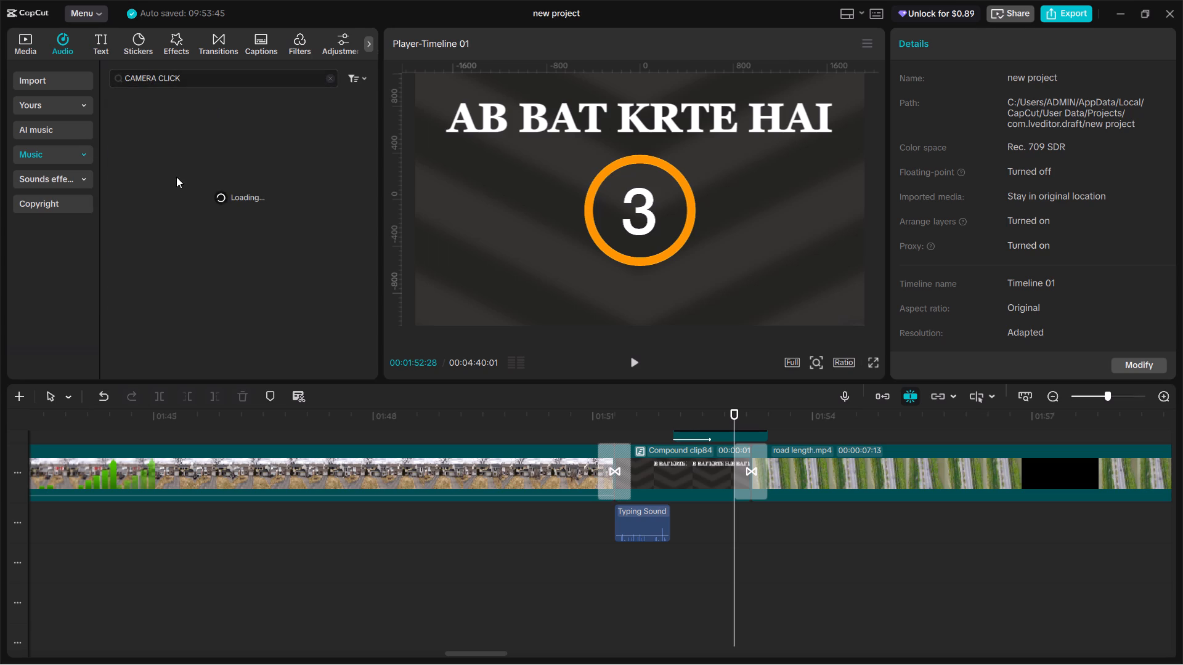
left_click_drag(206, 164, 736, 514)
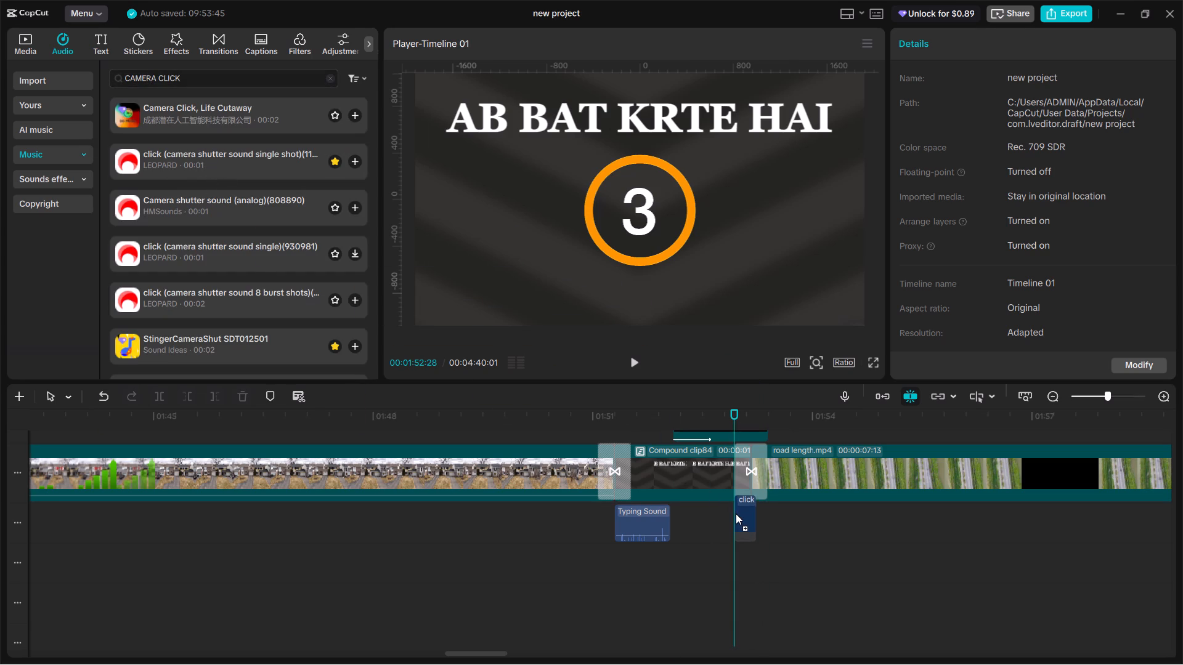
left_click_drag(736, 514, 740, 515)
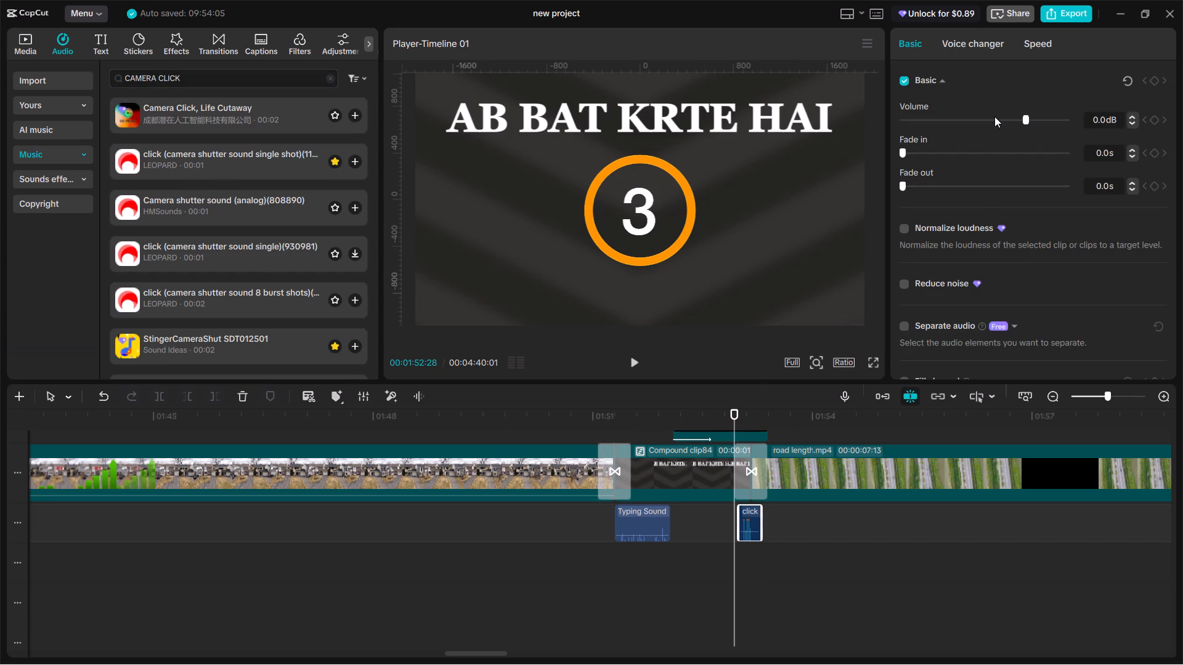
Lower the volume of the camera shutter click at the end of Compound clip84 and play the transition into road length.mp4.
left_click(994, 117)
key("space")
left_click(717, 536)
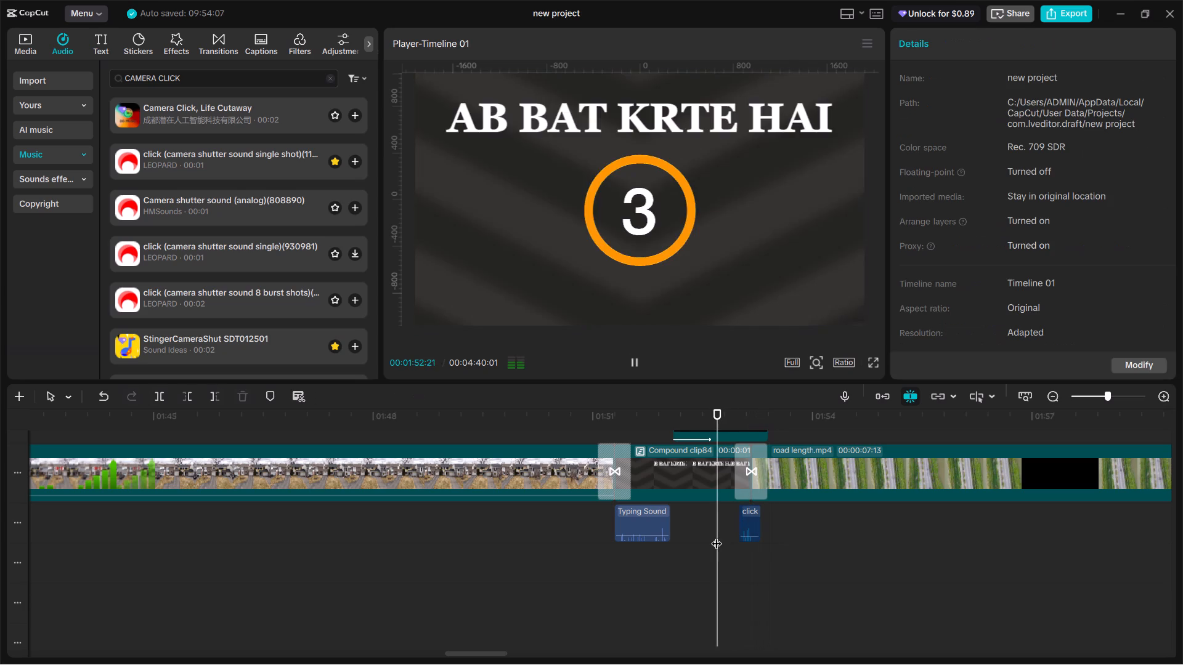
key("space")
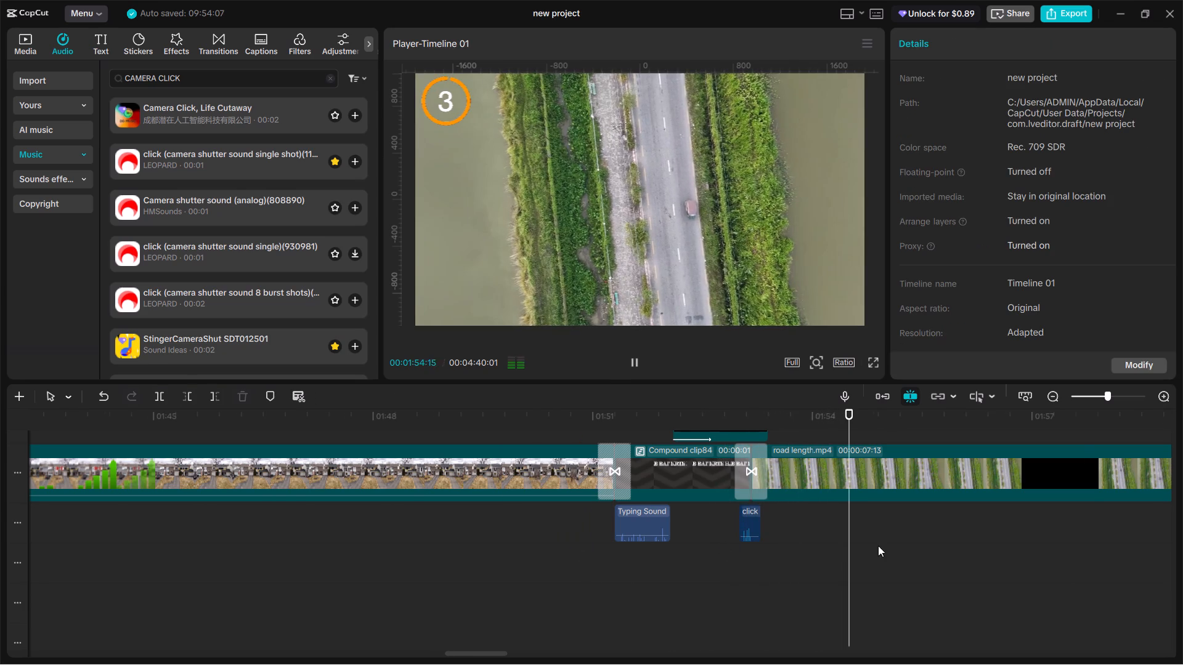
Search the audio library for "POP" and place "Pop (lower) telop sound etc" at 00:01:57:12, where the 30 FEET road image appears.
scroll(878, 546, "down", 6, "alt")
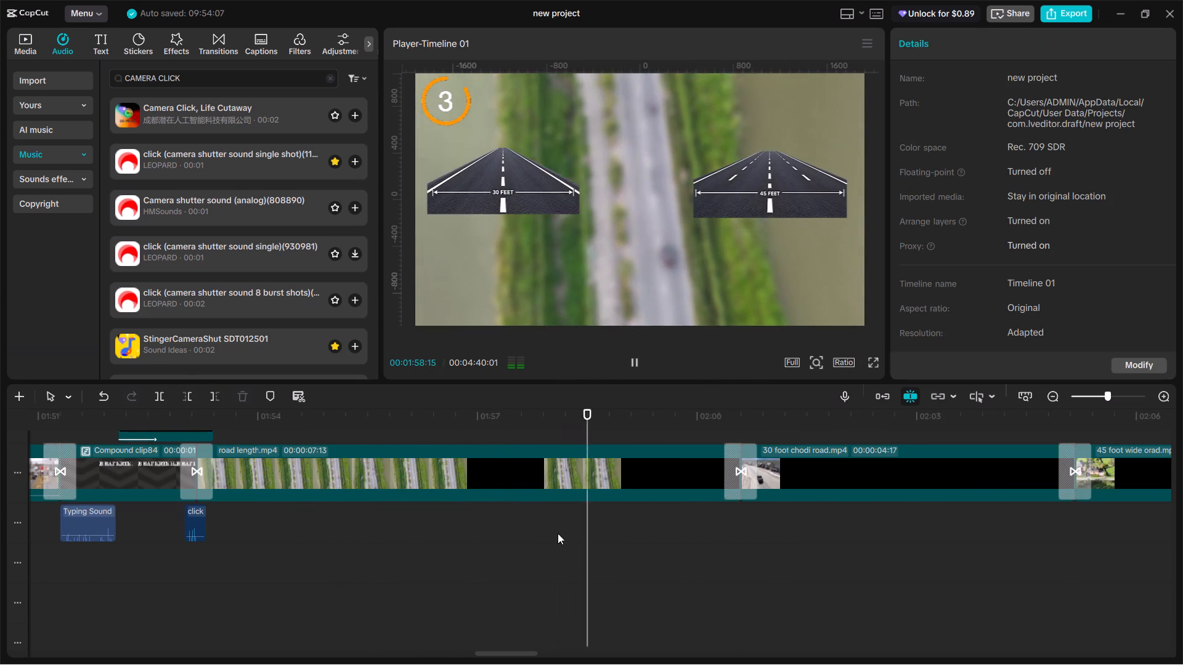
left_click(558, 504)
left_click_drag(555, 517, 529, 523)
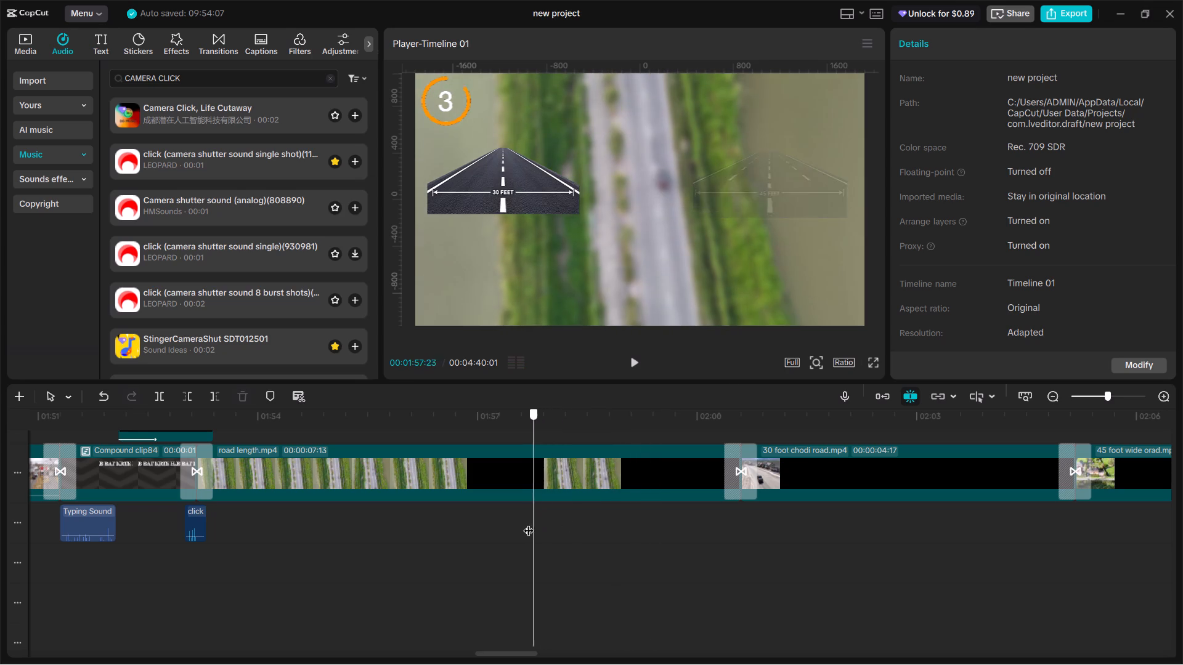
left_click_drag(529, 523, 506, 526)
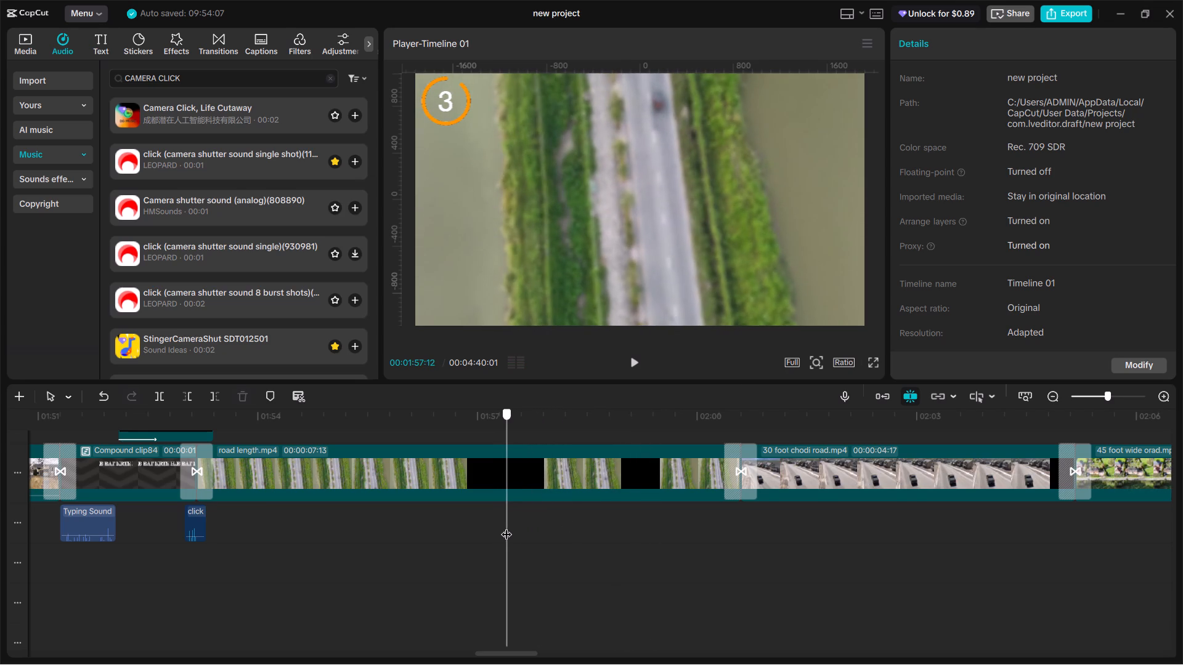
left_click_drag(506, 526, 507, 526)
left_click(212, 79)
key("ctrl+a")
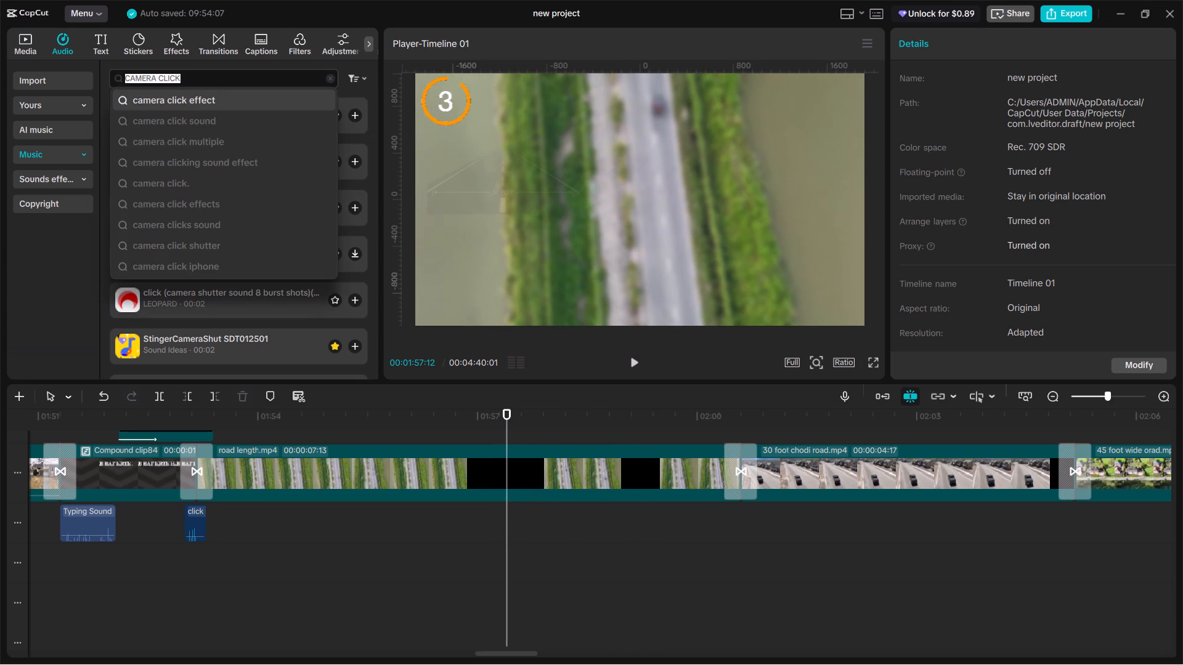
type("POP")
key("Return")
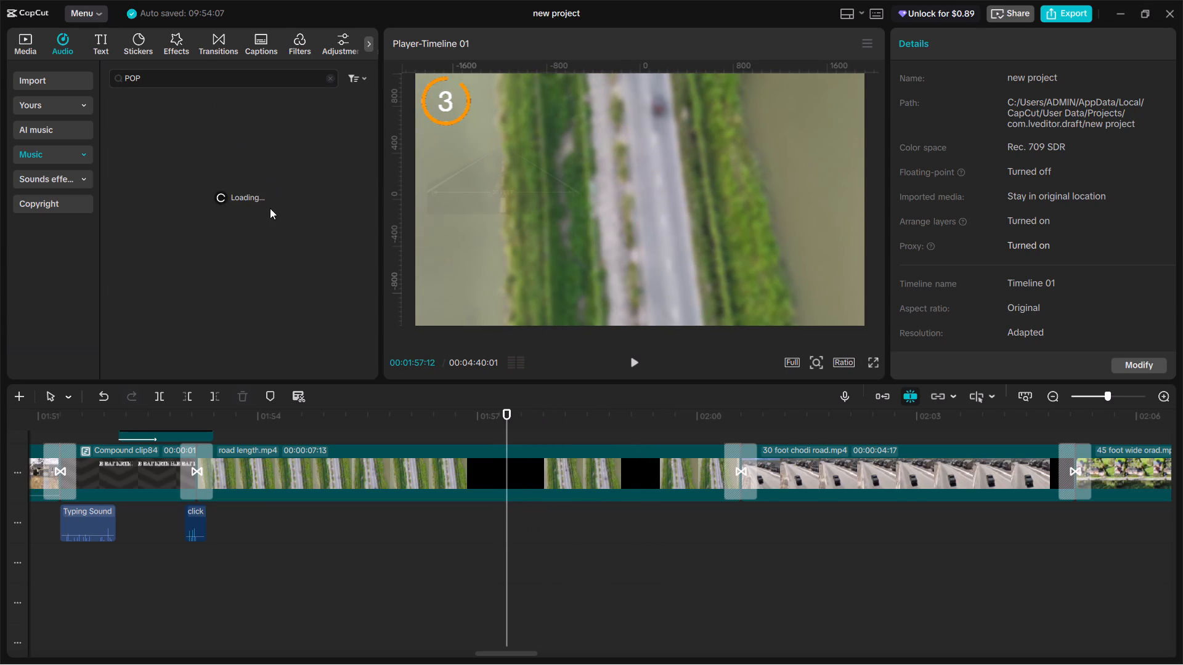
left_click(198, 158)
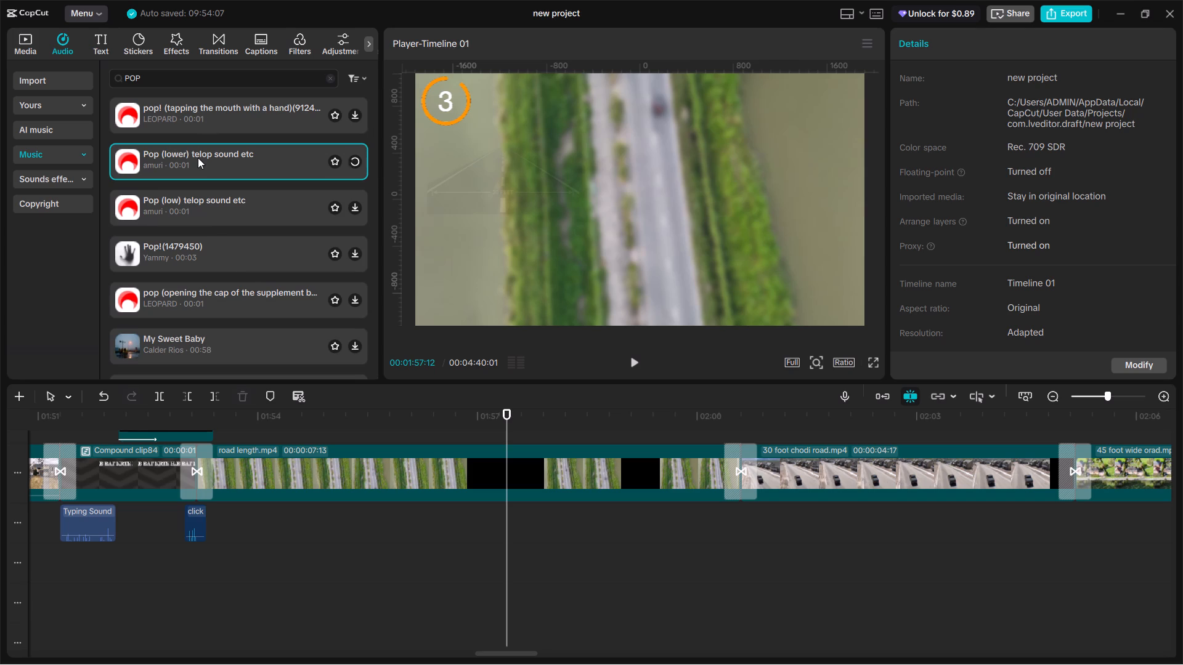
left_click_drag(198, 158, 514, 512)
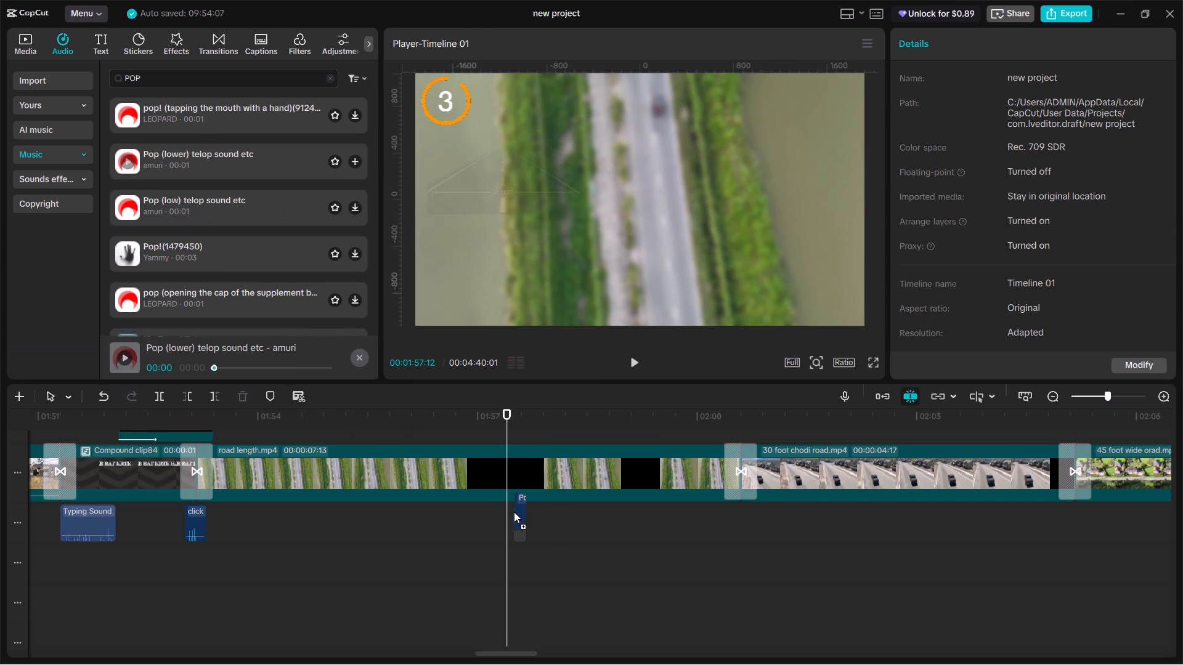
left_click_drag(514, 512, 508, 519)
Play the pop sound with the 30 FEET road image and set its volume to about -13.4 dB.
key("space")
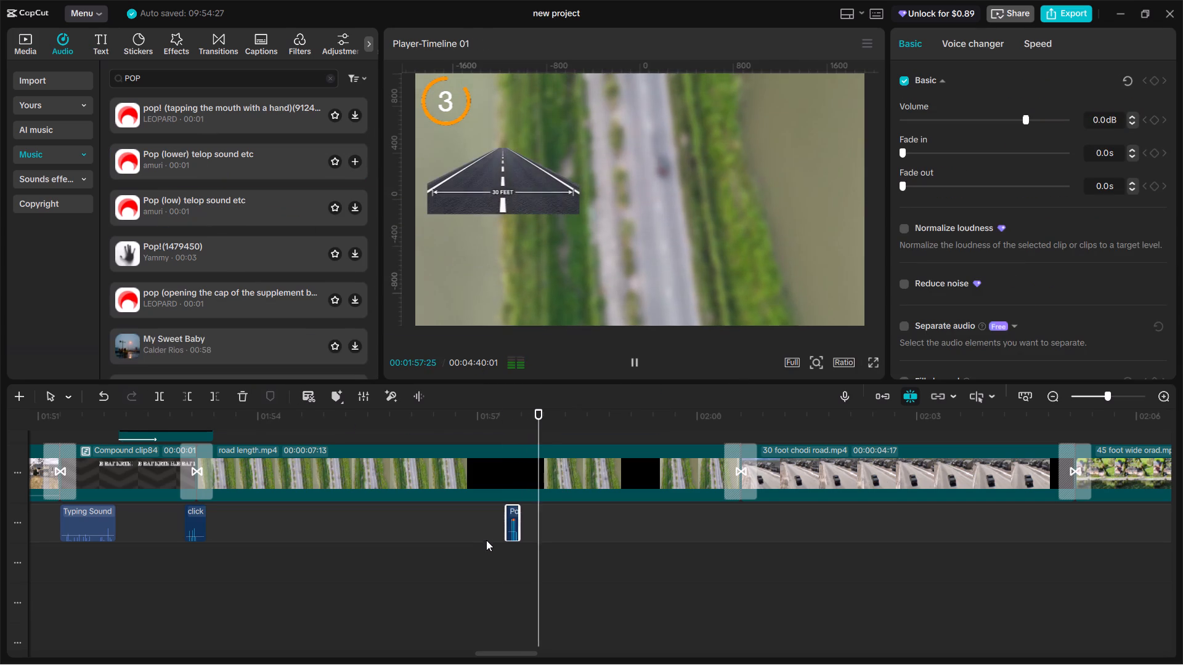
key("space")
left_click(1001, 118)
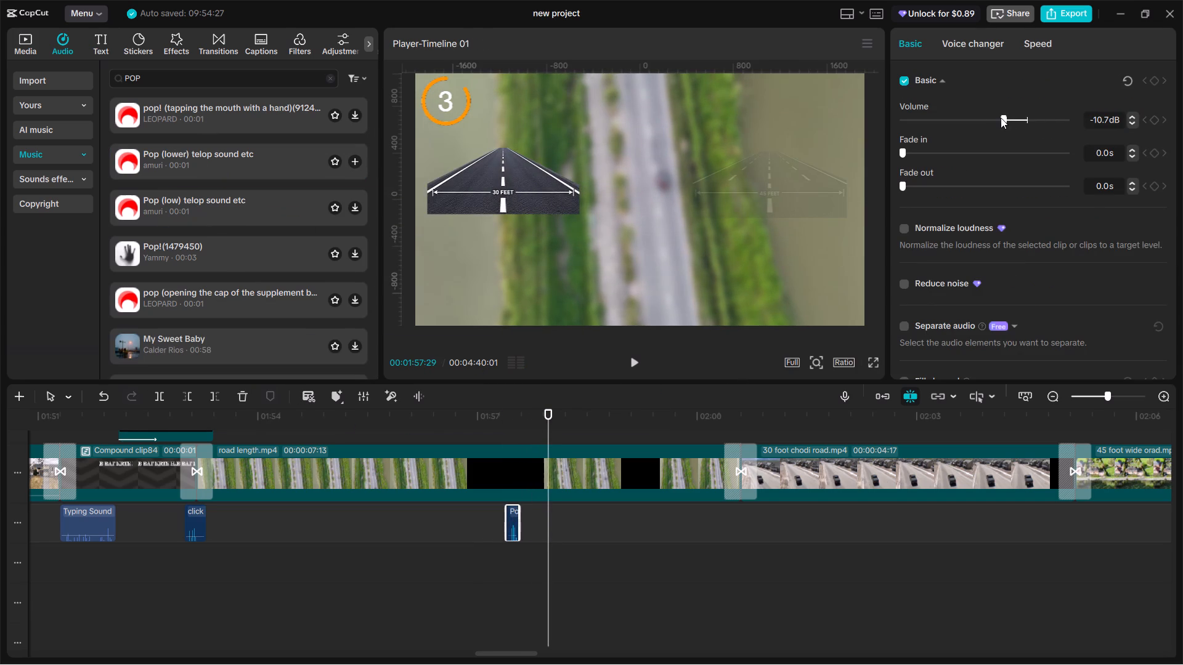
left_click(995, 117)
Copy the pop sound to 00:01:57:29 and 00:01:58:25 for the 45 FEET and 60 FEET road images, and play all three.
key("ctrl+c")
key("ctrl+v")
key("space")
key("space")
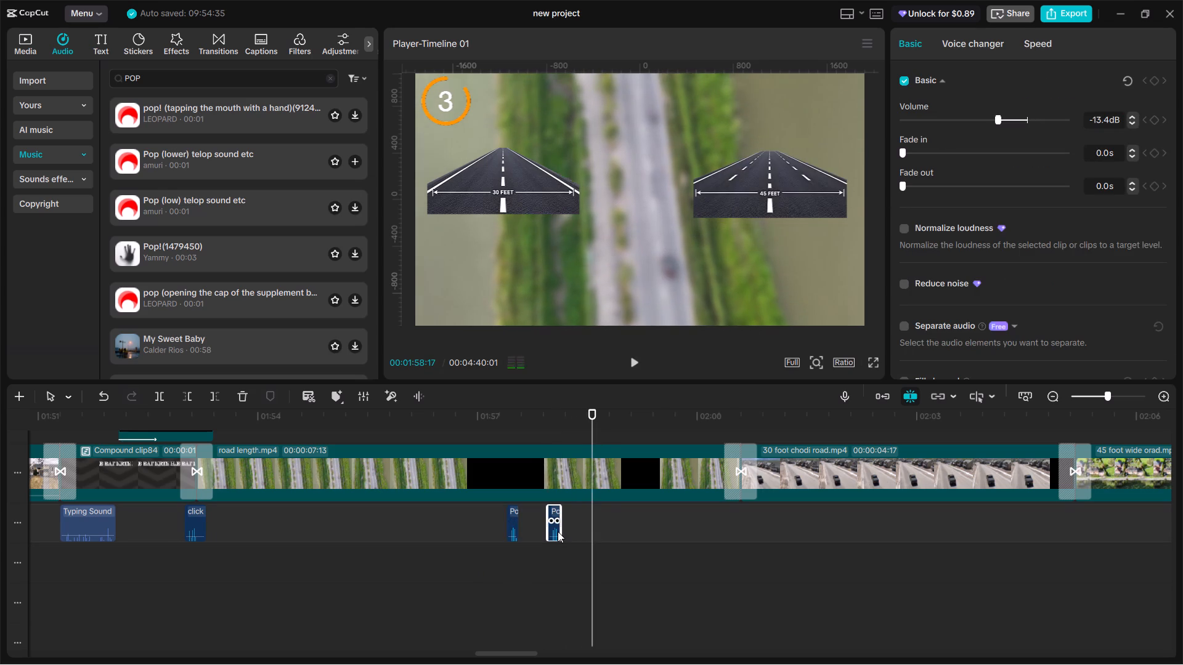
key("space")
key("space")
key("ctrl+v")
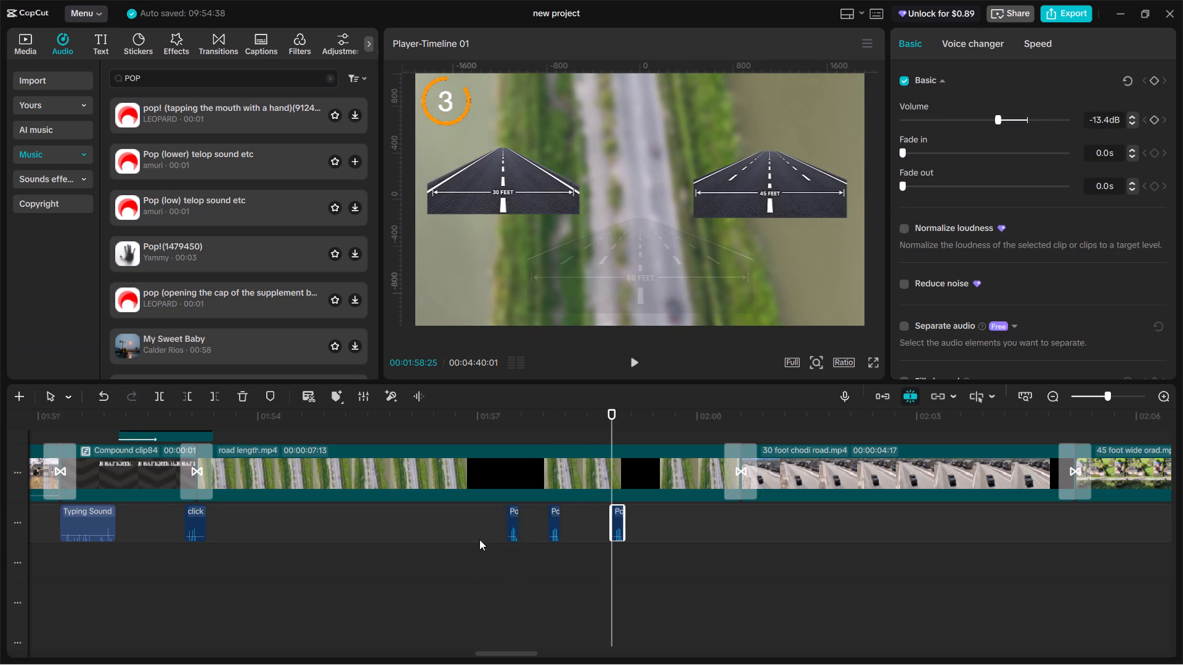
left_click(480, 539)
key("space")
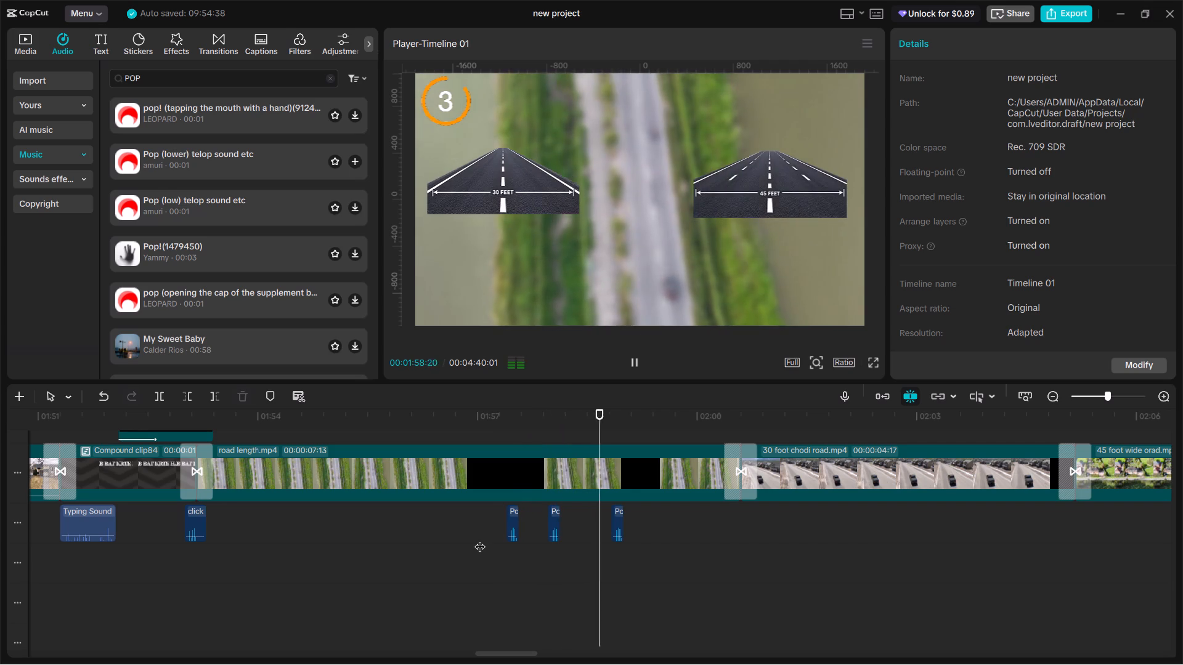
key("space")
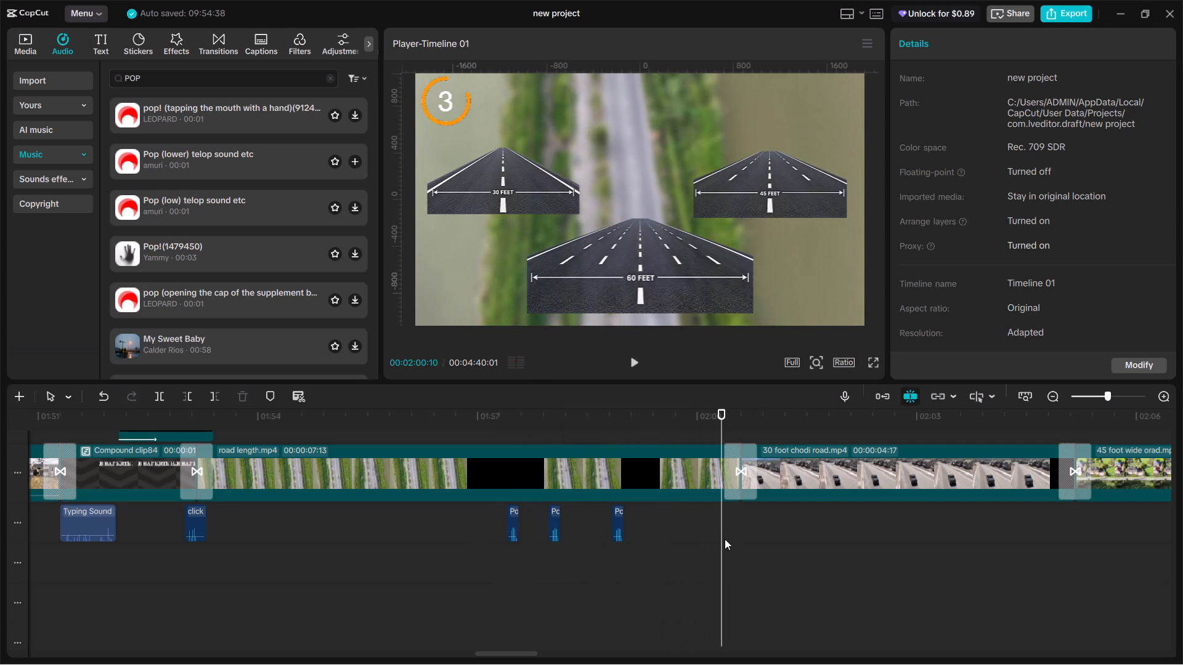
Stop at the transition into 30 foot chodi road.mp4, search the audio library for "SLIDE" and audition the first three results.
key("space")
left_click(725, 536)
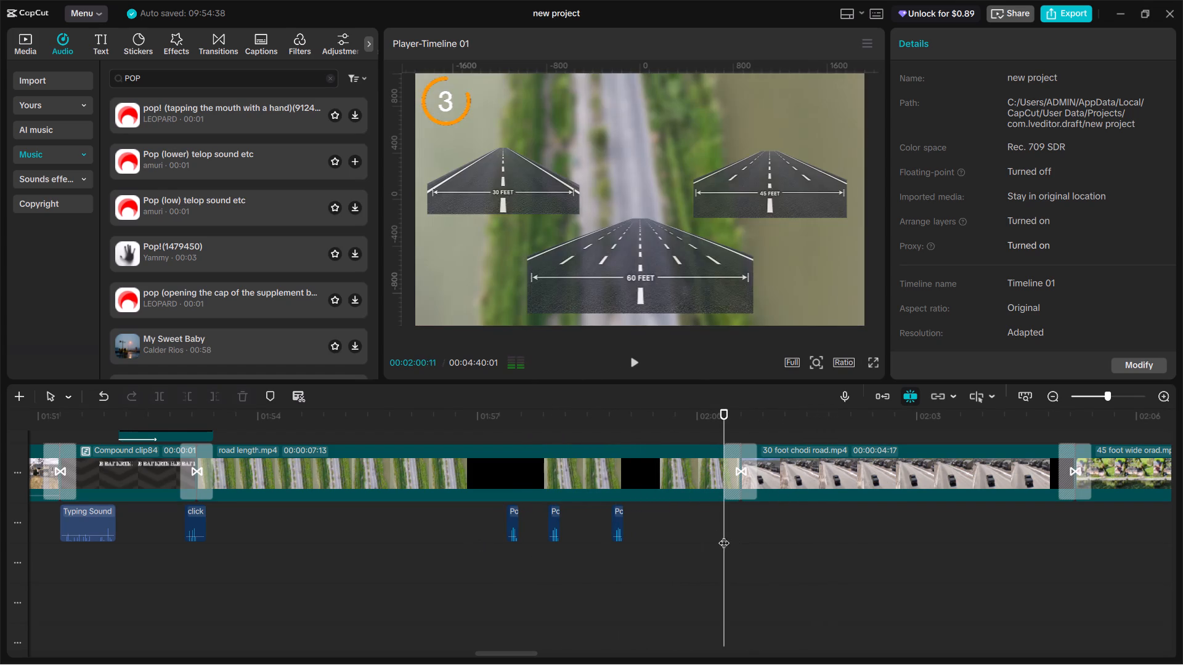
left_click(235, 79)
key("ctrl+a")
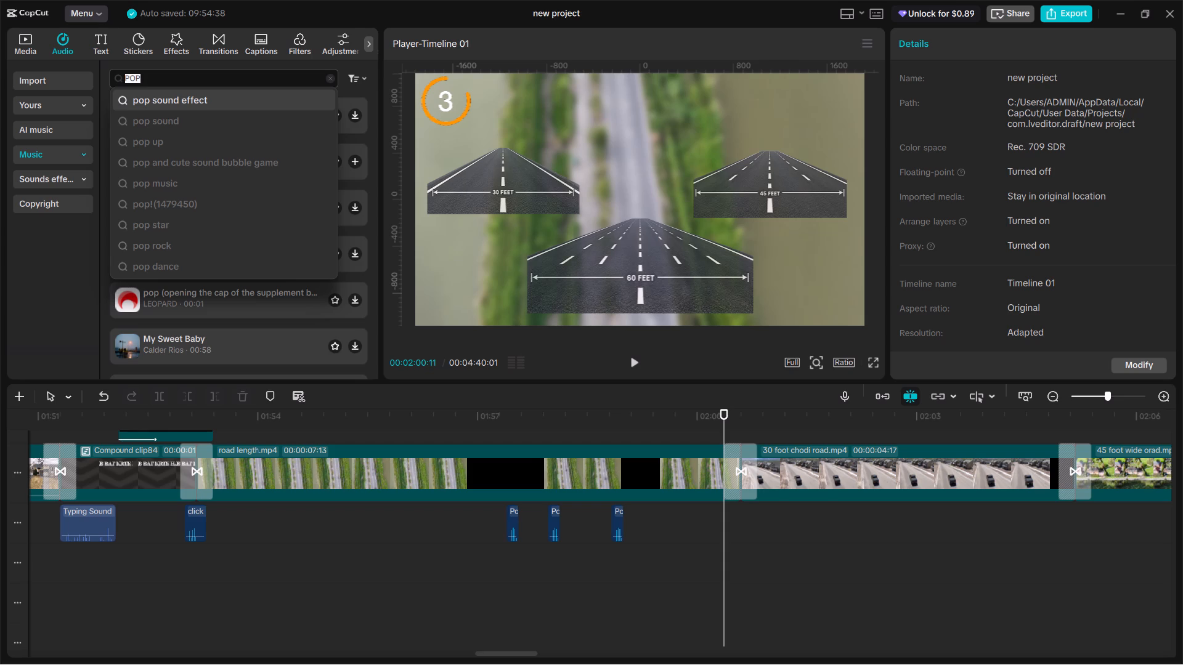
type("SLIDE")
key("Return")
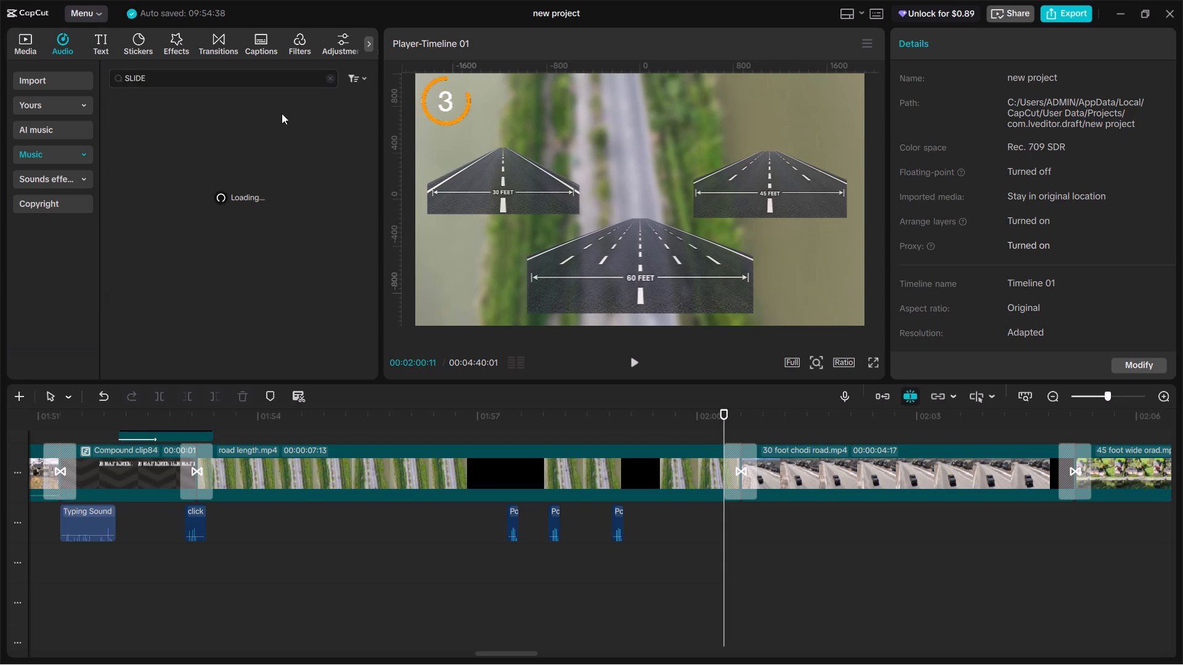
left_click(229, 119)
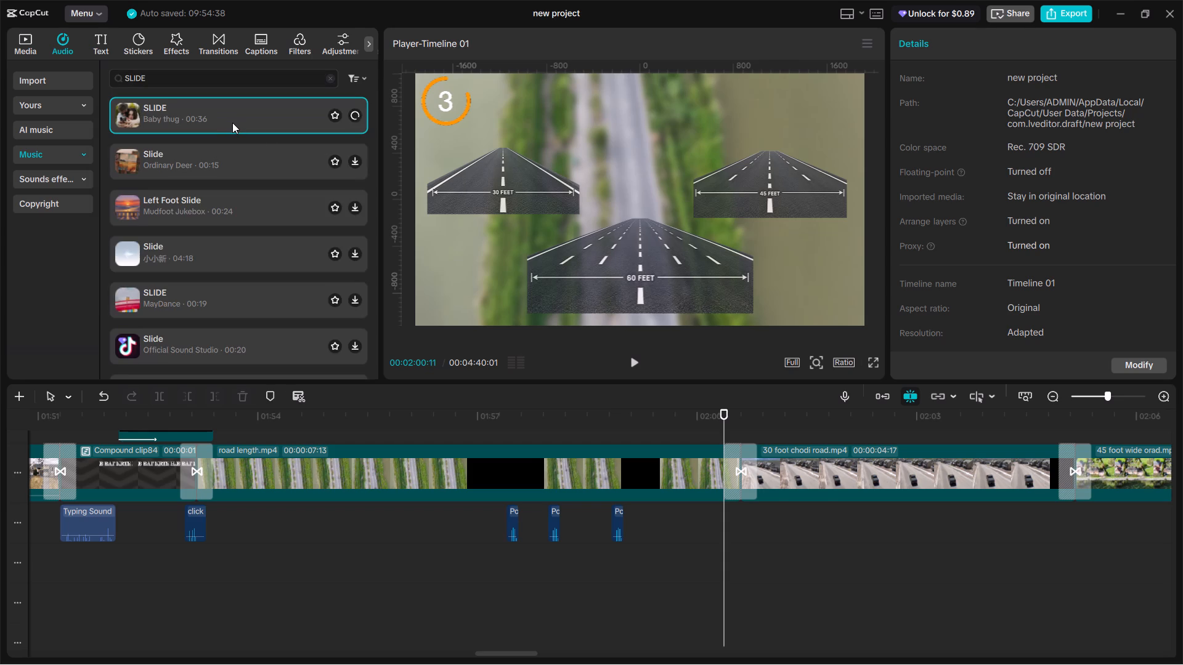
left_click(231, 158)
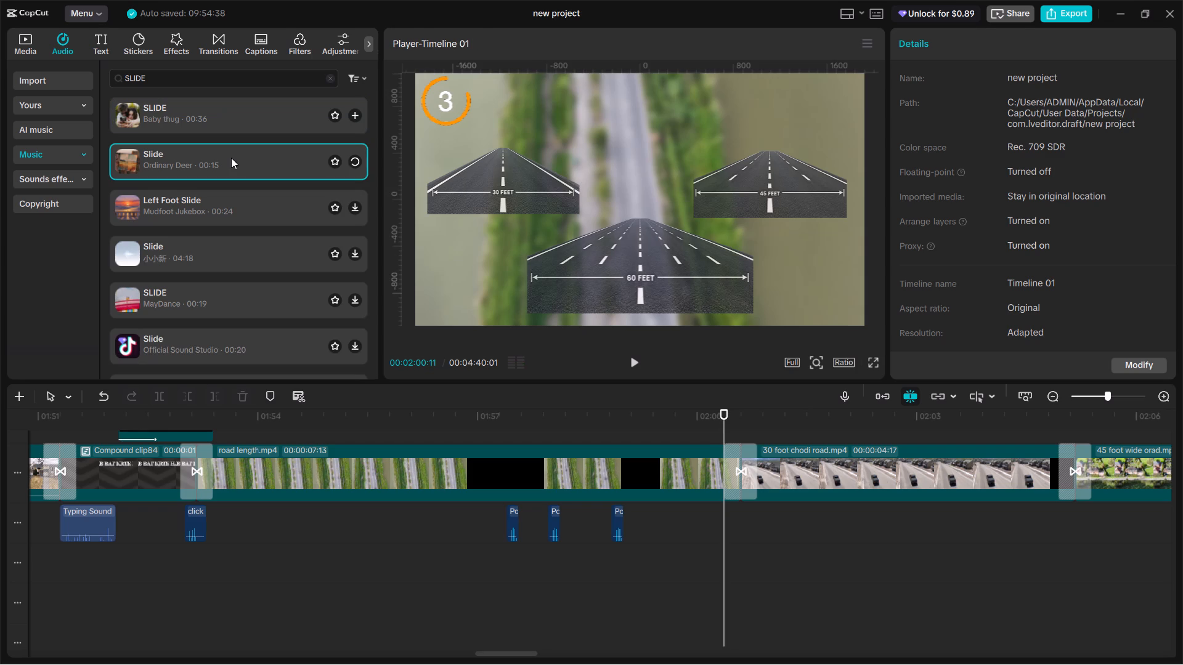
left_click(227, 209)
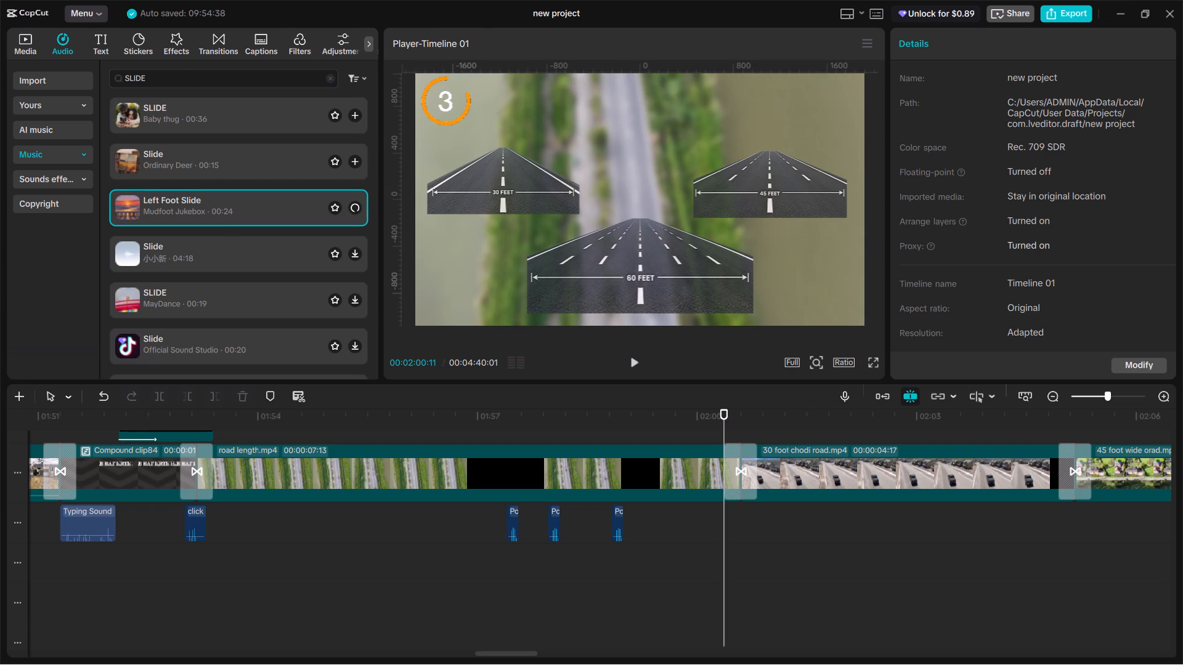
Search for "WOOSH", audition Deep woosh and Woosh with echo, and place Woosh with echo at 00:02:00:11 under the transition into 30 foot chodi road.mp4.
left_click(173, 77)
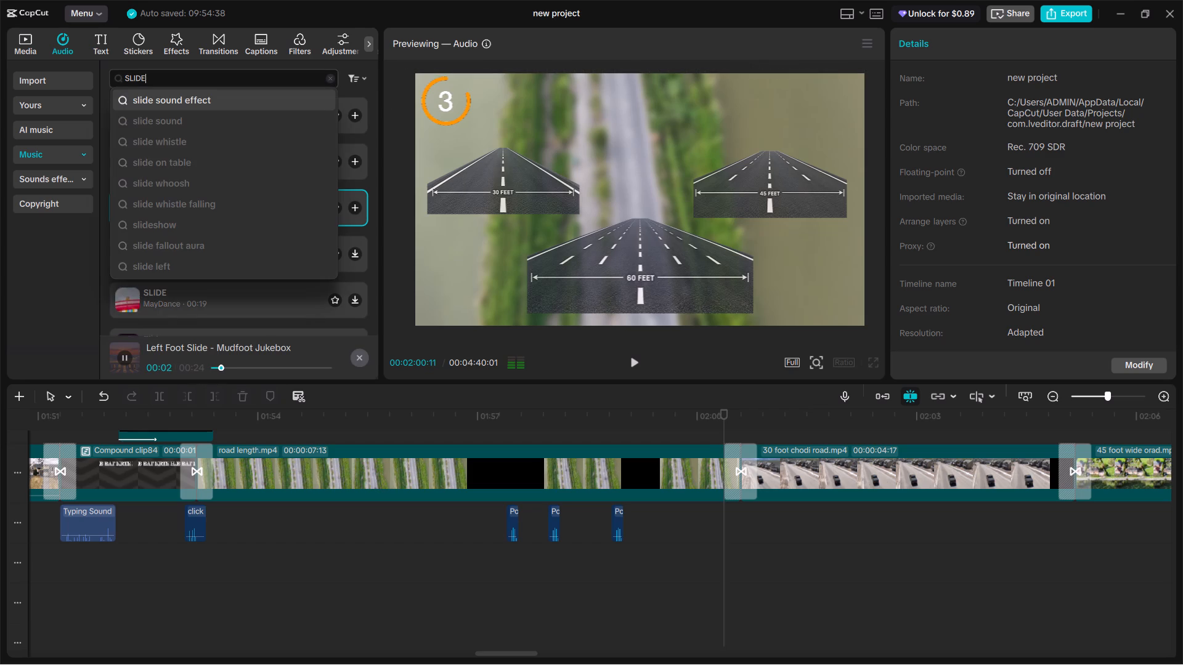
key("ctrl+a")
type("WOOSAH")
key("Return")
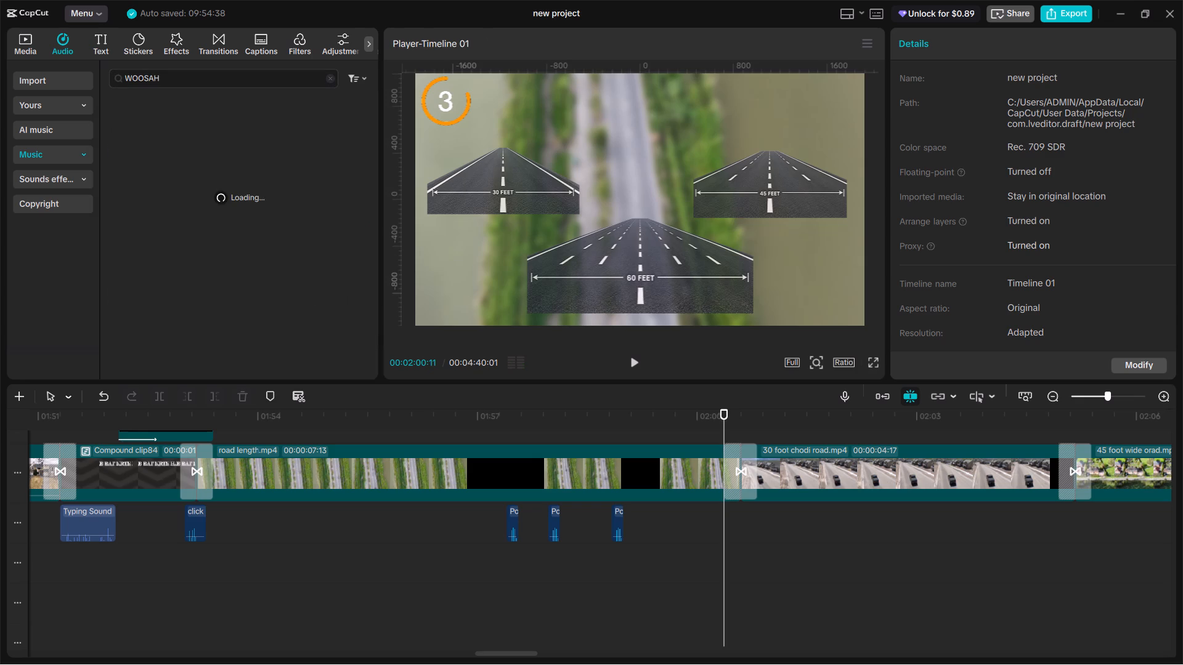
left_click(172, 75)
key("BackSpace")
key("BackSpace")
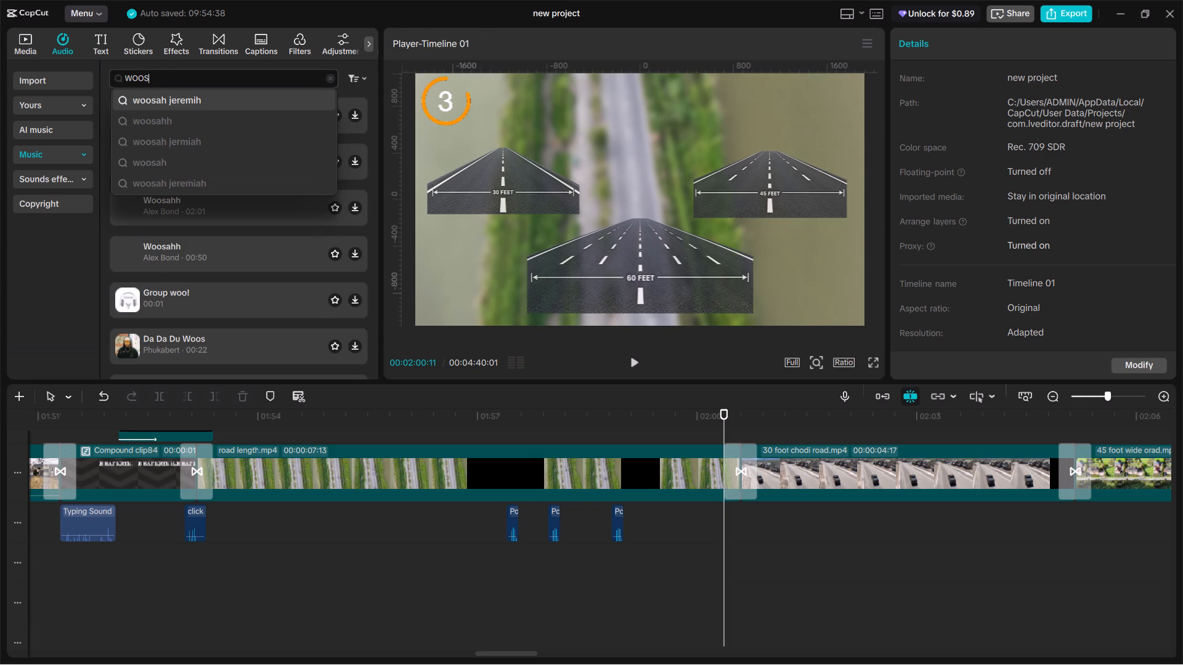
key("h")
key("Return")
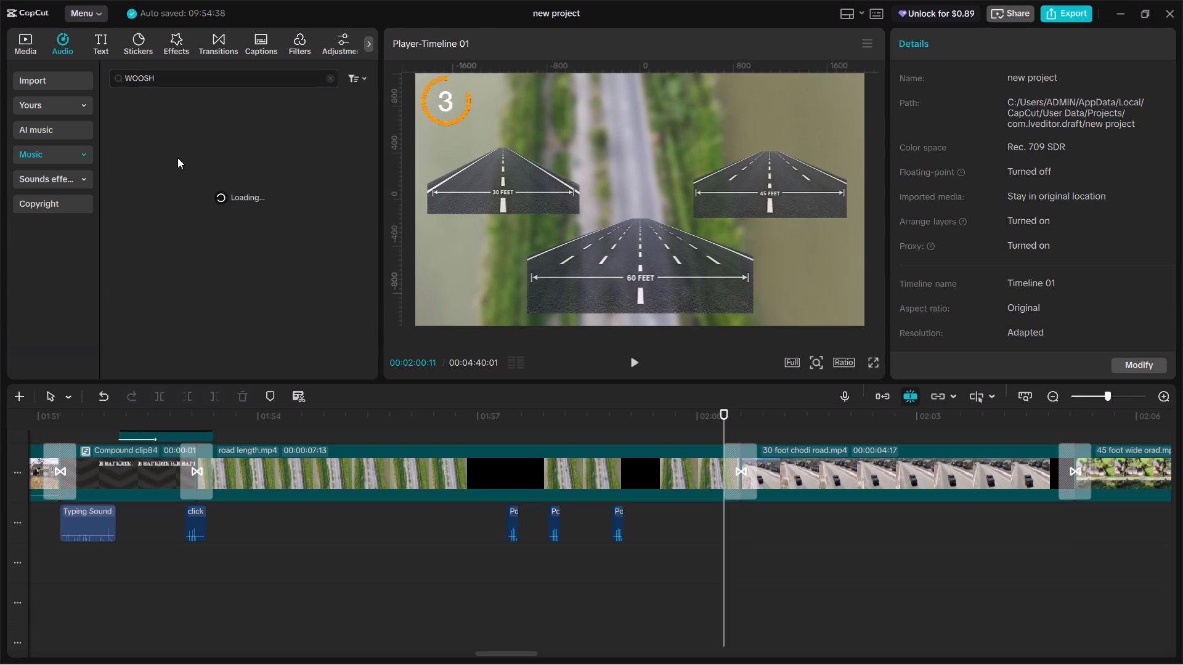
left_click(184, 148)
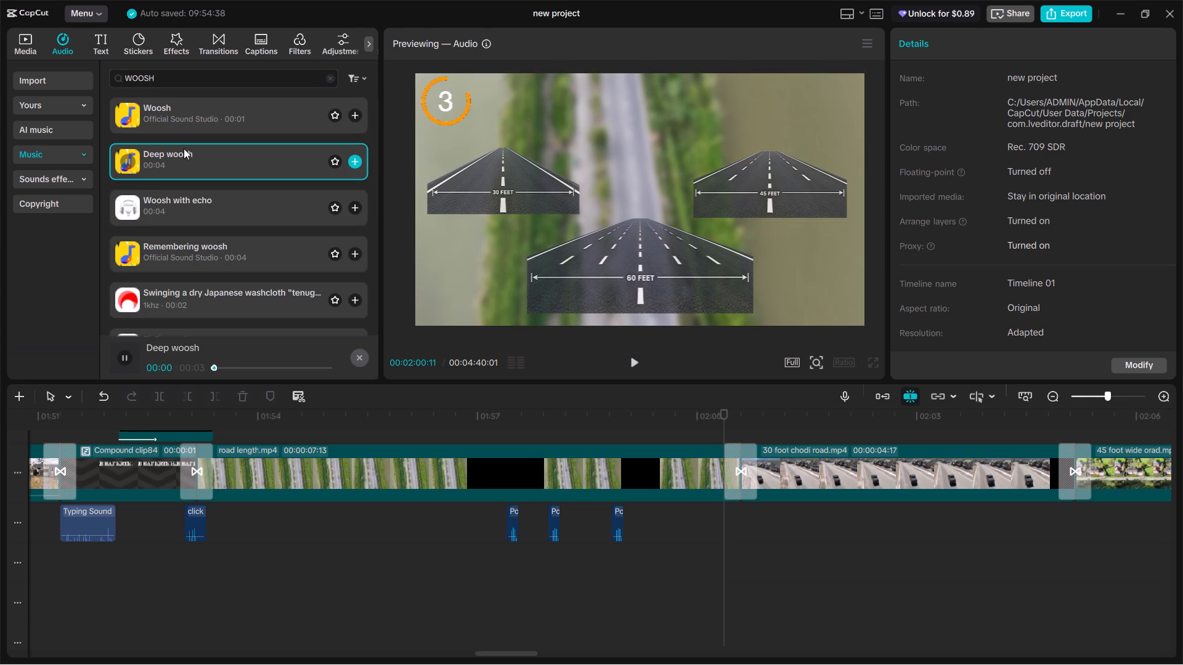
left_click(171, 217)
left_click_drag(167, 211, 686, 616)
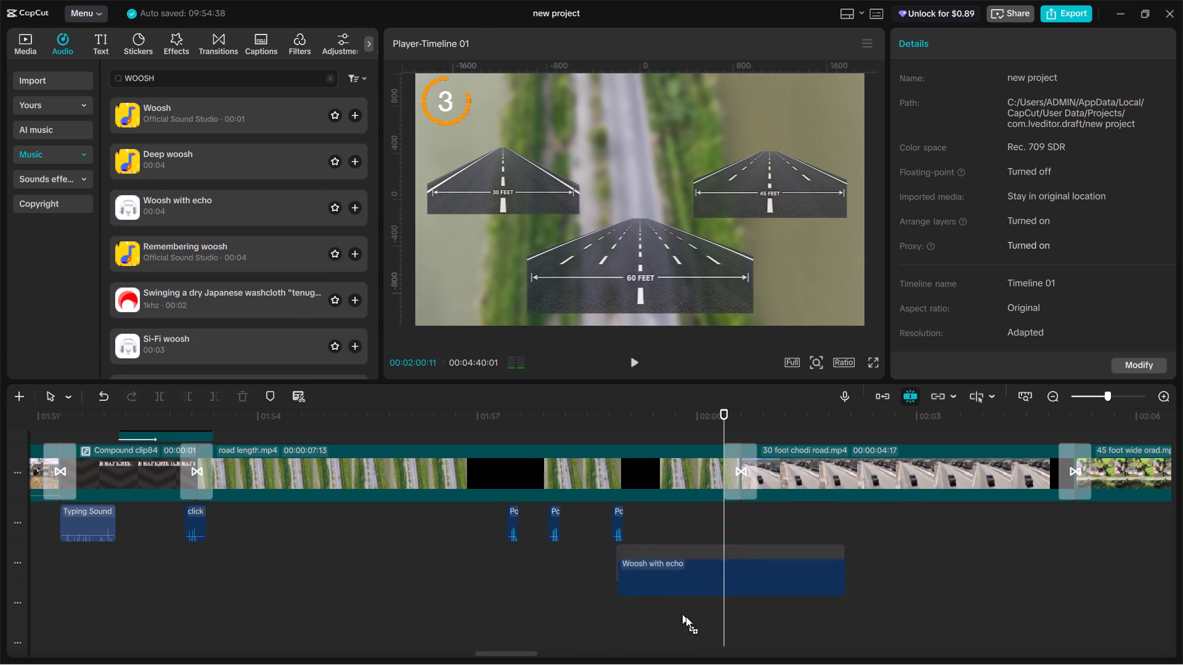
left_click_drag(686, 616, 723, 521)
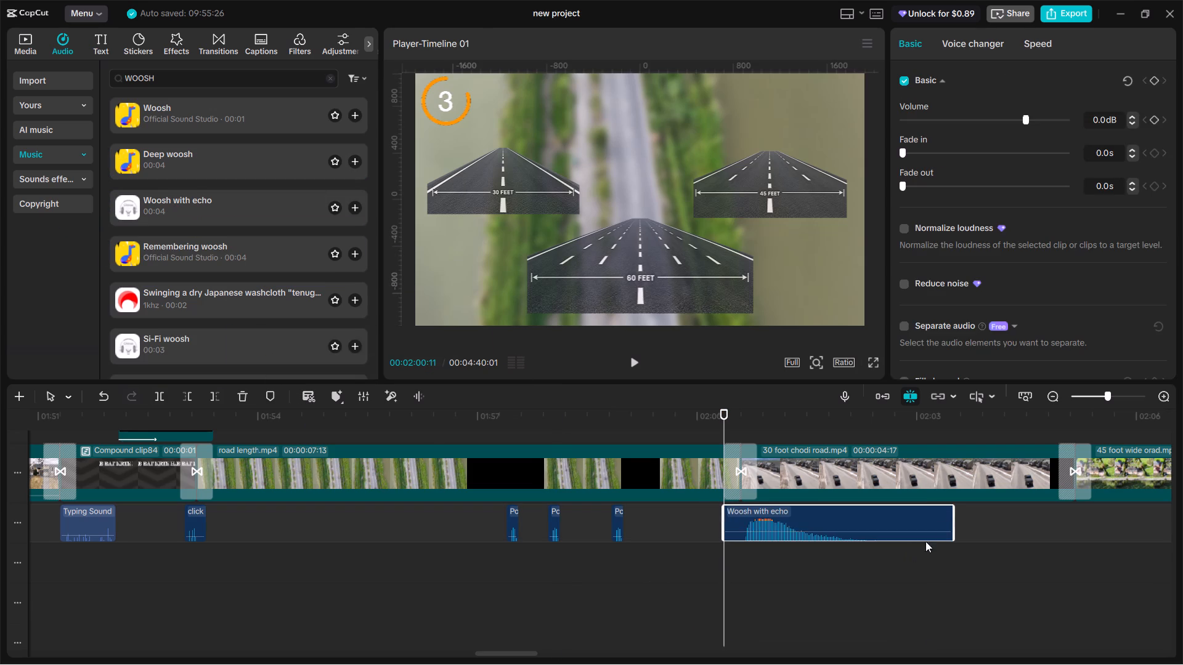
Trim both ends of Woosh with echo to about 1 second and shift its peak onto the start of the transition.
left_click_drag(953, 512, 847, 514)
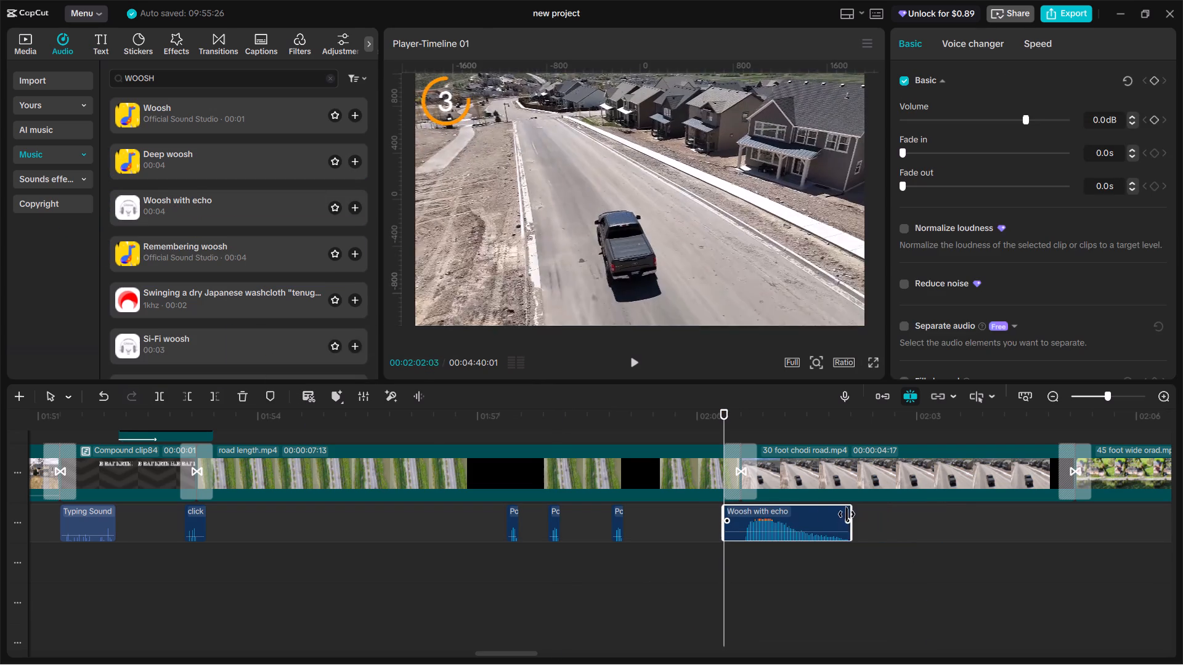
left_click_drag(847, 514, 813, 514)
left_click_drag(777, 523, 753, 518)
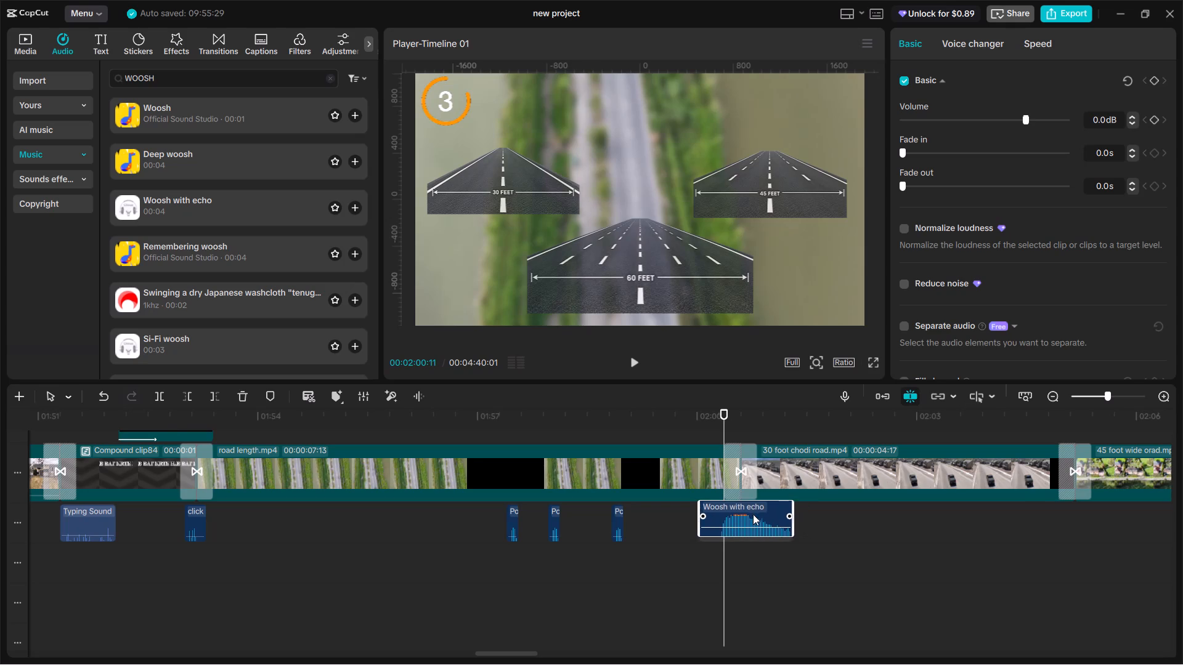
left_click_drag(698, 517, 710, 522)
left_click_drag(701, 529, 717, 536)
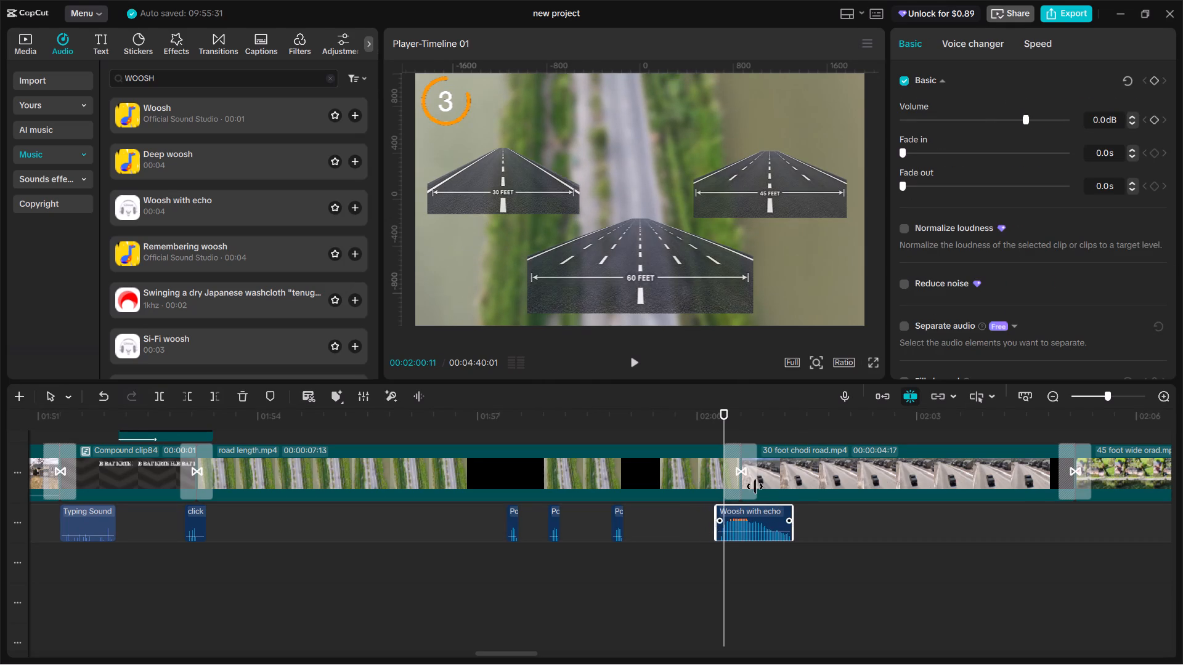
Set the volume of Woosh with echo to about -18.8 dB.
left_click(984, 119)
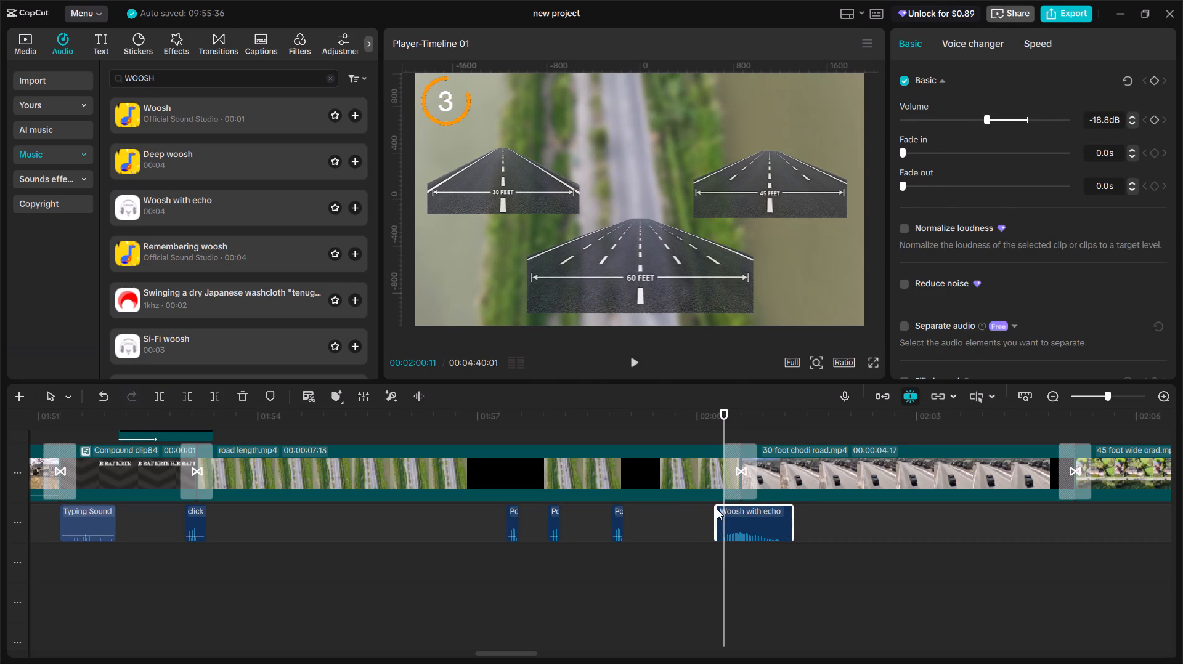
Play back the sounds up to the transition into 30 foot chodi road.mp4 and delete the Woosh with echo clip.
left_click(705, 518)
key("space")
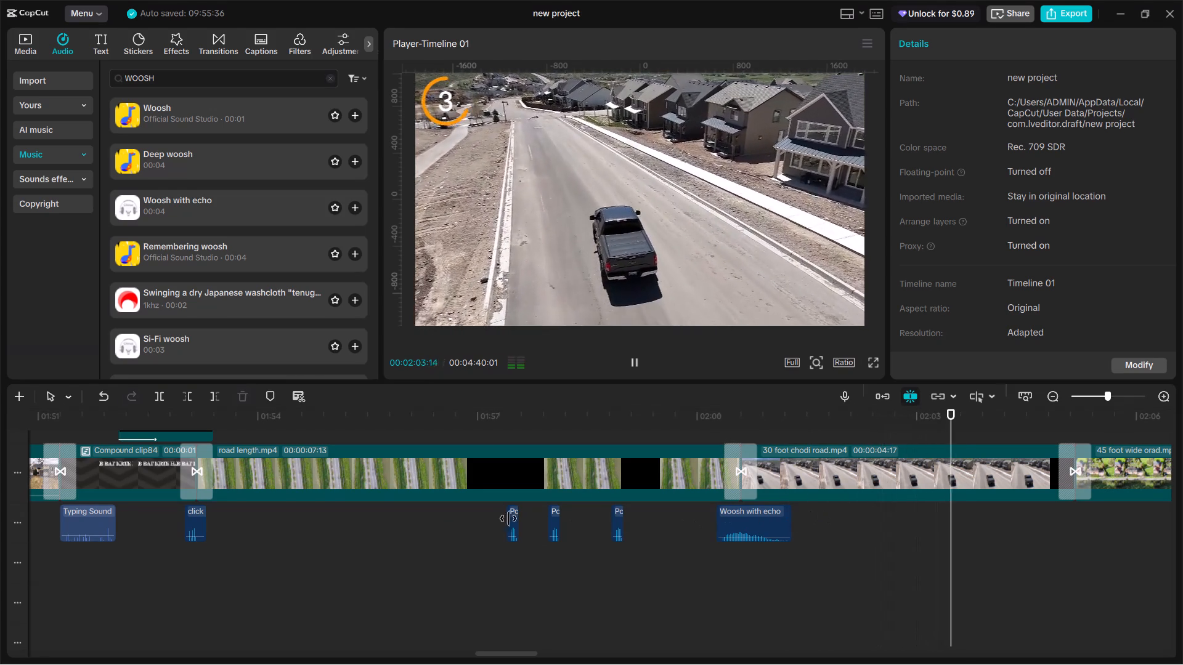
left_click(490, 522)
key("space")
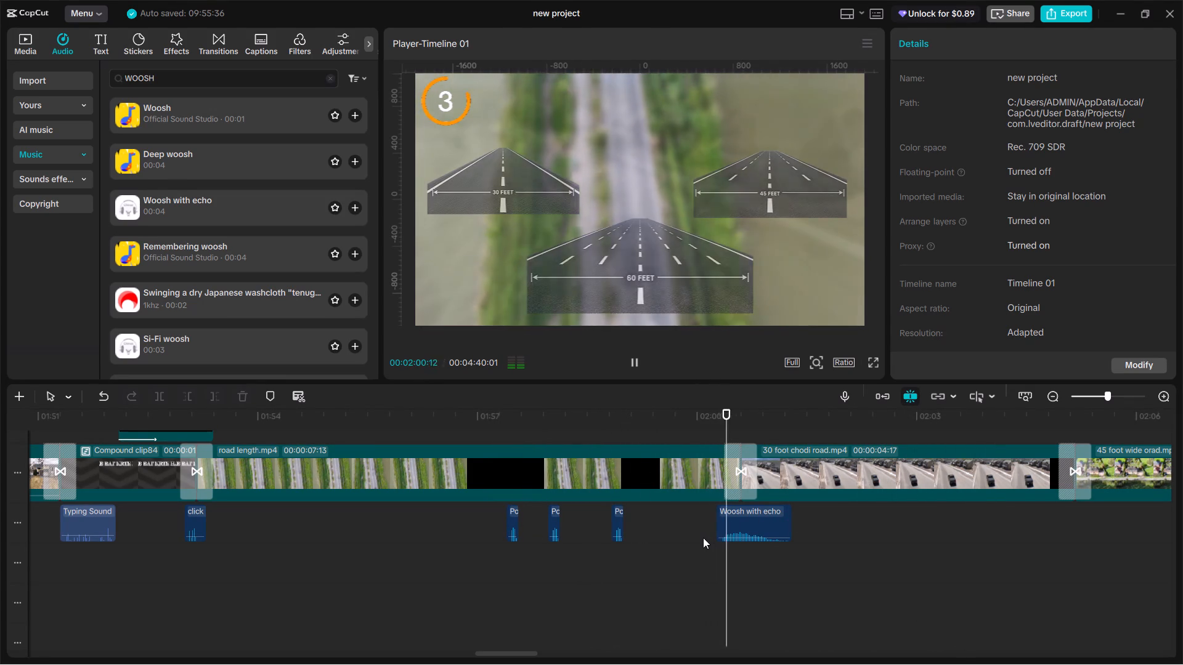
key("space")
left_click(747, 528)
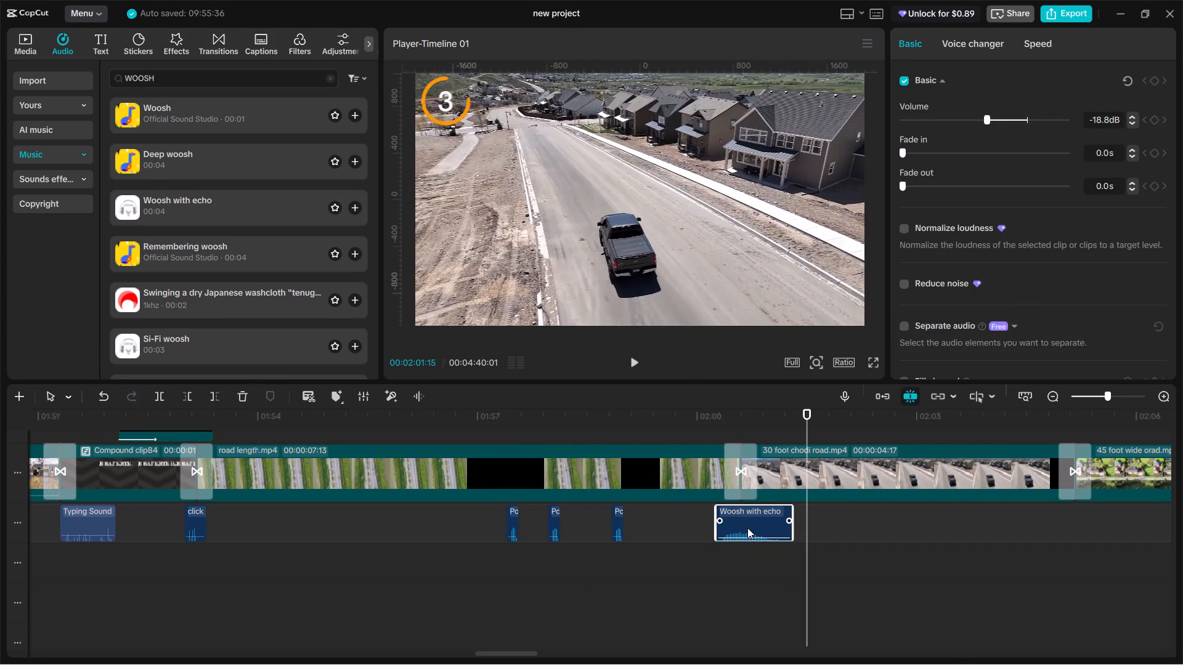
key("BackSpace")
Review the clips up to the transition into 60 foot swide road.mp4 and stop at 00:02:10:02, where the "lekin" text starts.
key("space")
left_click(1063, 519)
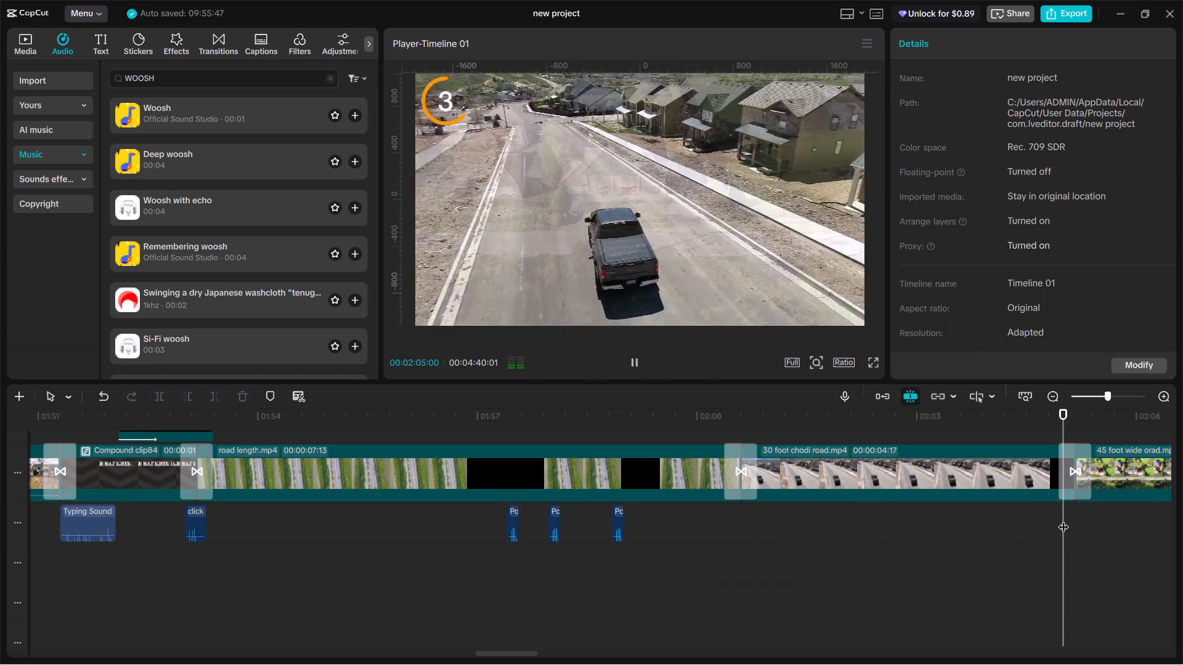
key("space")
scroll(900, 556, "down", 5, "alt")
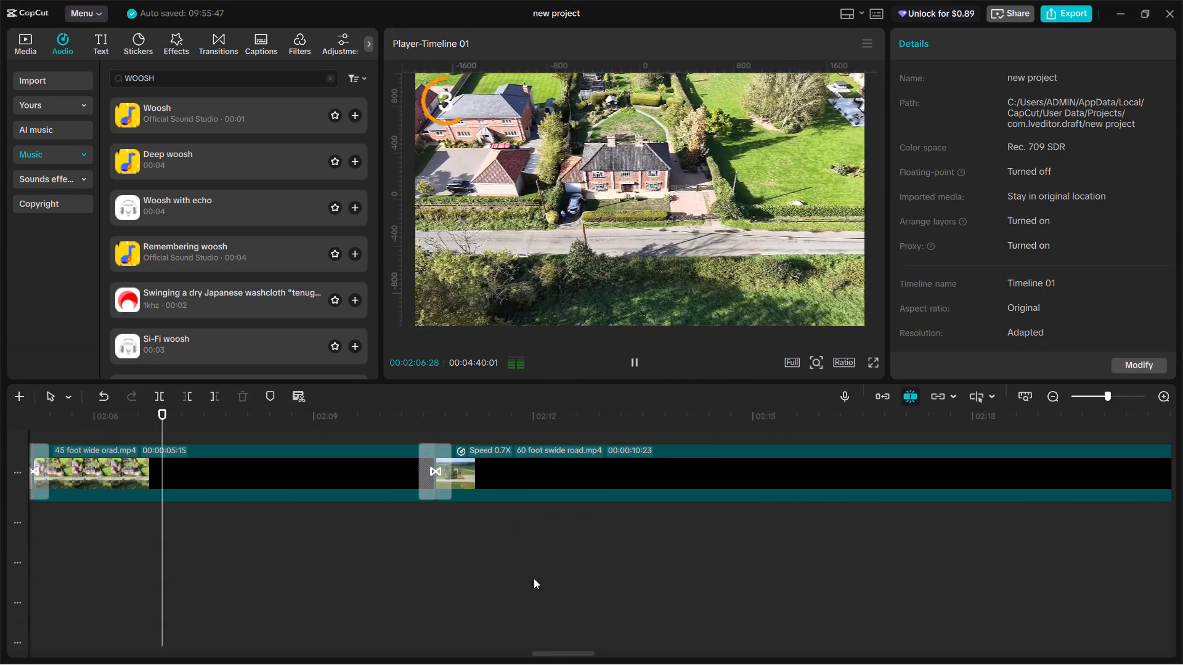
left_click(409, 539)
key("space")
left_click(375, 537)
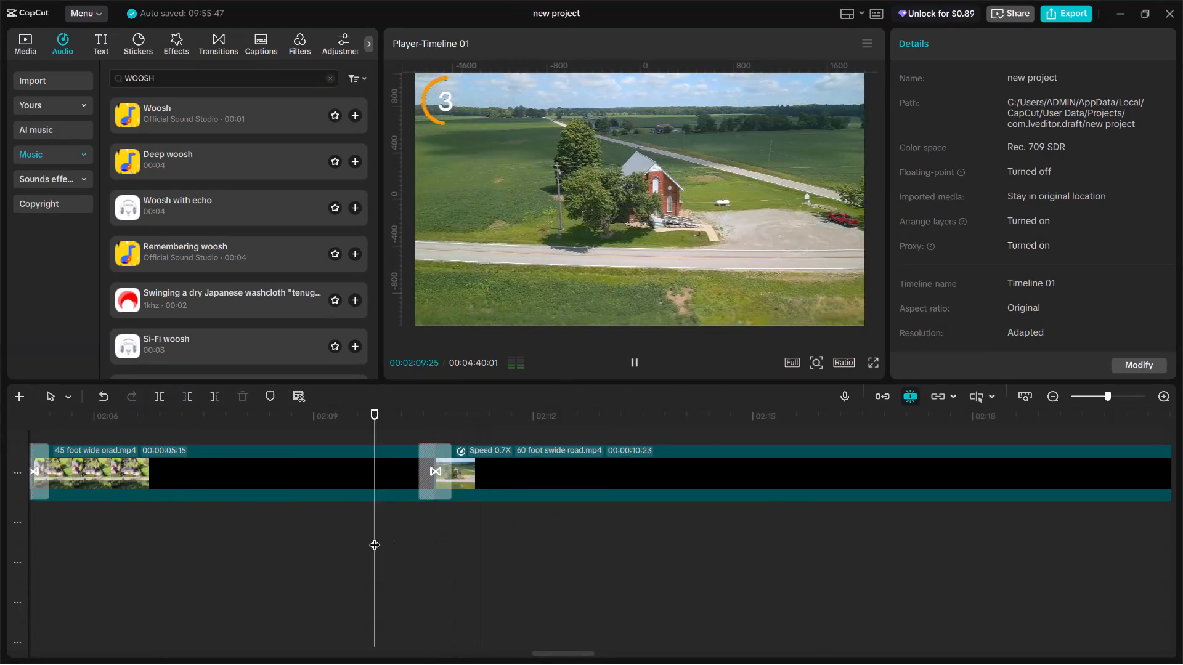
left_click_drag(375, 537, 395, 543)
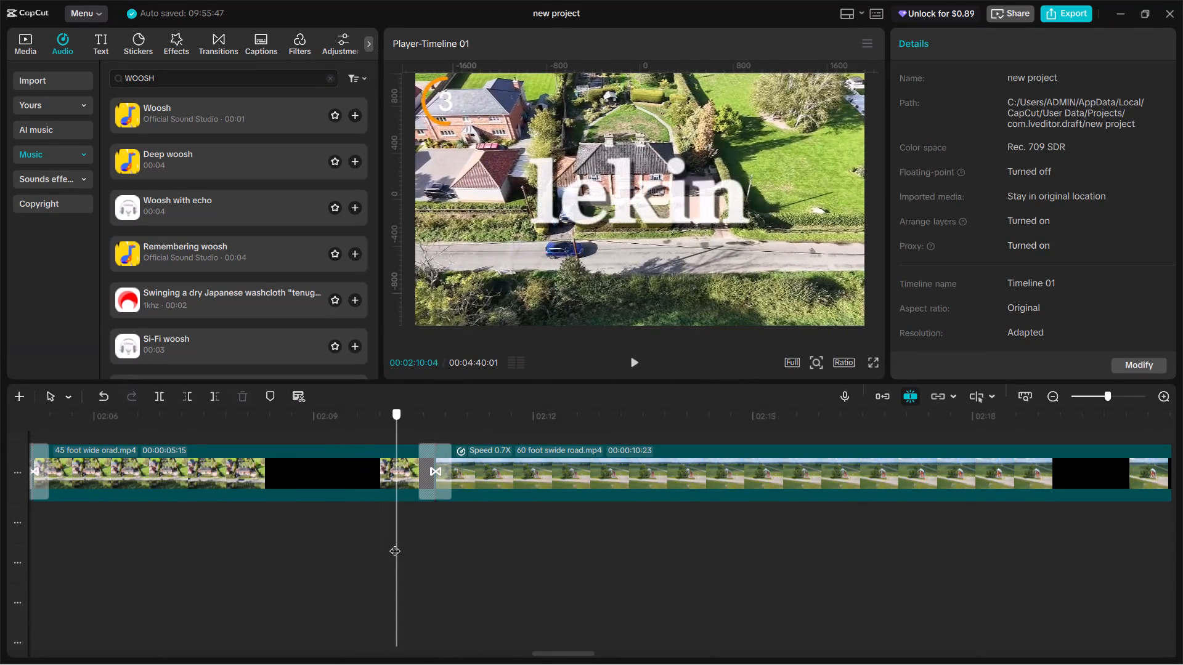
left_click_drag(395, 543, 391, 541)
Search the audio library for "CAMERA CLICK" and place click (camera shutter sound single shot) at 00:02:10:02.
left_click(181, 78)
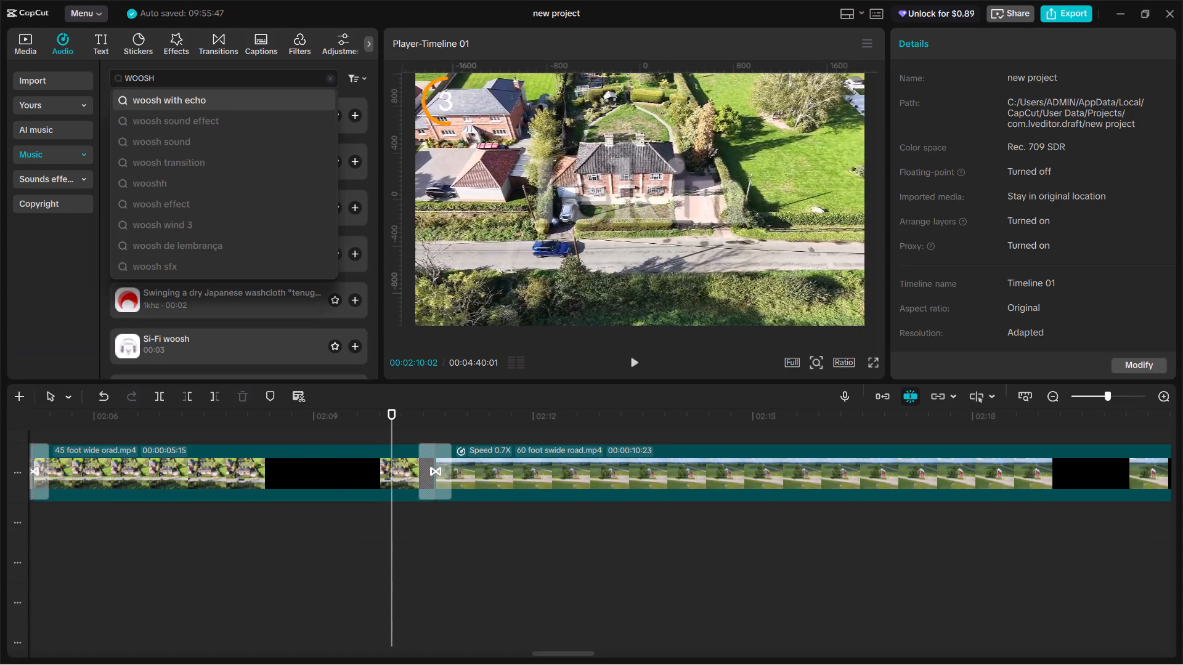
key("ctrl+a")
type("POP")
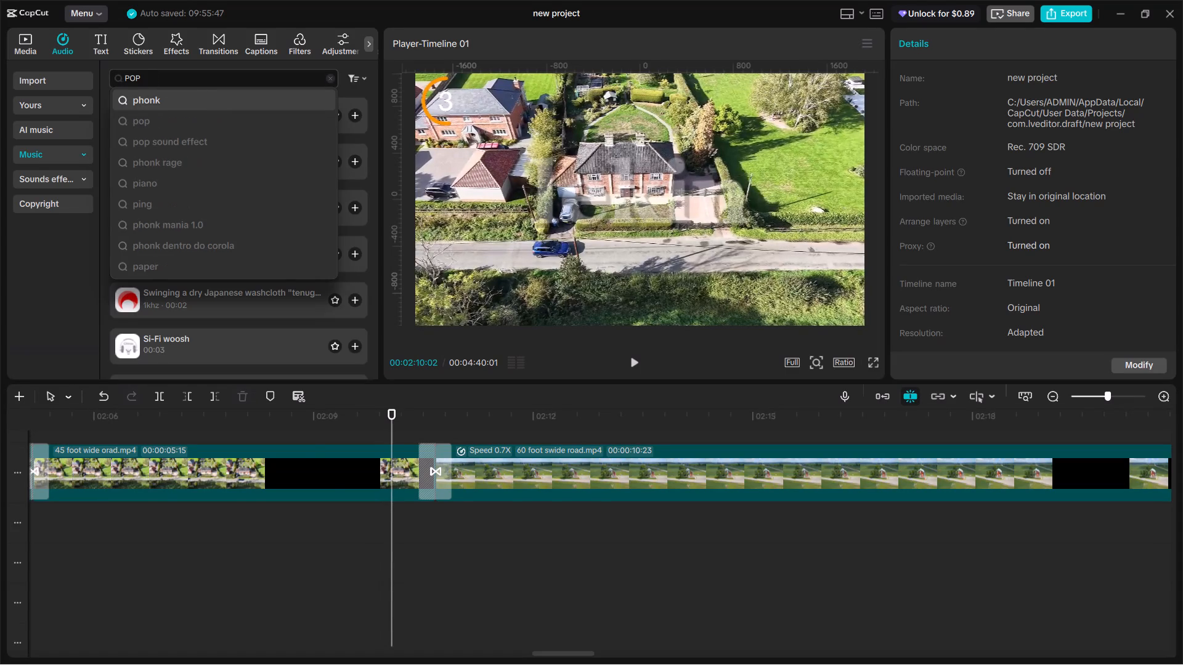
key("BackSpace")
key("BackSpace")
key("BackSpace")
key("BackSpace")
type("CAMERA CLICK")
key("Return")
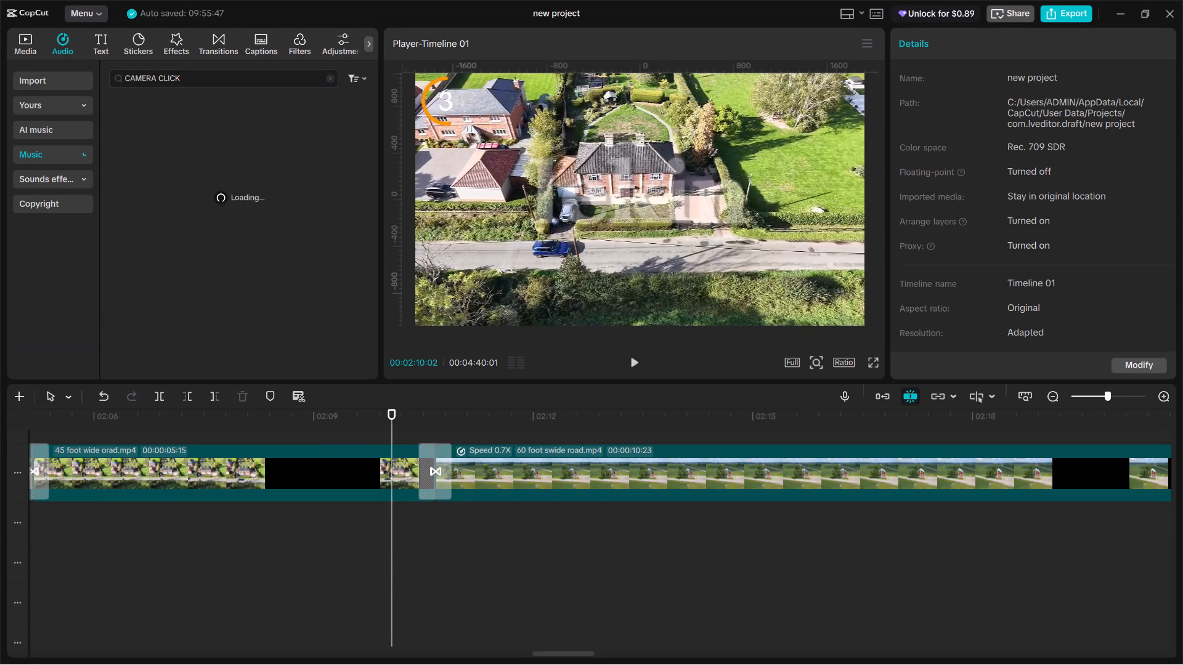
left_click_drag(222, 161, 350, 292)
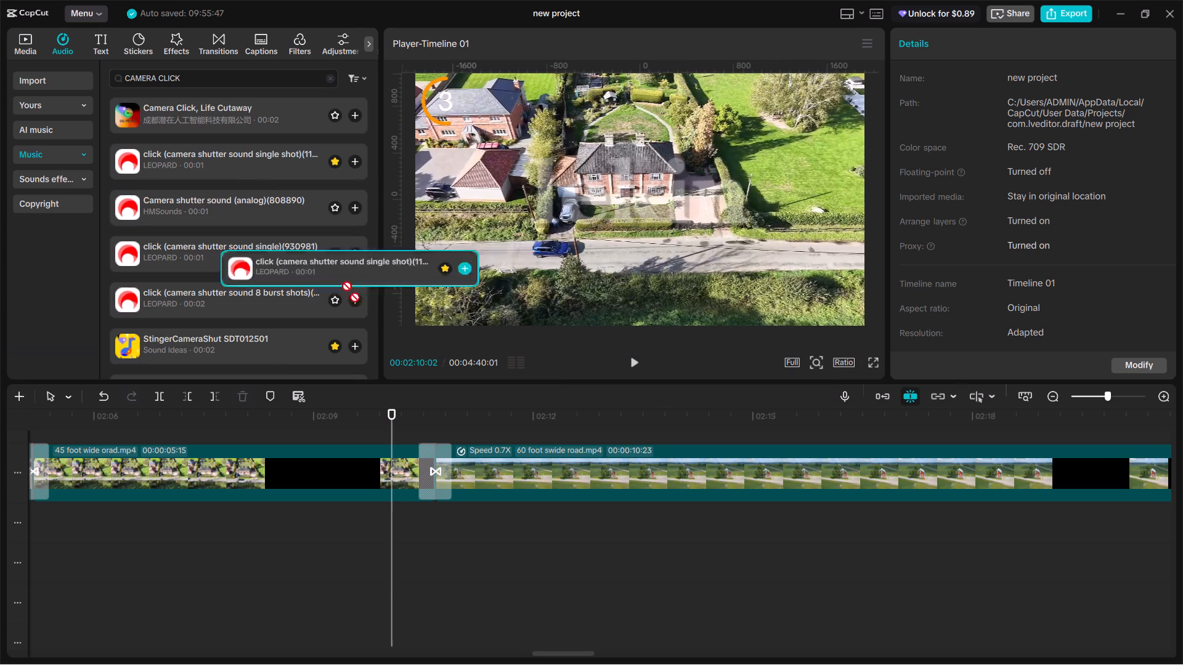
left_click_drag(350, 292, 393, 520)
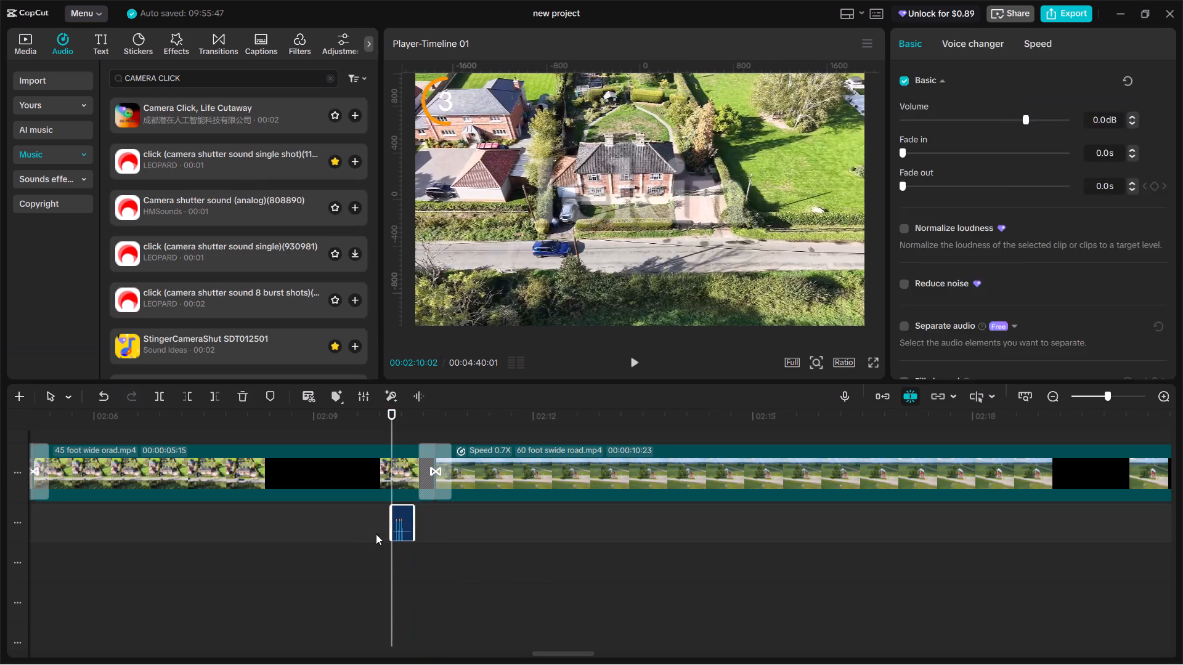
Preview the camera shutter click, set its volume to about -13.1 dB and play it back again.
left_click(372, 531)
key("space")
key("space")
left_click(406, 525)
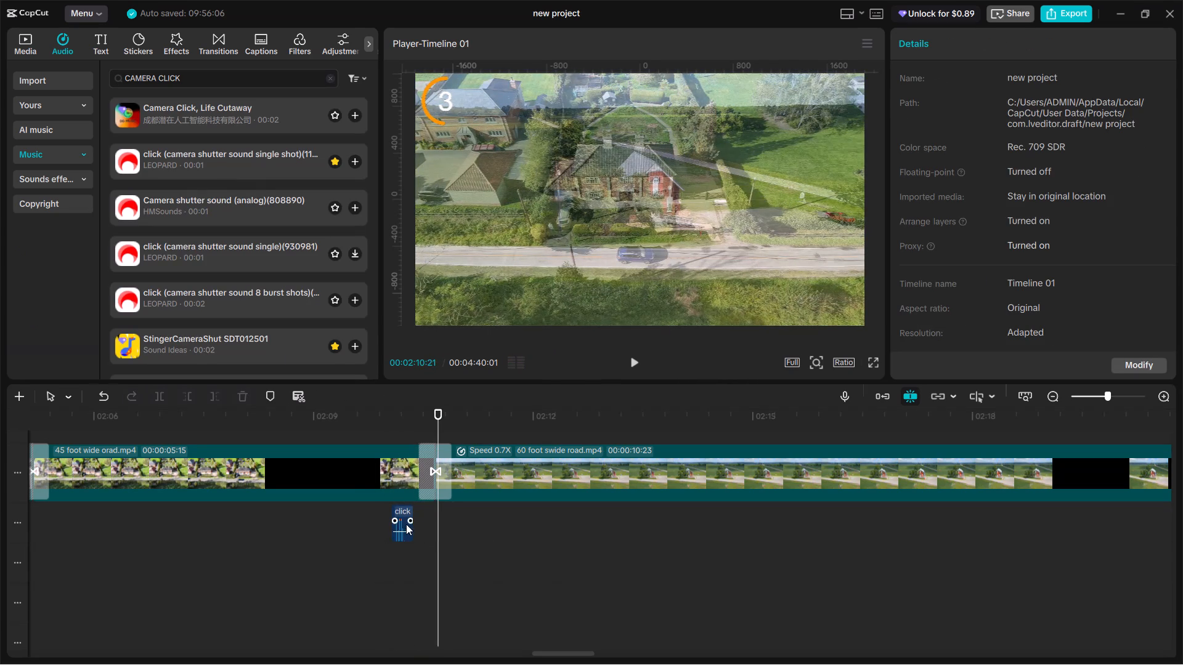
left_click(996, 119)
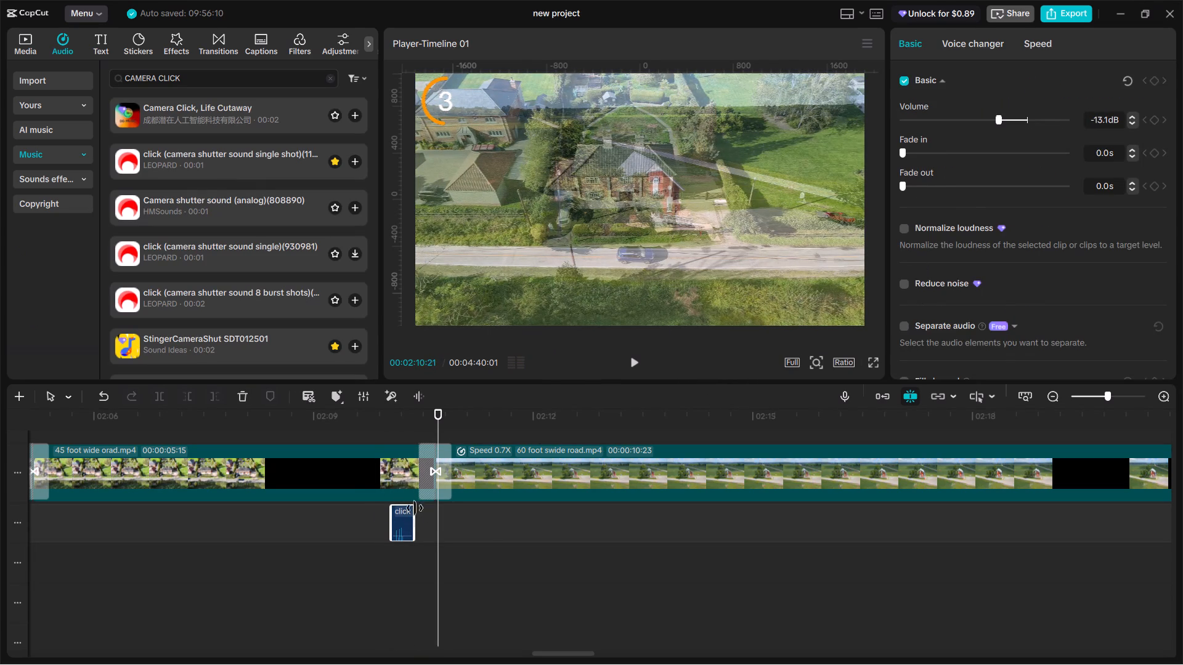
left_click(372, 510)
key("space")
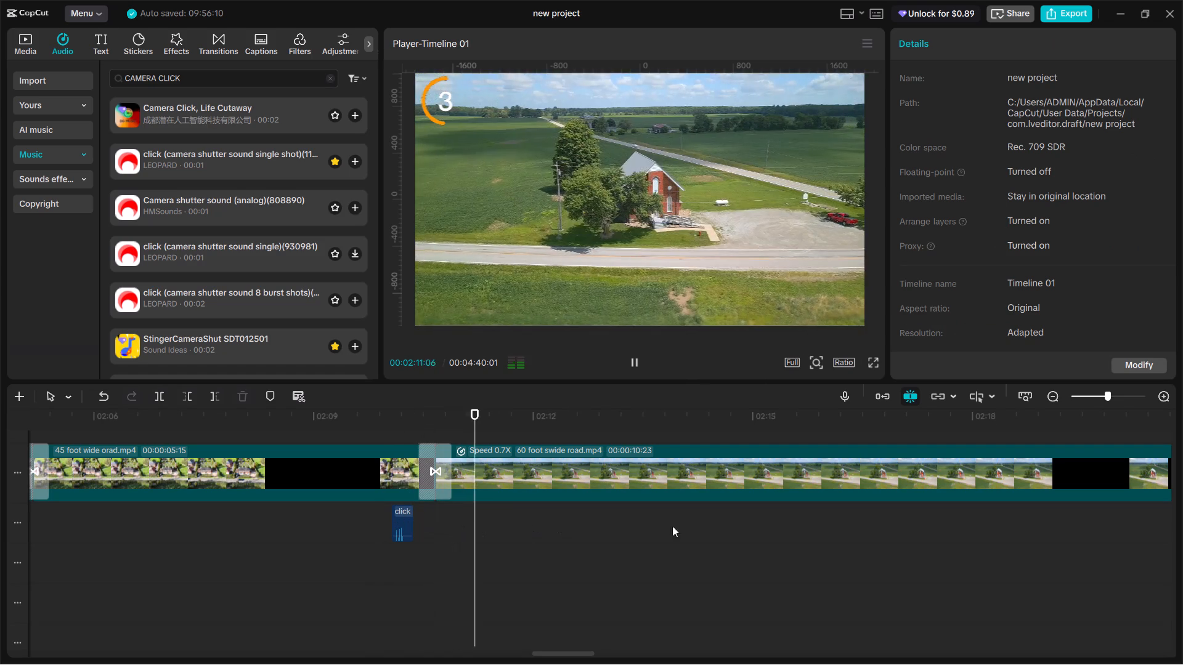
Review up to the blurred town shot, search for "POP" and place Pop (lower) telop sound etc at 00:02:24:01 under Compound clip85.
scroll(875, 524, "down", 6, "alt")
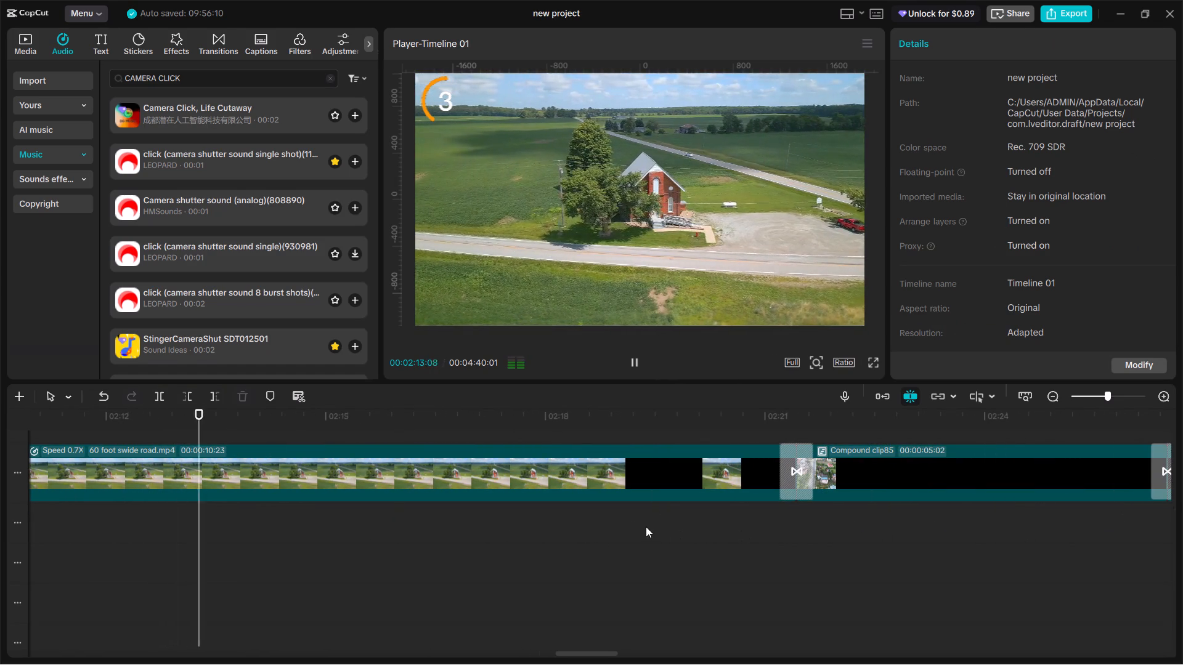
left_click(754, 530)
key("space")
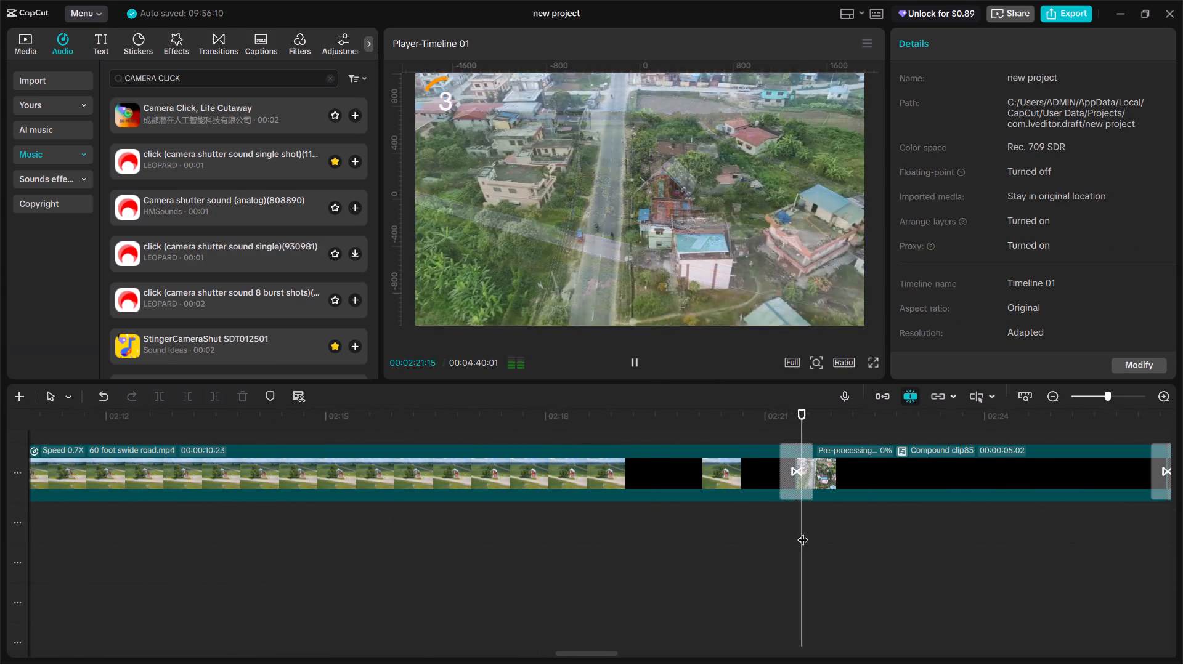
scroll(851, 537, "down", 5, "alt")
scroll(783, 544, "down", 3, "alt")
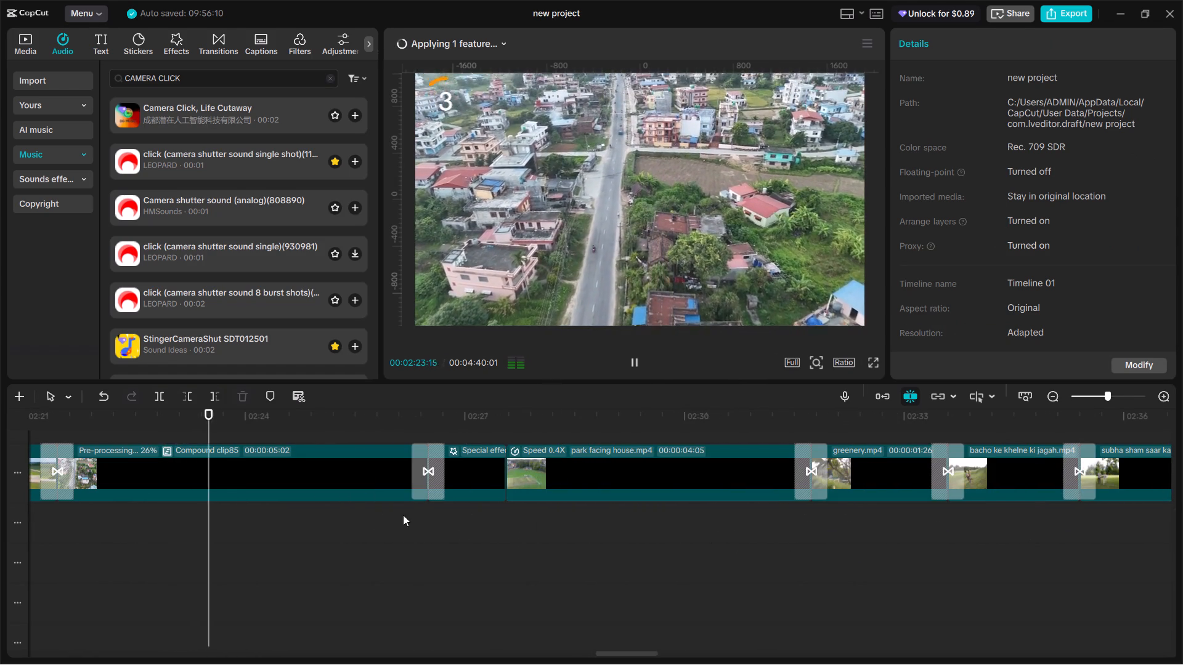
key("space")
left_click(240, 82)
key("ctrl+a")
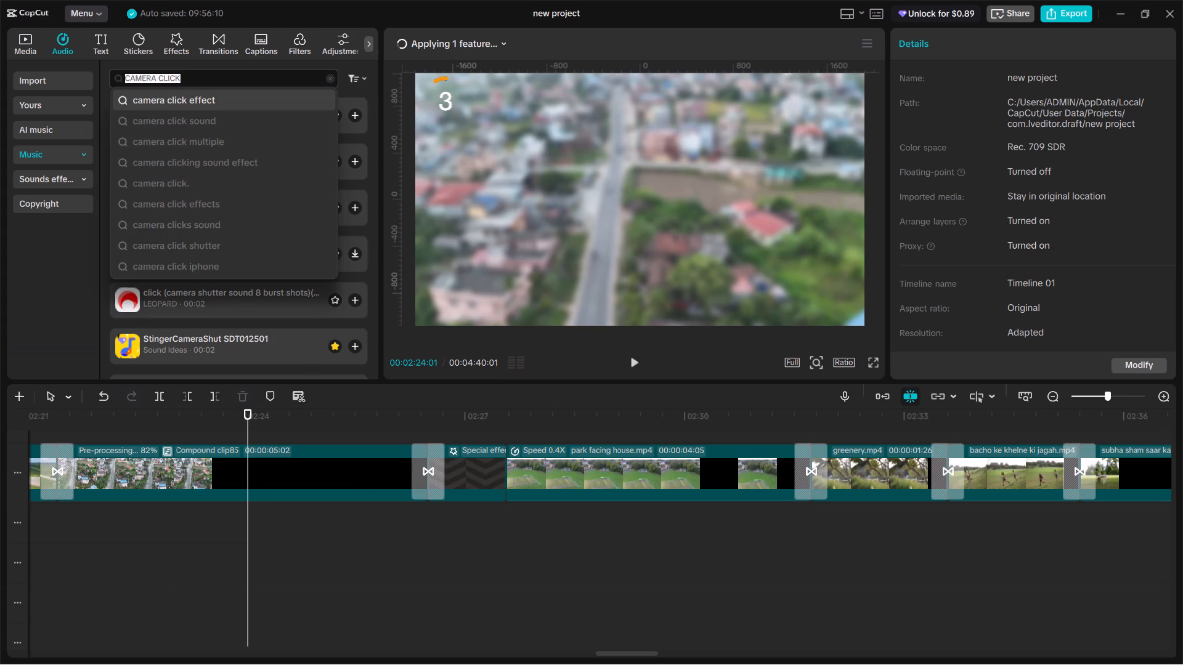
type("POP")
key("Return")
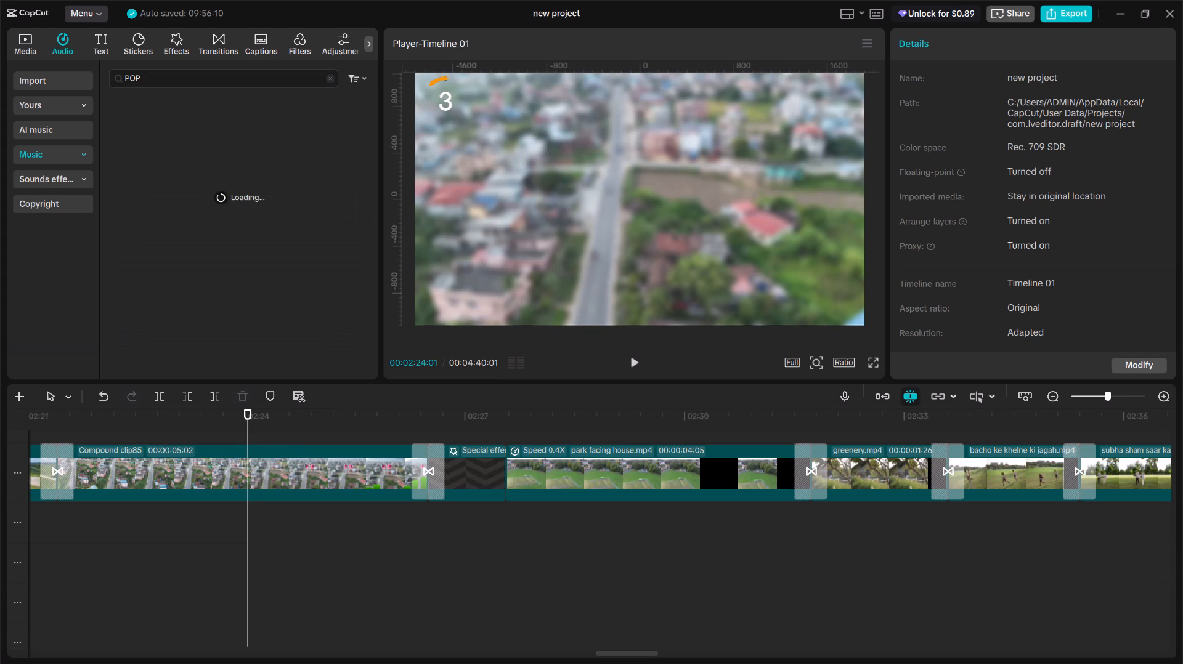
scroll(240, 82, "up", 2)
left_click(221, 161)
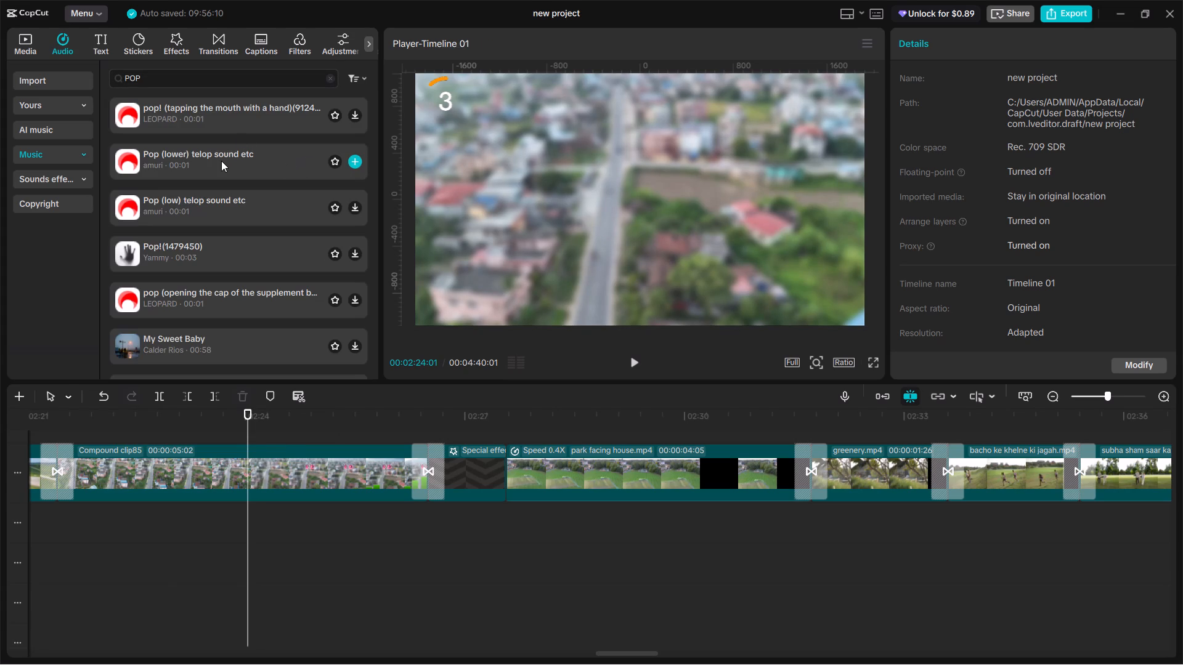
left_click_drag(219, 160, 248, 506)
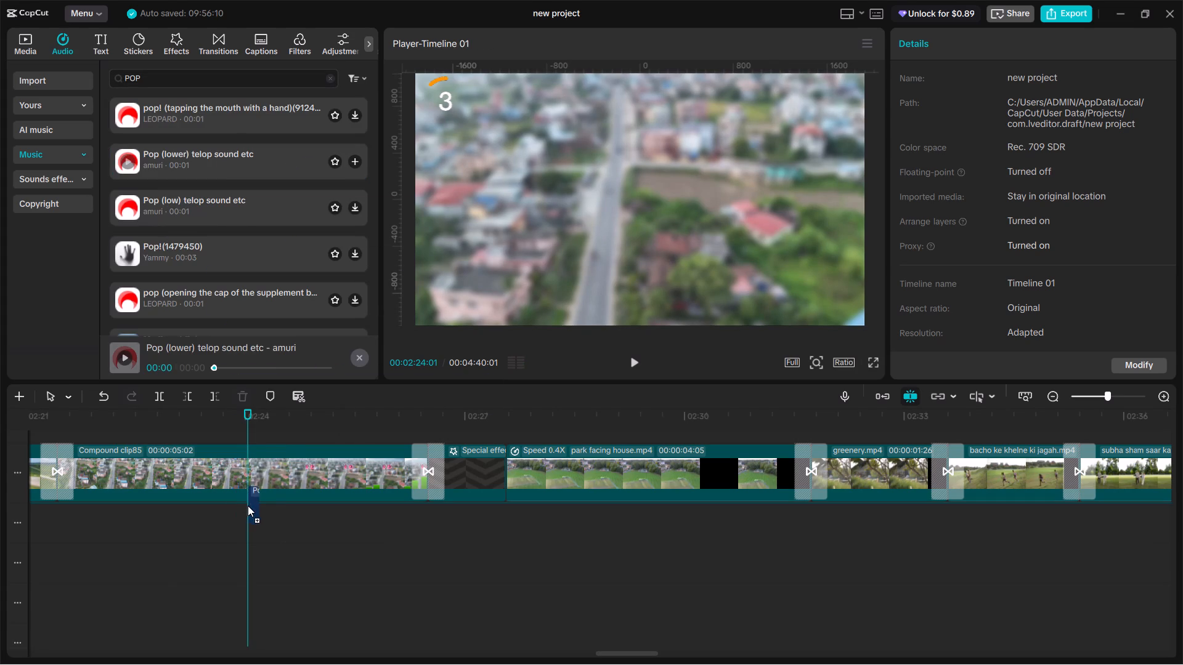
left_click_drag(248, 506, 250, 517)
Preview the pop sound against the "10-15" text, lower its volume and play it back again.
left_click(229, 512)
key("space")
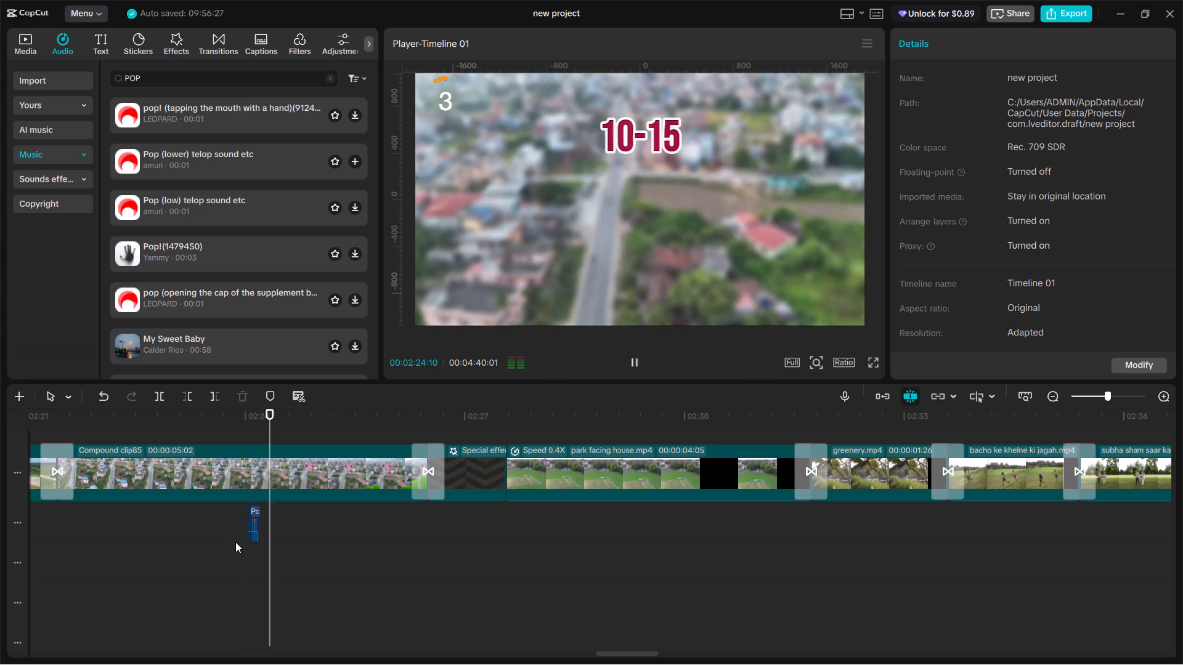
key("space")
left_click(253, 525)
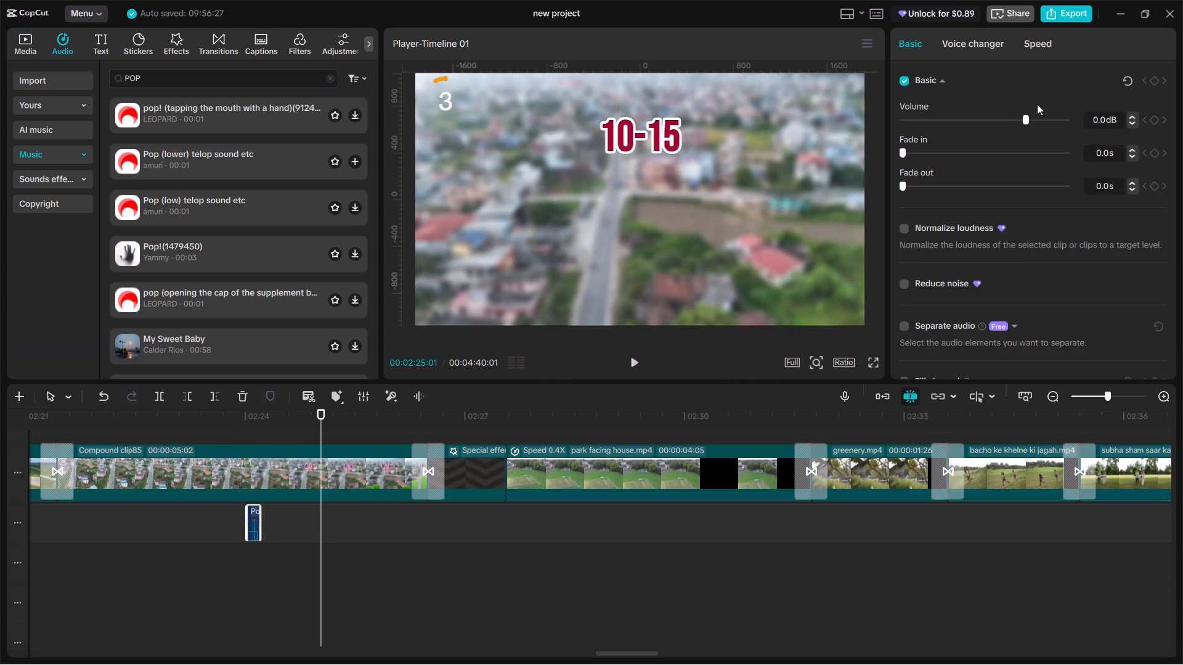
left_click(997, 121)
left_click(243, 523)
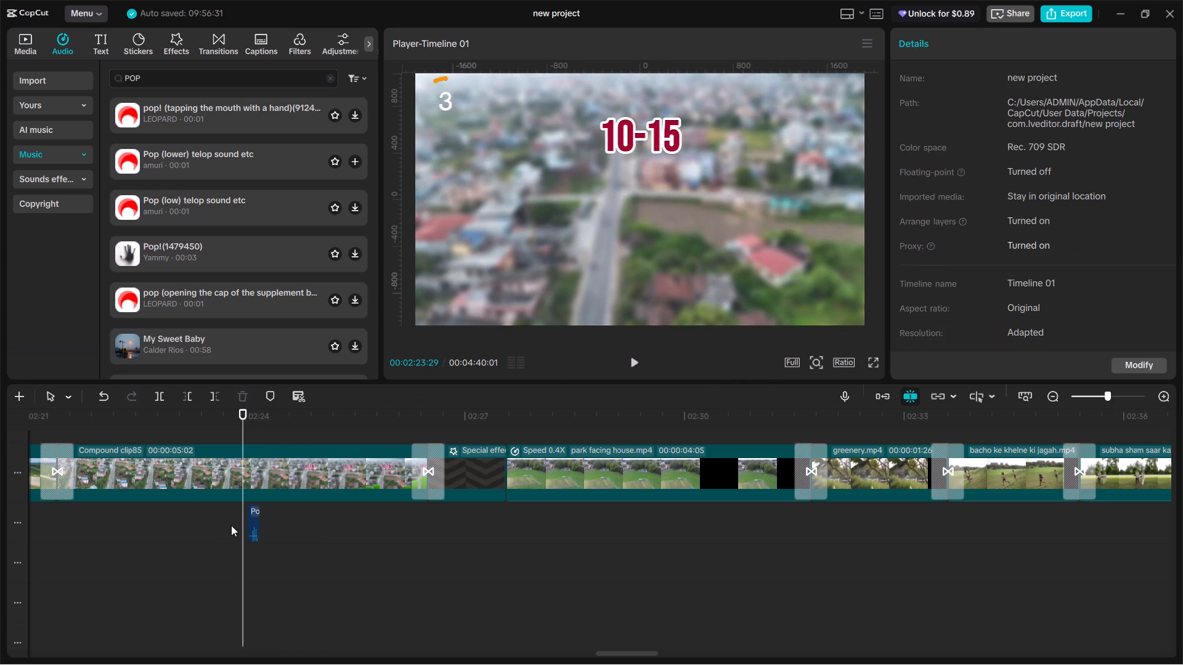
left_click(231, 525)
key("space")
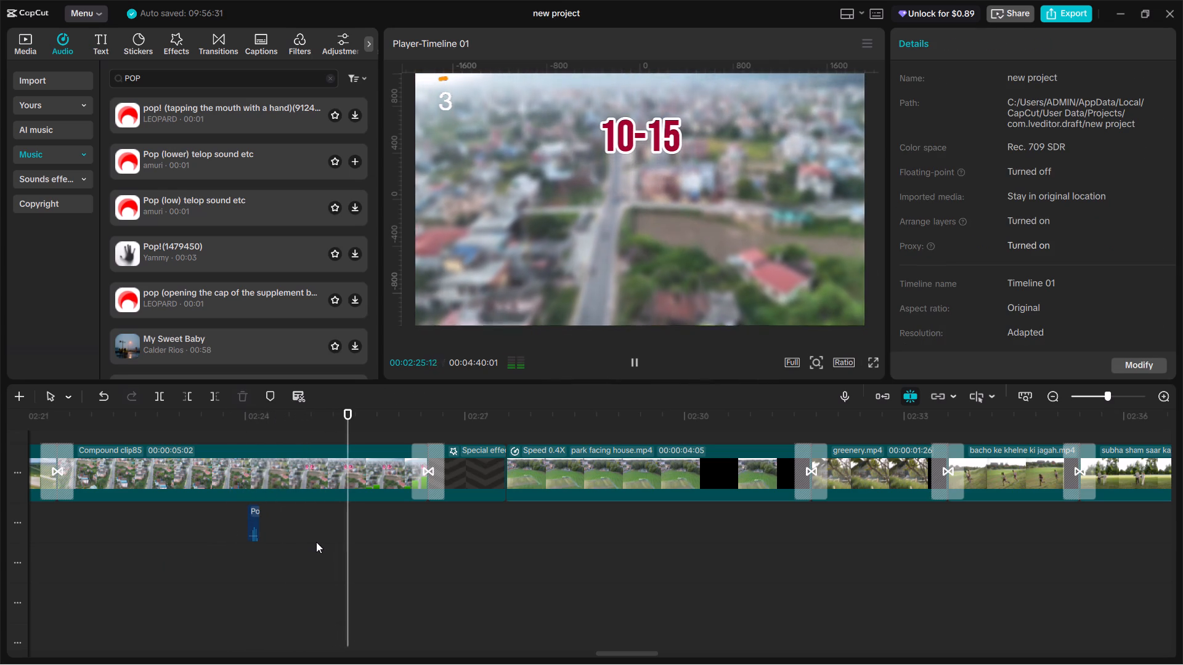
Replay the transition after Compound clip85 and stop at 00:02:26:27, where the "FACTOR HAI" text starts typing on.
key("space")
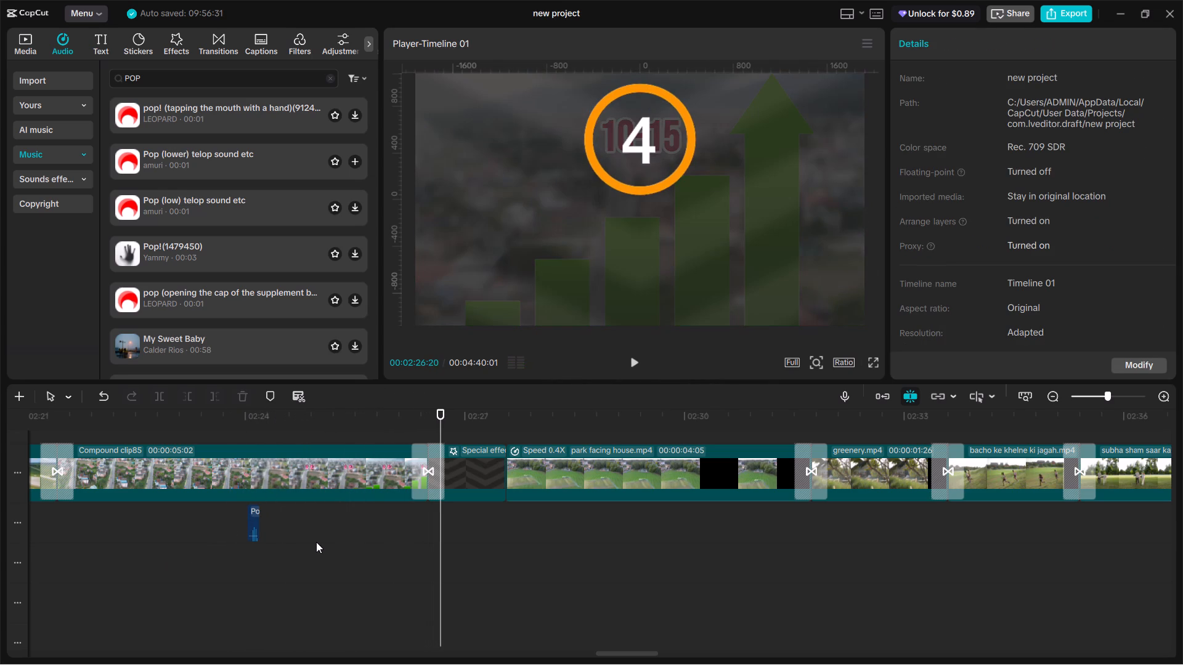
key("space")
left_click(415, 530)
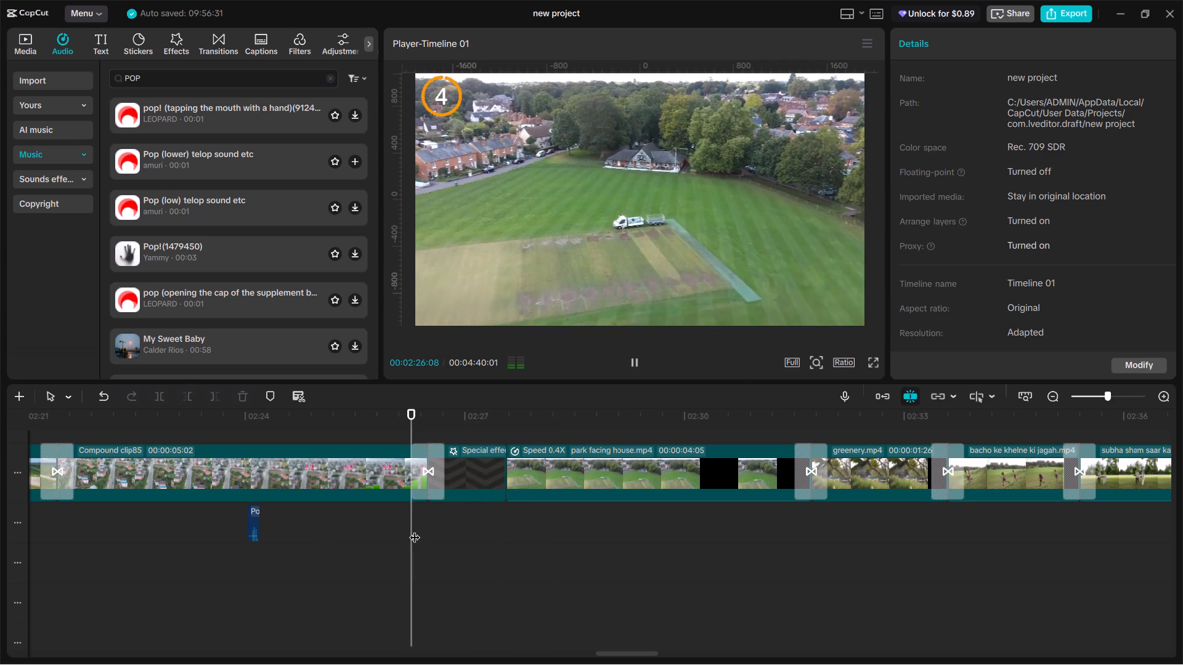
key("space")
key("space")
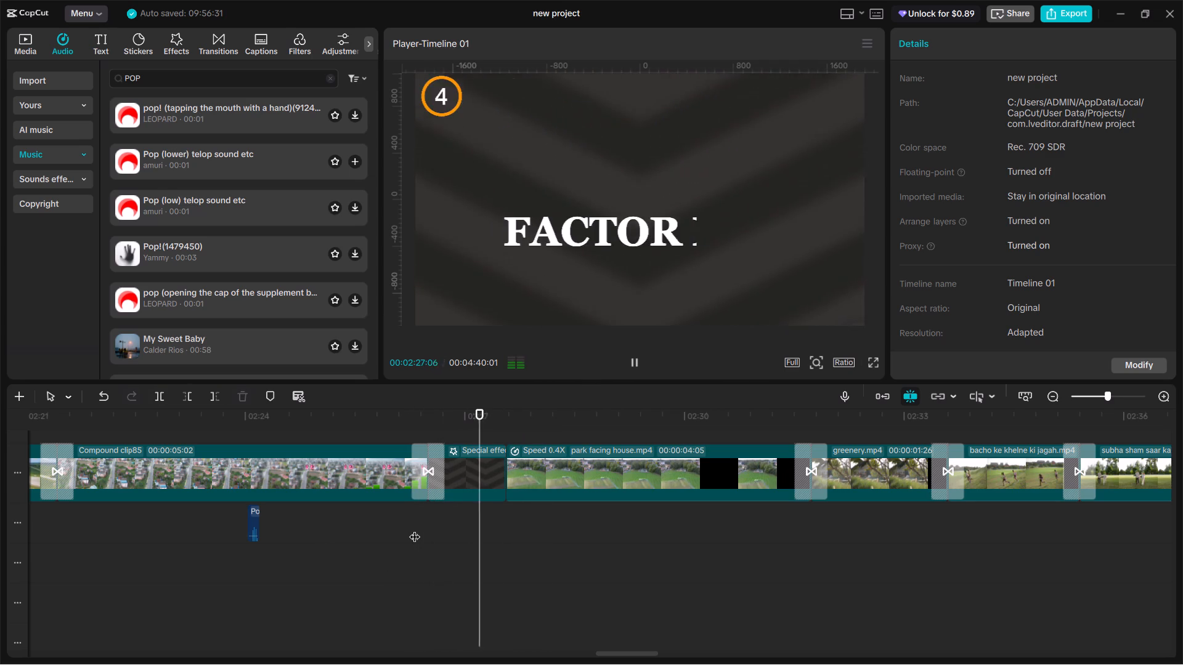
key("space")
left_click(444, 528)
left_click_drag(445, 528, 490, 543)
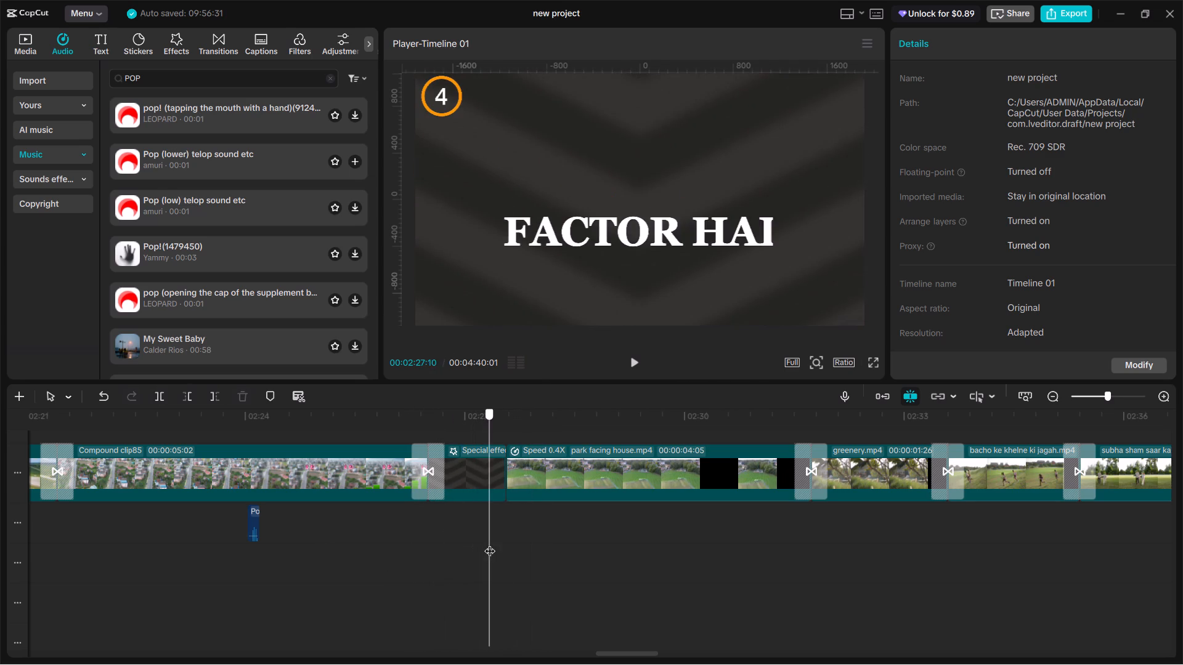
left_click_drag(490, 543, 460, 526)
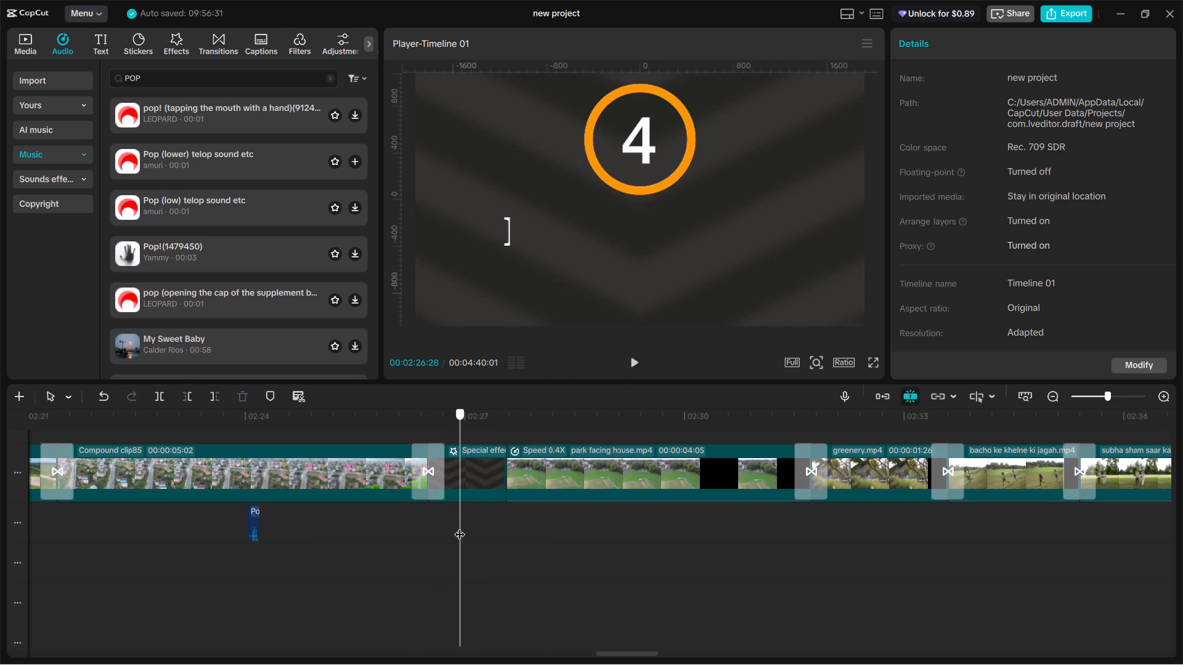
left_click_drag(460, 526, 457, 525)
Search the audio library for "TYPING" and place PC typing keyboard Kacha under the factor 4 title at about 00:02:26:27.
left_click(242, 88)
left_click(245, 83)
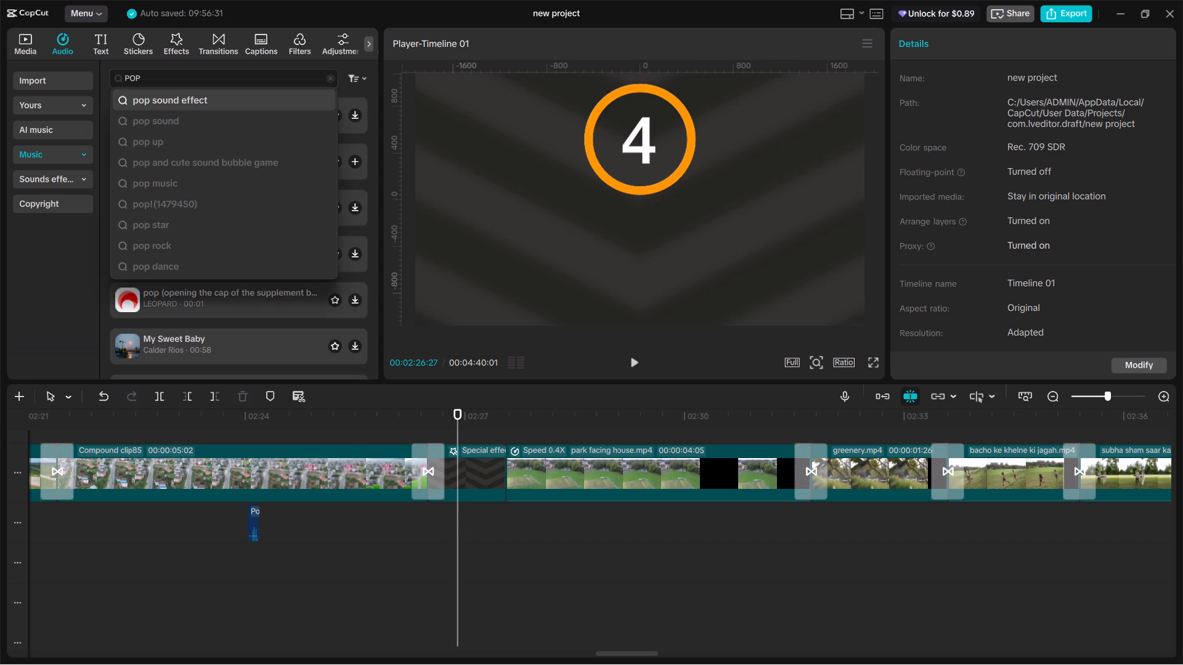
key("ctrl+a")
type("TT")
key("BackSpace")
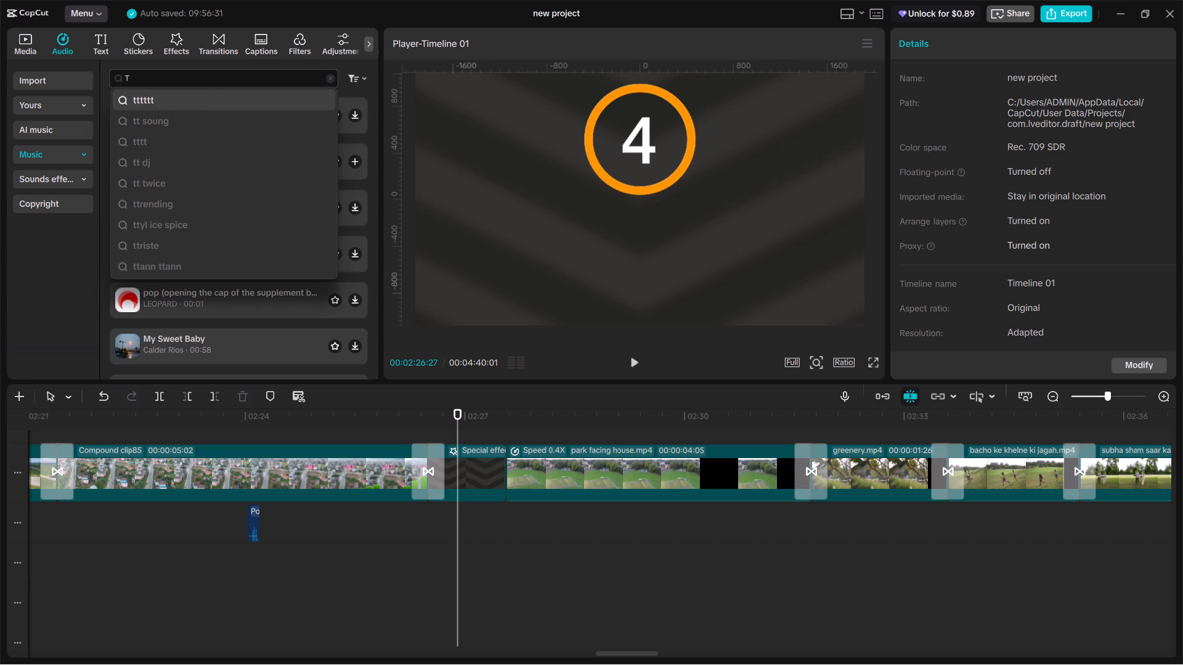
type("YPING")
key("Return")
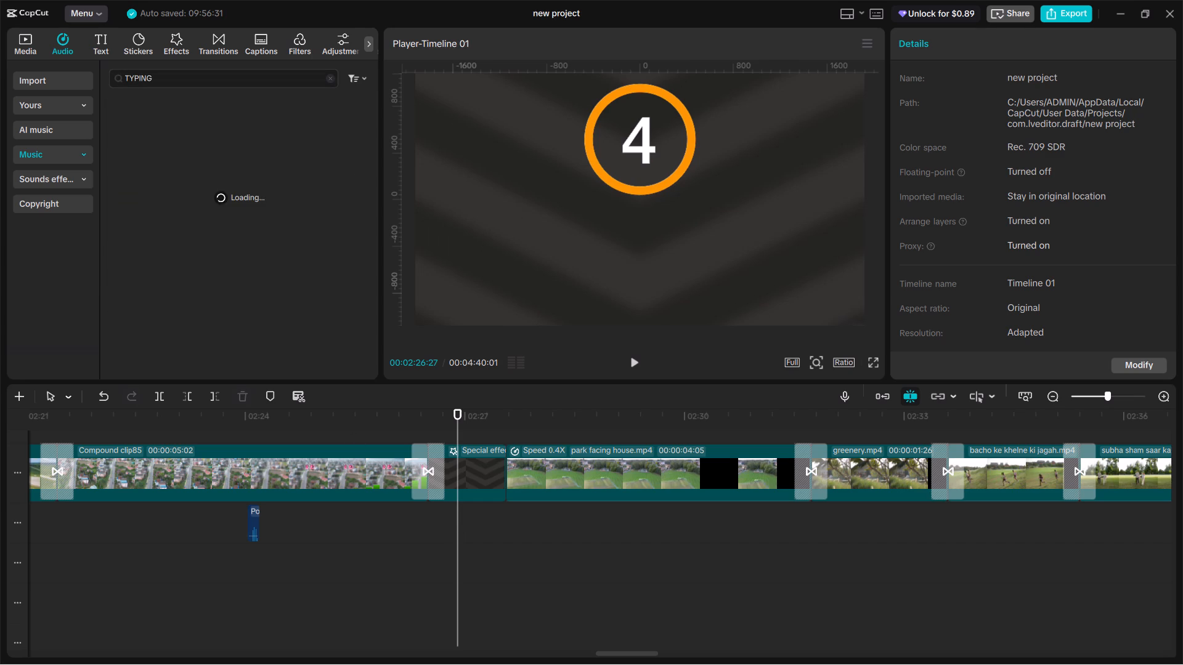
left_click(209, 116)
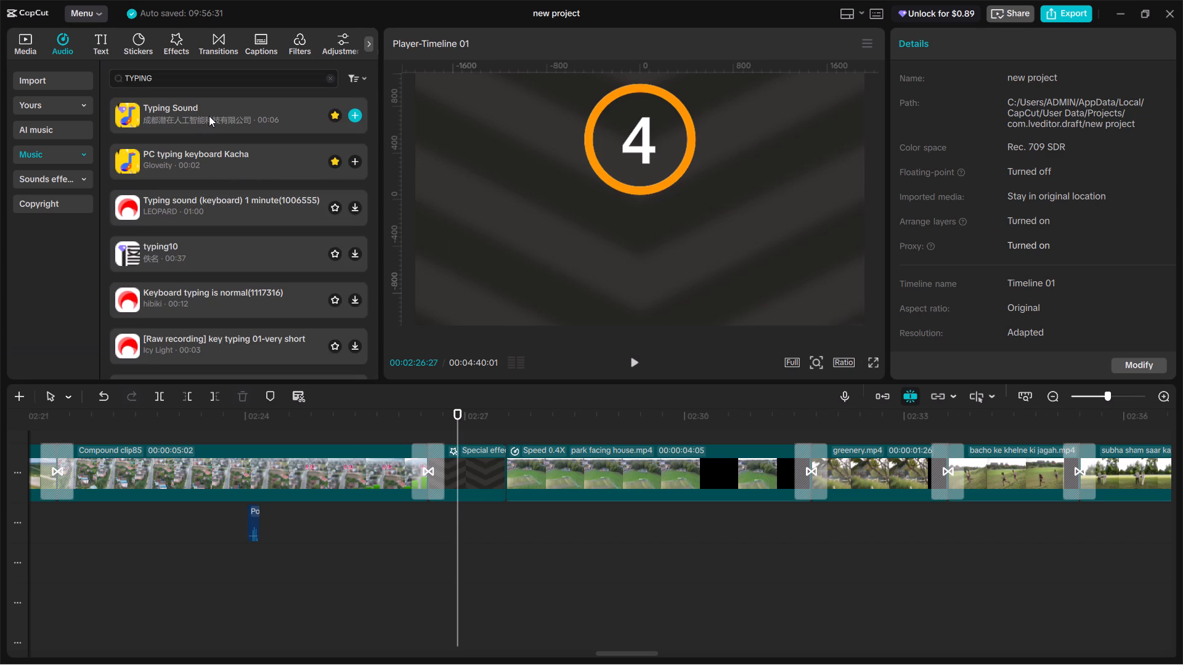
left_click(205, 156)
left_click_drag(205, 156, 452, 523)
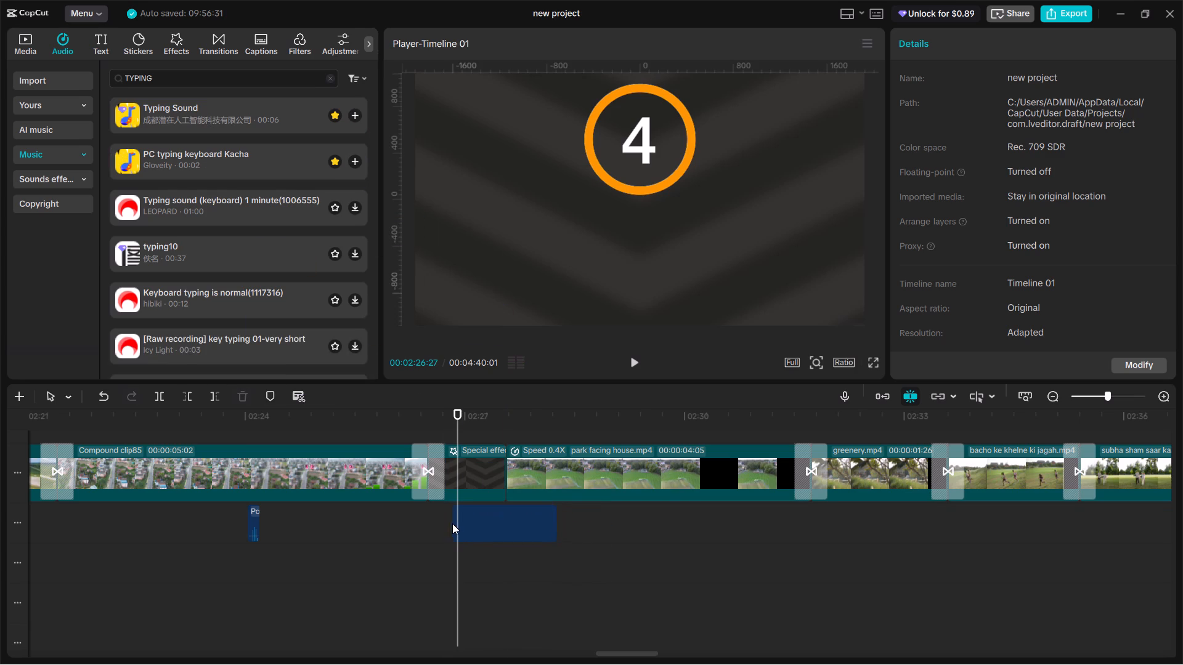
Preview the typing sound against the "FACTOR HAI" text, split it at 00:02:27:10 and delete the remainder.
left_click(442, 526)
key("space")
key("space")
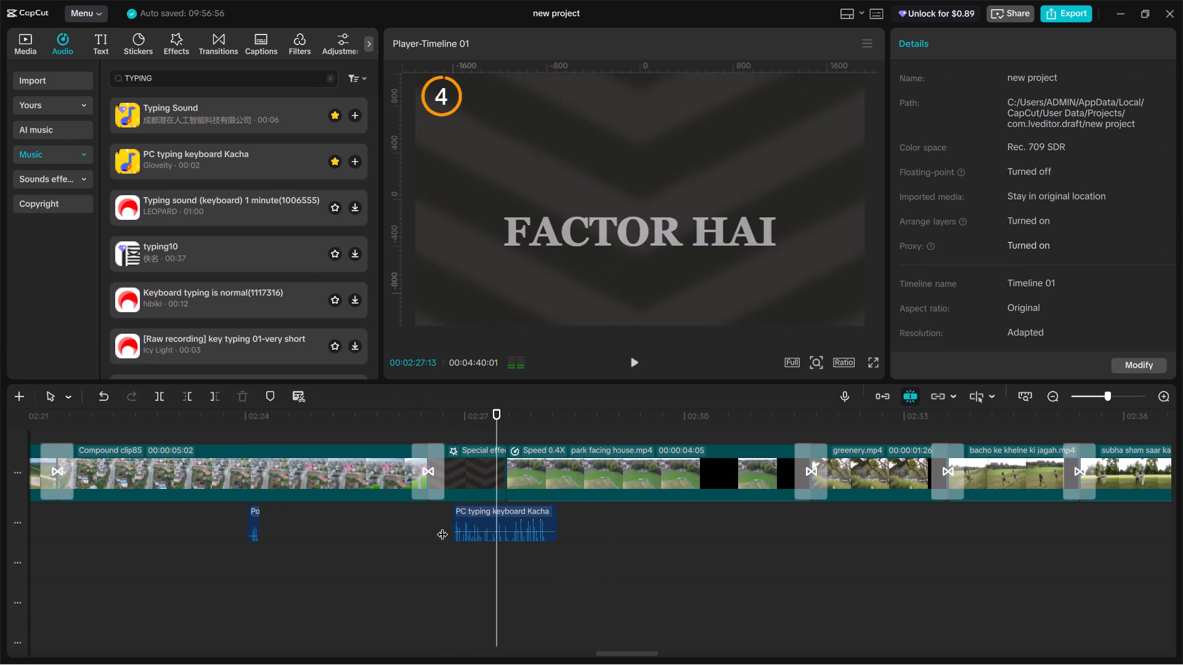
left_click(493, 424)
left_click(493, 424)
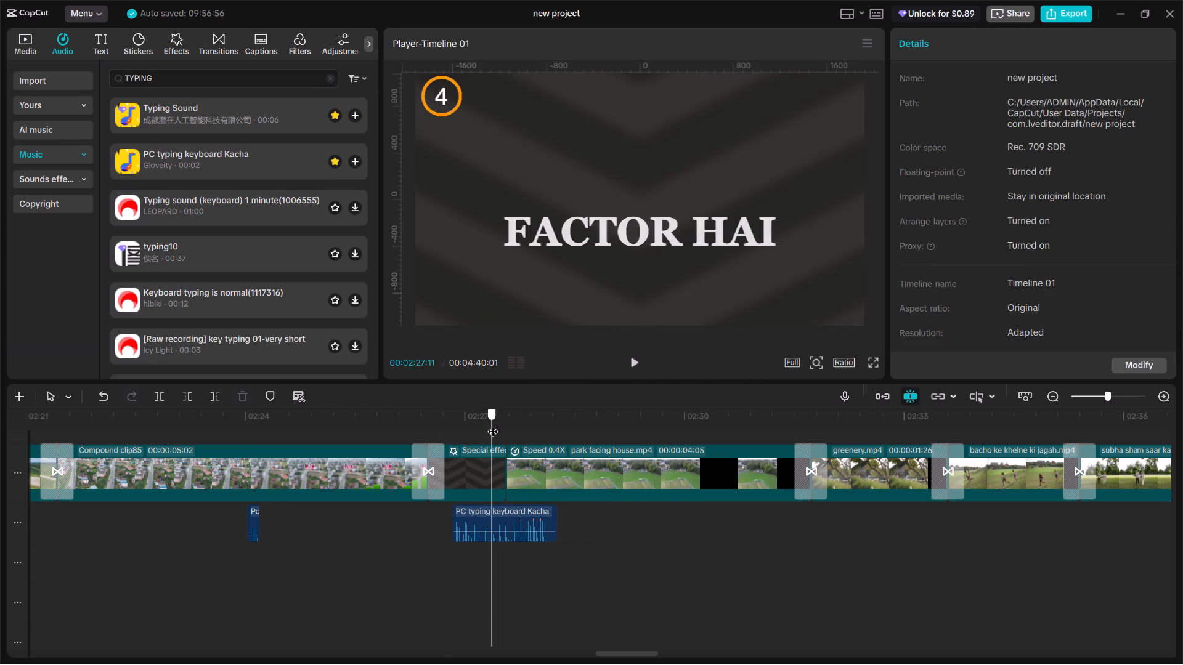
left_click(499, 530, "ctrl")
key("ctrl+b")
key("BackSpace")
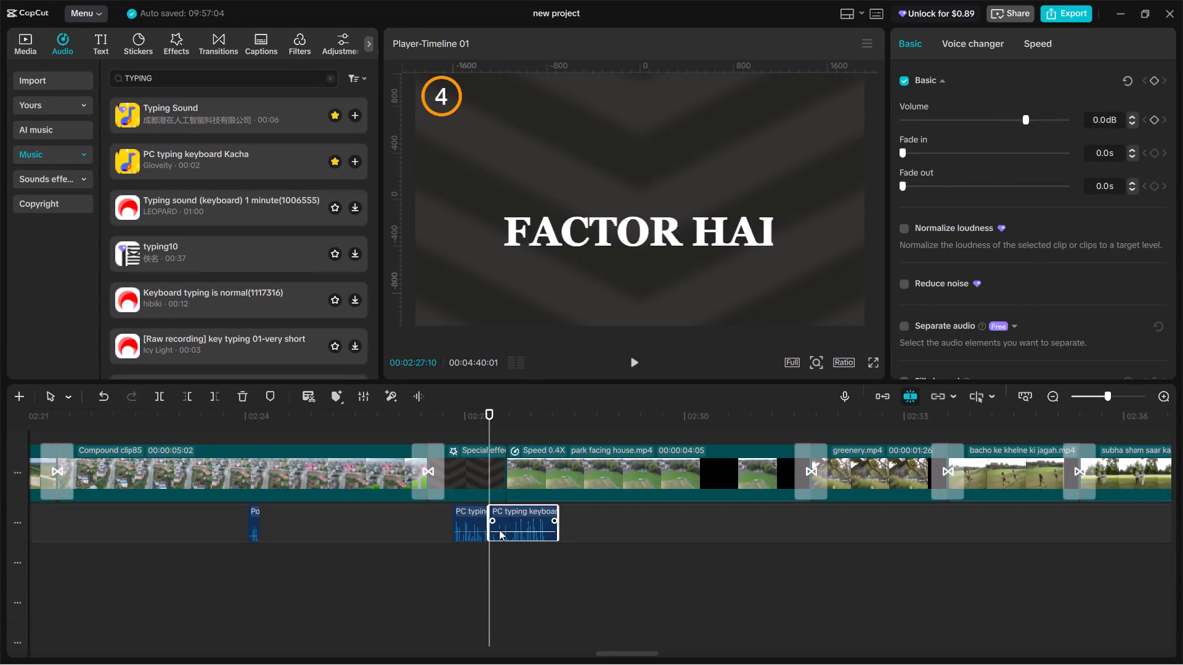
Set the trimmed typing sound's volume to -11.0 dB and play the factor 4 title and park shot back.
left_click(480, 526)
left_click(1000, 118)
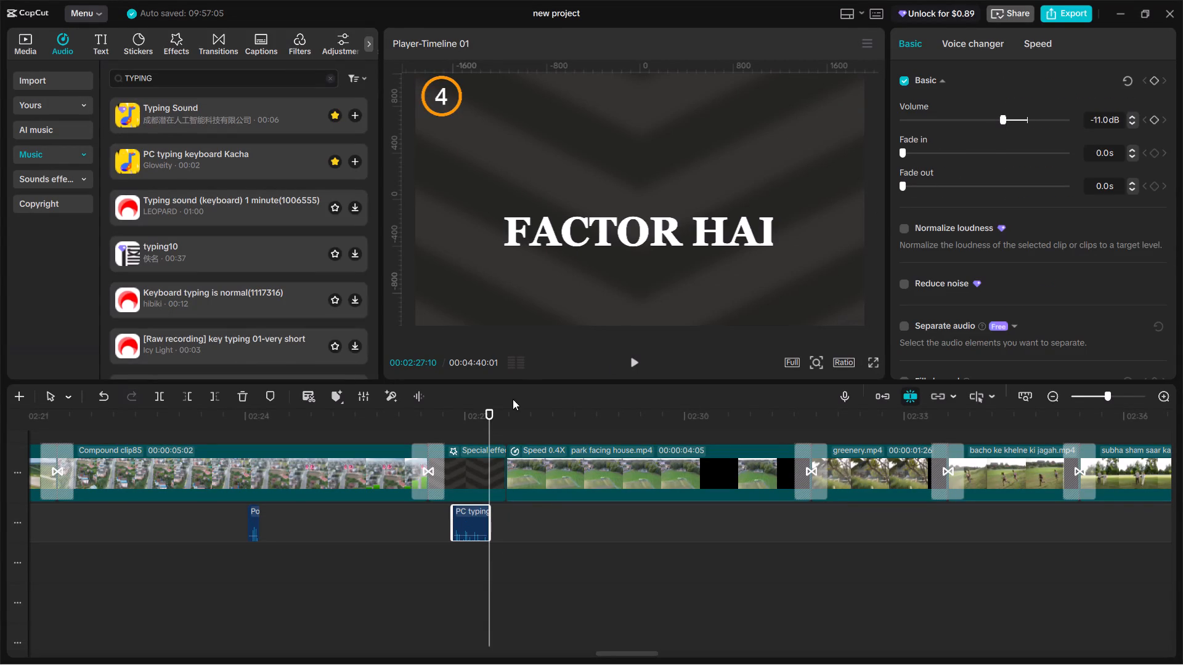
left_click(447, 421)
key("space")
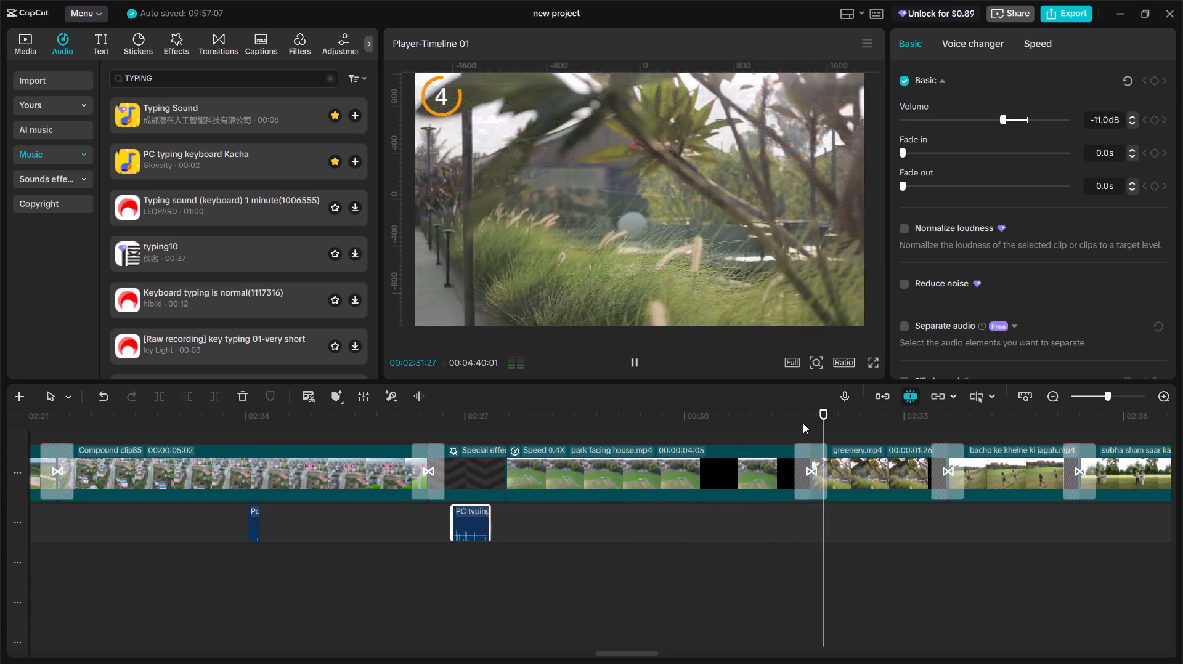
Review the transitions and shots after park facing house.mp4 and stop at 00:02:46:00, before the "LAGBHAG" text appears.
left_click(793, 424)
key("space")
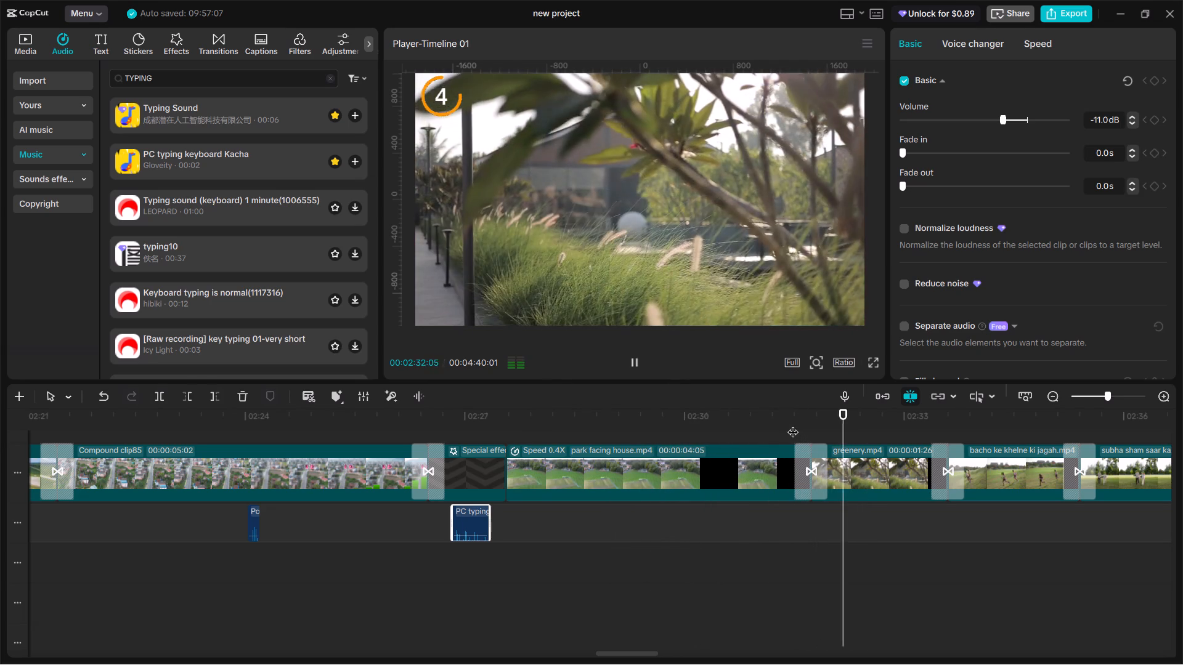
left_click(793, 424)
left_click(779, 550)
left_click(788, 538)
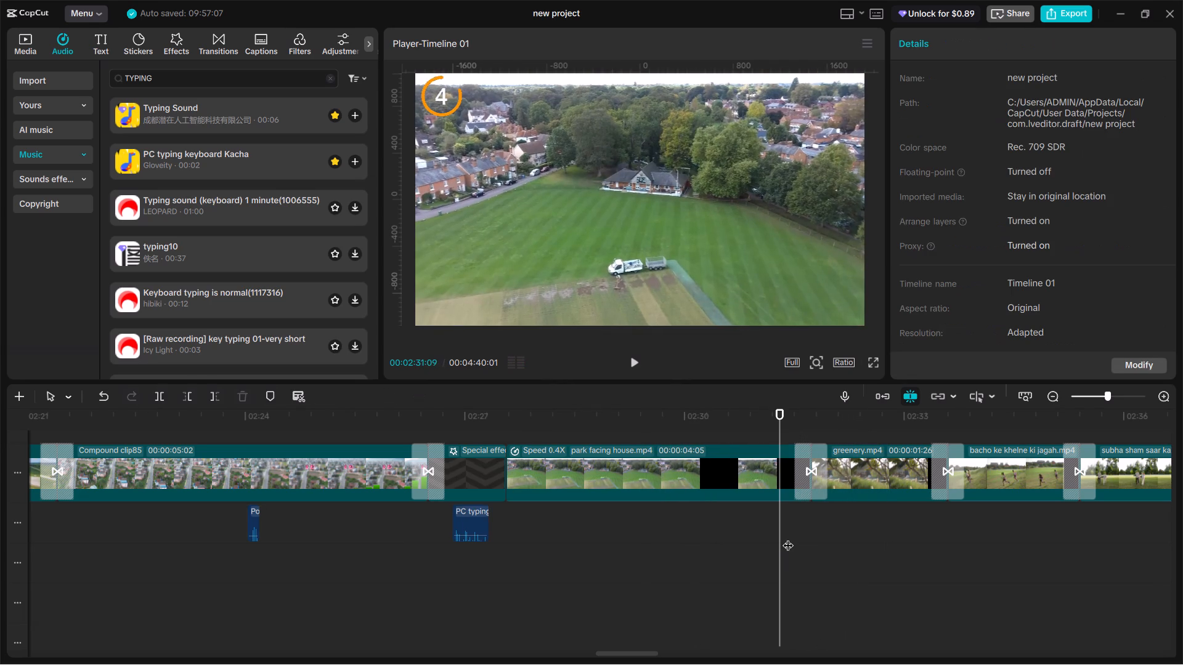
left_click_drag(788, 538, 970, 550)
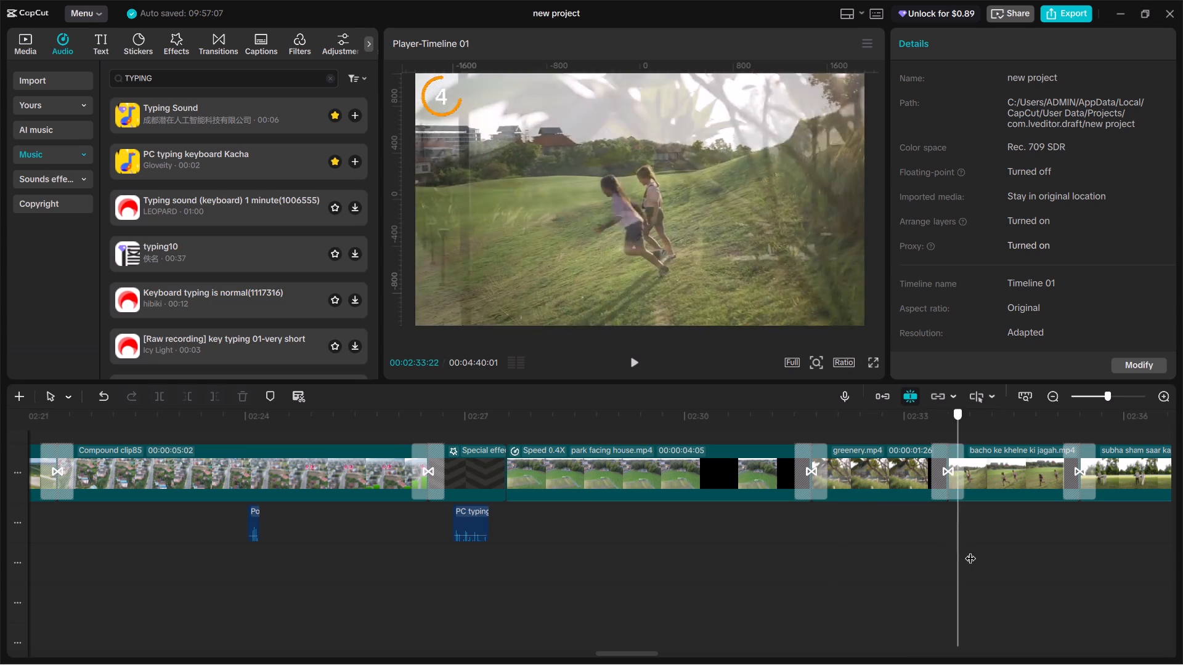
left_click_drag(970, 550, 1153, 554)
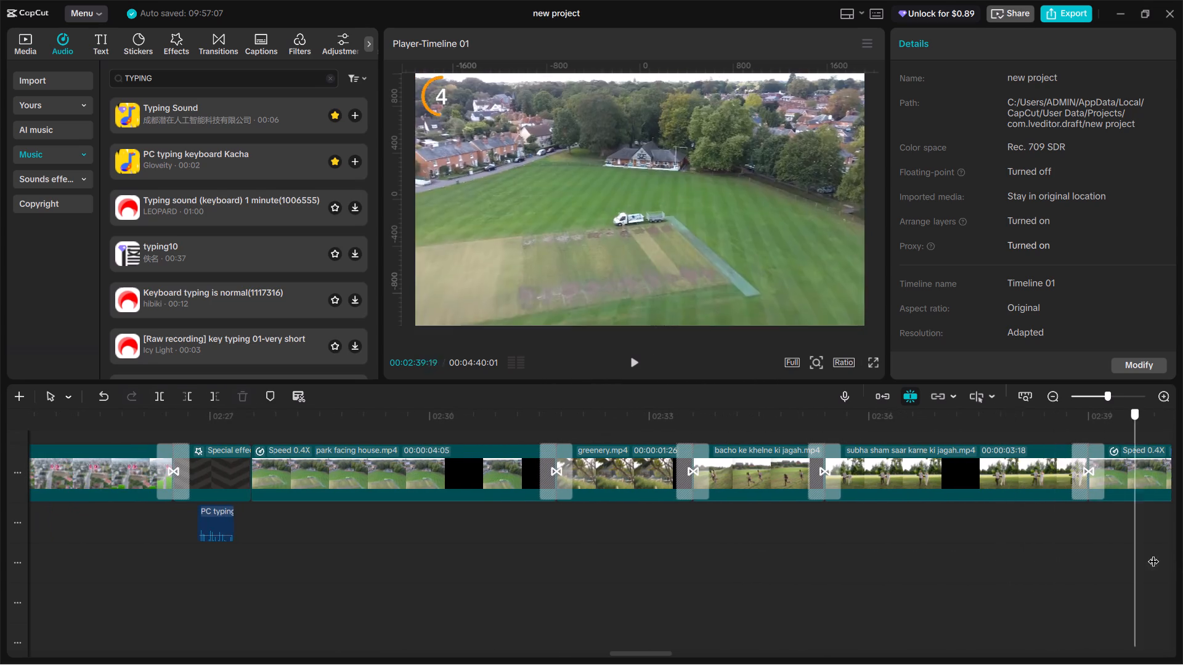
left_click_drag(1153, 554, 1025, 554)
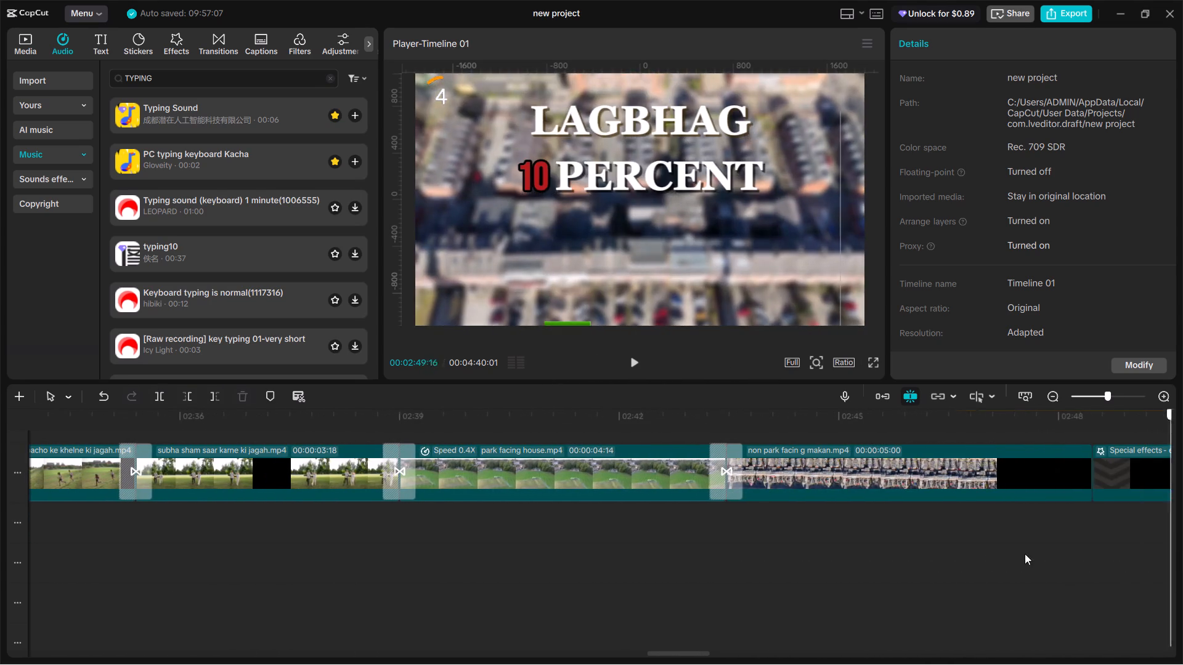
left_click_drag(1025, 554, 922, 554)
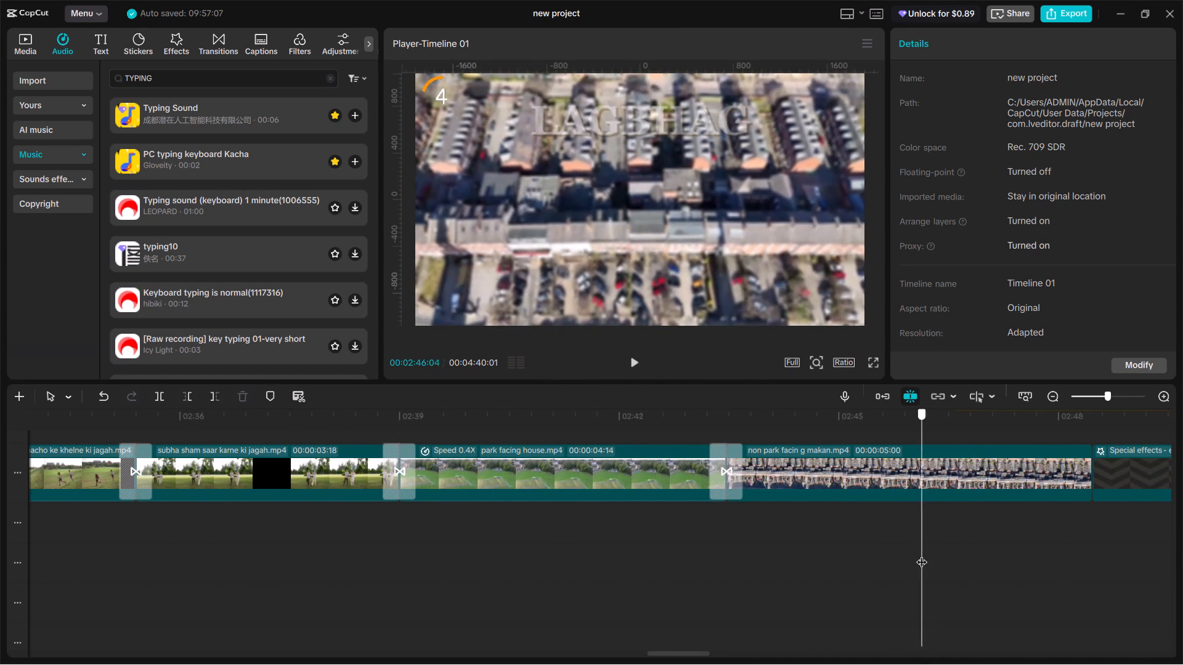
left_click_drag(922, 554, 911, 555)
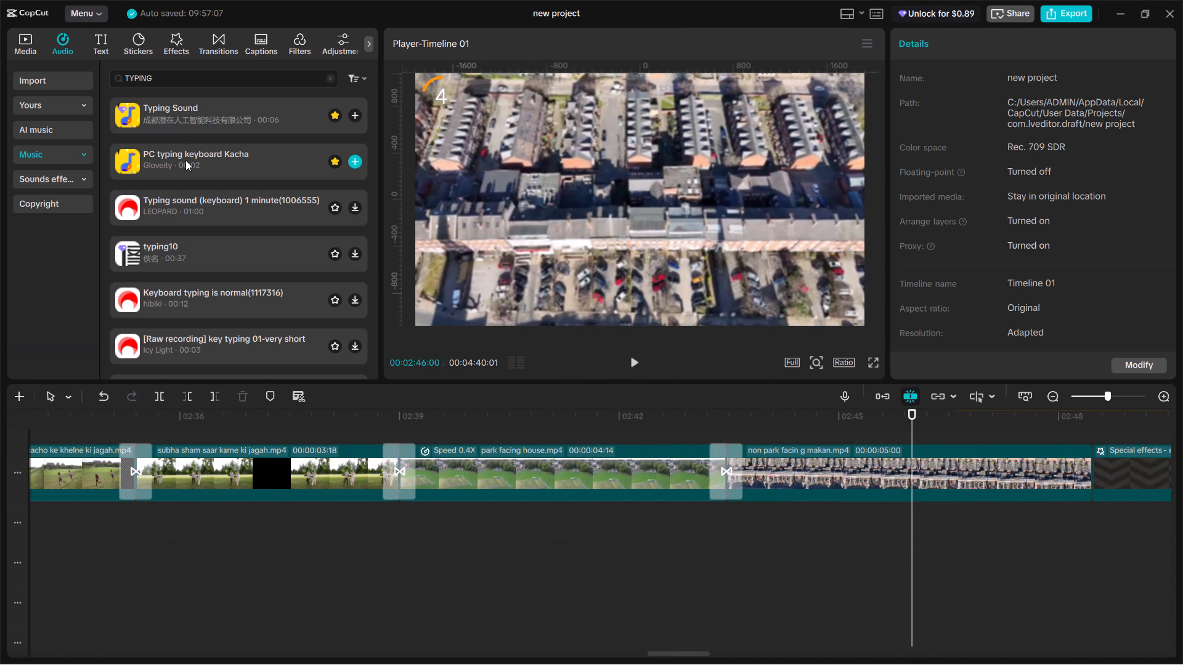
Place PC typing keyboard Kacha under non park facin g makan.mp4, preview it and move its start to 00:02:46:20 for the "10 PERCENT" text.
left_click_drag(185, 160, 909, 523)
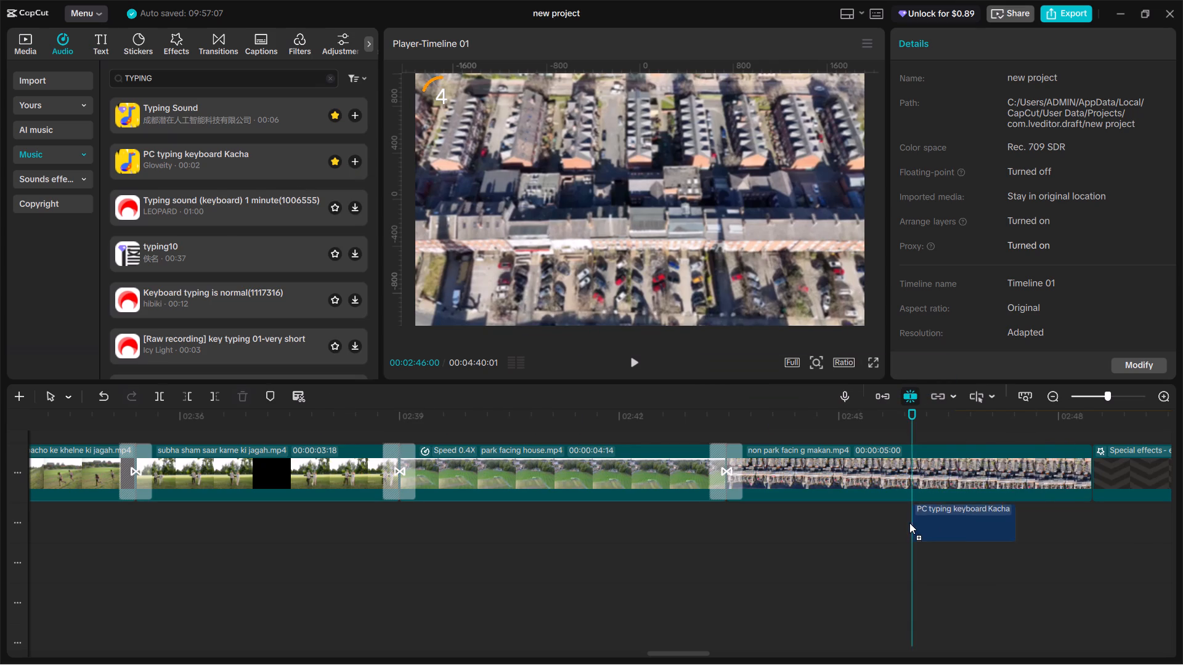
left_click(893, 518)
key("space")
key("space")
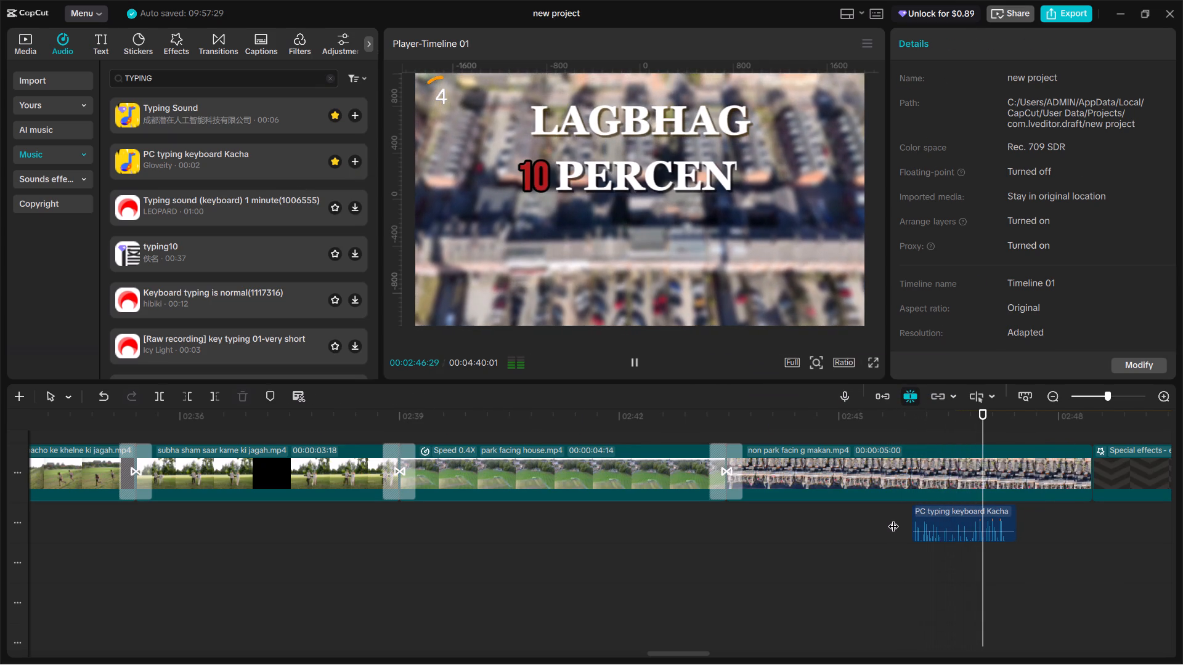
left_click(907, 521)
left_click_drag(907, 521, 911, 523)
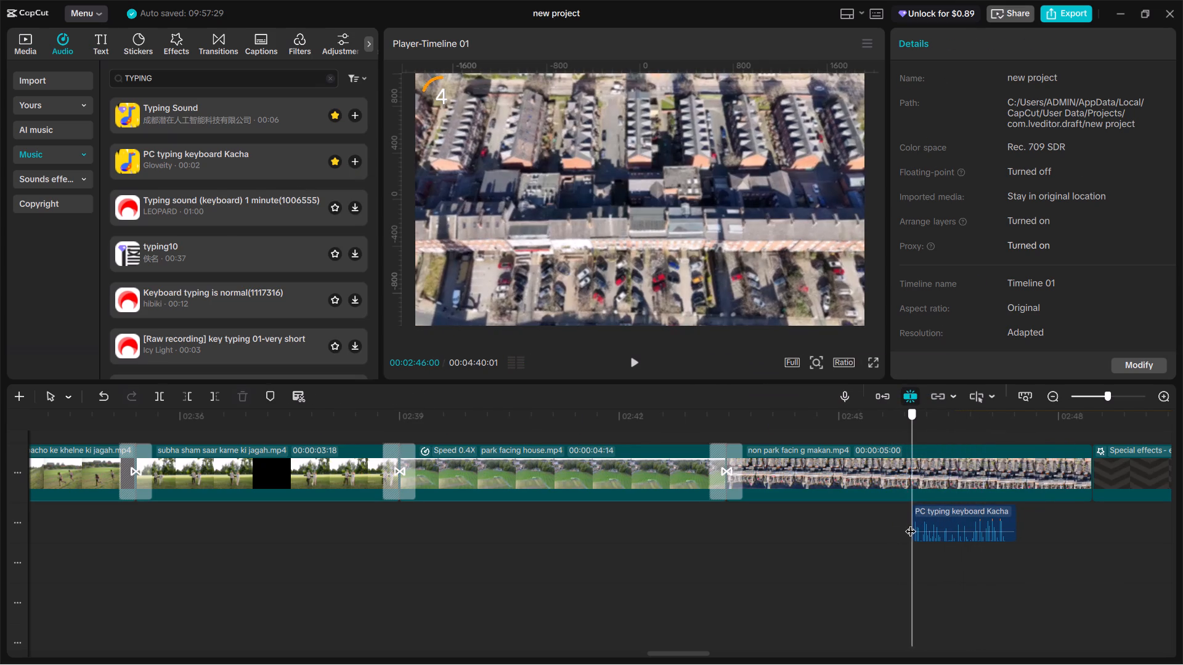
left_click_drag(911, 523, 959, 537)
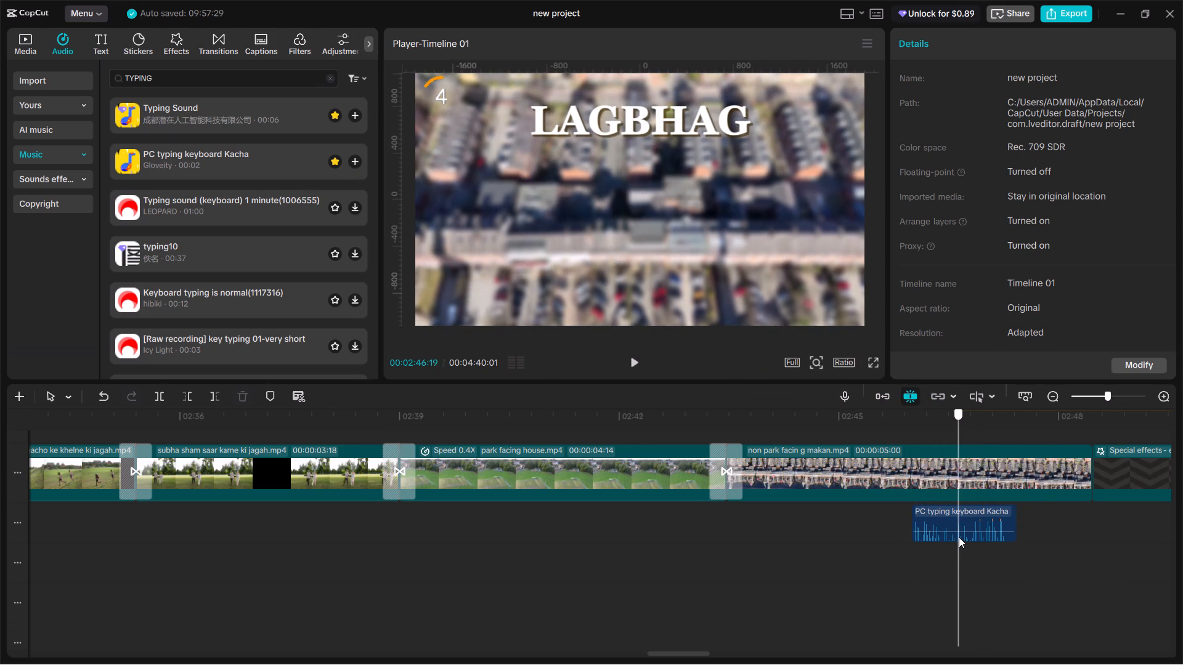
left_click_drag(959, 537, 961, 537)
left_click_drag(971, 518, 1017, 523)
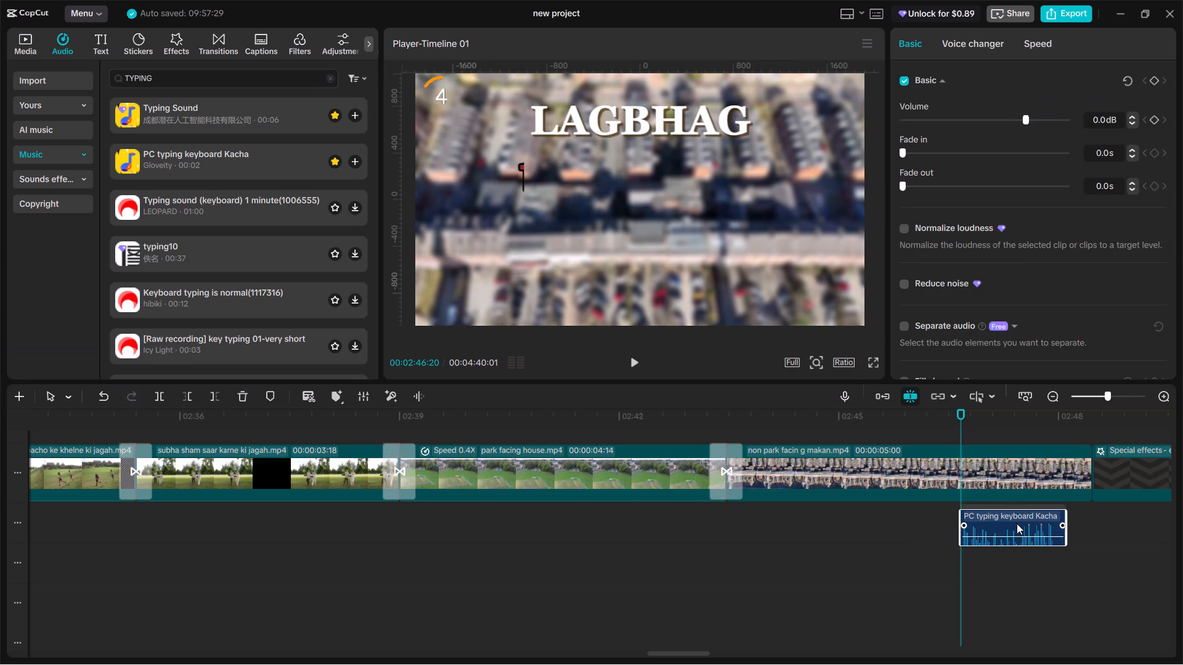
left_click_drag(1017, 523, 1017, 523)
Trim the "10 PERCENT" typing sound to end at 00:02:47:02 and set its volume to -11.6 dB.
left_click_drag(961, 427, 974, 433)
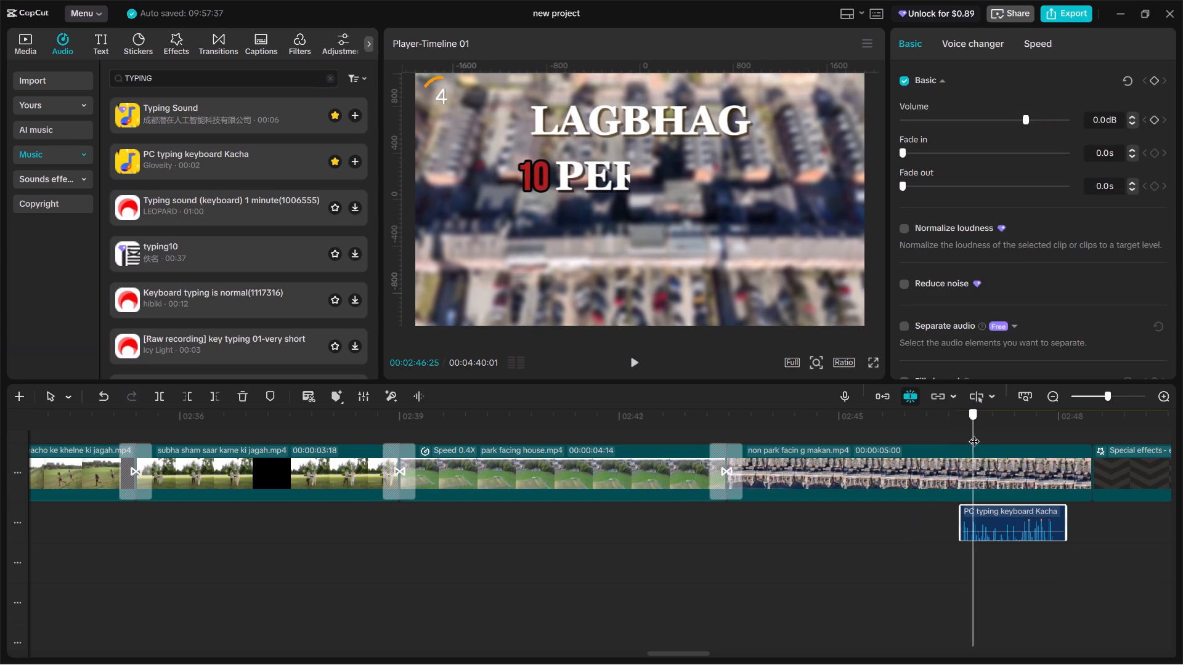
left_click_drag(974, 433, 990, 440)
key("ctrl+b")
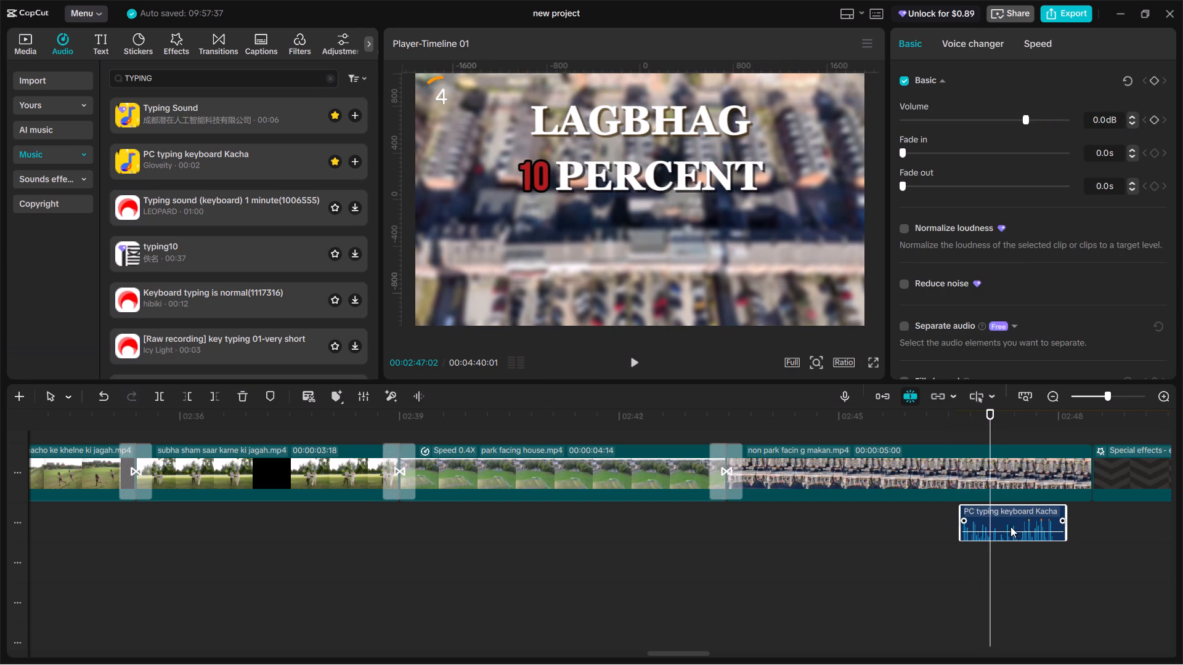
key("BackSpace")
left_click(978, 530)
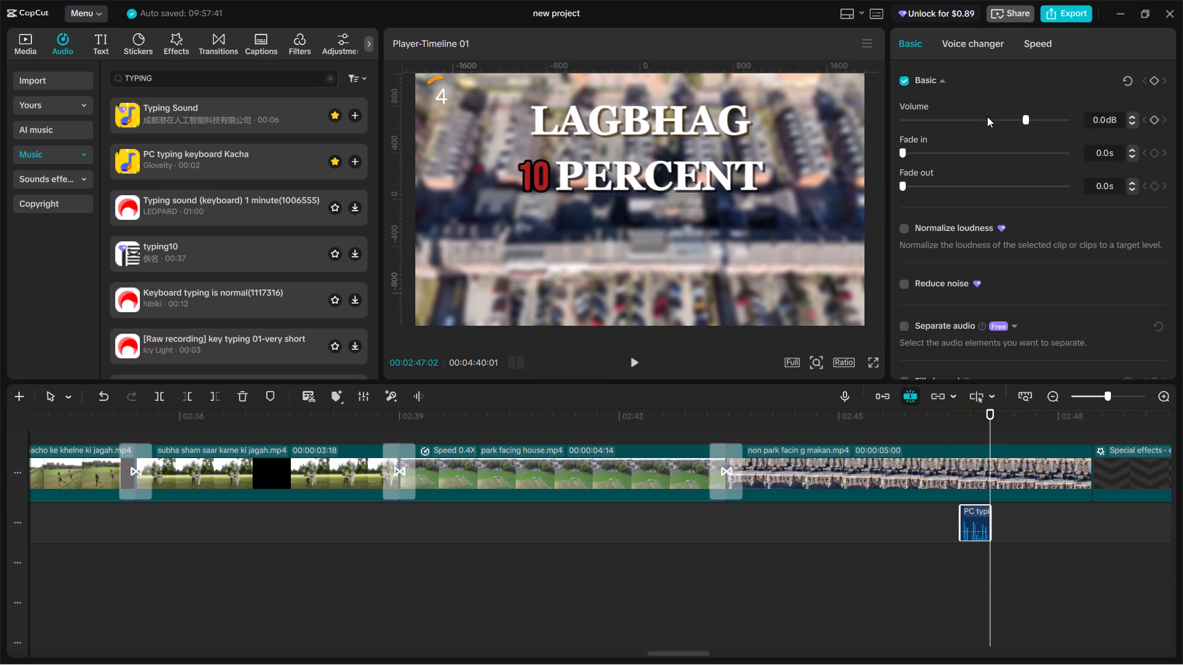
left_click(999, 119)
Search for "CAMERA CLICK" and place the LEOPARD single-shot camera shutter click at 00:02:46:02, where the town shot starts to blur.
left_click(919, 423)
left_click_drag(919, 423, 914, 426)
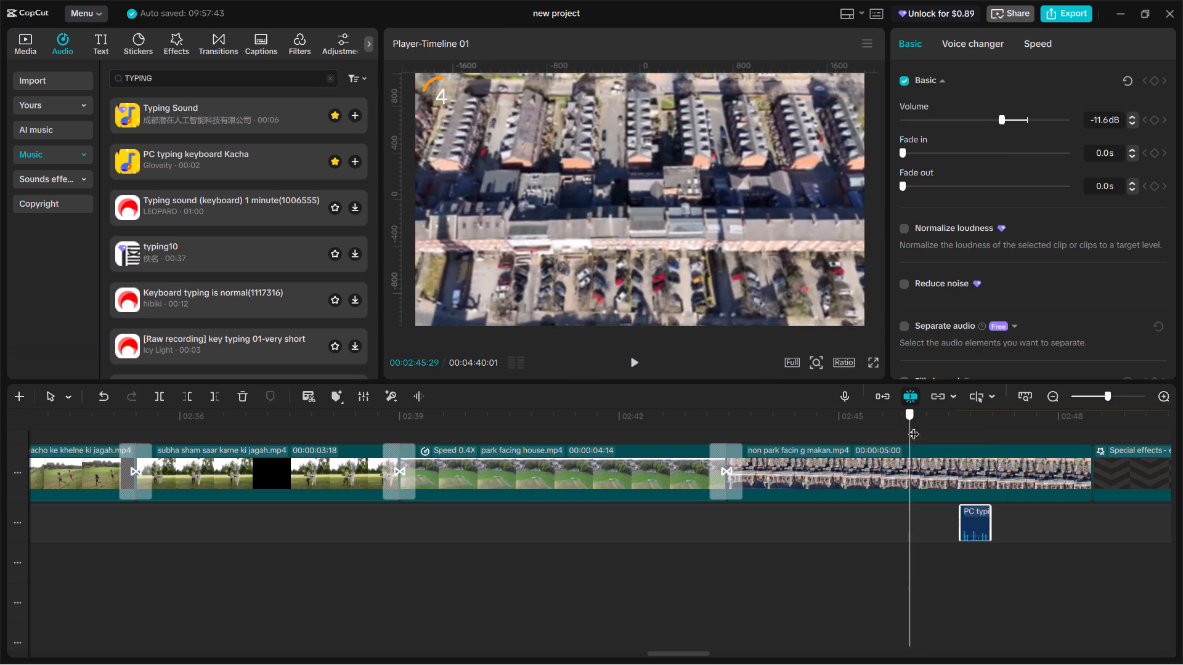
left_click_drag(914, 426, 922, 417)
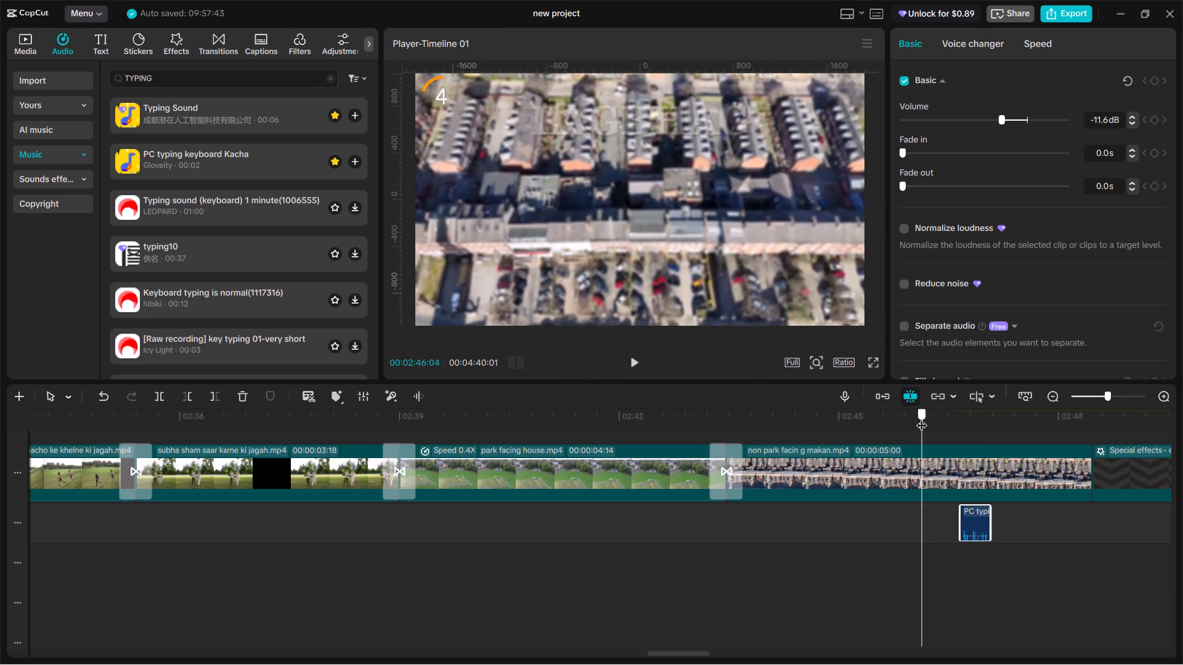
left_click_drag(922, 417, 917, 416)
left_click(284, 85)
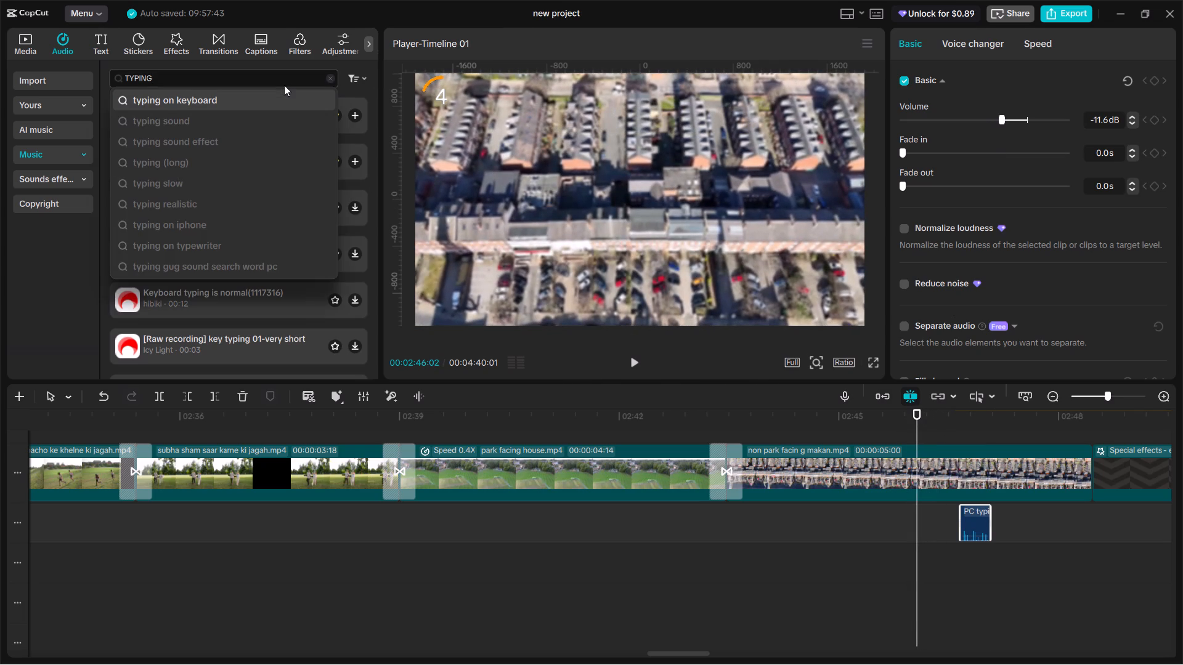
key("ctrl+a")
type("CAMERA CLICK")
key("Return")
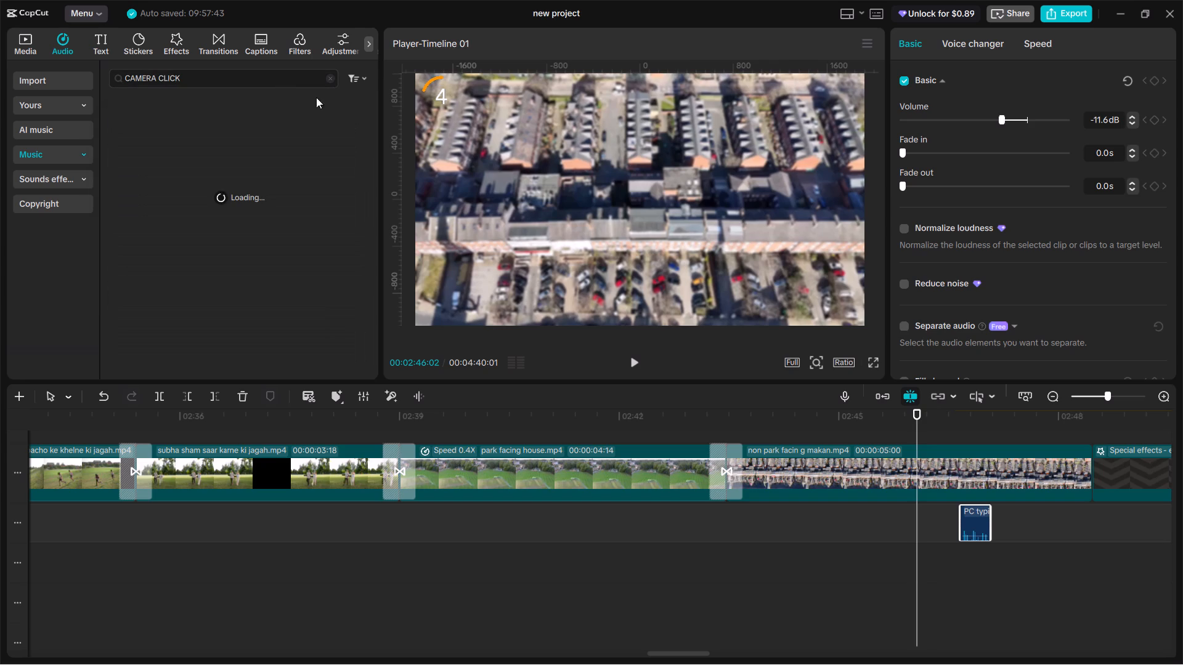
left_click_drag(218, 163, 512, 335)
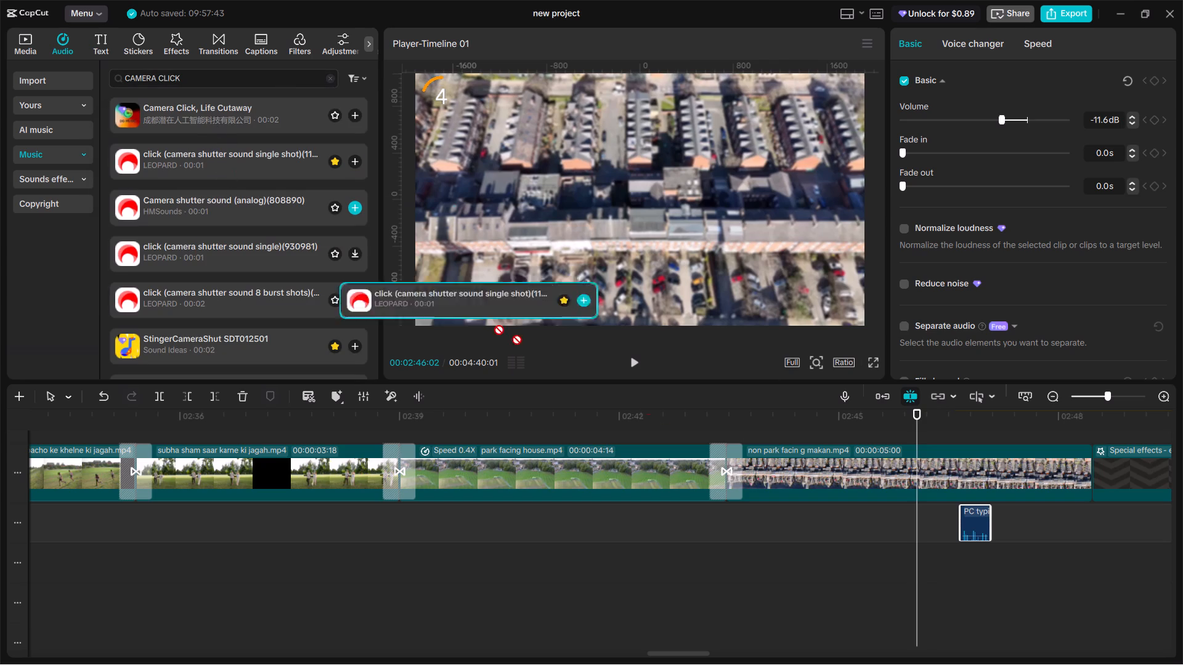
left_click_drag(512, 335, 913, 526)
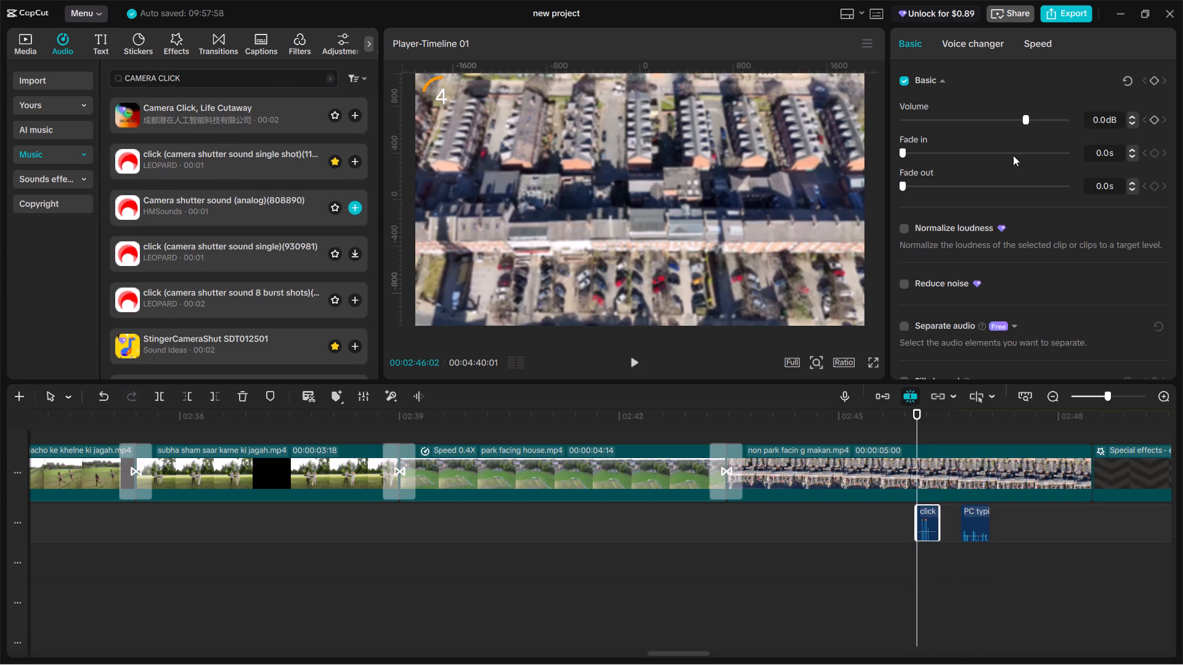
Lower the camera shutter click's volume and play it back with the "LAGBHAG 10 PERCENT" text.
left_click(1004, 119)
left_click(894, 519)
key("space")
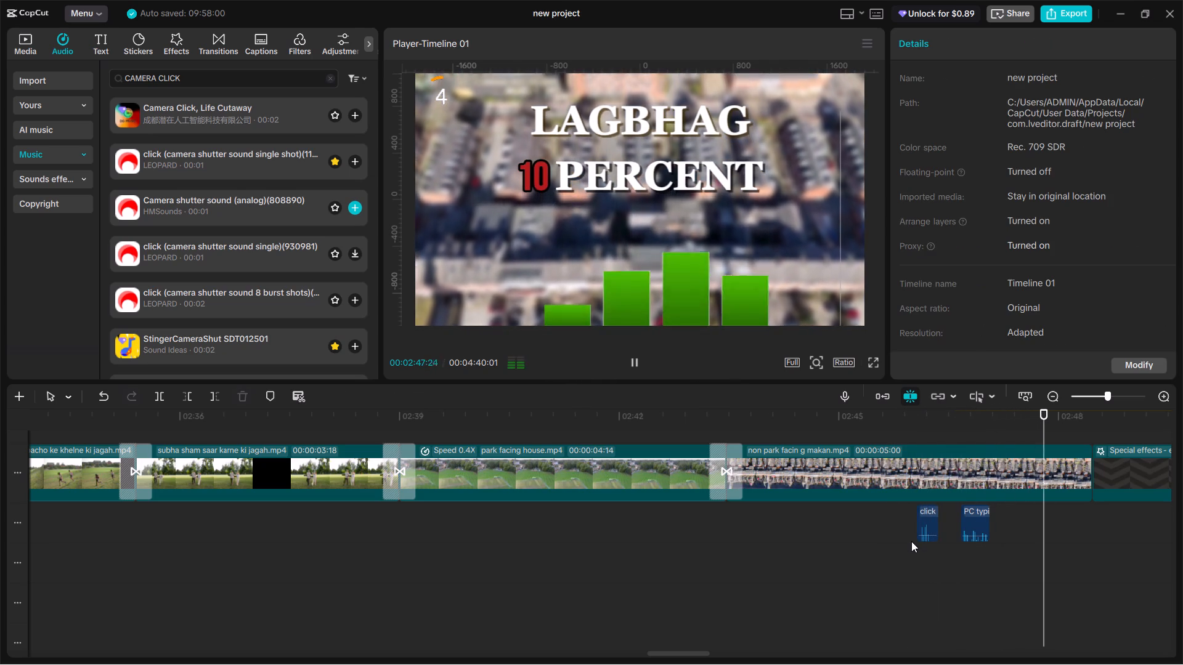
Search for "TYPING" and place PC typing keyboard Kacha at 00:02:48:26, where the "FACTOR HAI" text starts to appear.
scroll(880, 555, "down", 4, "alt")
scroll(792, 555, "down", 3, "alt")
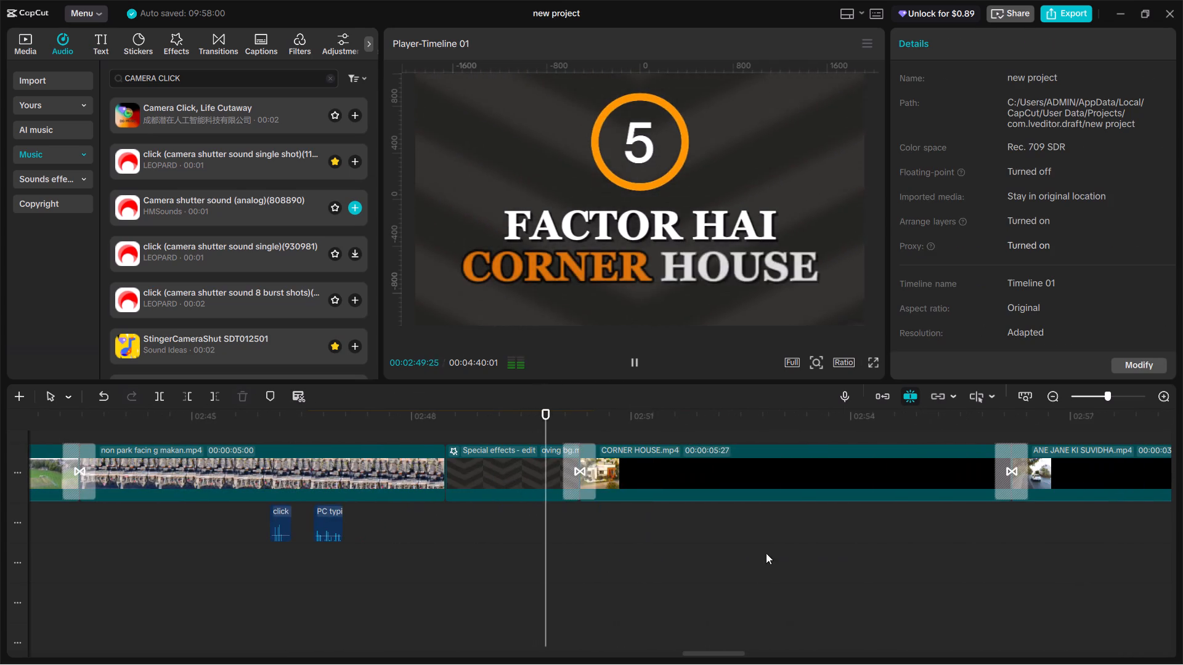
left_click(508, 518)
left_click_drag(508, 518, 466, 519)
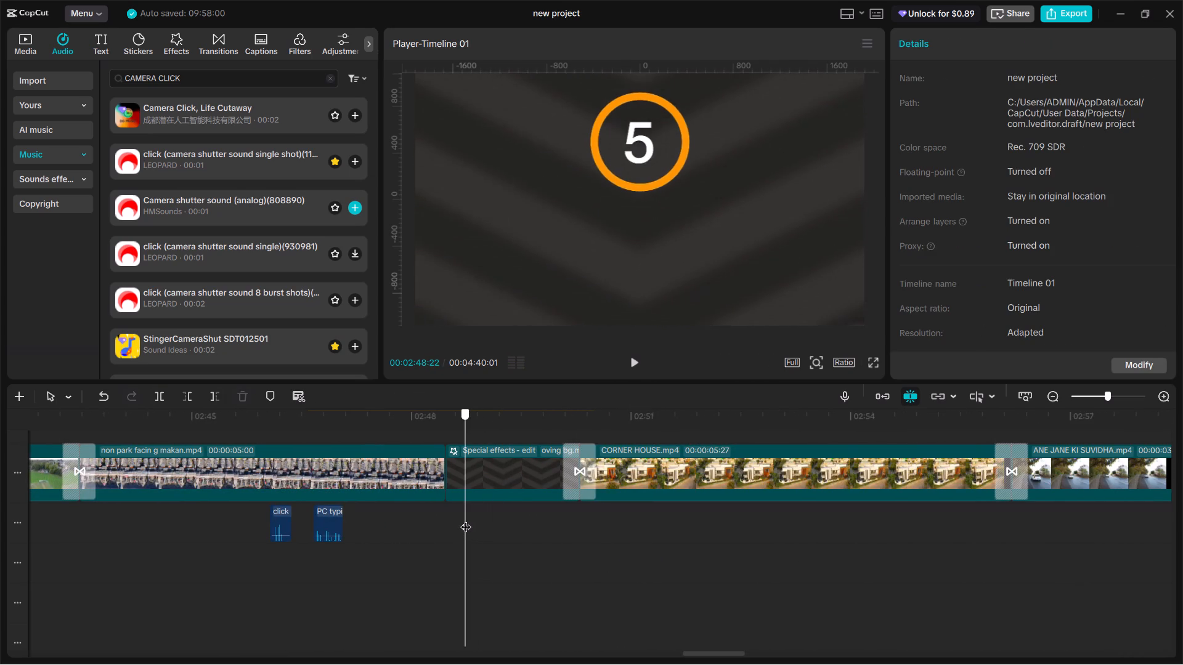
left_click_drag(466, 519, 474, 526)
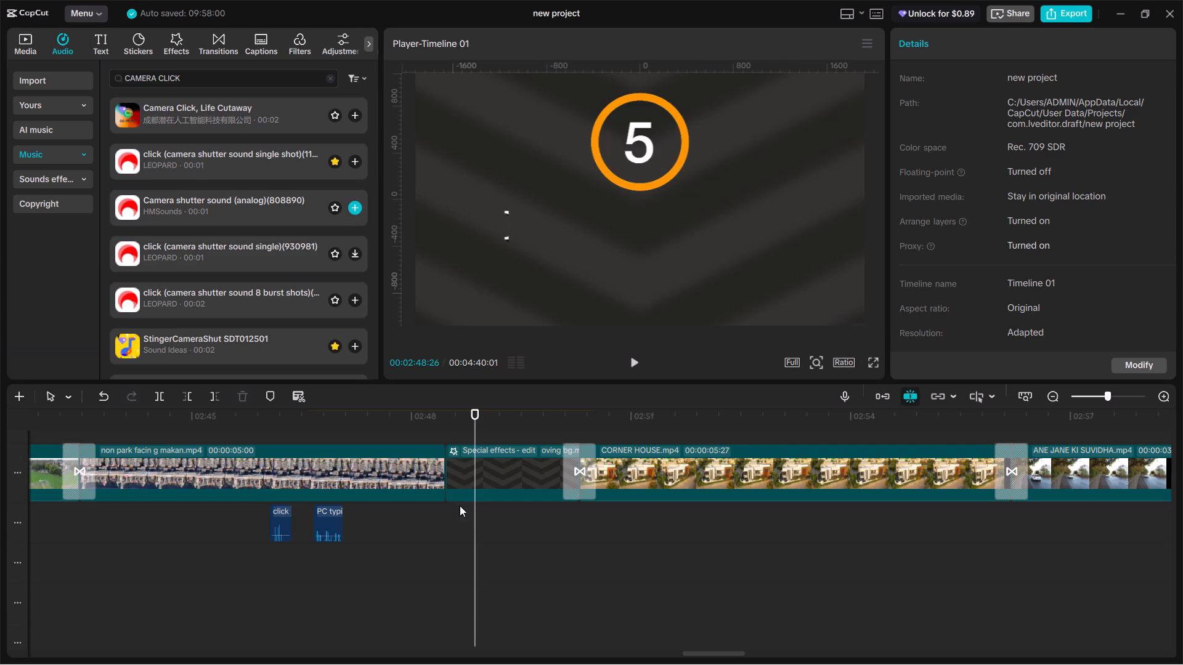
left_click(193, 77)
key("ctrl+a")
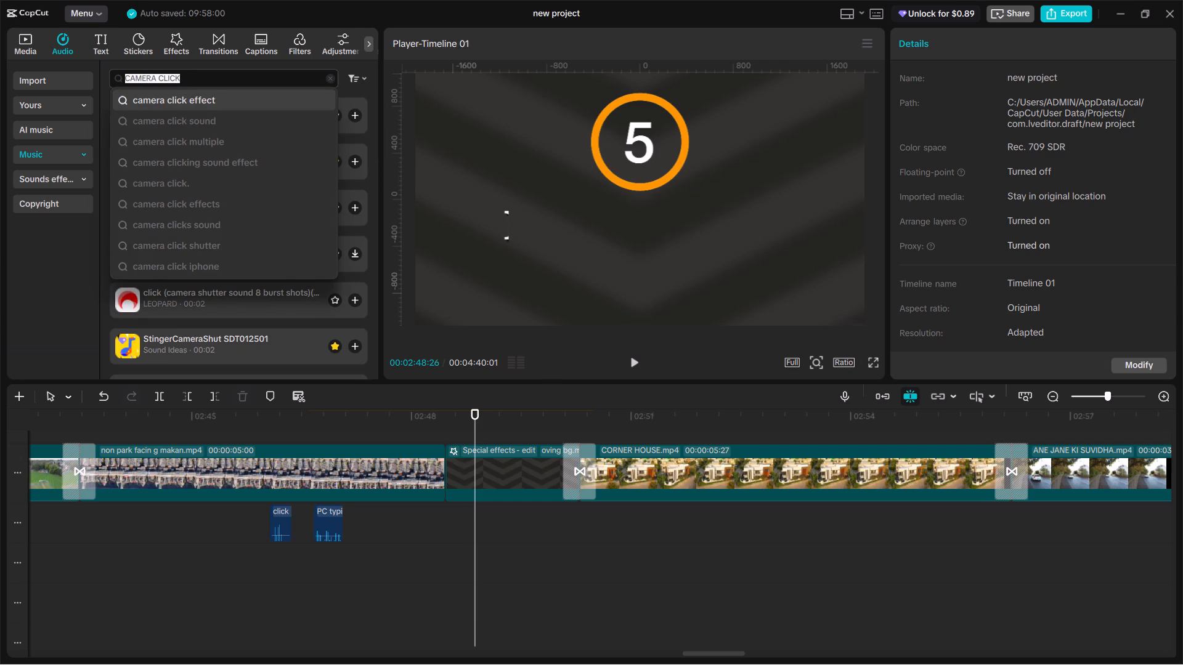
type("TYPING")
key("Return")
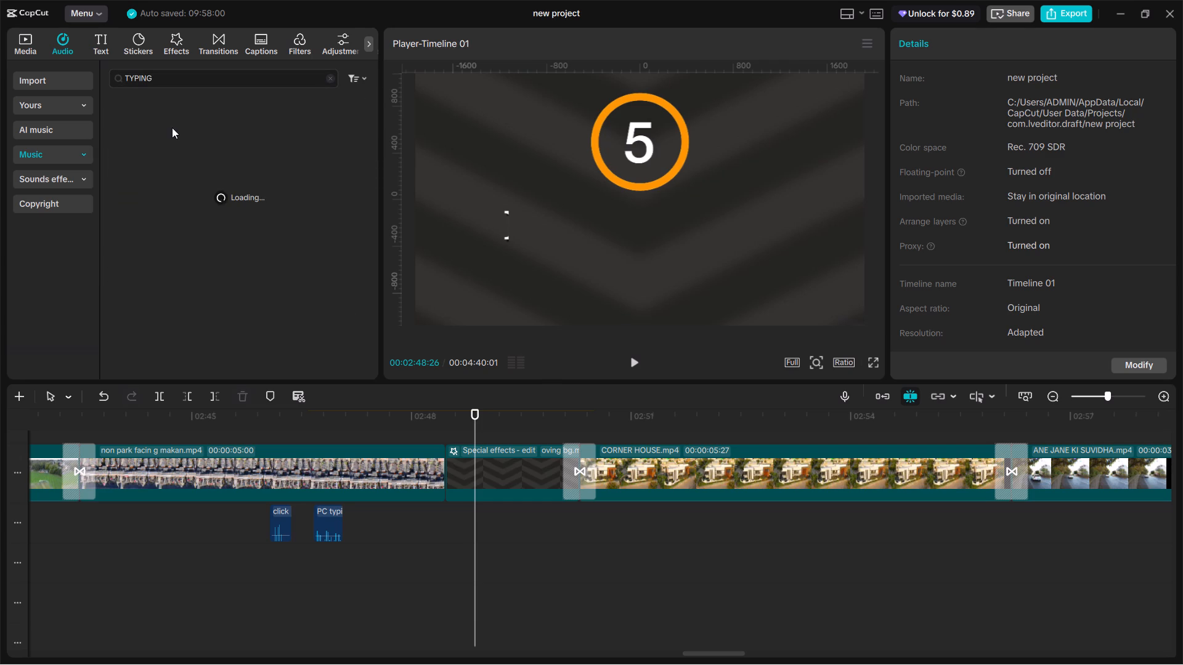
left_click_drag(169, 157, 389, 379)
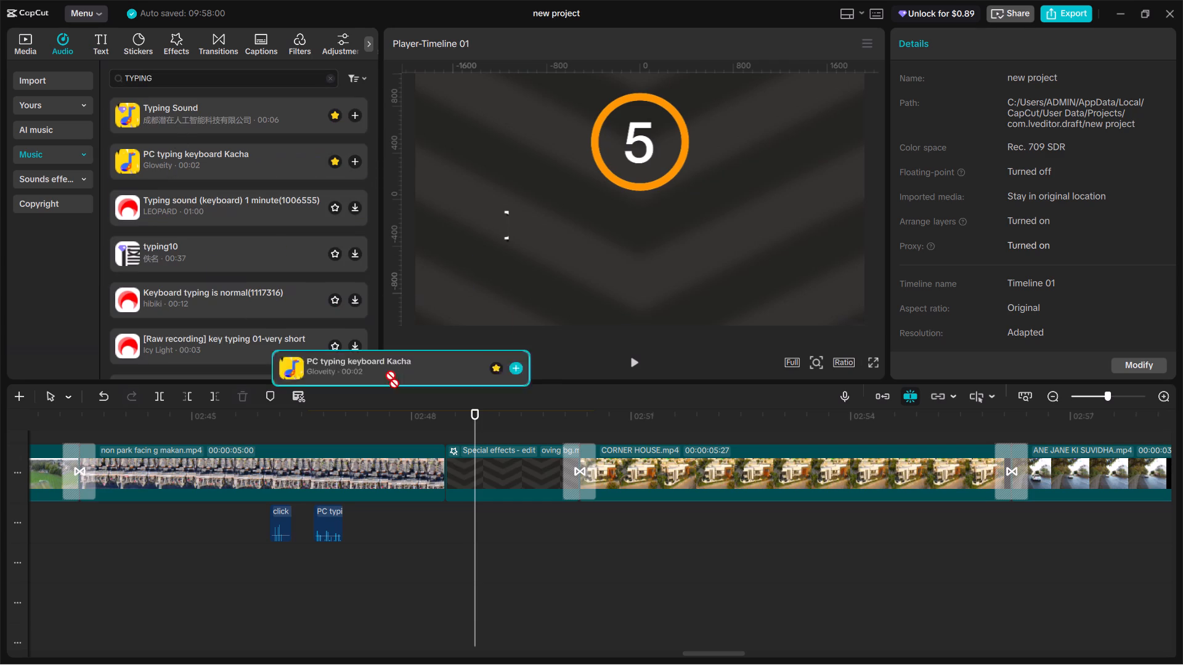
left_click_drag(389, 379, 479, 521)
Preview the "FACTOR HAI" typing sound, trim it to end at 00:02:49:12 and set its volume to -11.3 dB.
key("space")
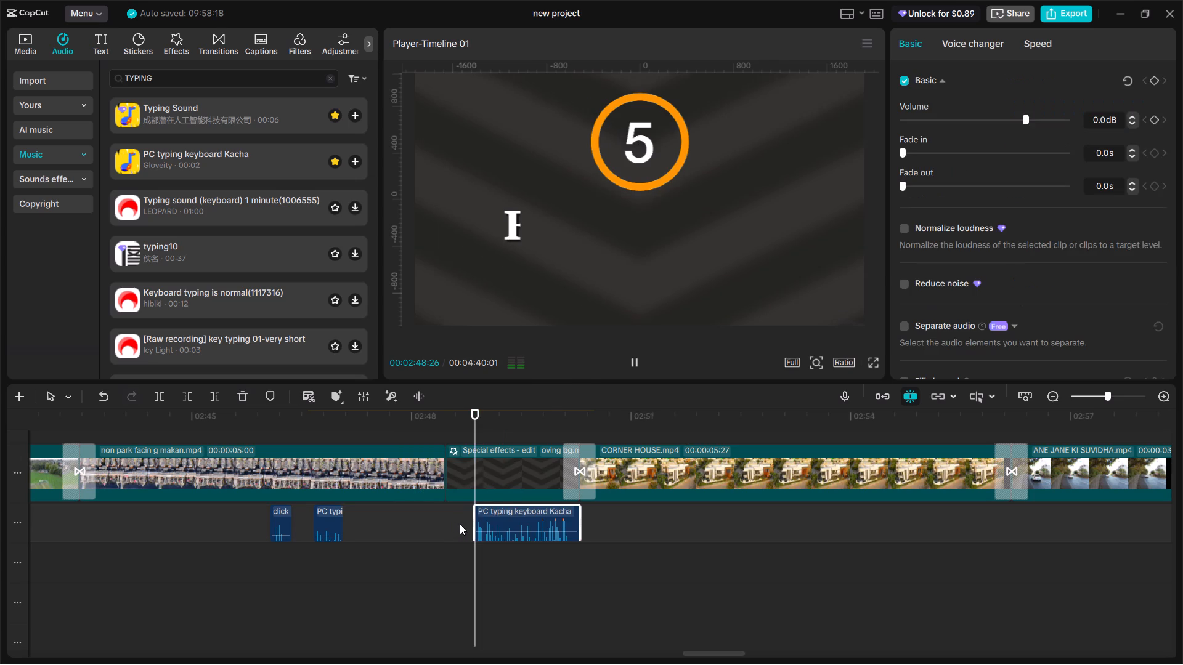
key("space")
key("space")
key("space")
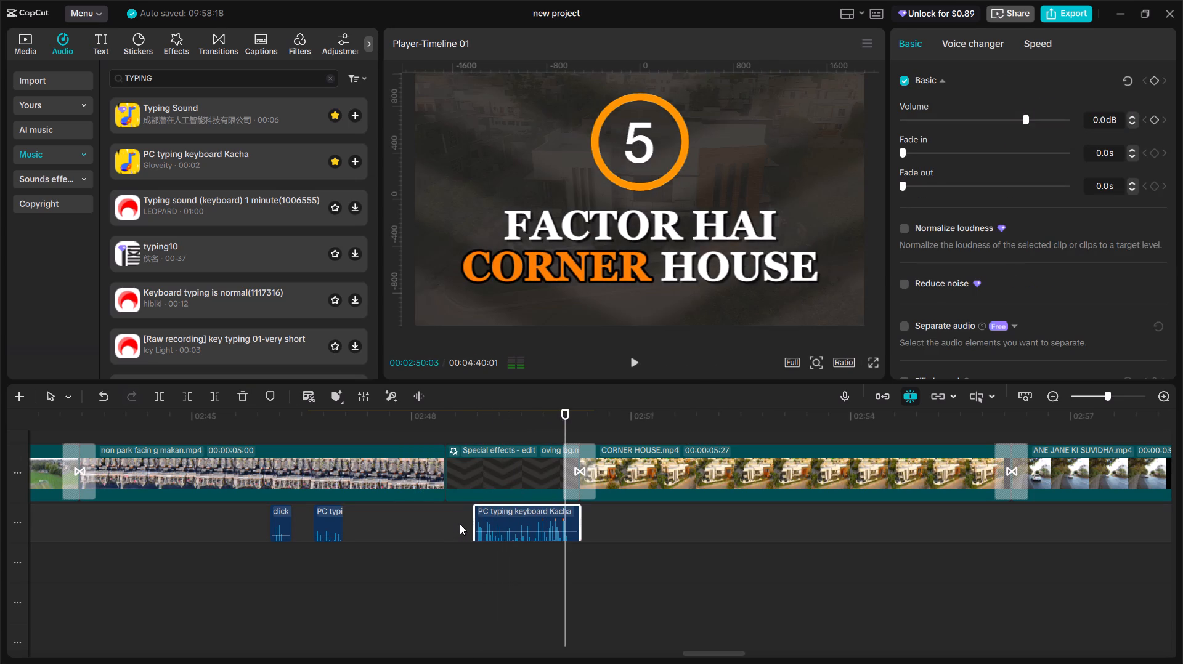
left_click(463, 525)
key("space")
key("space")
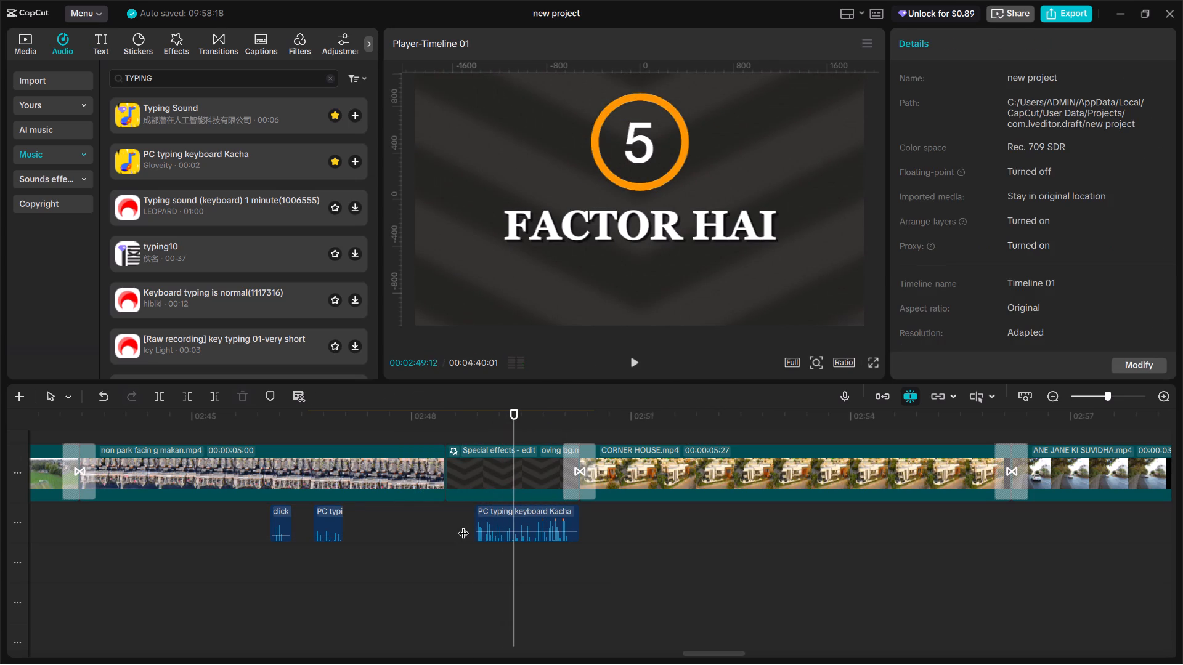
left_click(516, 523)
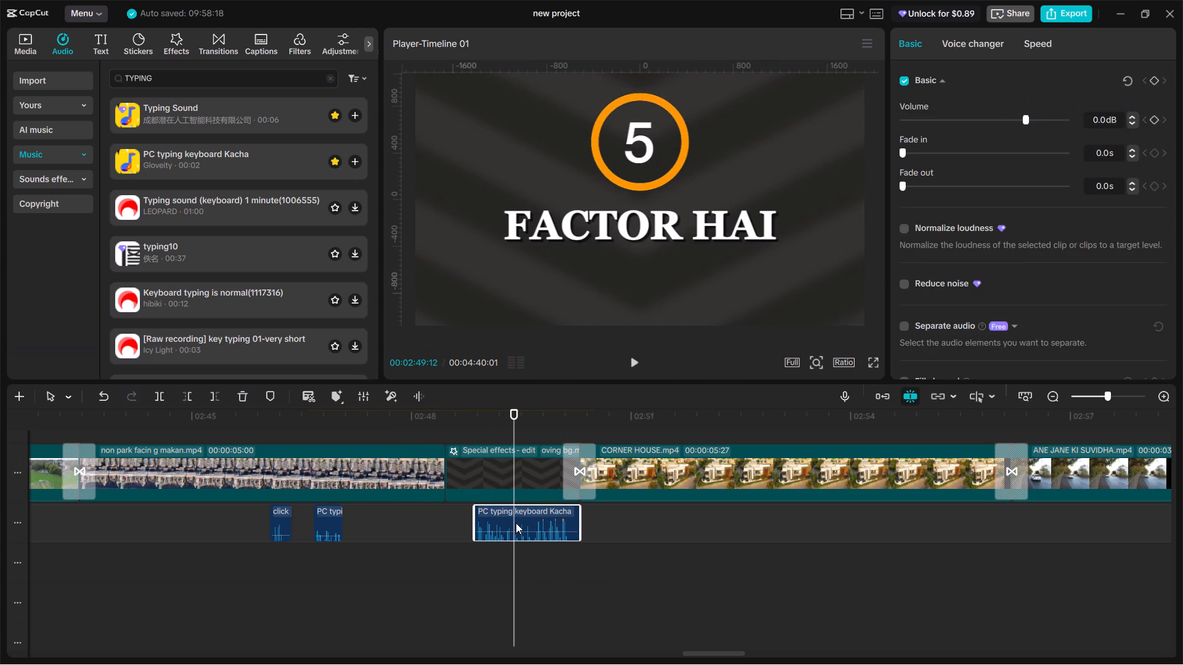
key("ctrl+b")
key("BackSpace")
left_click(500, 529)
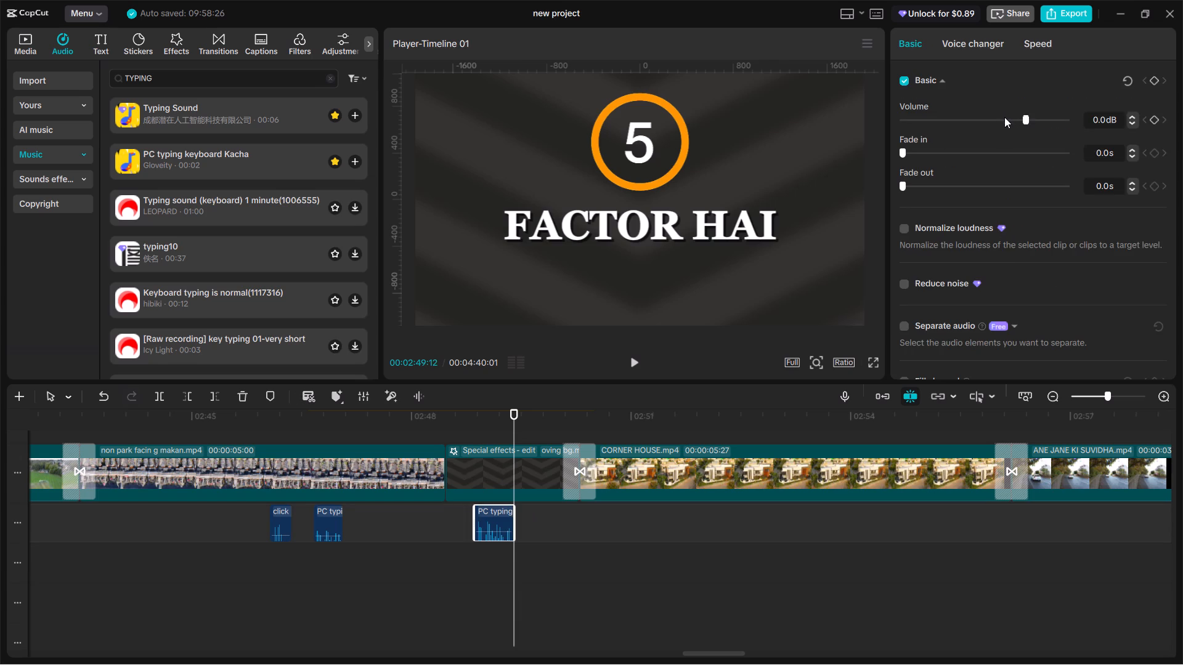
left_click(999, 118)
key("space")
key("space")
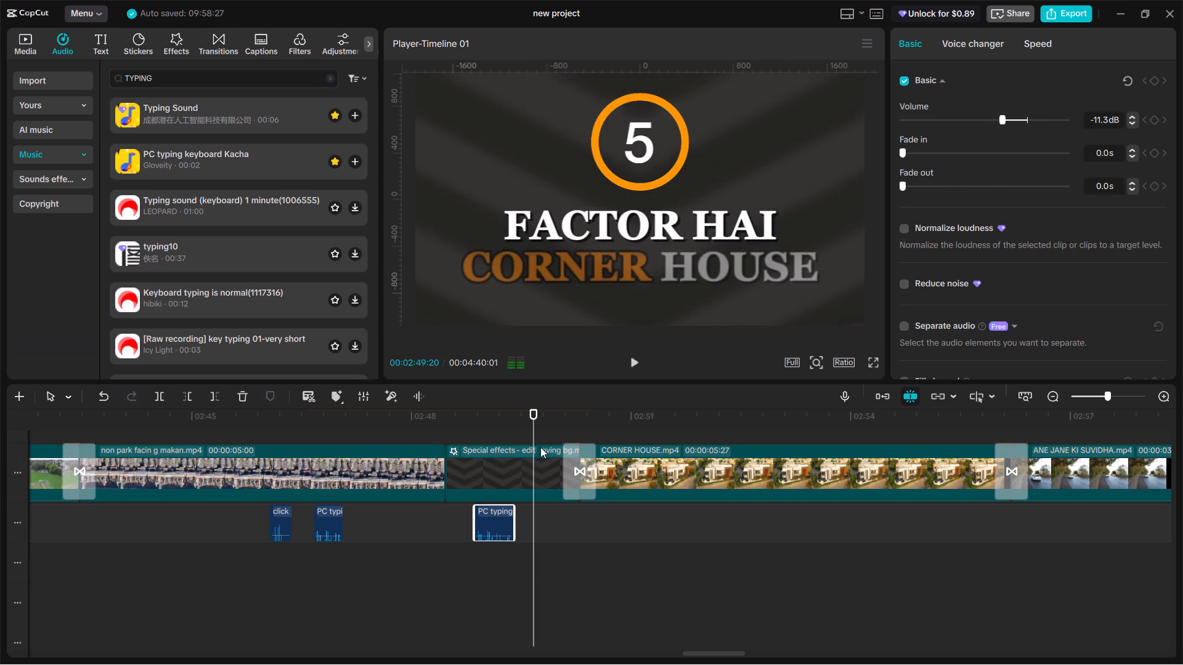
Search for "POP" and place Pop (lower) telop sound etc at 00:02:49:17, where "CORNER HOUSE" fades in.
left_click(523, 423)
left_click_drag(523, 423, 522, 427)
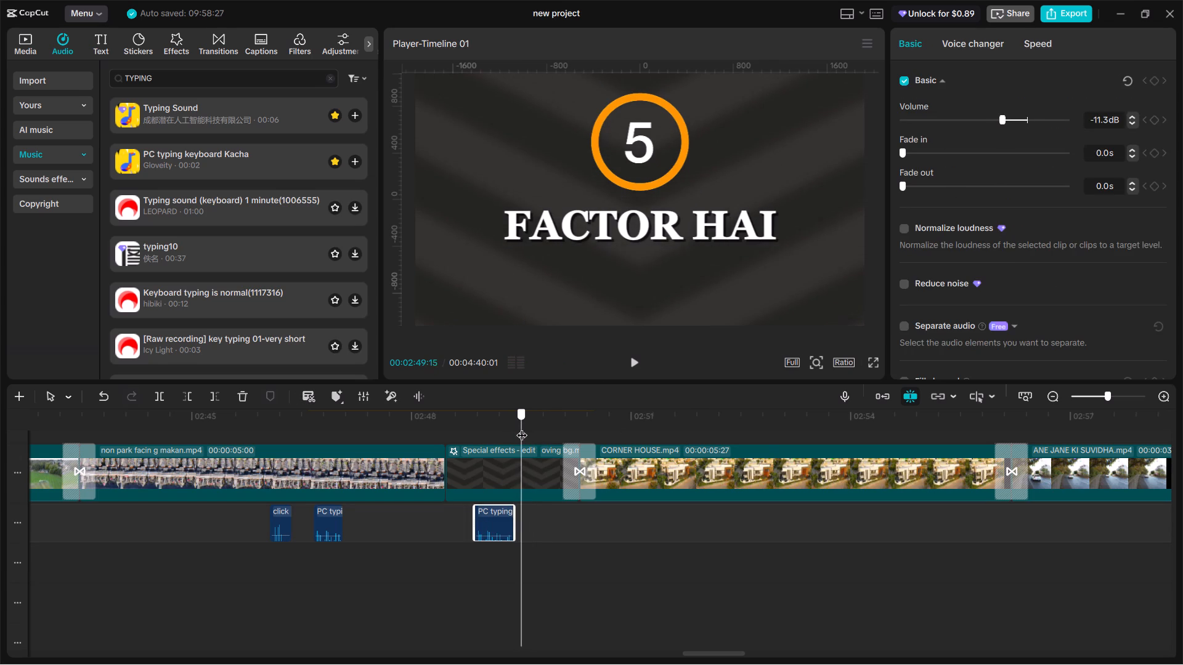
left_click_drag(522, 427, 525, 430)
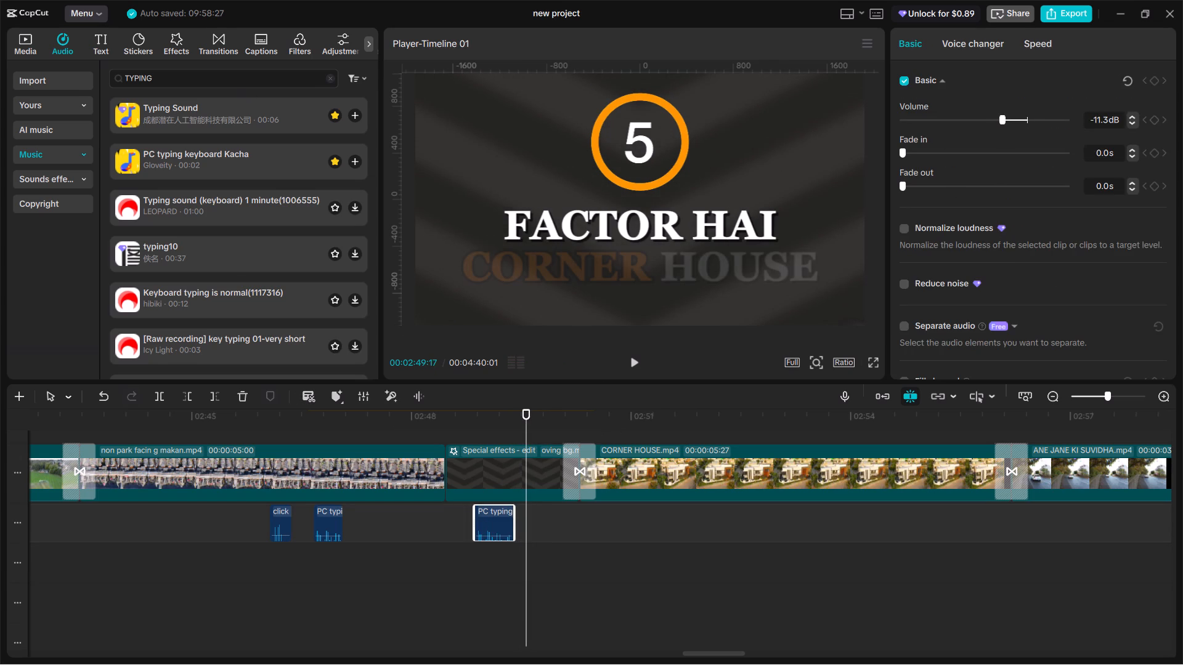
left_click(245, 83)
key("ctrl+a")
type("POP")
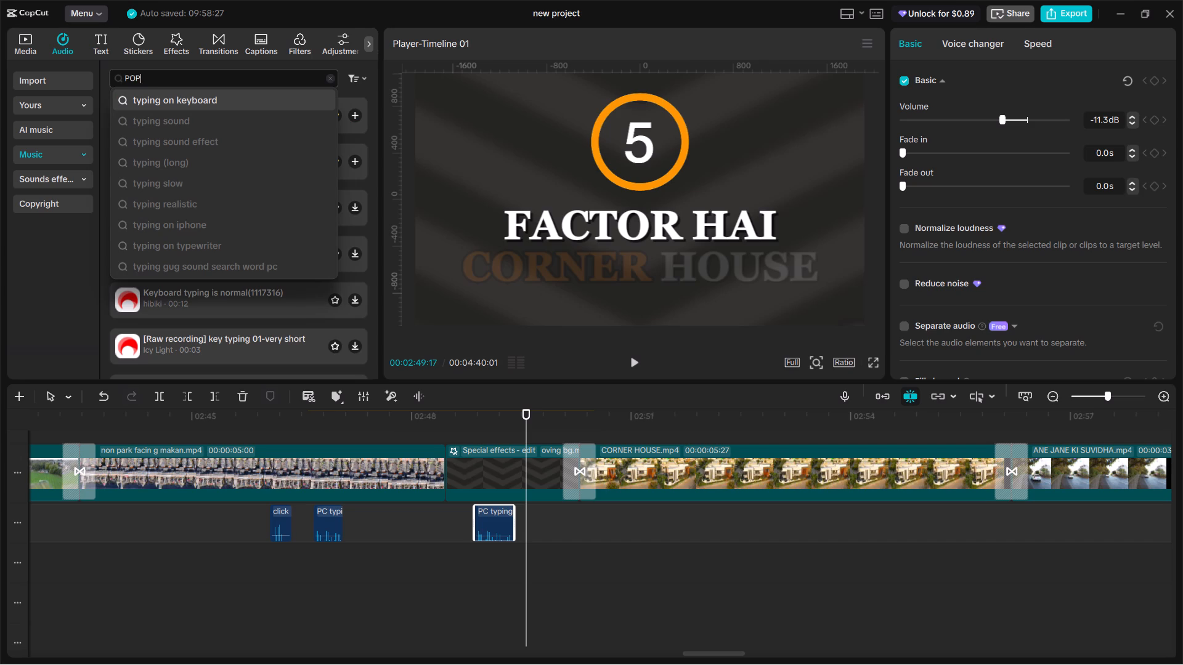
key("Return")
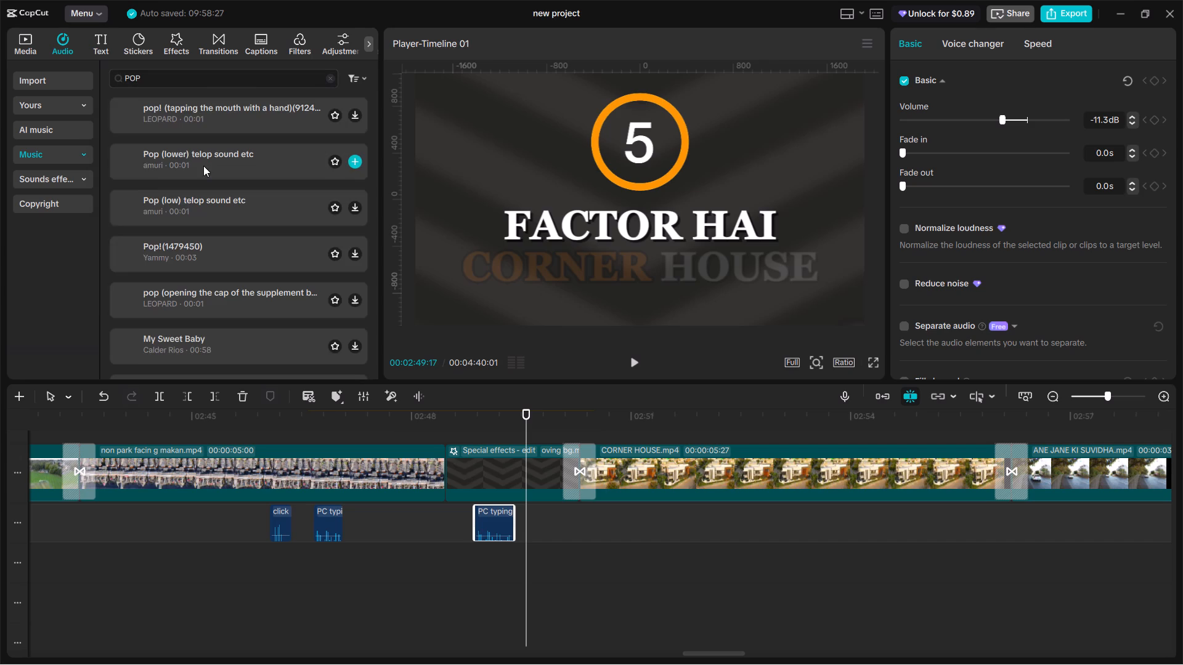
left_click(193, 157)
left_click_drag(190, 156, 497, 421)
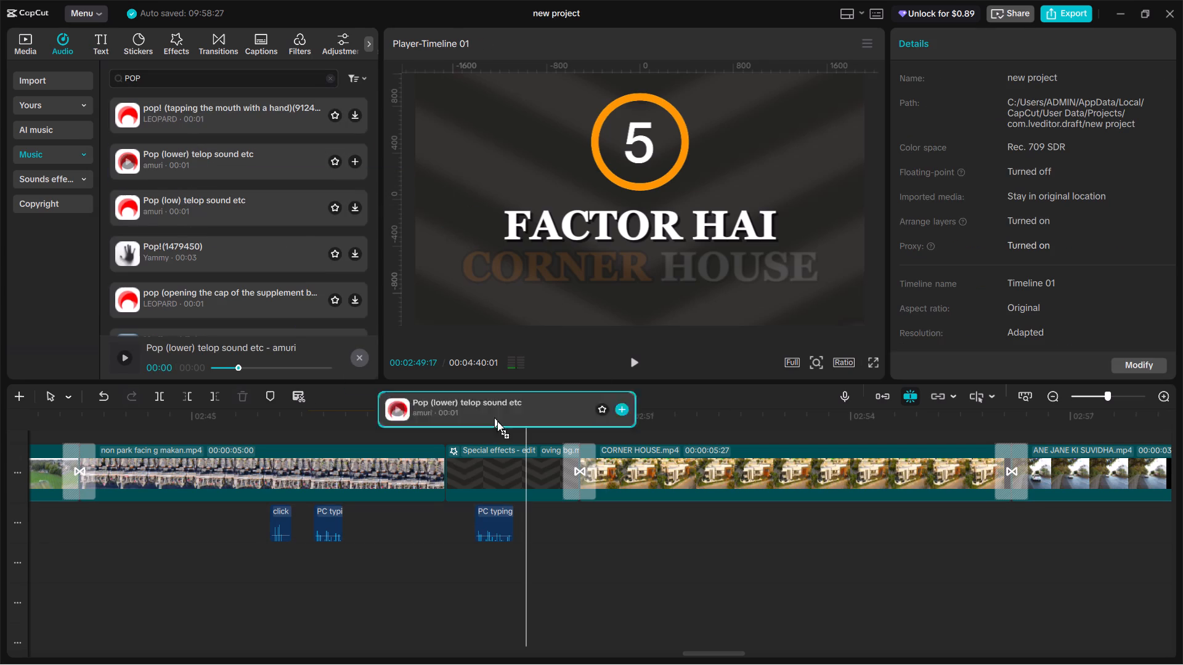
left_click_drag(497, 421, 523, 527)
Preview the pop sound with the "CORNER HOUSE" text, lower its volume and play the title back again.
left_click(505, 425)
key("space")
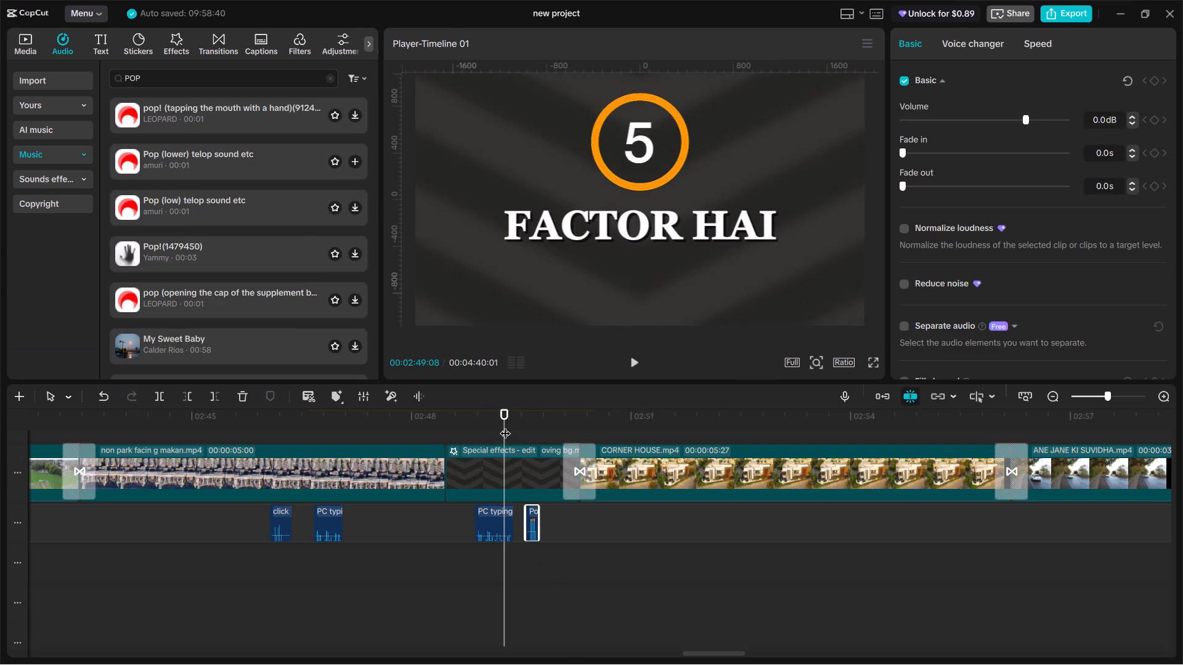
key("space")
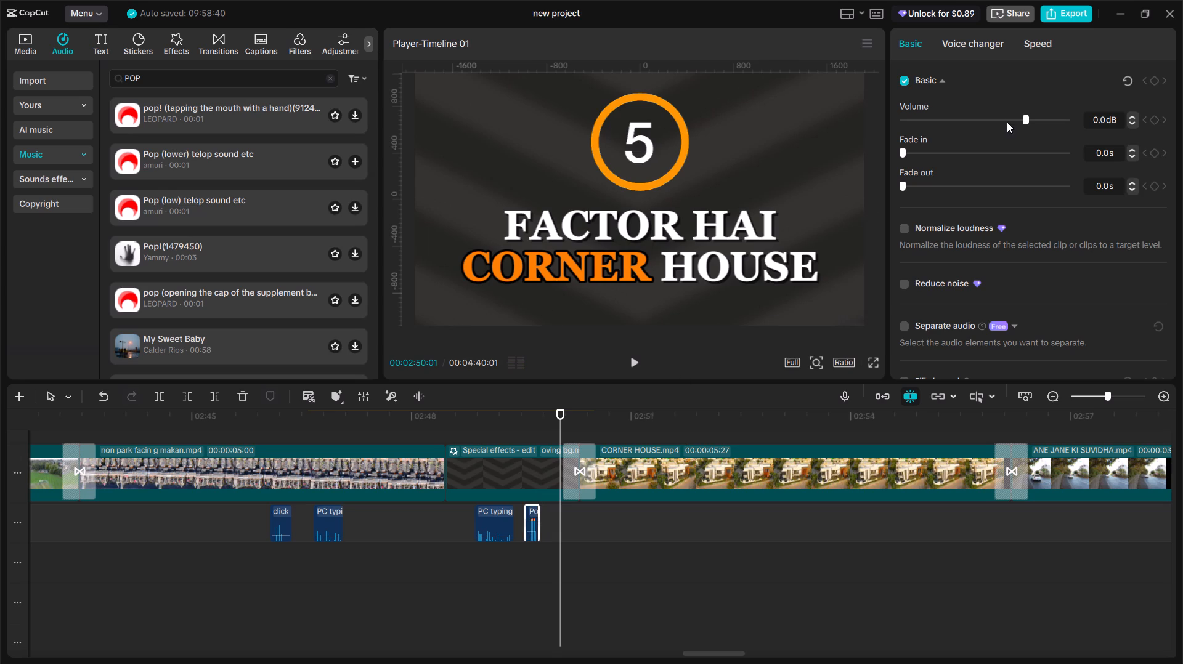
left_click(1007, 118)
left_click(996, 118)
left_click(489, 436)
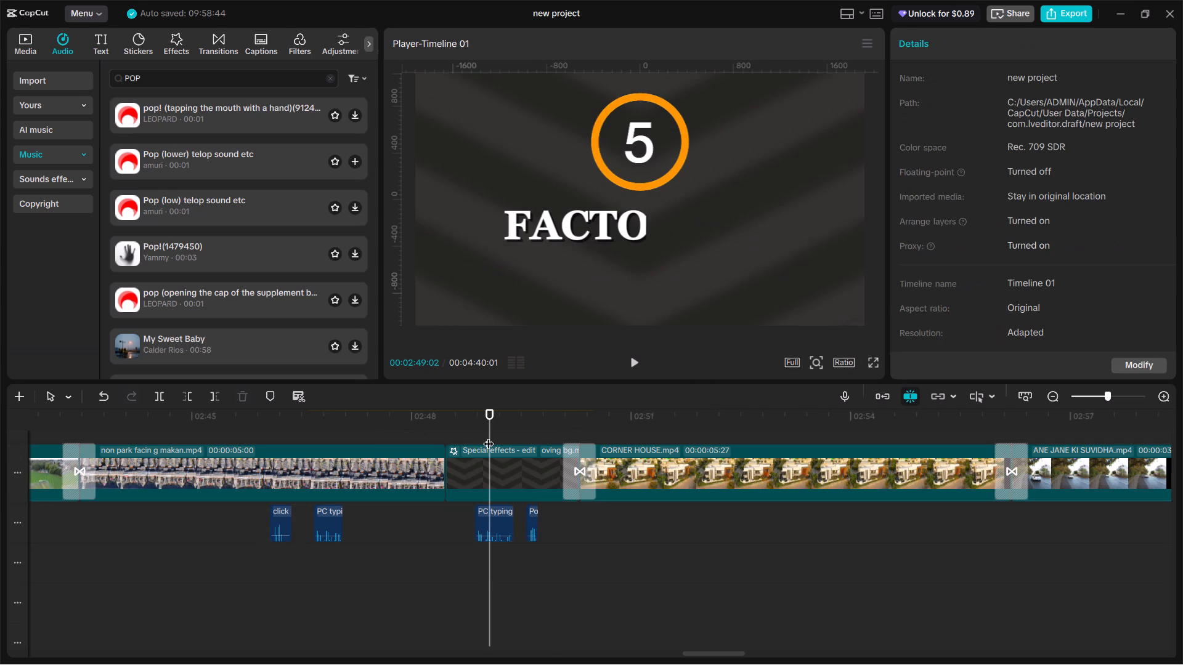
key("space")
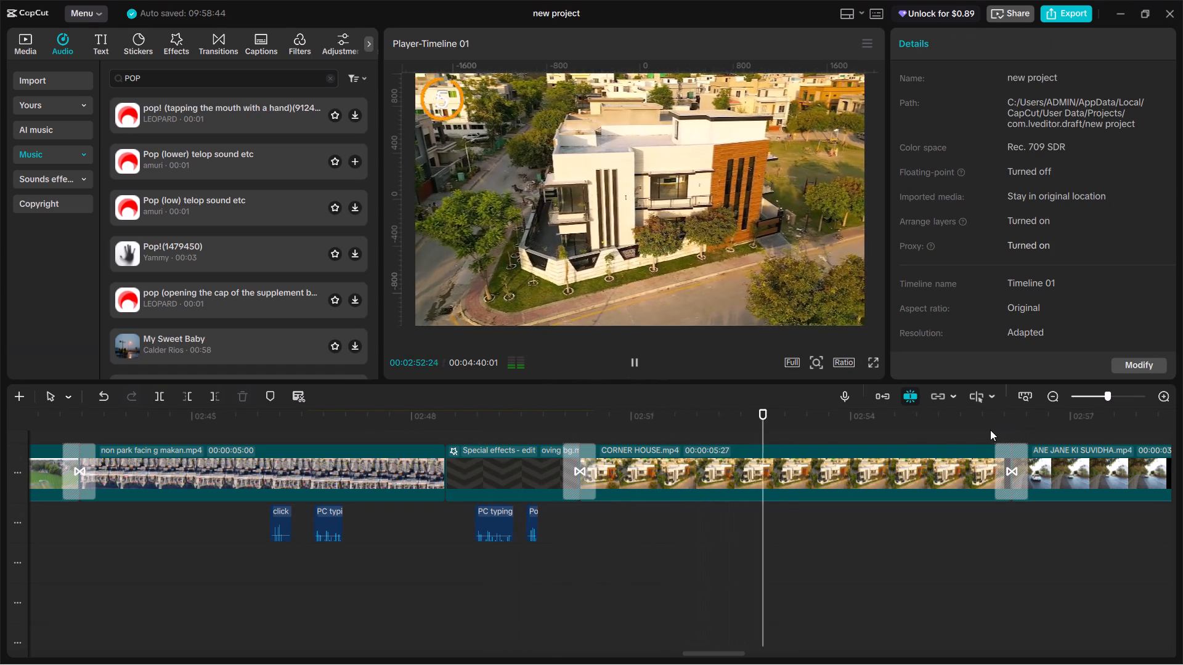
For the WOW girl's appearance at 00:03:04:20, search for "GASP" and audition Crowd-Small-Shocked-Gasp_CROWD411, Gasp and Audience gasp.
left_click(986, 425)
left_click_drag(986, 425, 1122, 436)
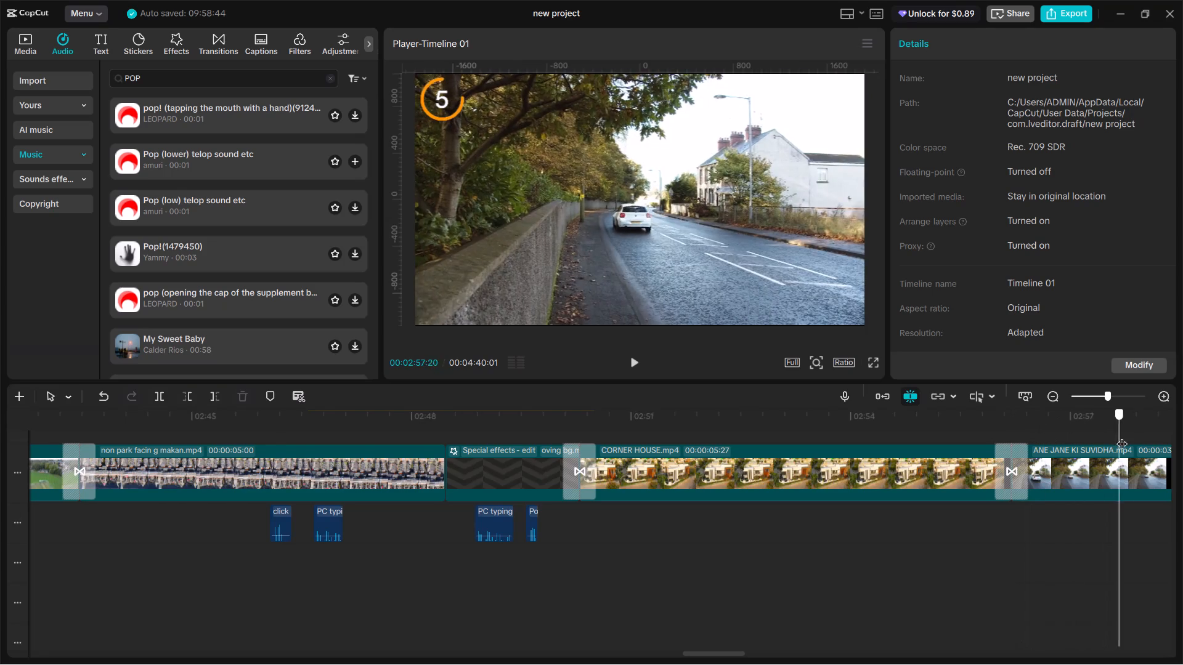
left_click_drag(1122, 436, 985, 445)
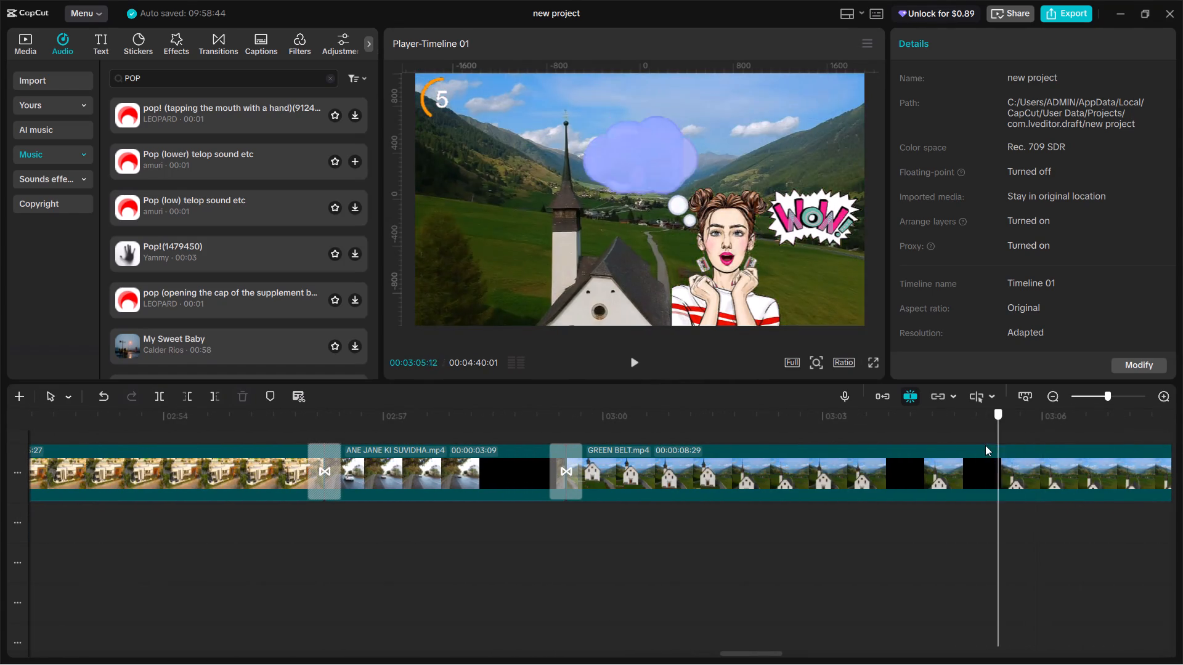
left_click_drag(985, 445, 932, 420)
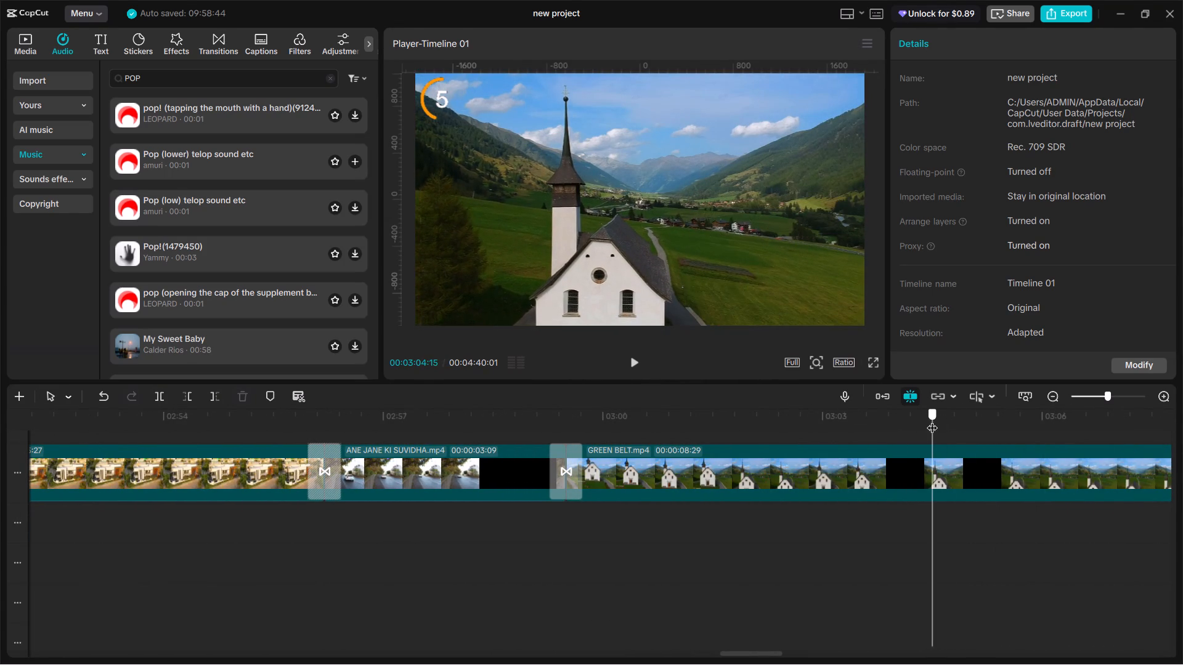
left_click_drag(932, 420, 944, 419)
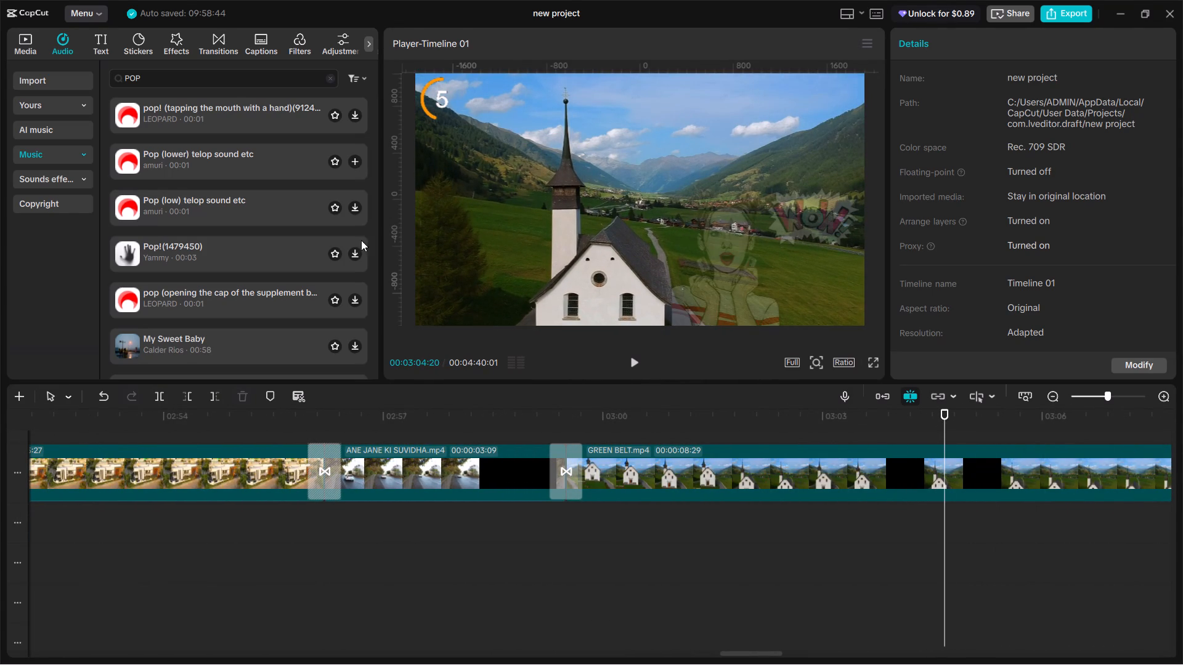
left_click(230, 79)
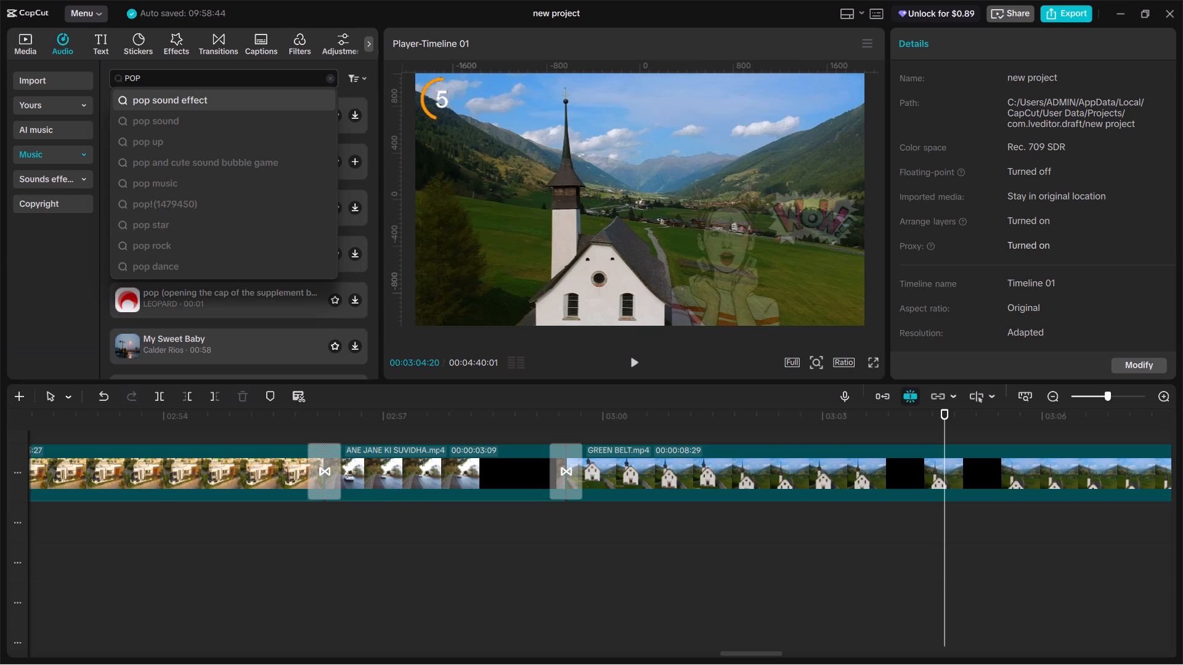
key("ctrl+a")
type("GASP")
key("Return")
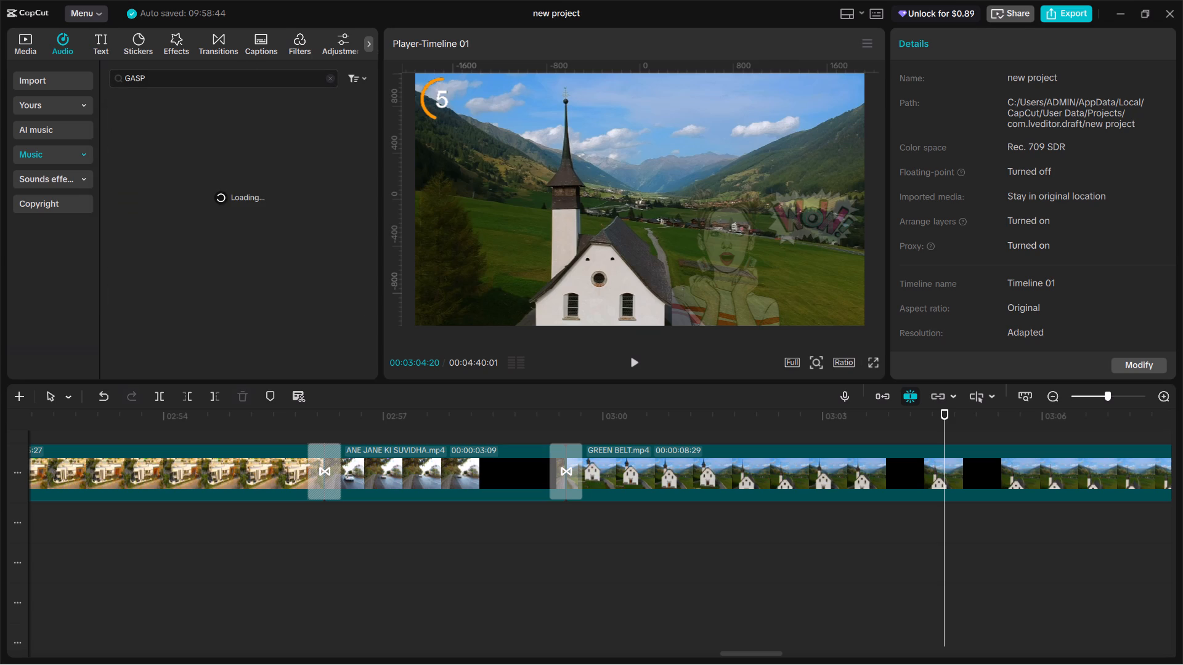
left_click(192, 117)
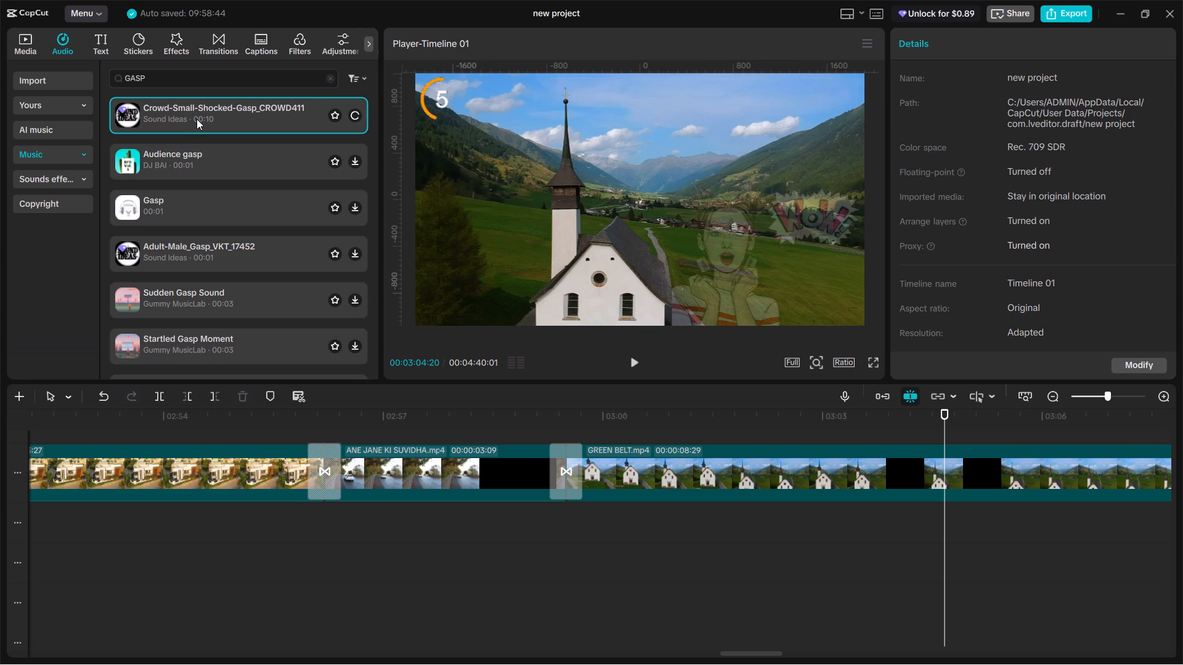
left_click(190, 193)
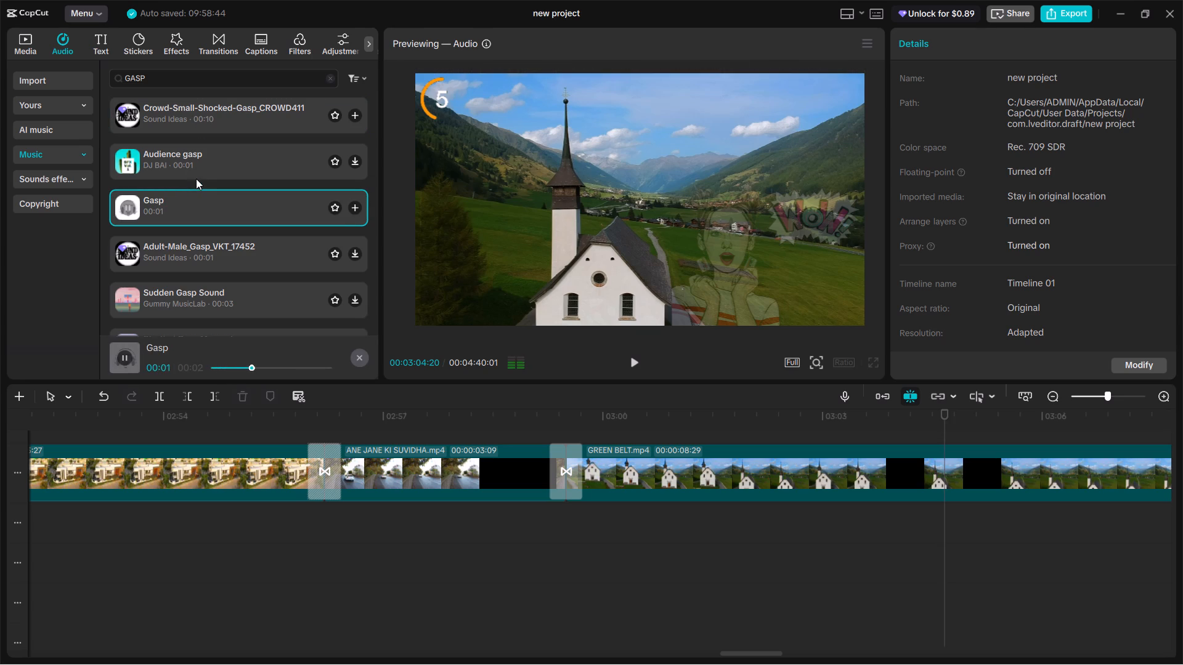
left_click(195, 161)
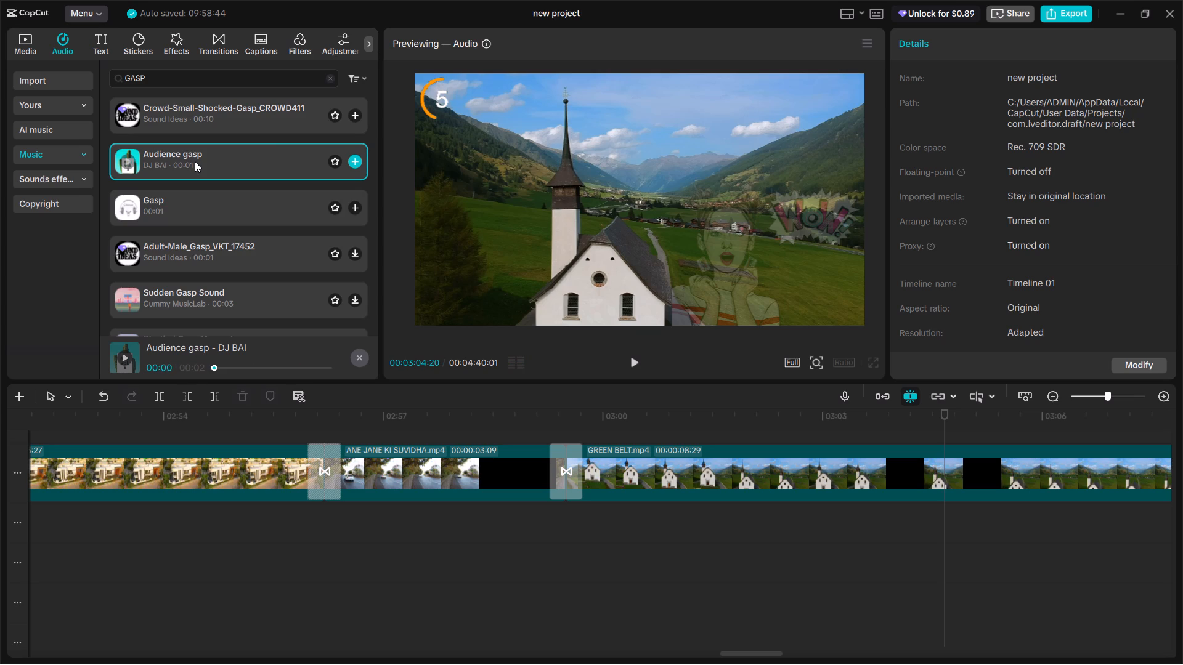
Search the audio library for "SHINE" and audition Shine by Hollow Bar Cart, Happy Birthday Shine And Glow, and Shine by Zoltron.
left_click(207, 86)
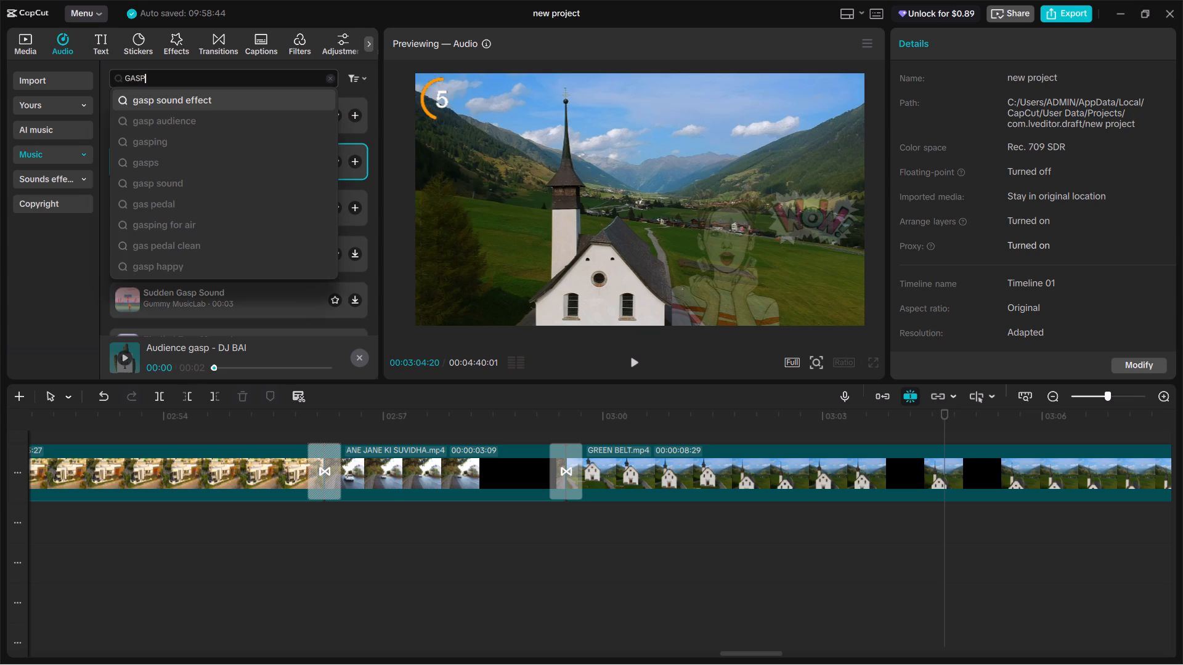
key("ctrl+a")
type("SI")
key("BackSpace")
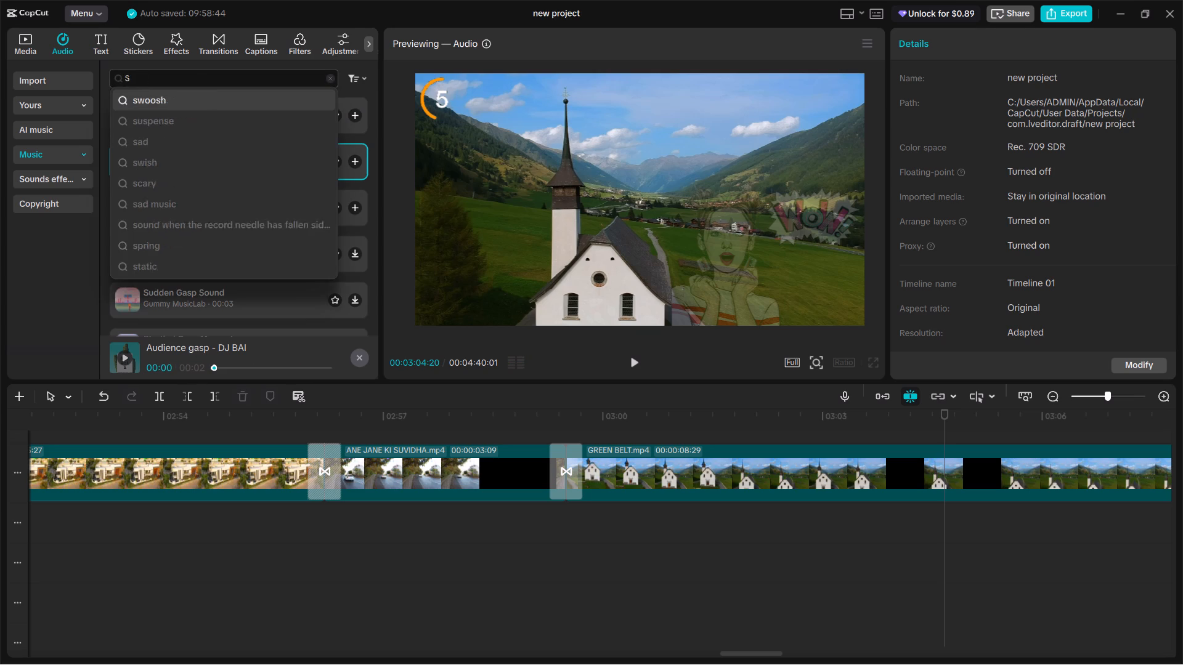
key("BackSpace")
type("SHINE")
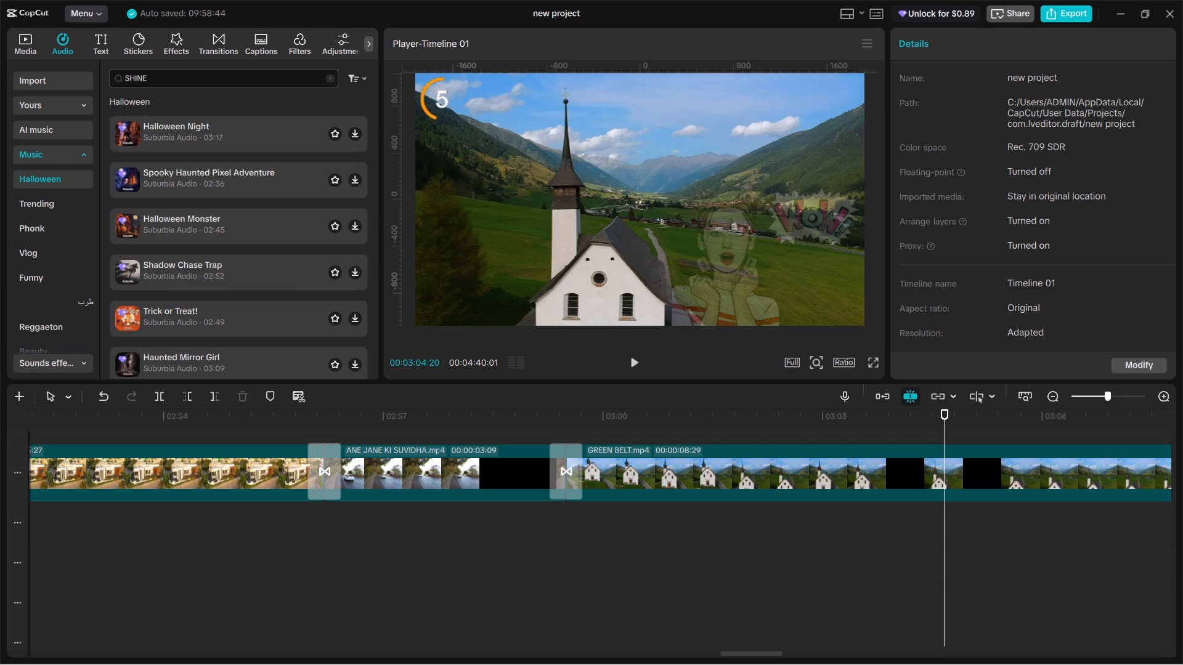
key("Return")
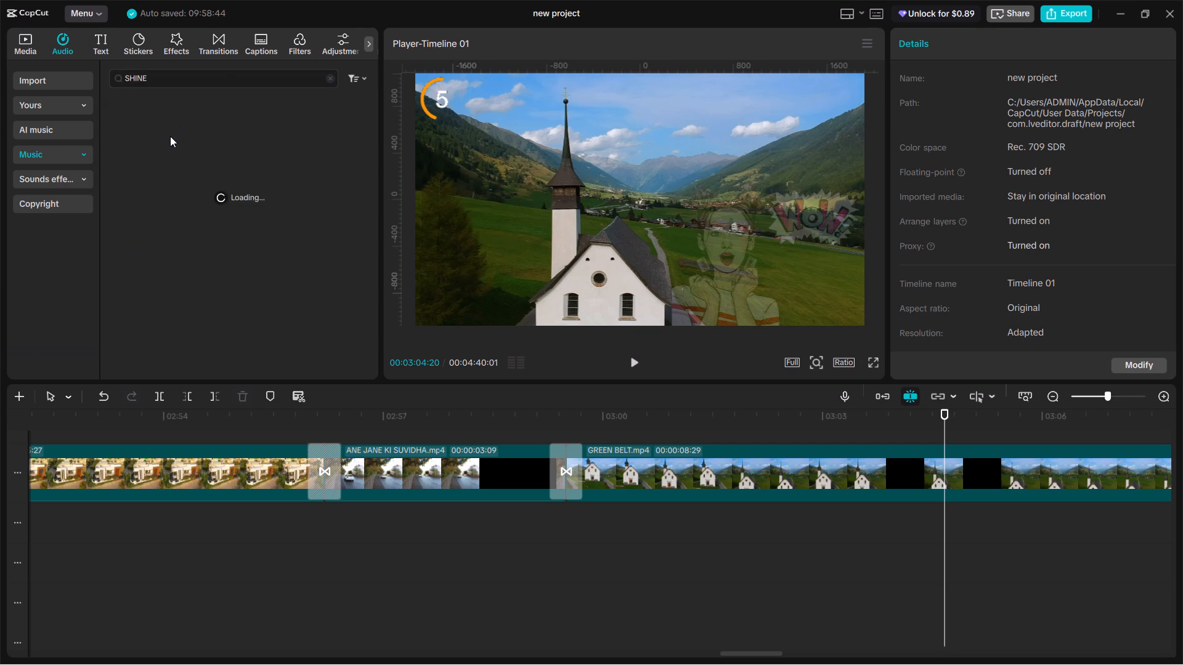
left_click(197, 125)
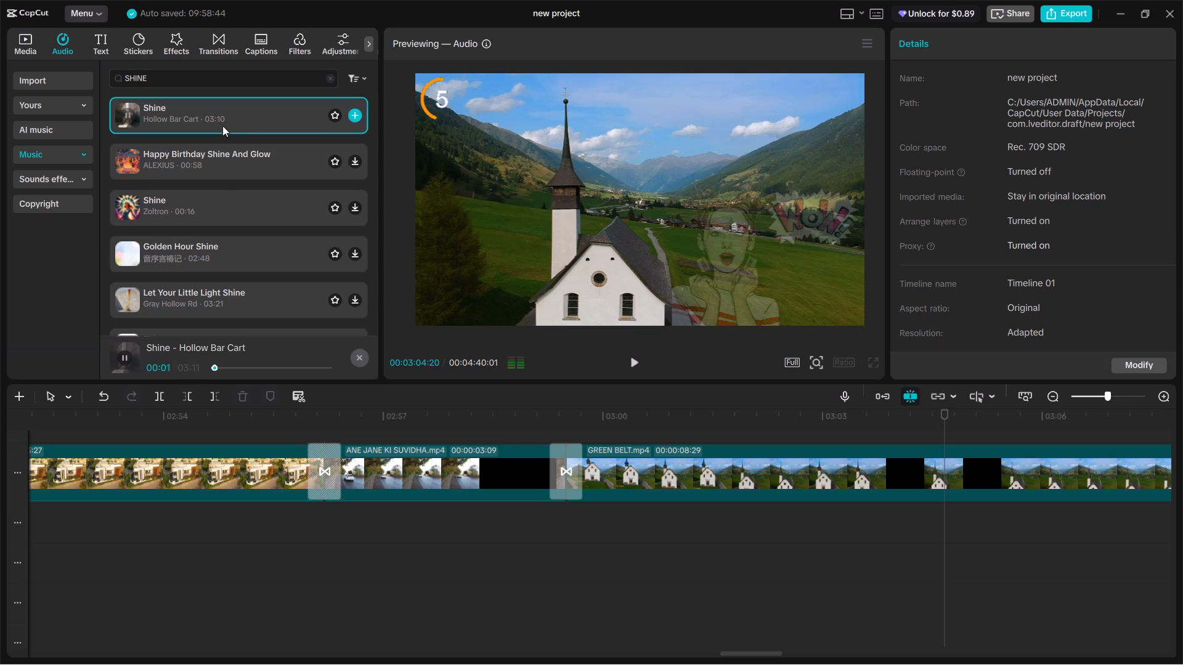
left_click(213, 167)
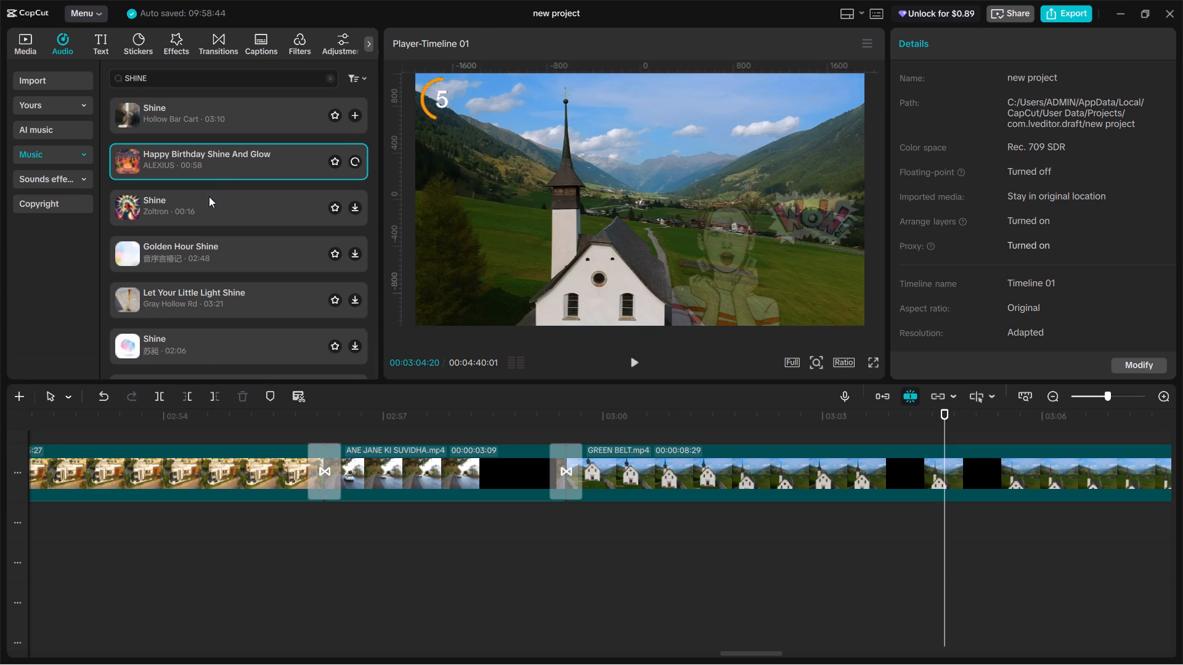
left_click(200, 212)
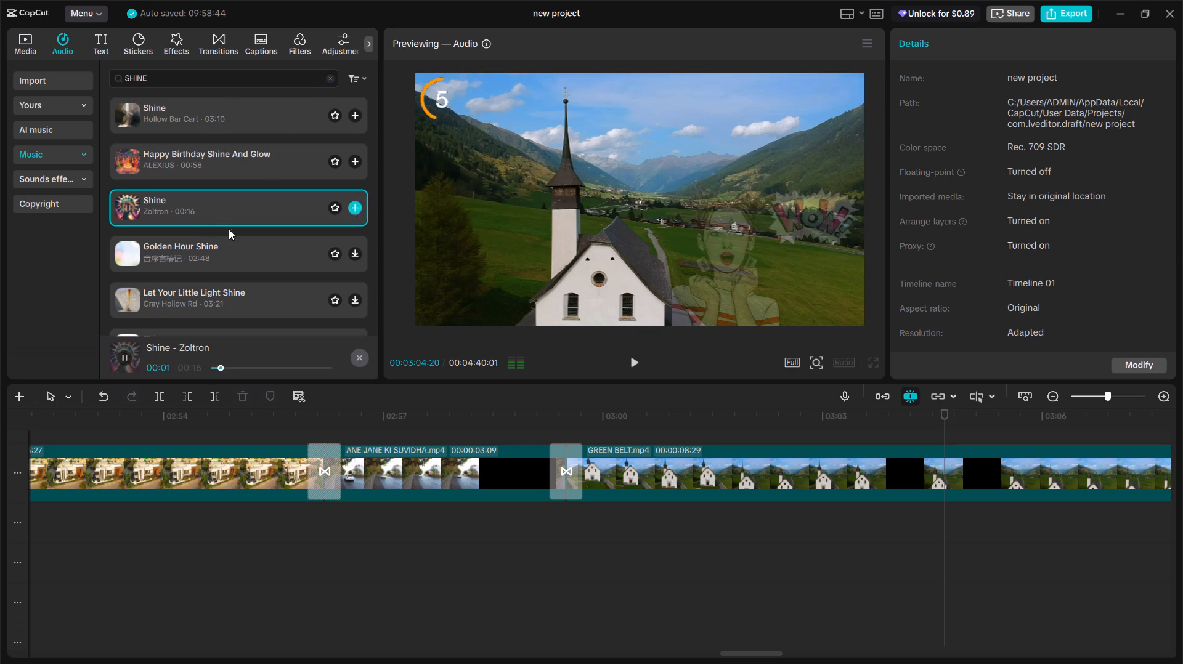
left_click(120, 355)
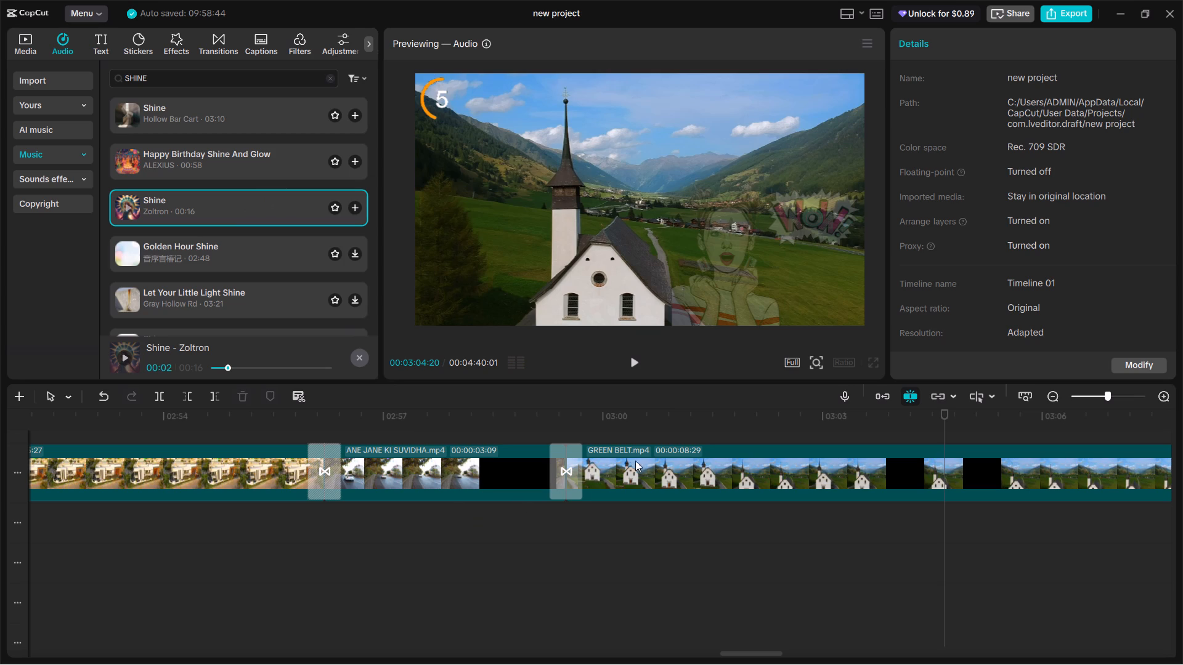
Play the WOW girl's entrance and examine where her thought bubble starts, around 00:03:05:00.
left_click(937, 438)
key("space")
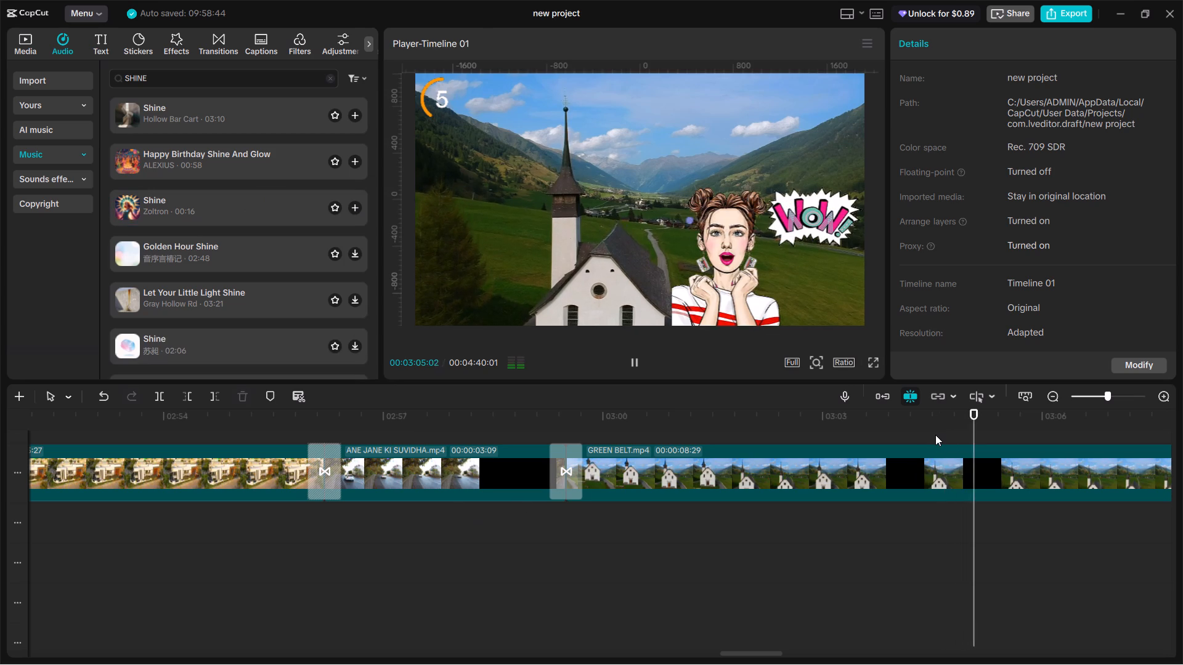
key("space")
left_click(971, 427)
left_click_drag(971, 427, 969, 427)
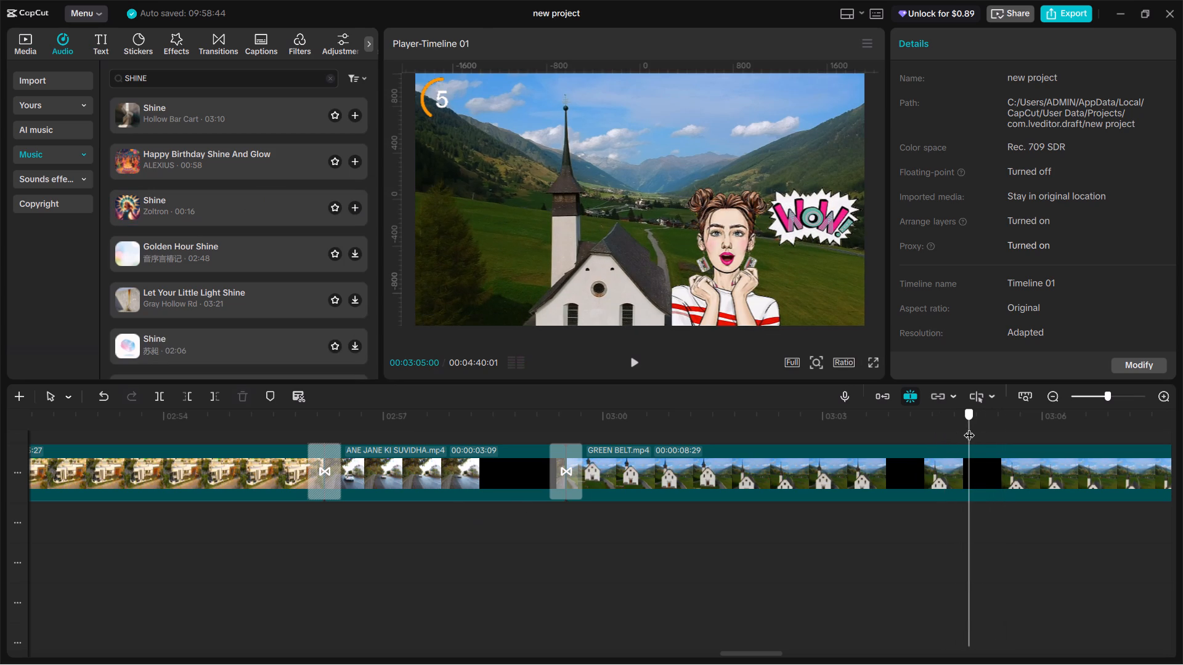
left_click_drag(969, 427, 1054, 436)
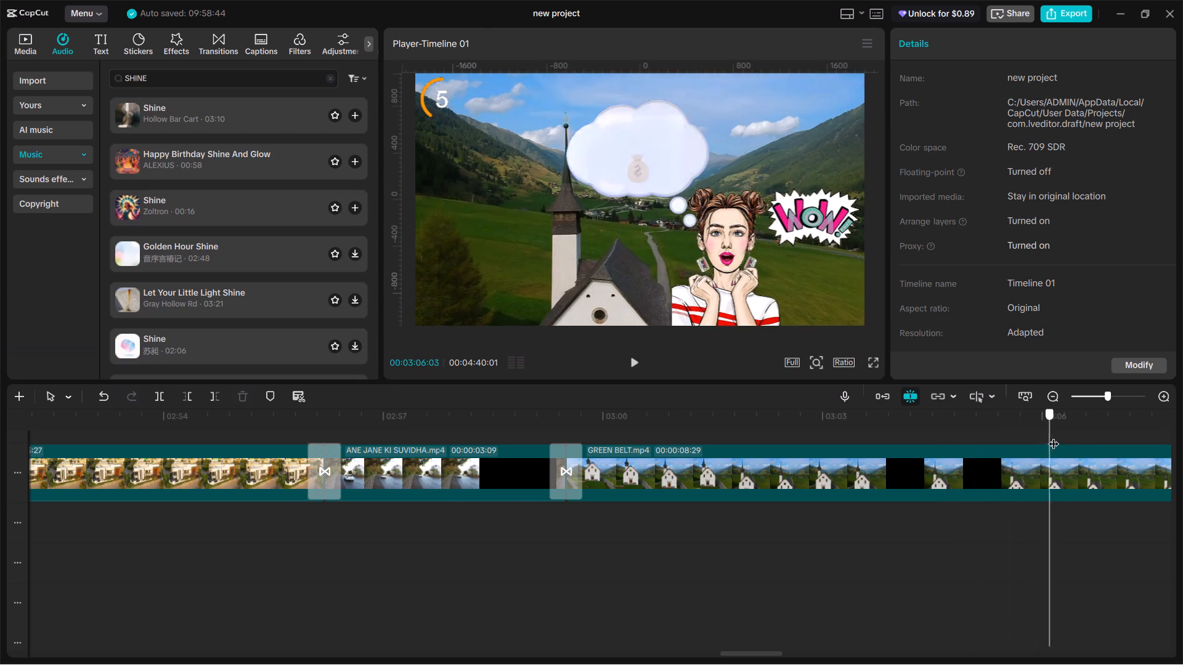
left_click_drag(1054, 436, 981, 424)
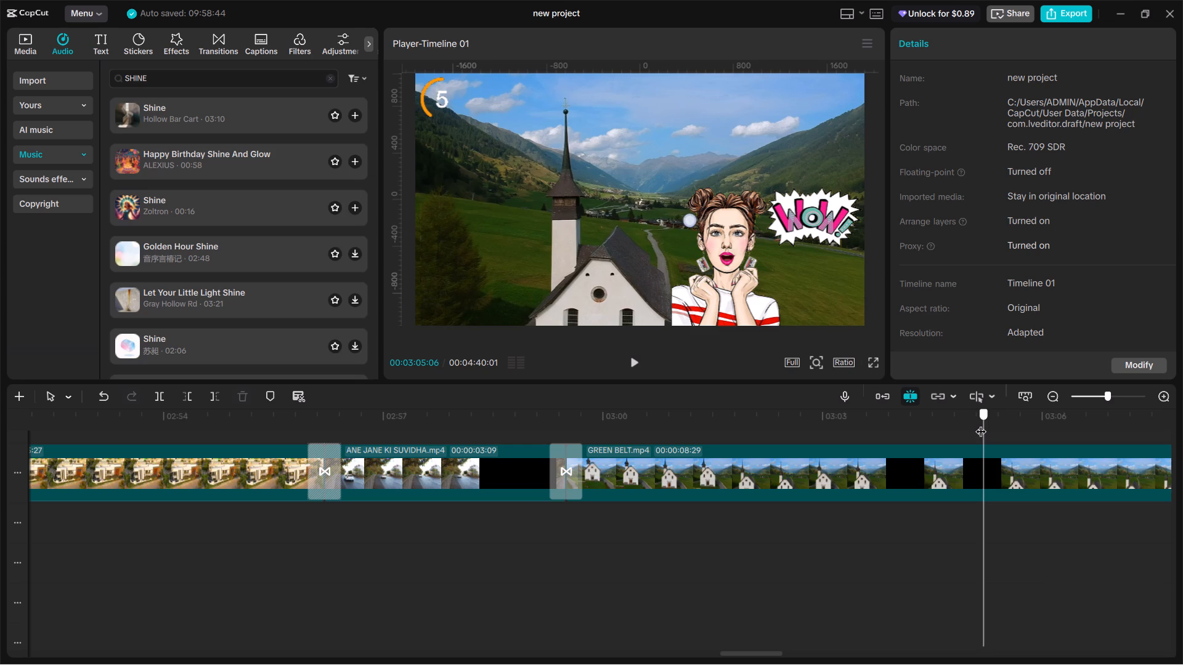
left_click_drag(981, 424, 969, 419)
Search the audio library for "BUBBLE" and audition the Bubble (single shot) 01 and 02 sounds and Bubble sound effects 3 and 5.
left_click(185, 75)
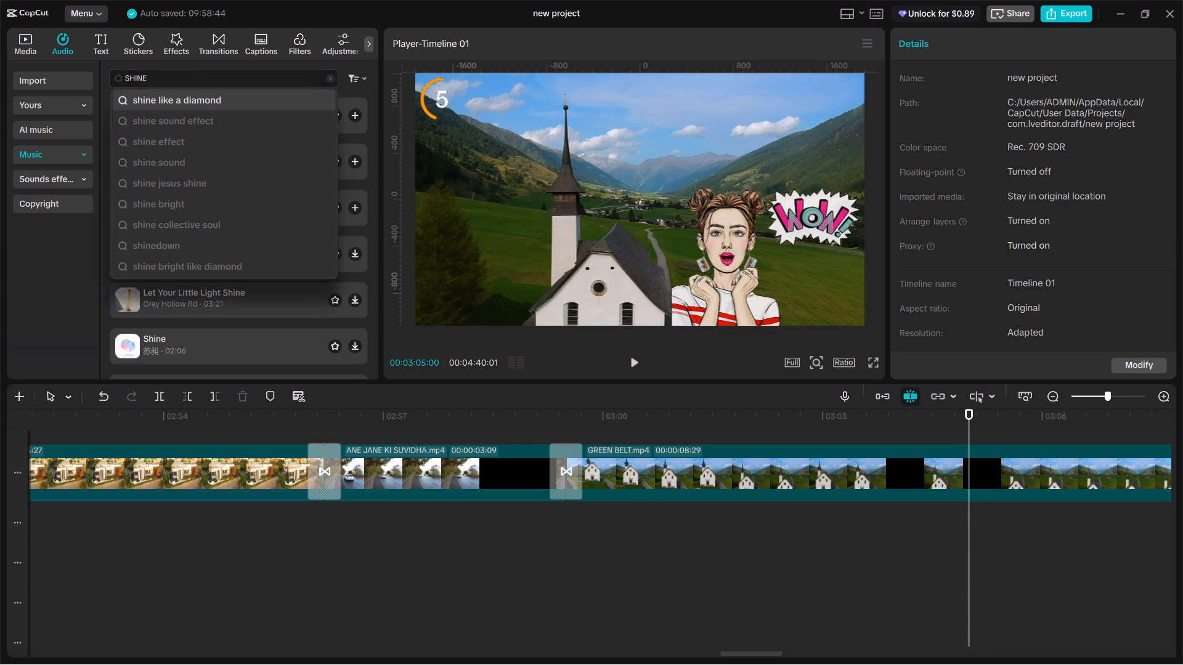
key("ctrl+a")
type("BUBBL;")
key("BackSpace")
key("BackSpace")
type("LE")
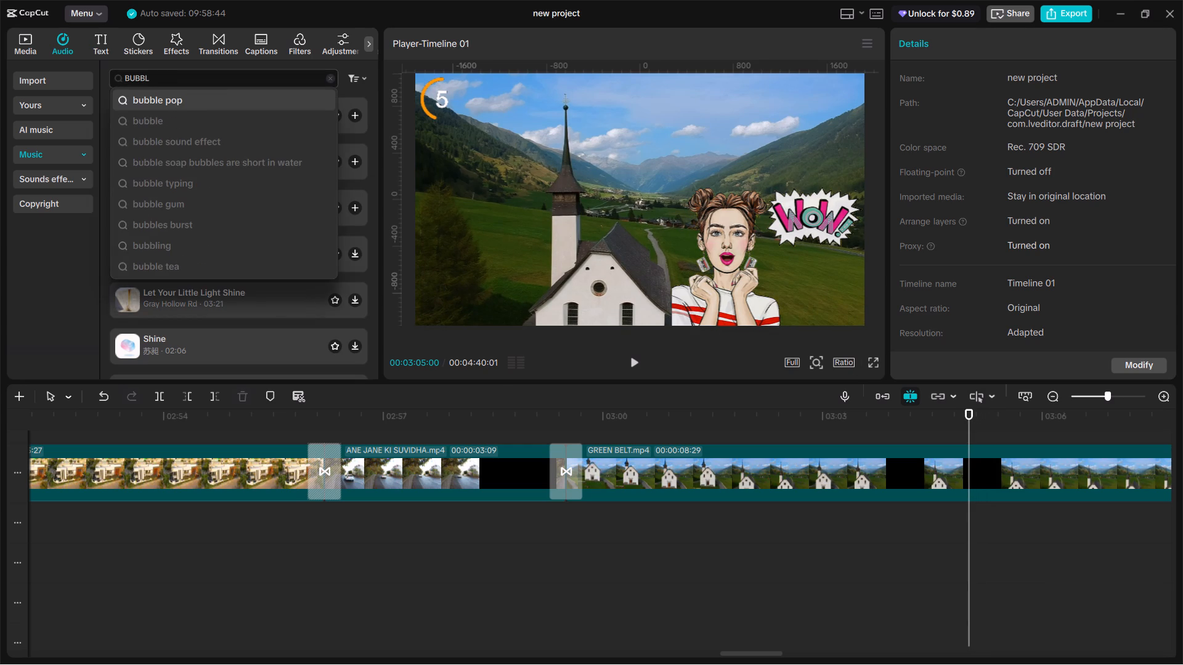
key("Return")
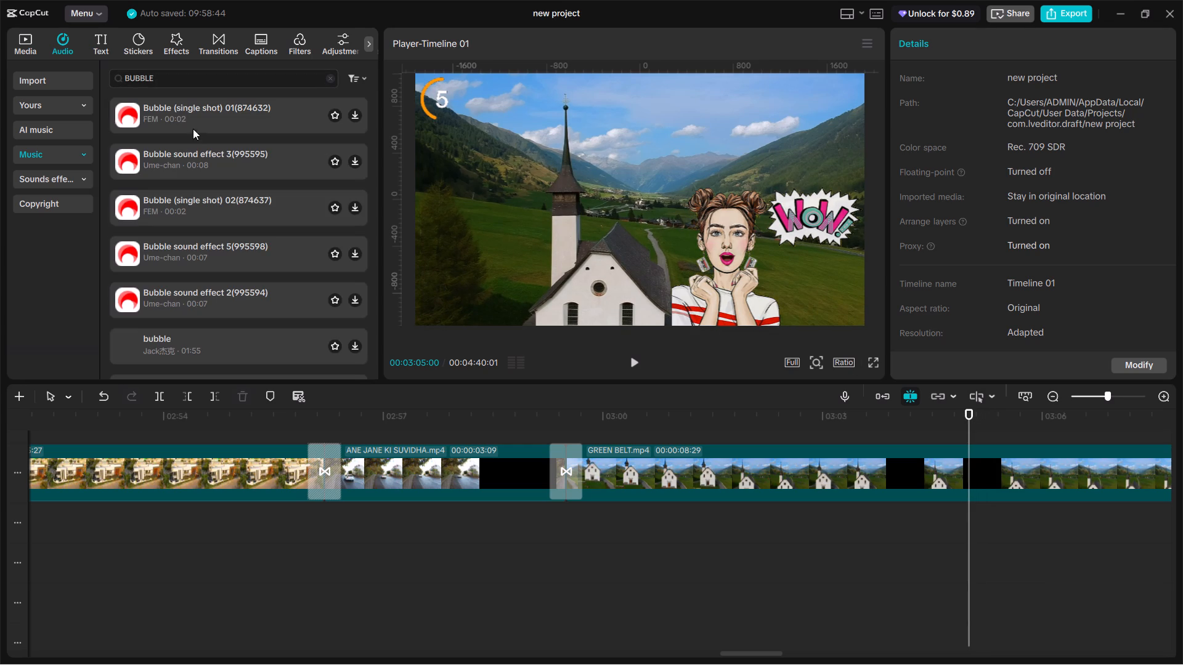
left_click(190, 115)
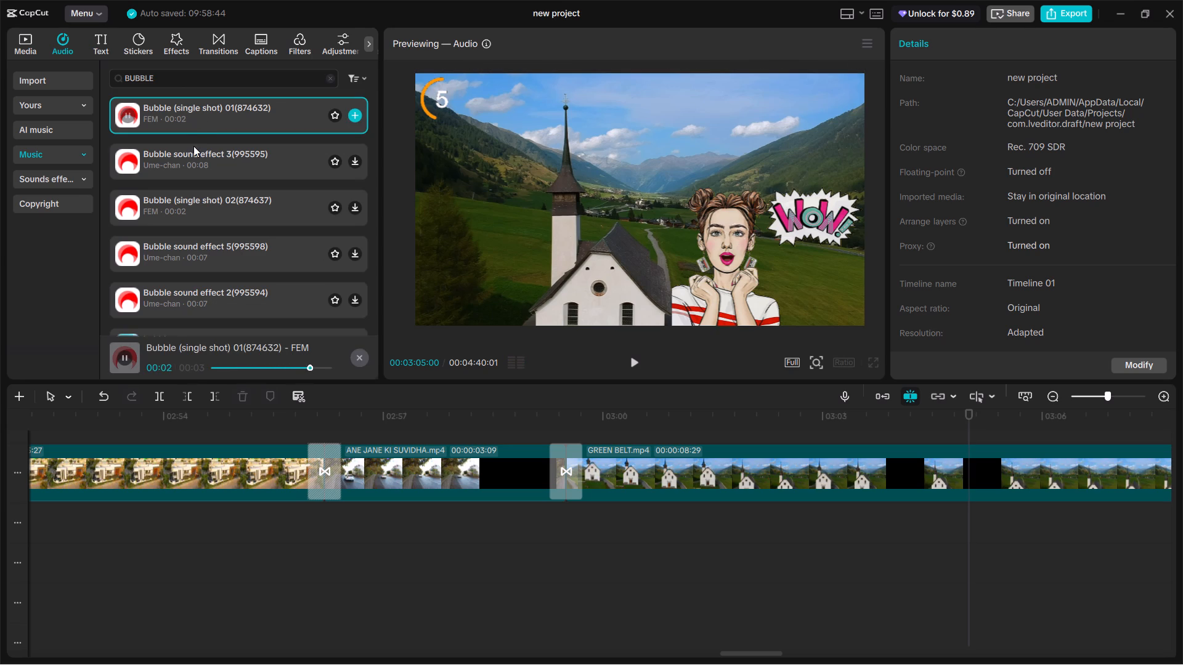
left_click(193, 166)
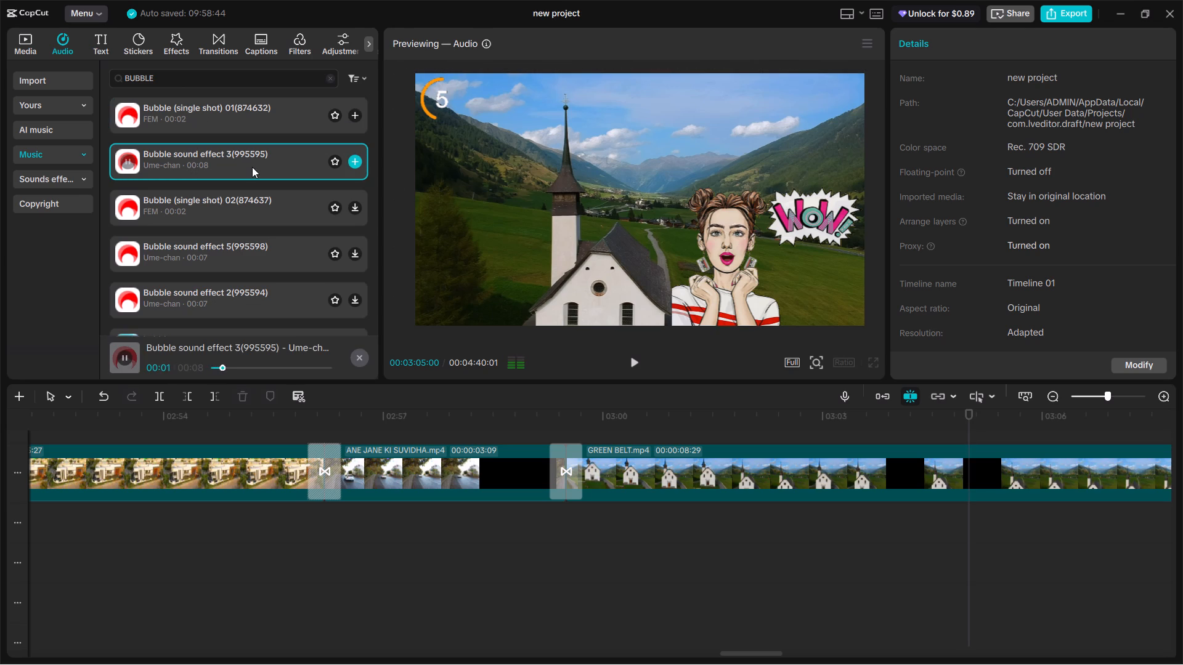
left_click(194, 215)
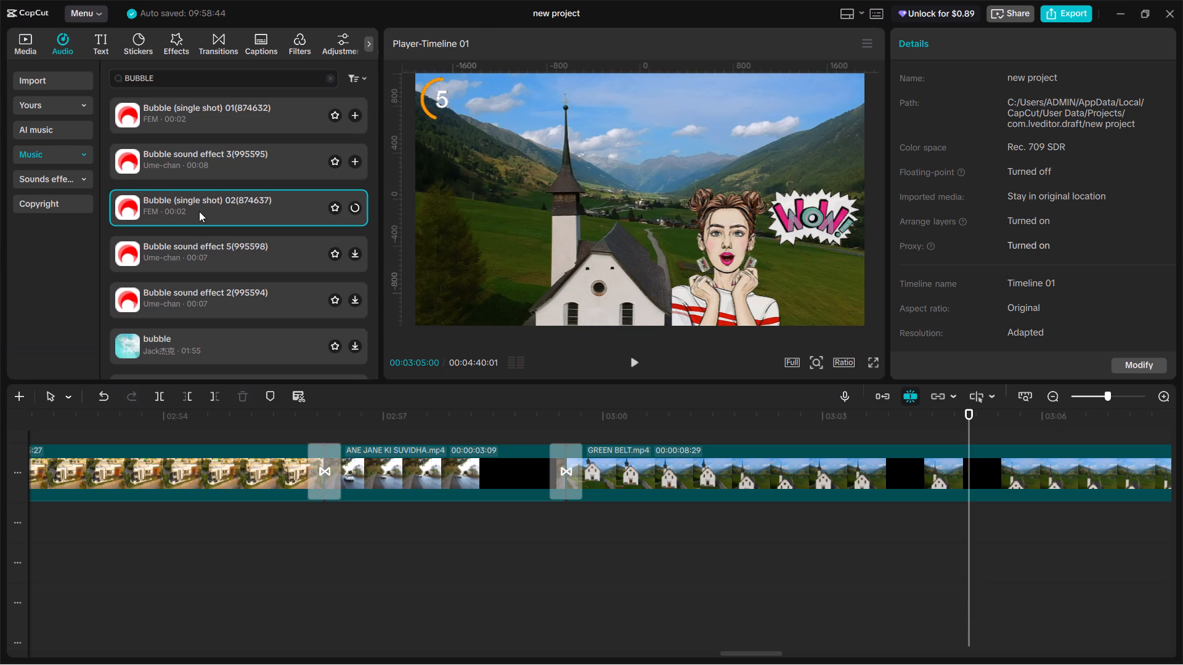
left_click(206, 250)
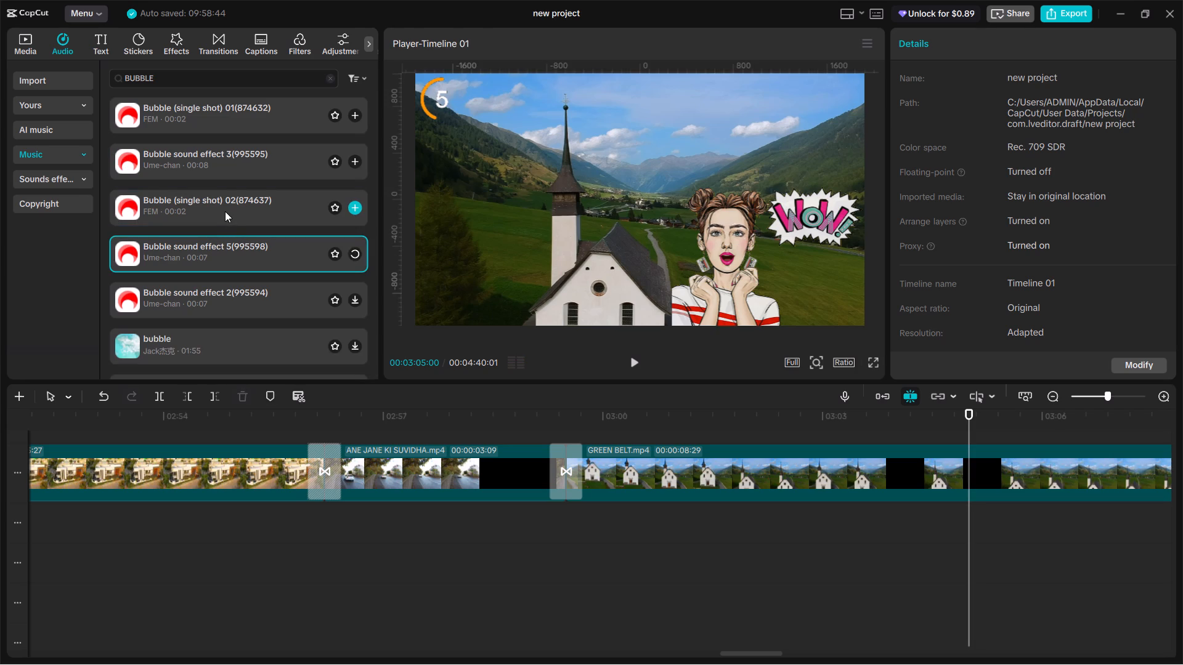
left_click(225, 211)
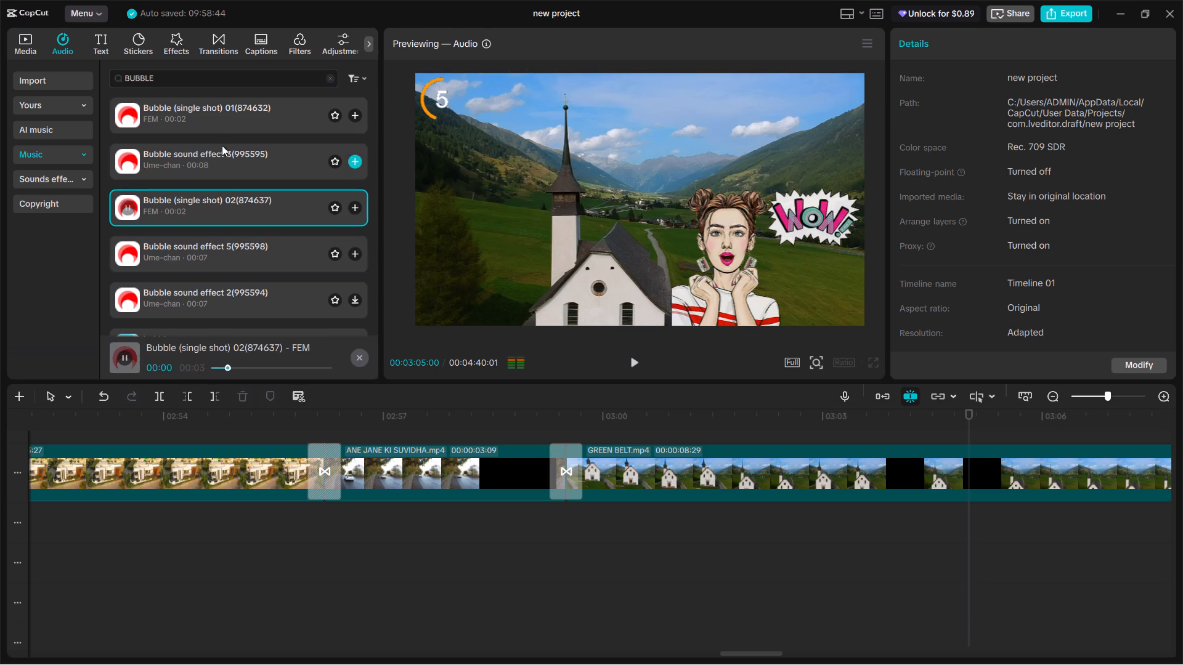
left_click(219, 113)
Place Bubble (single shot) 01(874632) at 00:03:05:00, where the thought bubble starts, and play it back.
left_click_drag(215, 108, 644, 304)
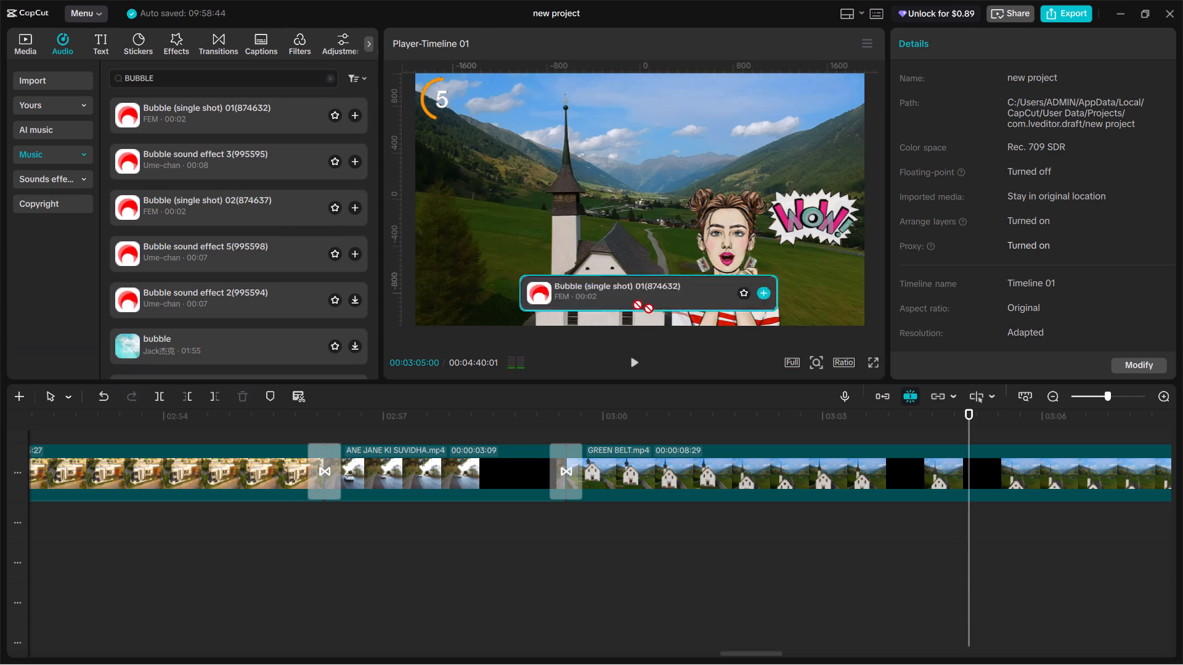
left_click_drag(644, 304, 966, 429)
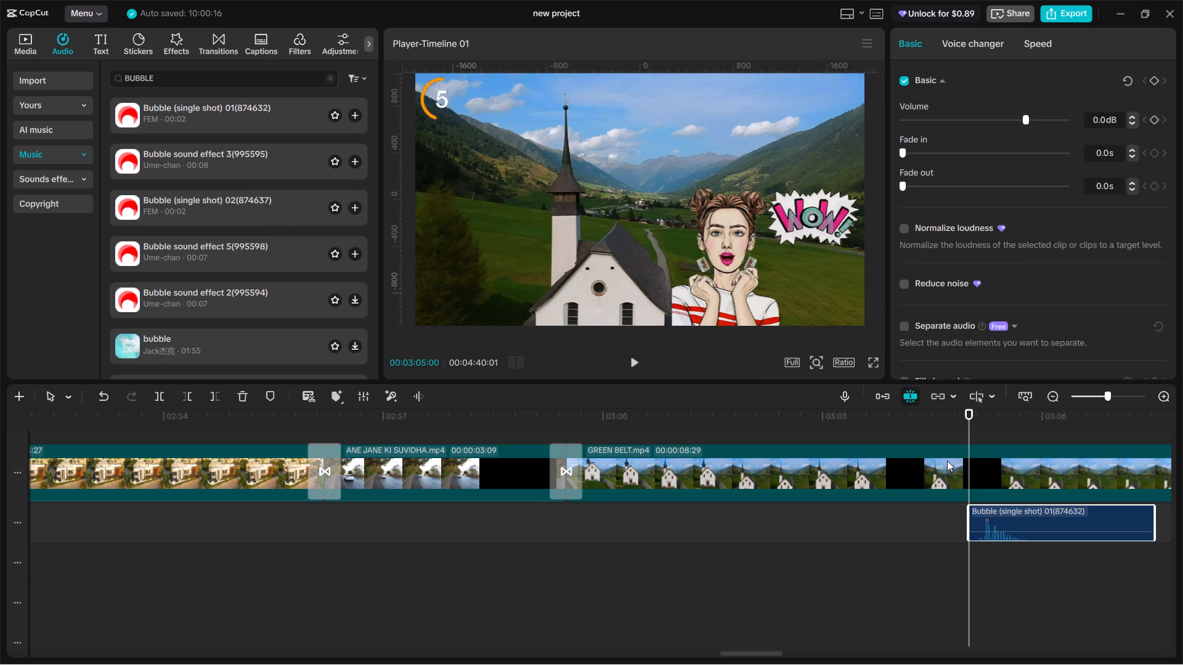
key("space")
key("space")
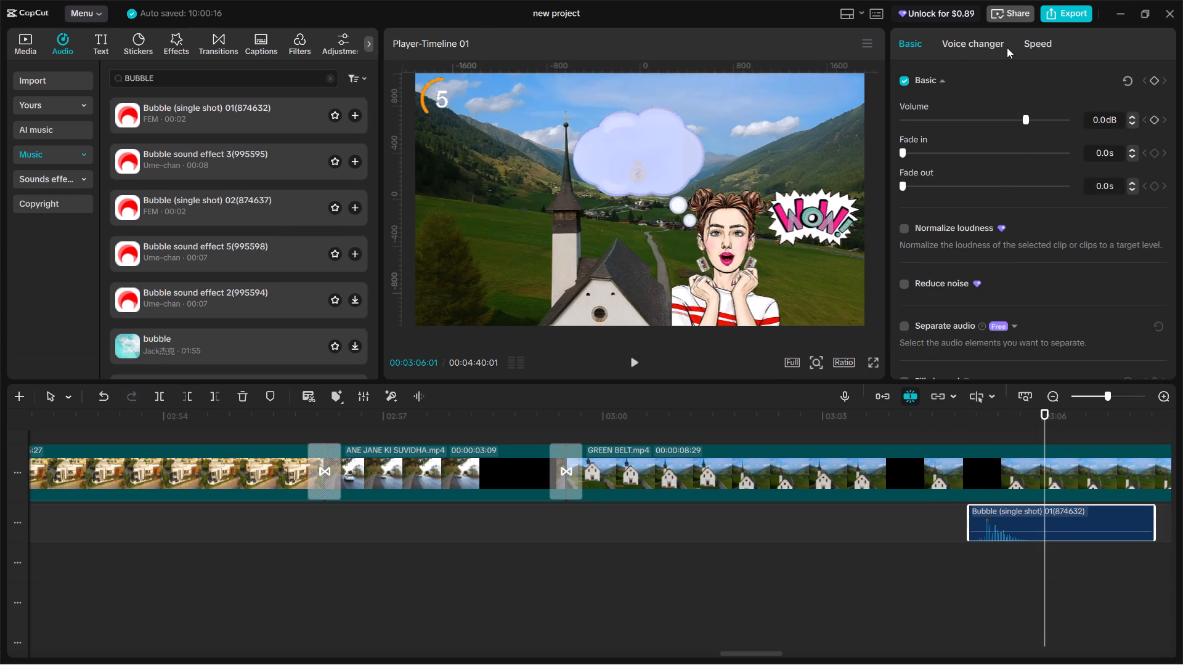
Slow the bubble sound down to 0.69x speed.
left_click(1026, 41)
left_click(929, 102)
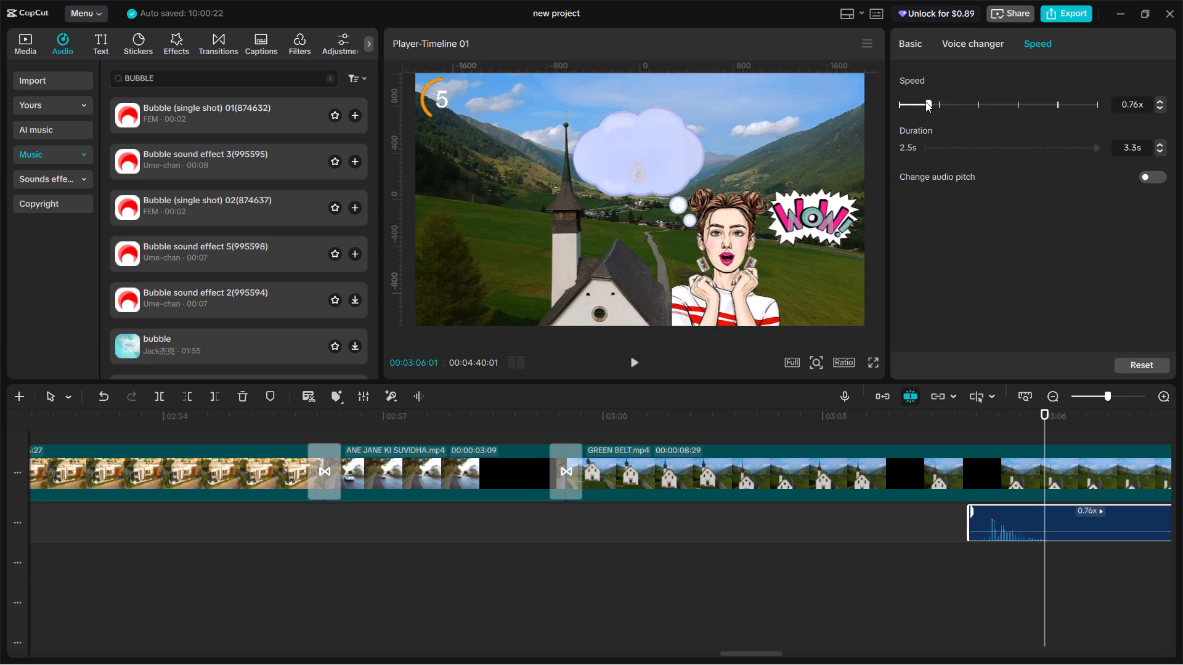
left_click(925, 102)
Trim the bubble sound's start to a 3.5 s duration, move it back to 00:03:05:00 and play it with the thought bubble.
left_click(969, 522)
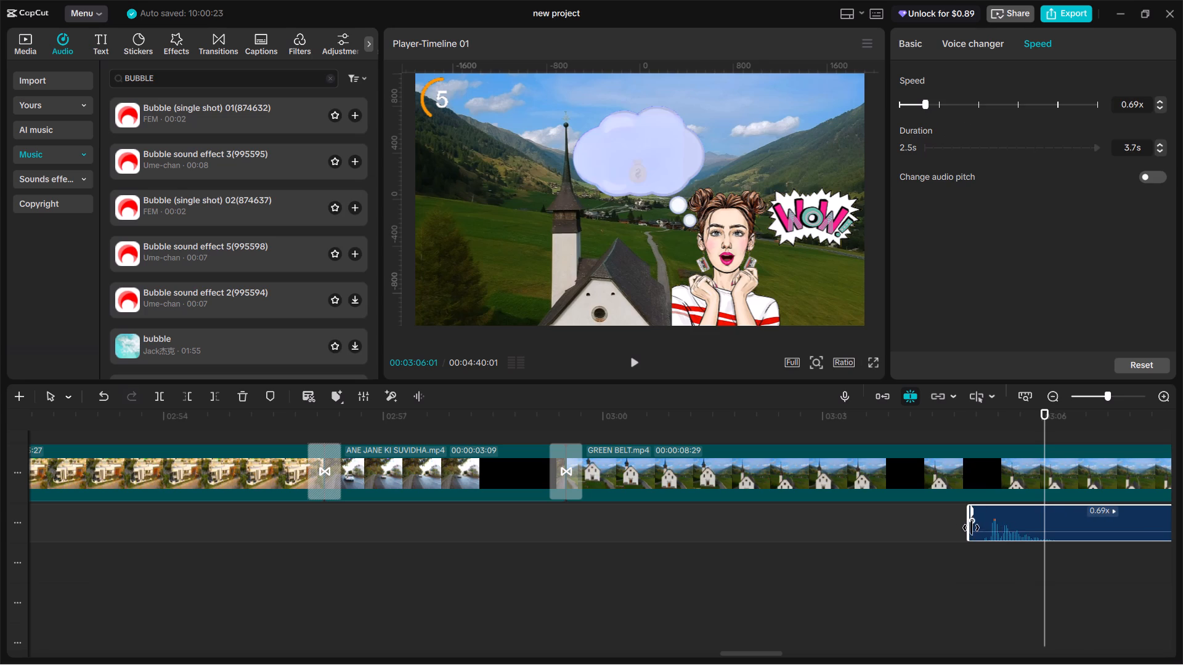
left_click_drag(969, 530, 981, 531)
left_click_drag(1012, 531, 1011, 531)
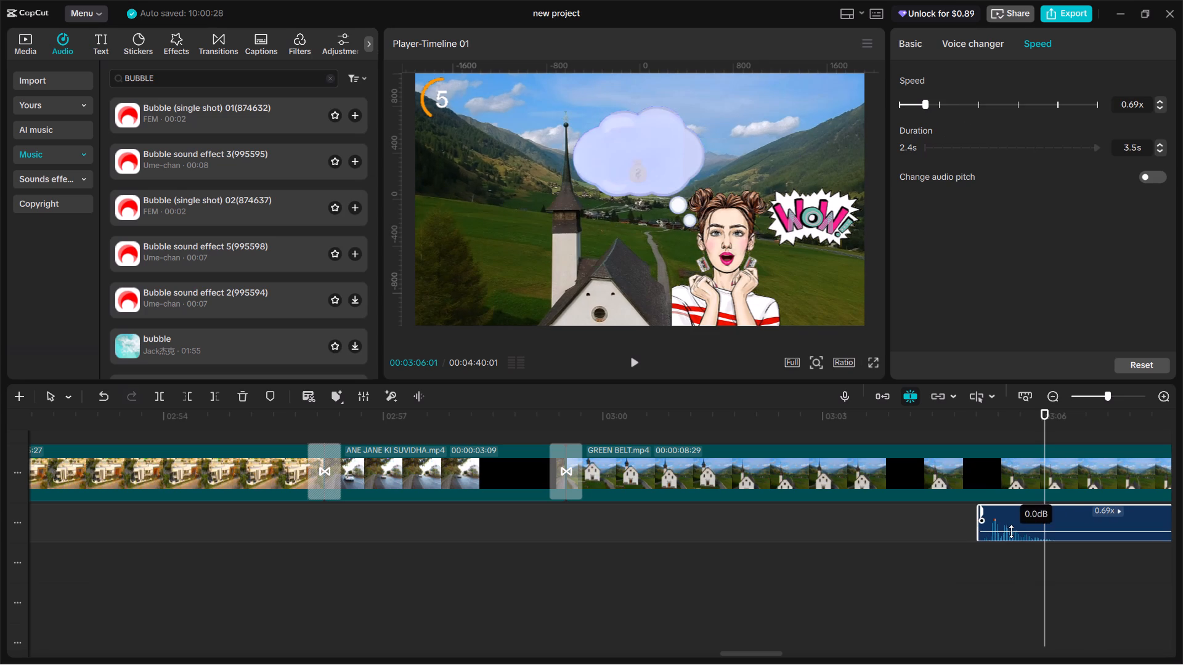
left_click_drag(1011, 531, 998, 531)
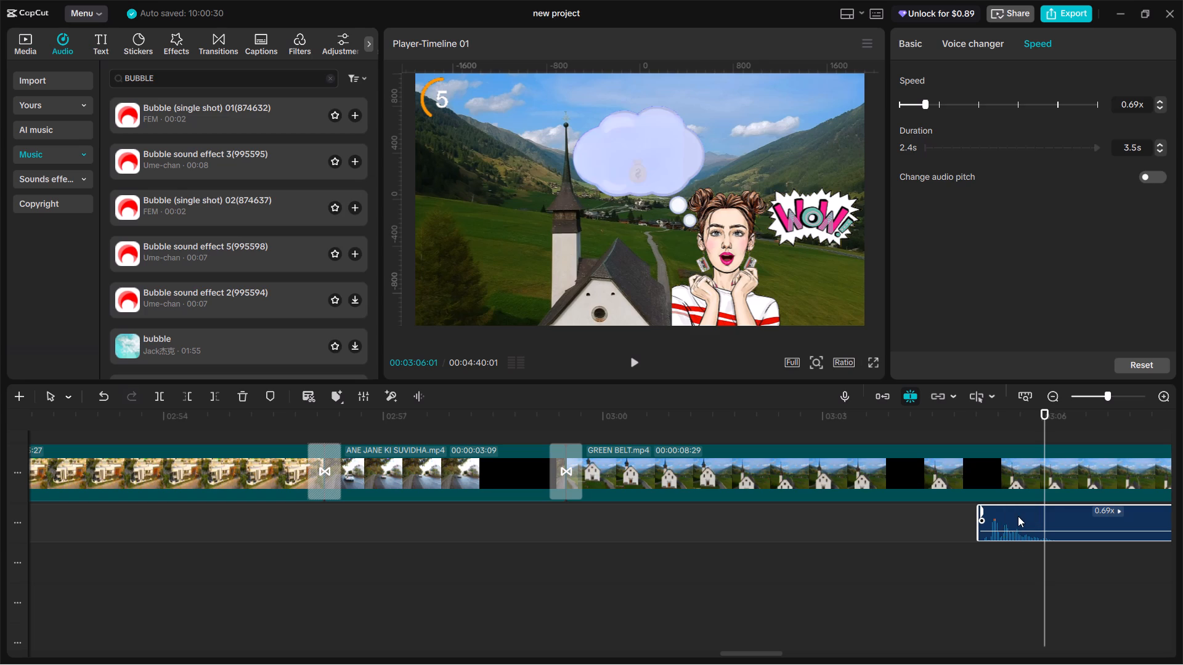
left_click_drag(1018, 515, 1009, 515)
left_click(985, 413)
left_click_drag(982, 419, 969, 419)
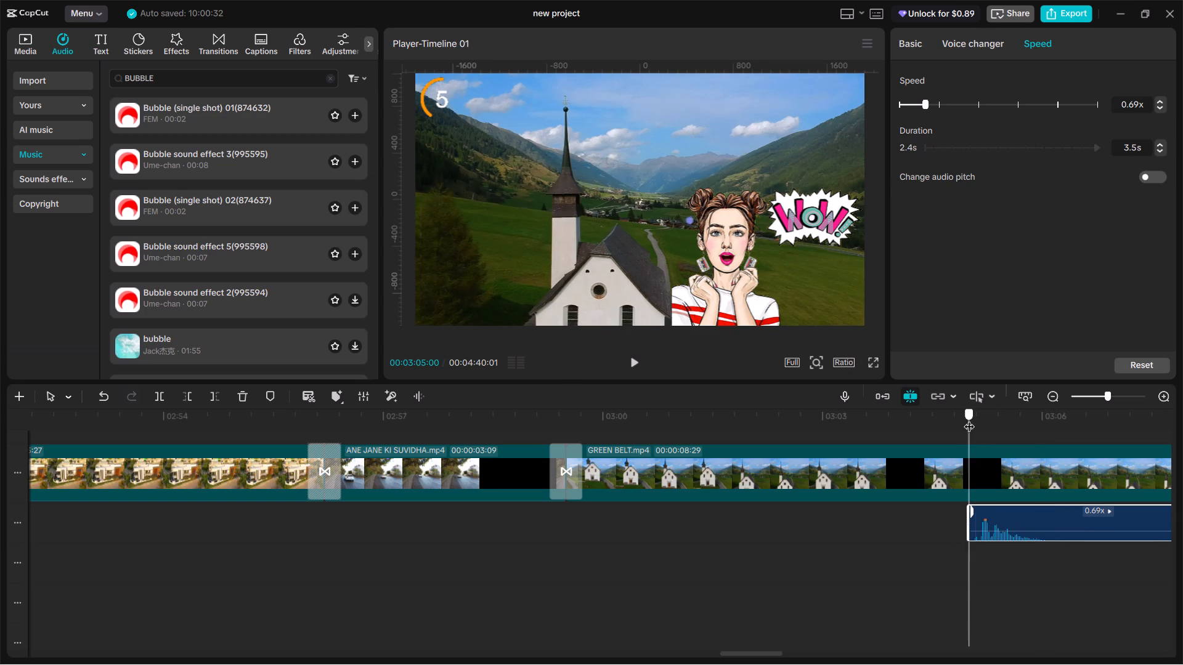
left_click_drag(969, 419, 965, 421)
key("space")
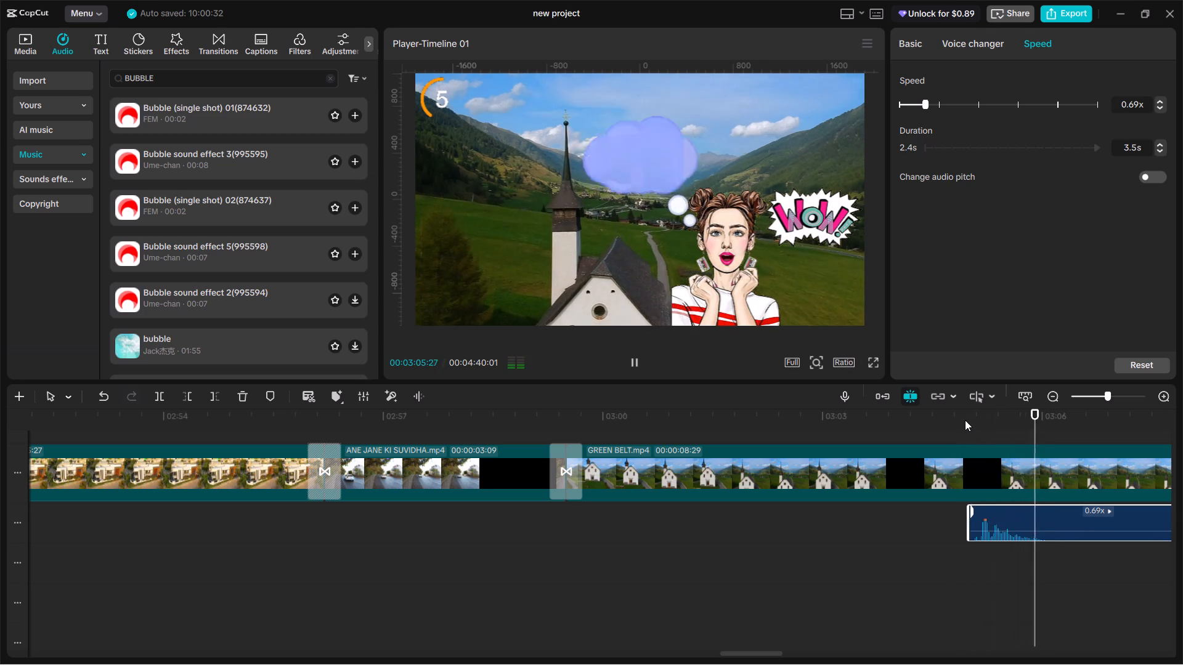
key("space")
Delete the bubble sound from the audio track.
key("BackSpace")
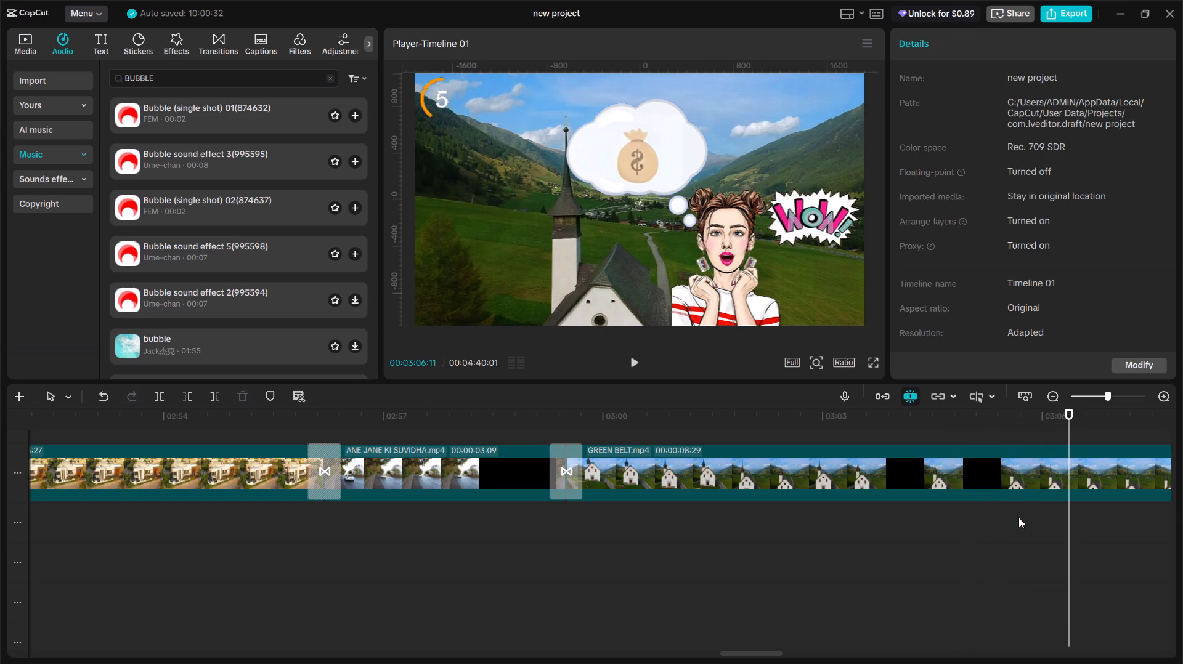
Search the music library for POP, place Pop (lower) telop sound etc at 00:03:04:18, where the WOW character fades in, and play it.
left_click(930, 428)
left_click_drag(930, 428, 949, 440)
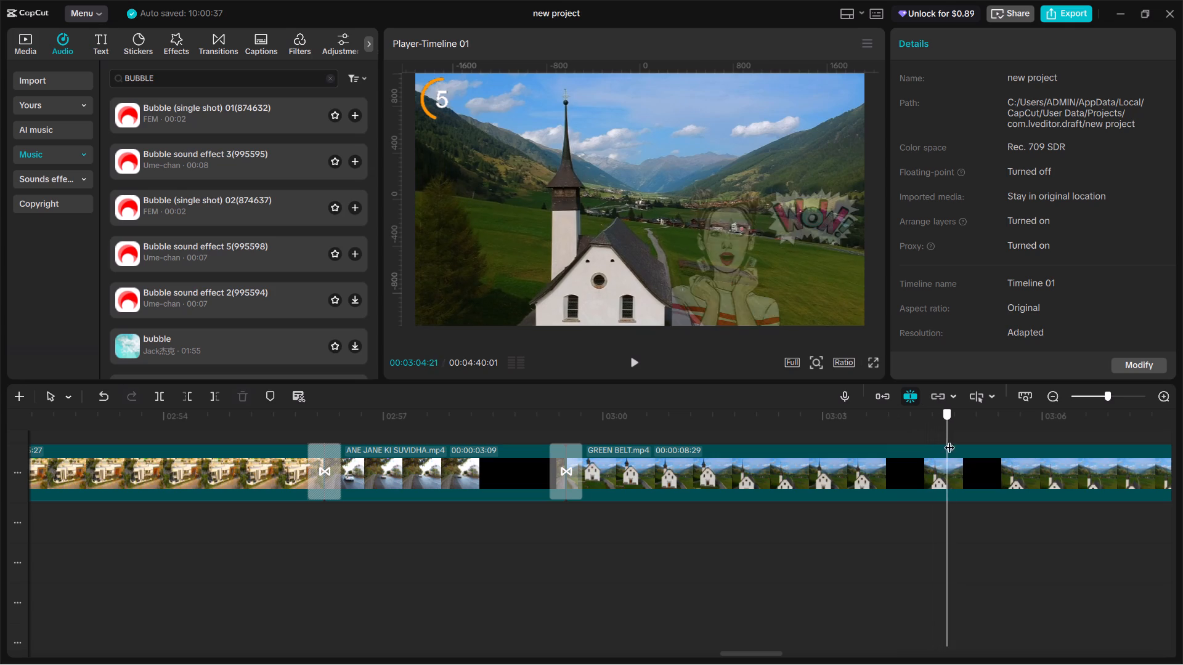
left_click_drag(949, 440, 939, 434)
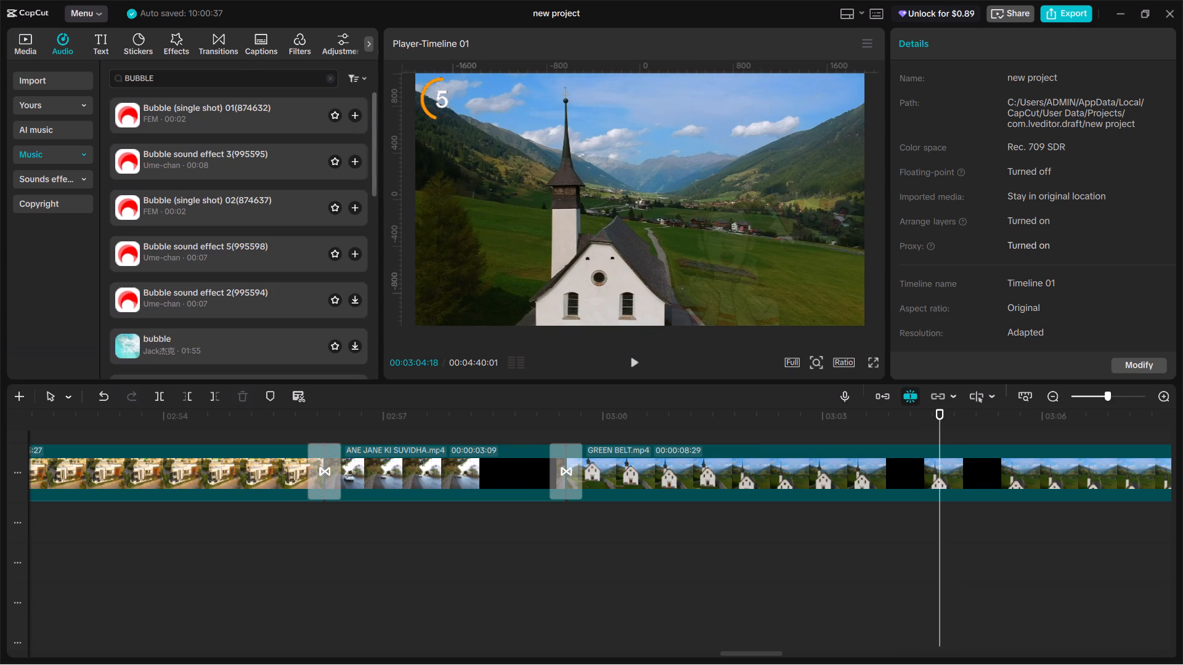
left_click(237, 73)
key("ctrl+a")
type("POP")
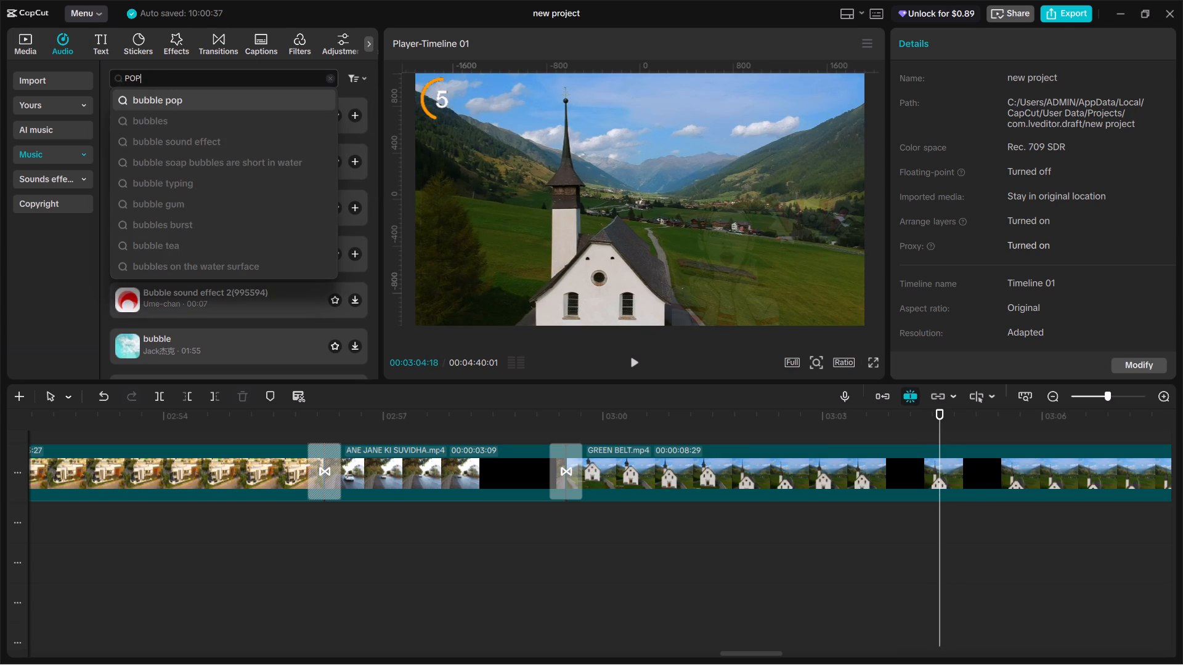
key("Return")
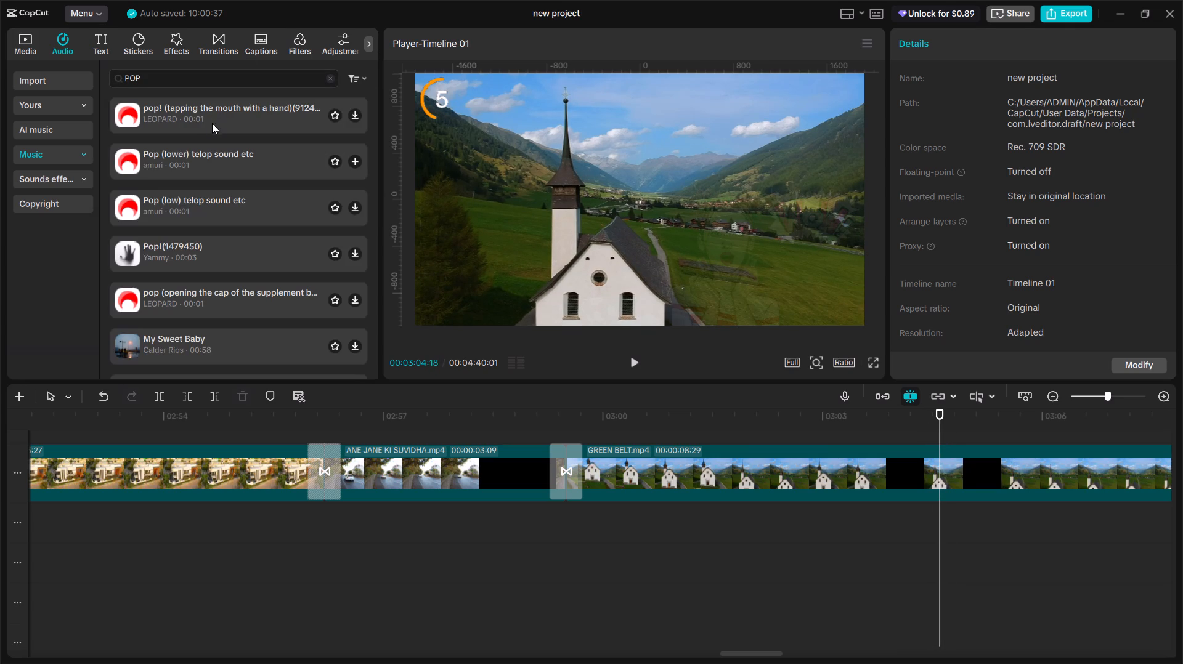
left_click_drag(186, 156, 943, 525)
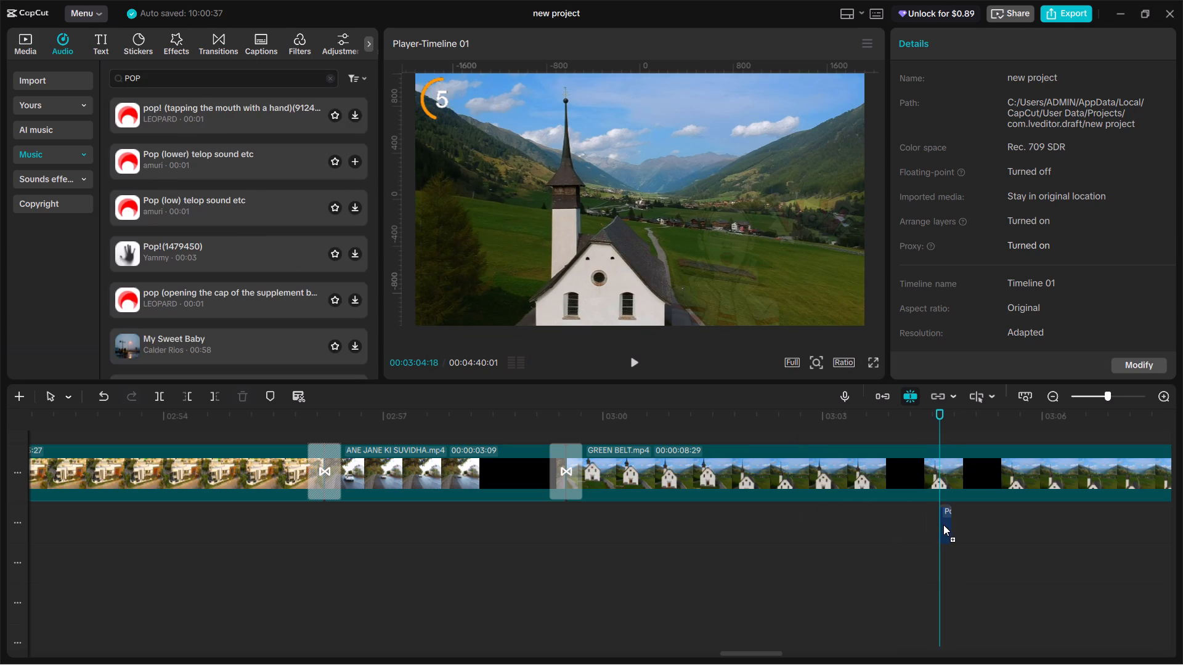
left_click_drag(943, 525, 938, 518)
key("space")
key("space")
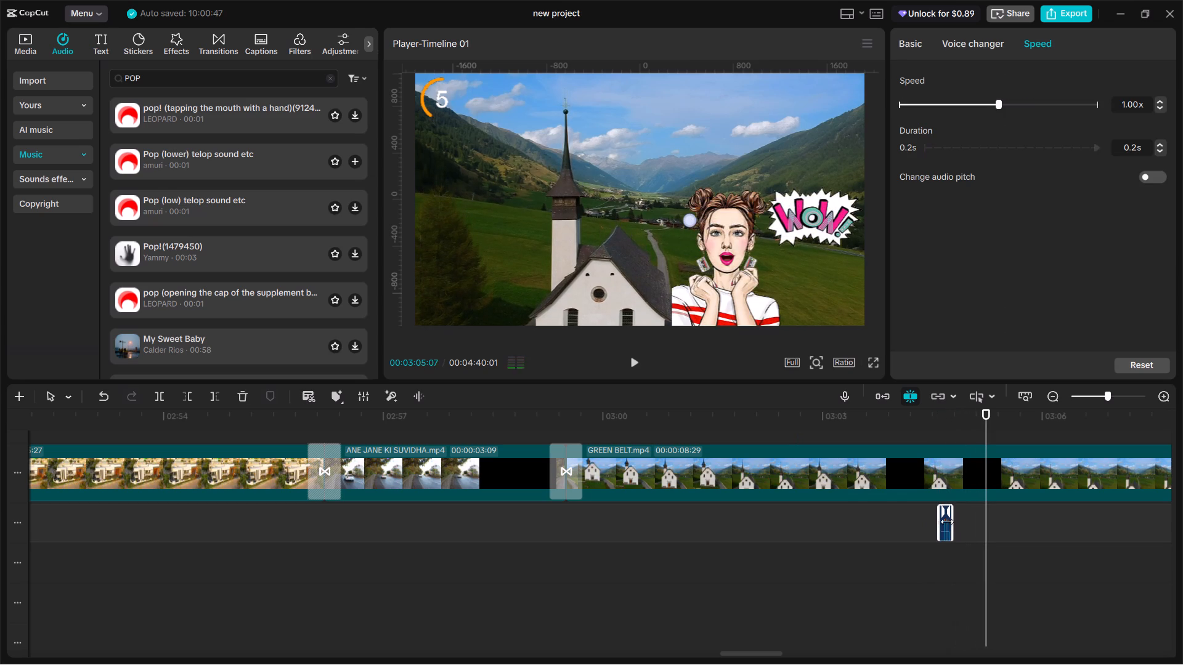
Set the pop sound's volume to -17.6 dB and play it back with the WOW character's appearance.
left_click(905, 47)
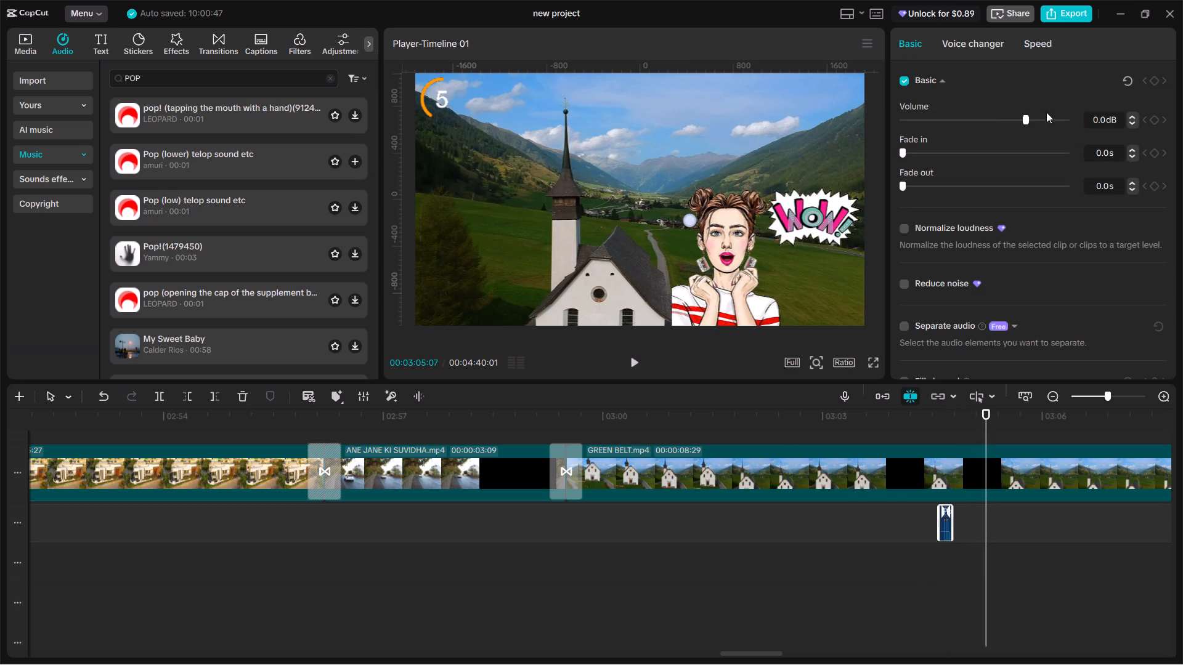
left_click(1006, 118)
left_click(986, 116)
left_click(921, 521)
key("space")
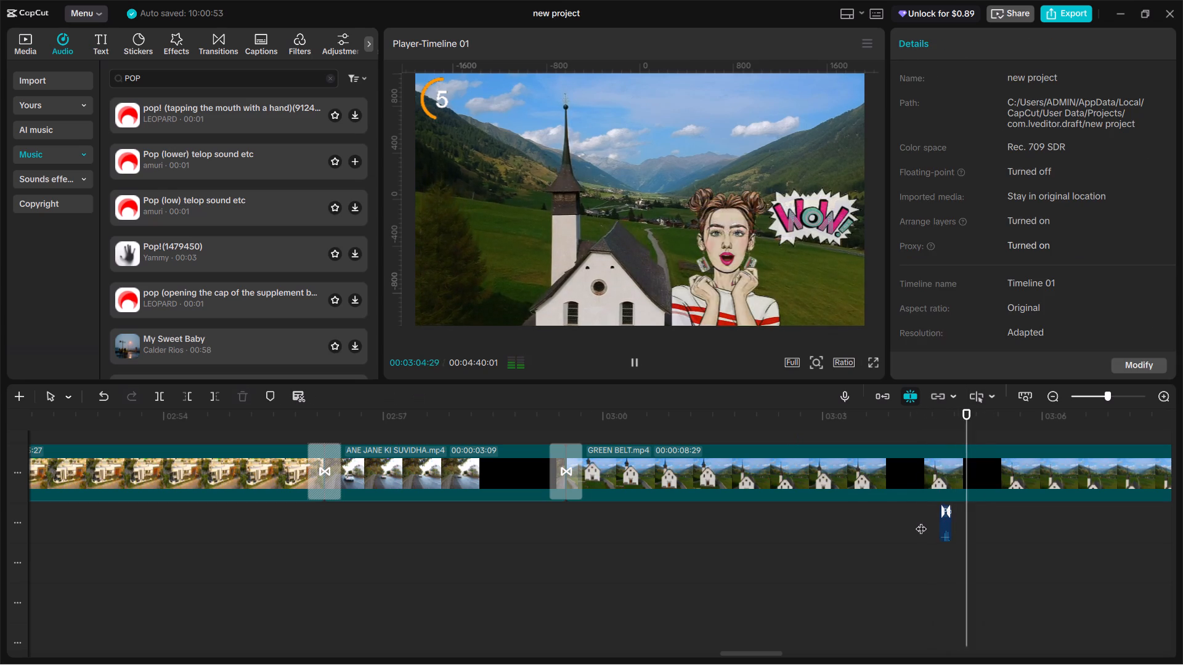
key("space")
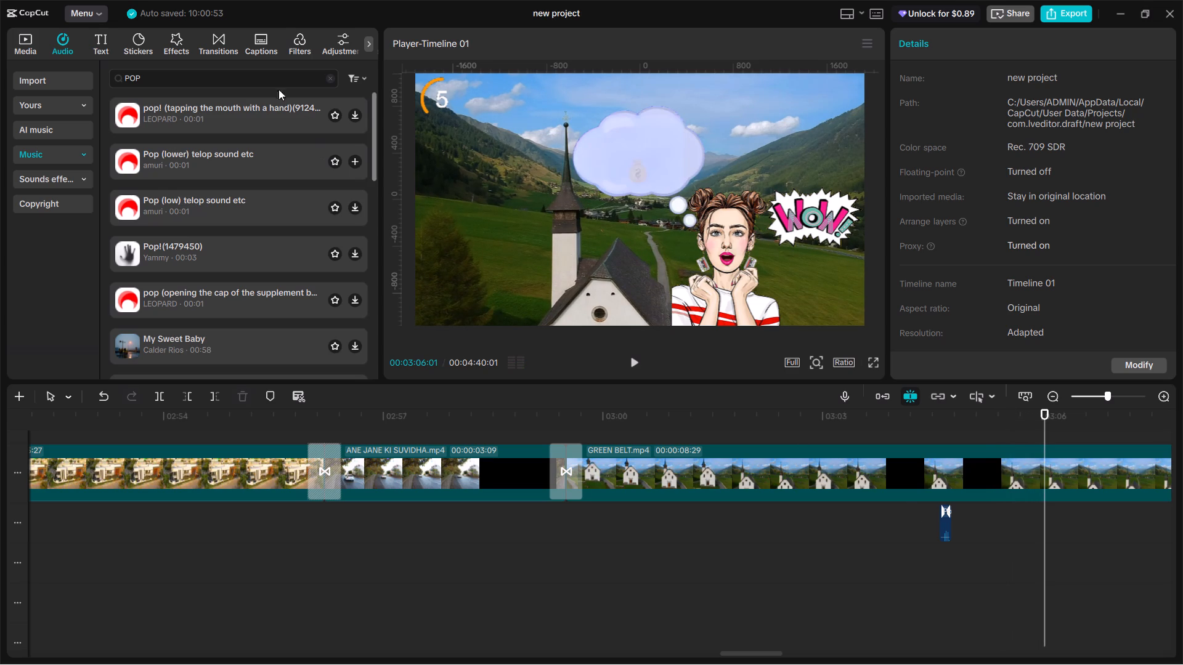
Search the music library for MONEY and preview the two tracks named Money.
left_click(277, 78)
key("ctrl+a")
type("MONEY")
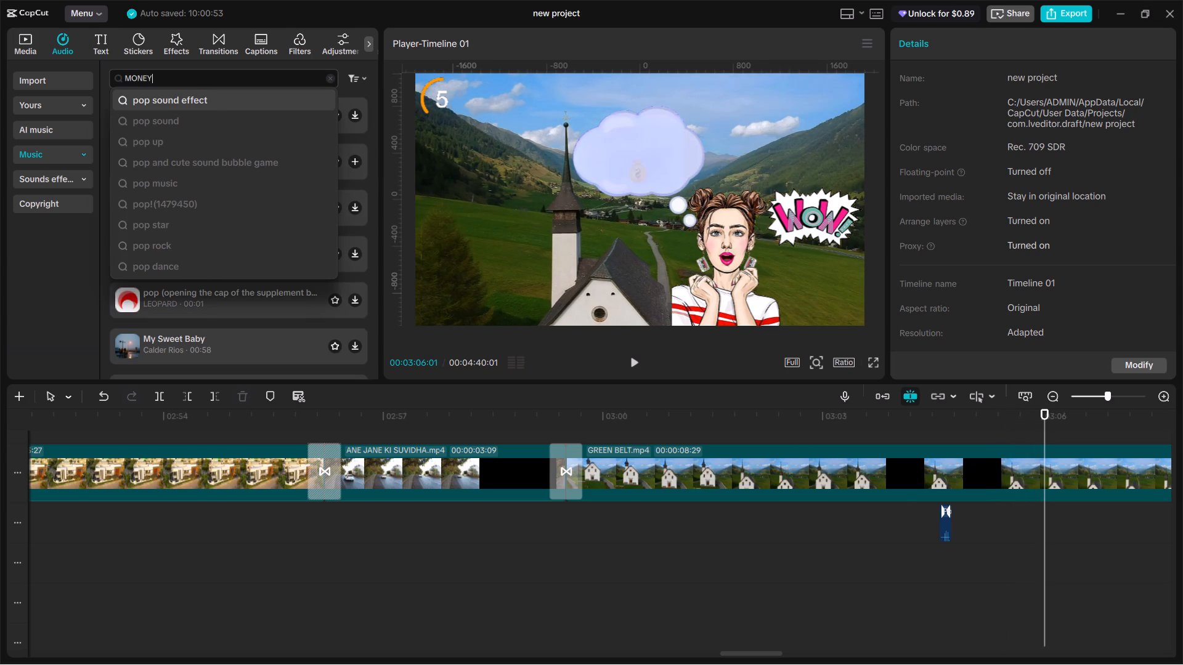
key("Return")
scroll(276, 78, "up", 1)
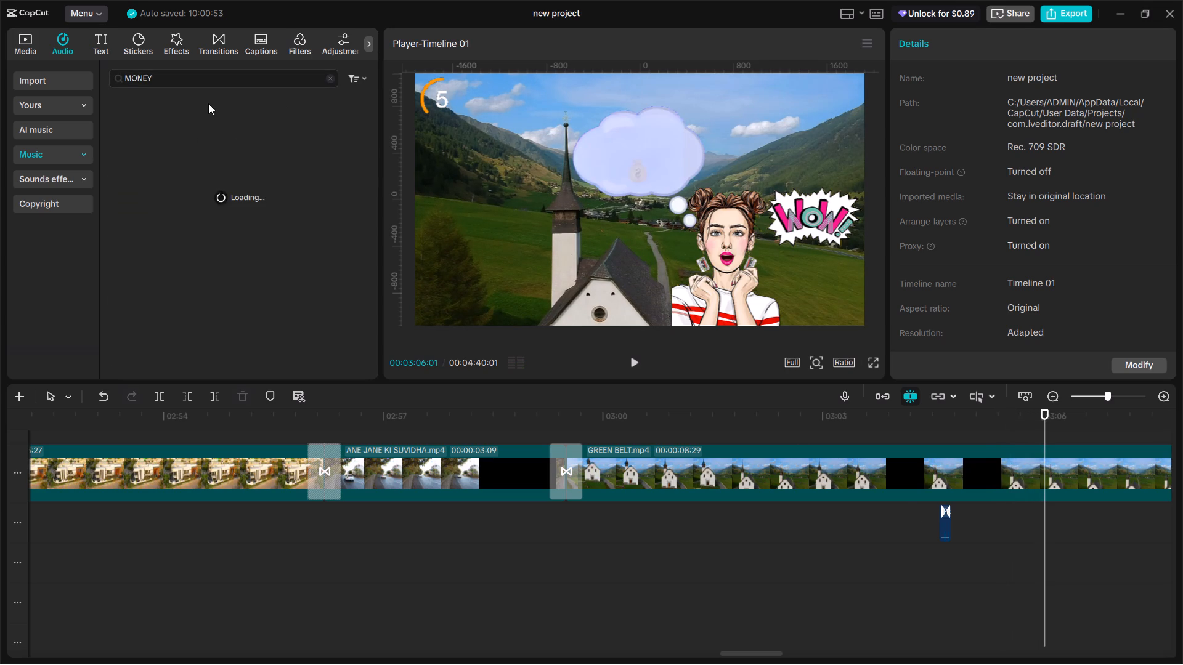
left_click(192, 117)
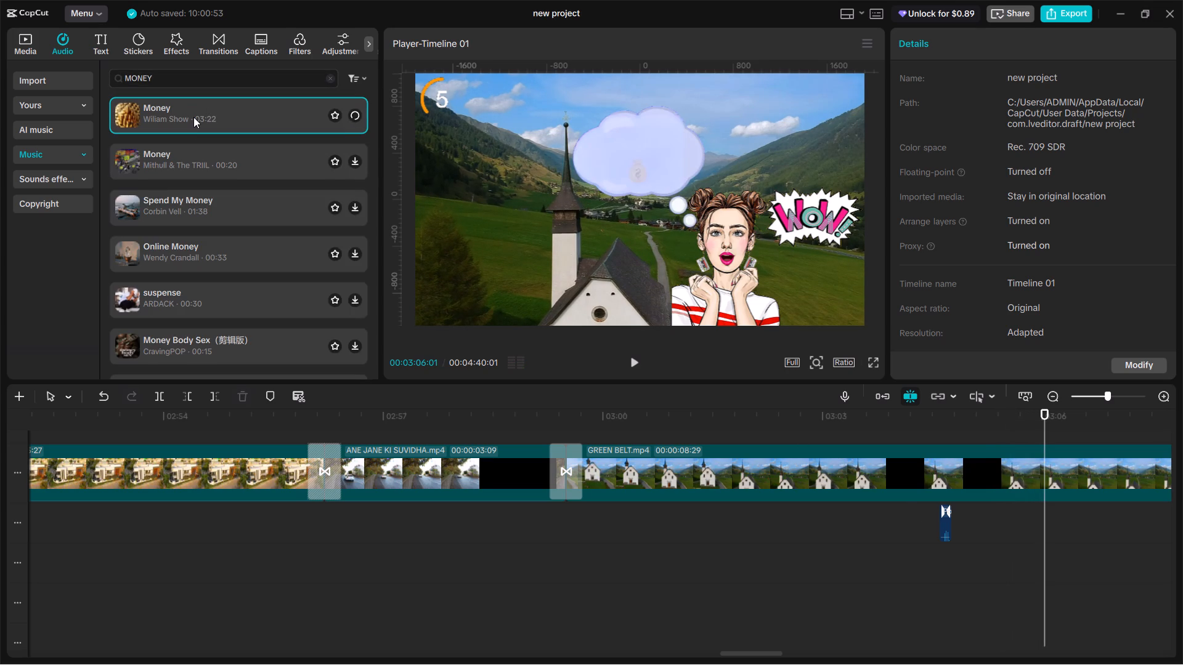
left_click(192, 162)
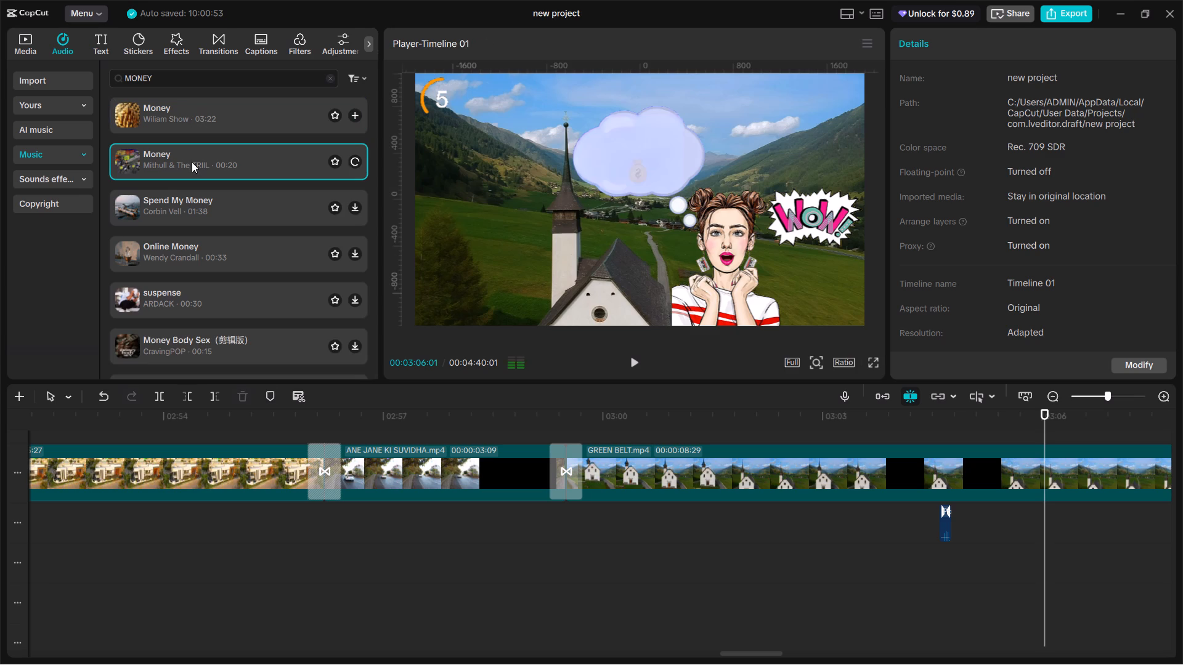
Search the sound effects for MONEY, place Money Chakin(1184192) at about 00:03:06:00 under the thought bubble and play it back.
left_click(56, 175)
left_click(172, 79)
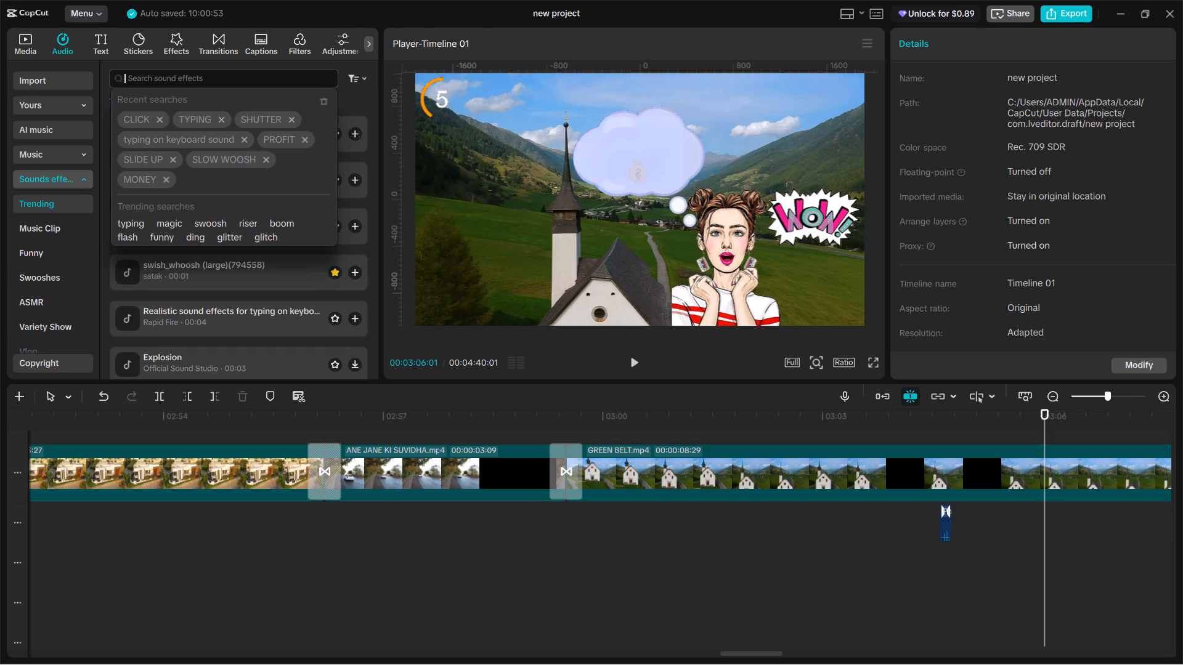
type("MONEY")
key("Return")
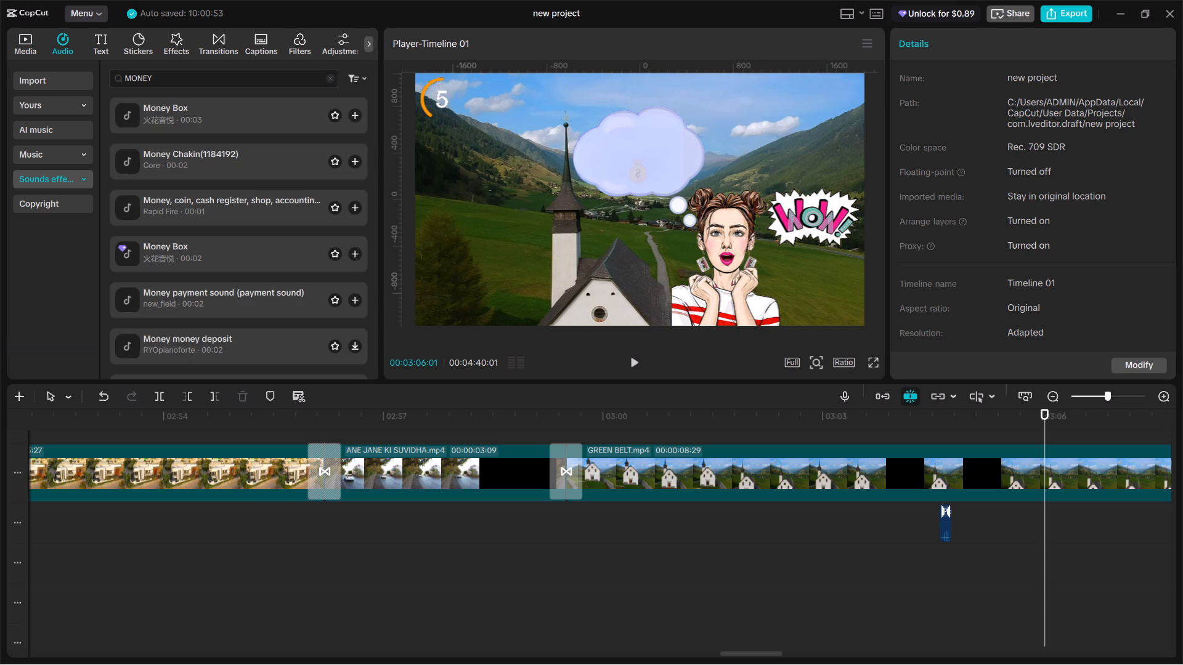
left_click(203, 124)
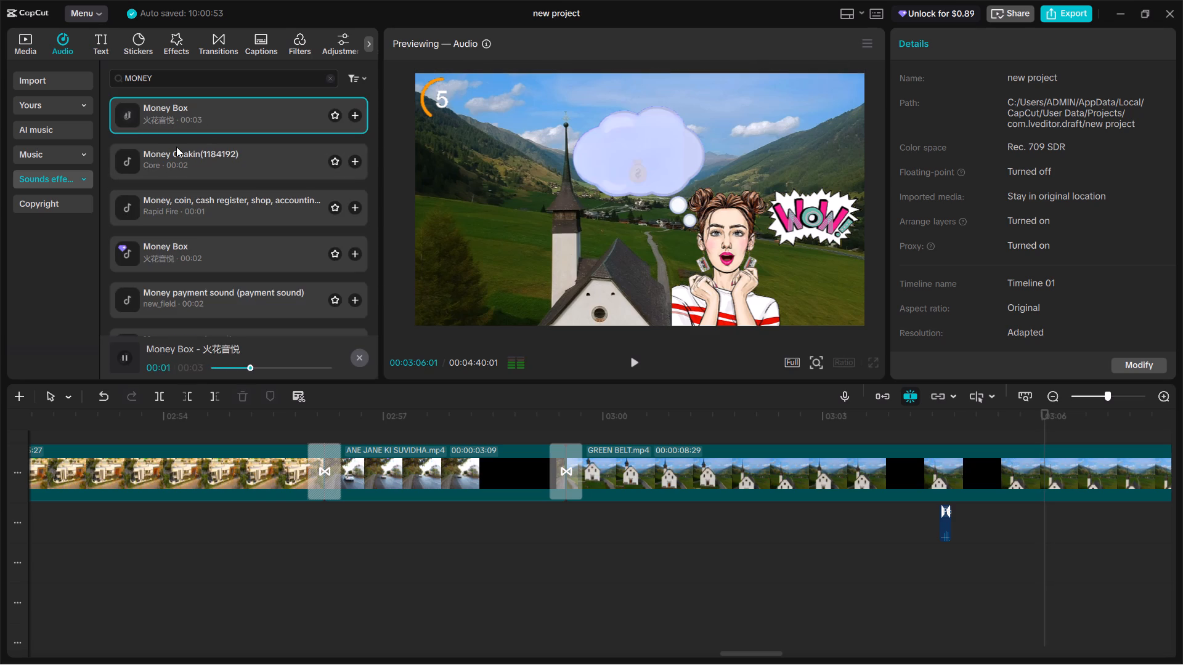
left_click(176, 147)
left_click_drag(187, 160, 965, 538)
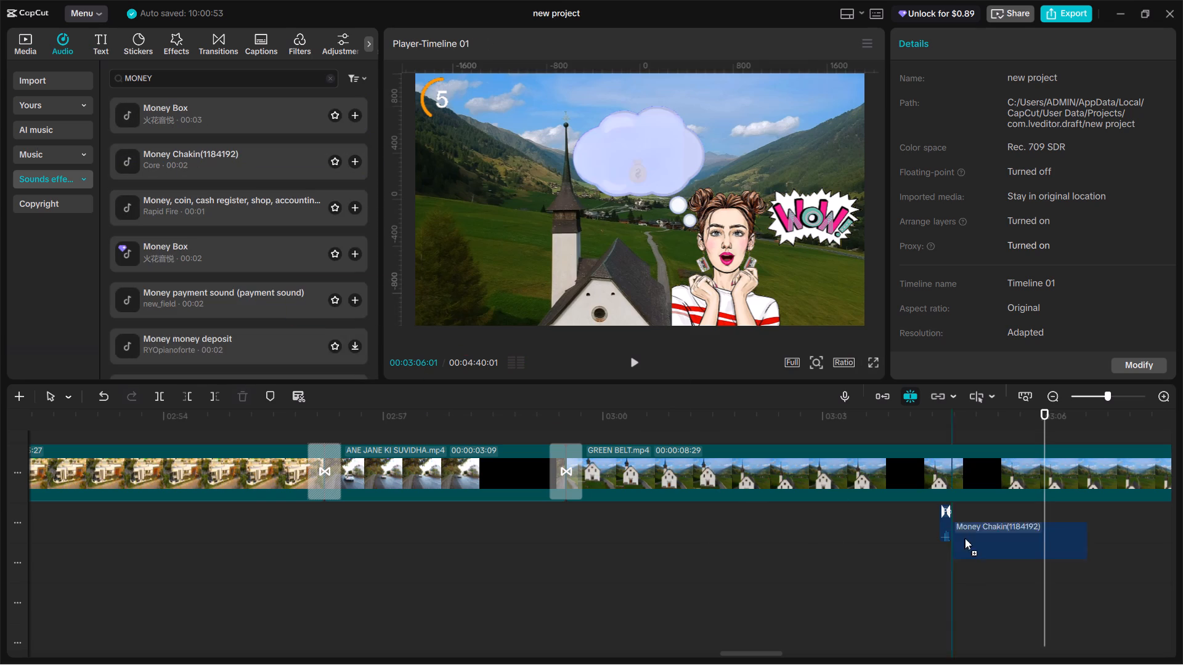
left_click_drag(965, 538, 1039, 521)
left_click(1041, 521)
left_click(1026, 531)
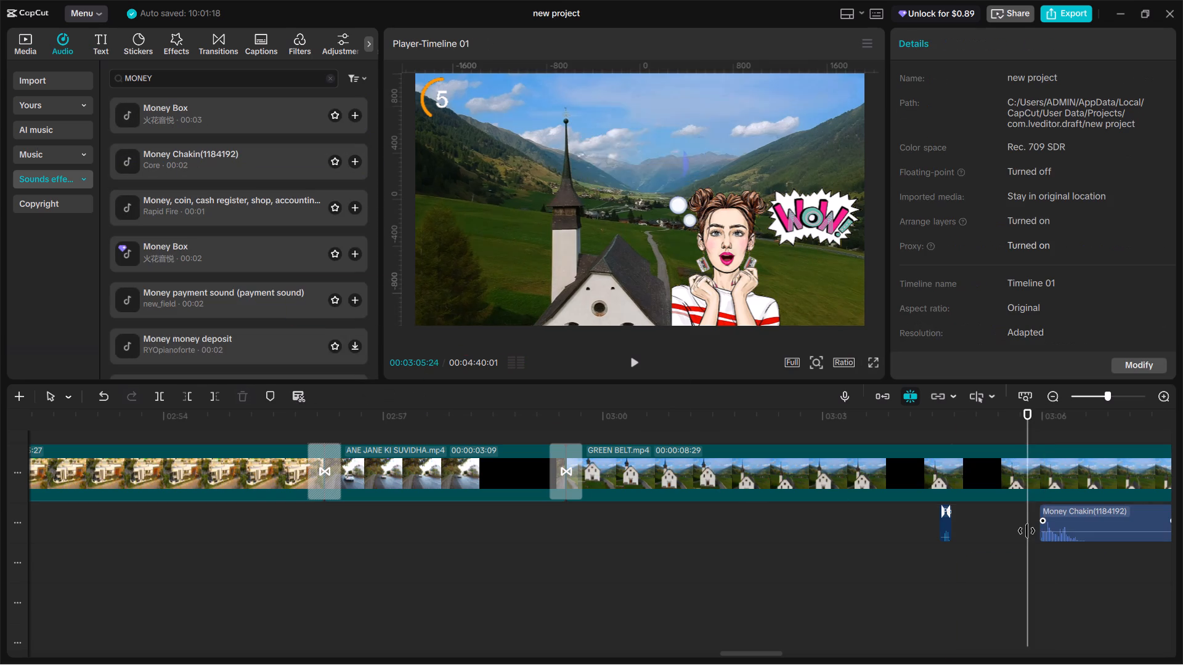
key("space")
key("space")
left_click(1026, 523)
left_click_drag(1026, 523, 1038, 528)
key("space")
key("space")
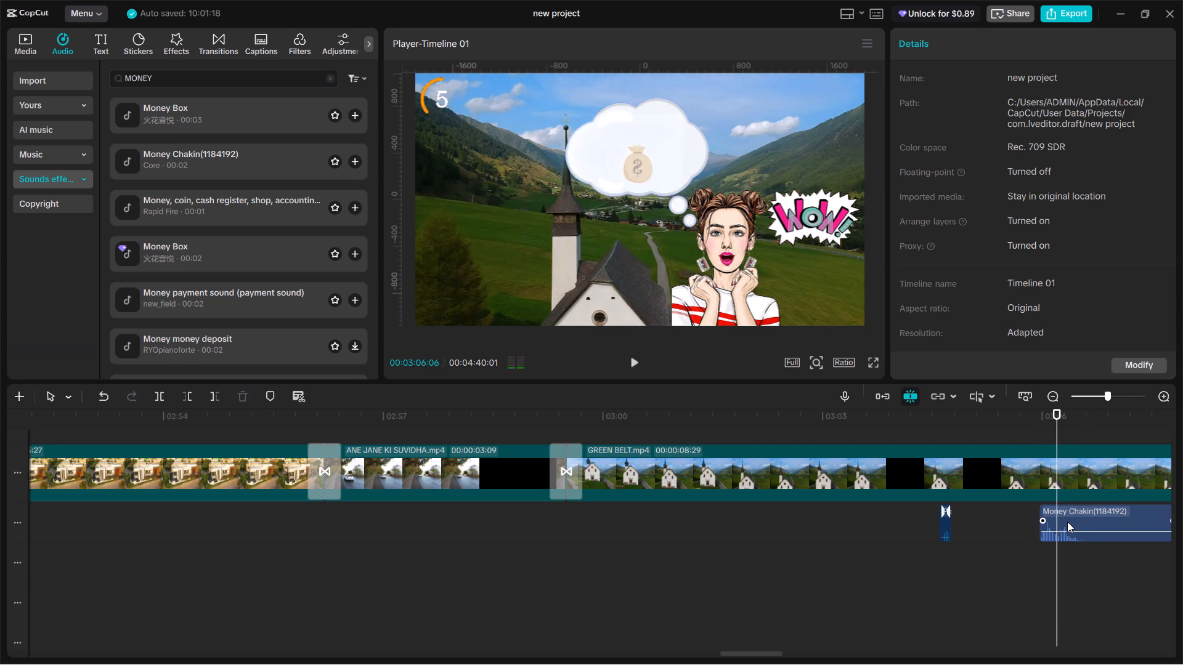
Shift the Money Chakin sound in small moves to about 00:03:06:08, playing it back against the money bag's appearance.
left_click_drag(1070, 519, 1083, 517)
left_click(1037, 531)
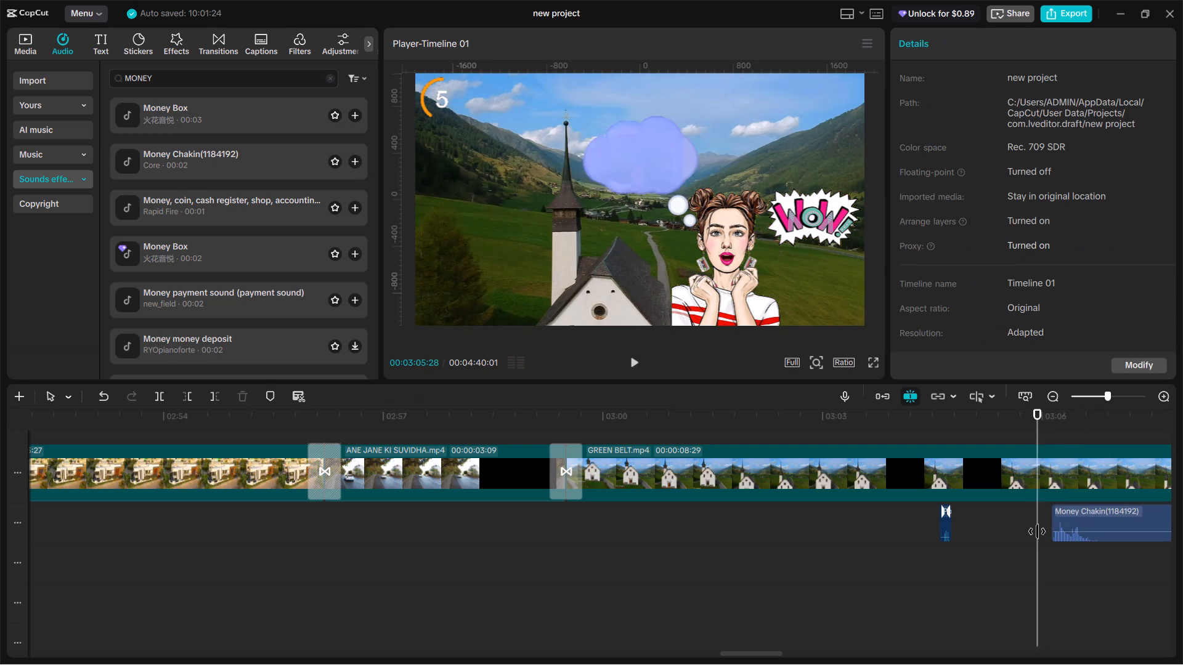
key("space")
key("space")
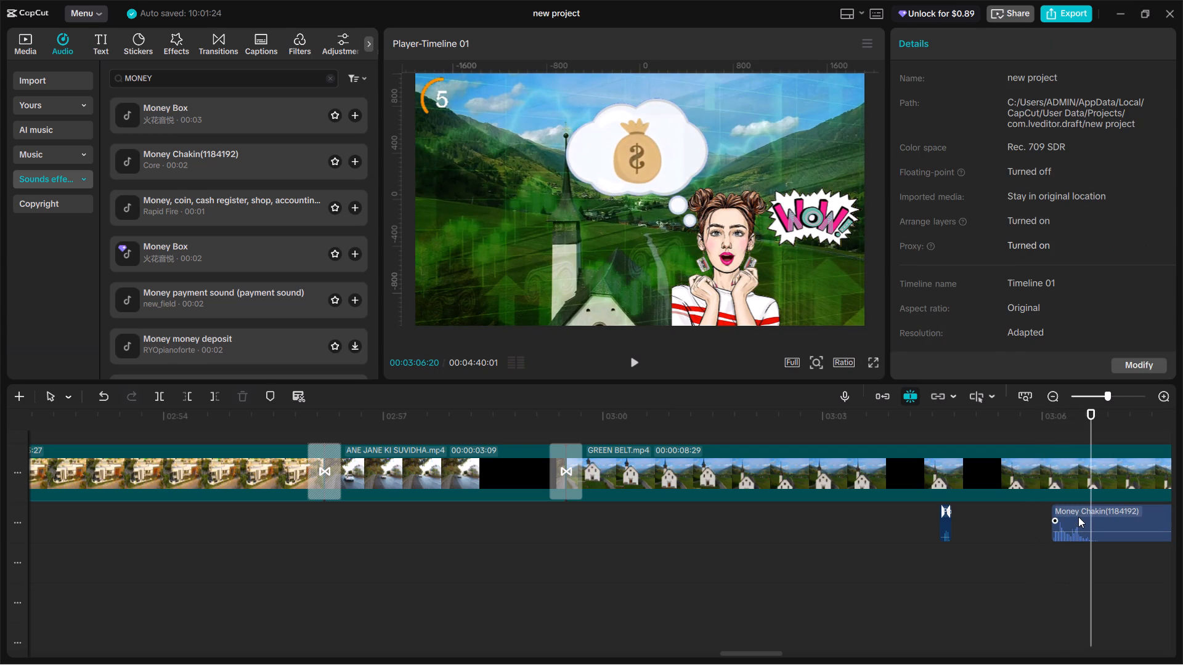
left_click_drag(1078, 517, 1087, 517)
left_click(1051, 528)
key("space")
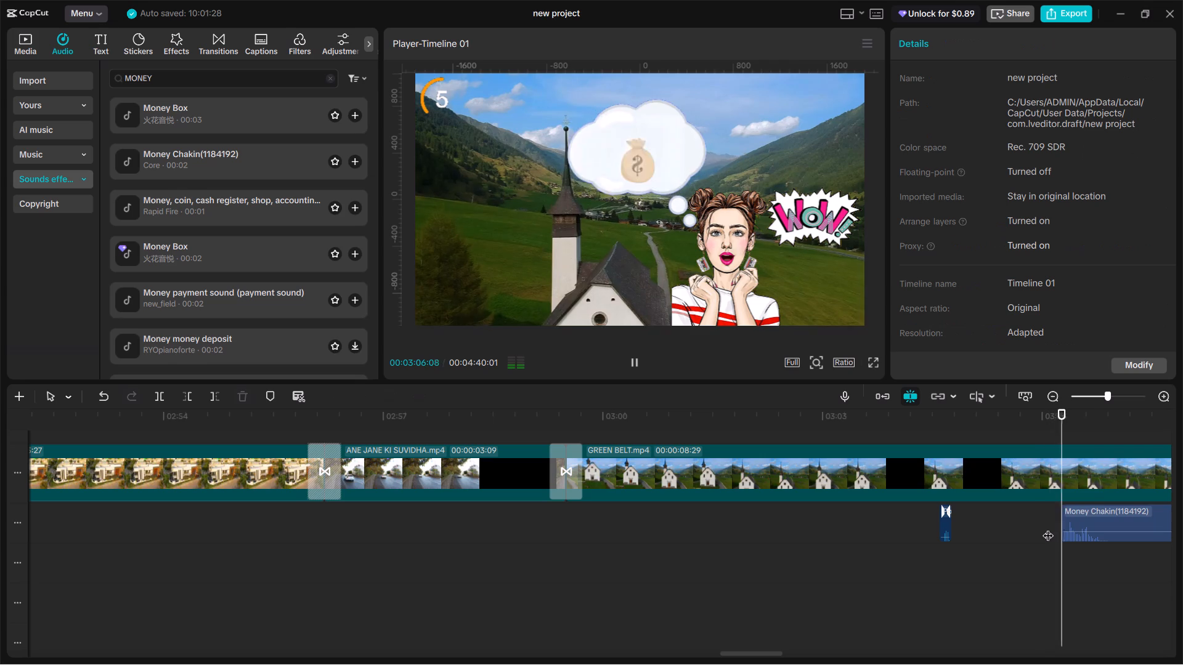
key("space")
Move the Money Chakin sound to 00:03:06:14, where the money bag is fully shown, and play it back.
left_click(1049, 528)
left_click_drag(1049, 528, 1062, 533)
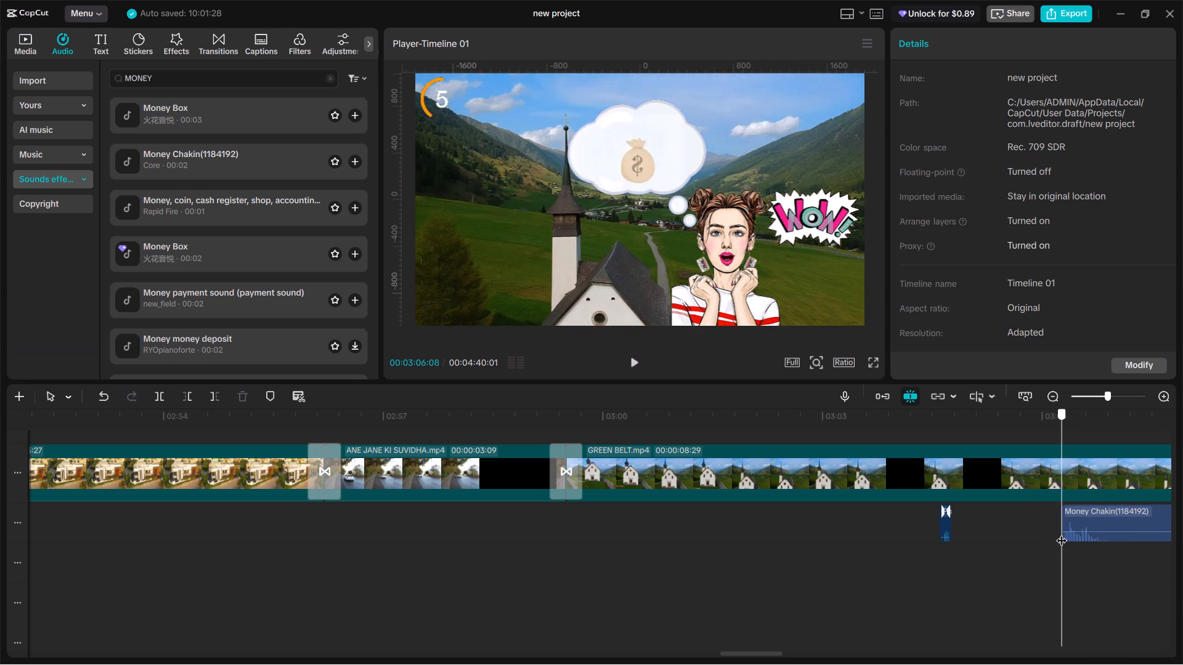
left_click_drag(1062, 533, 1076, 536)
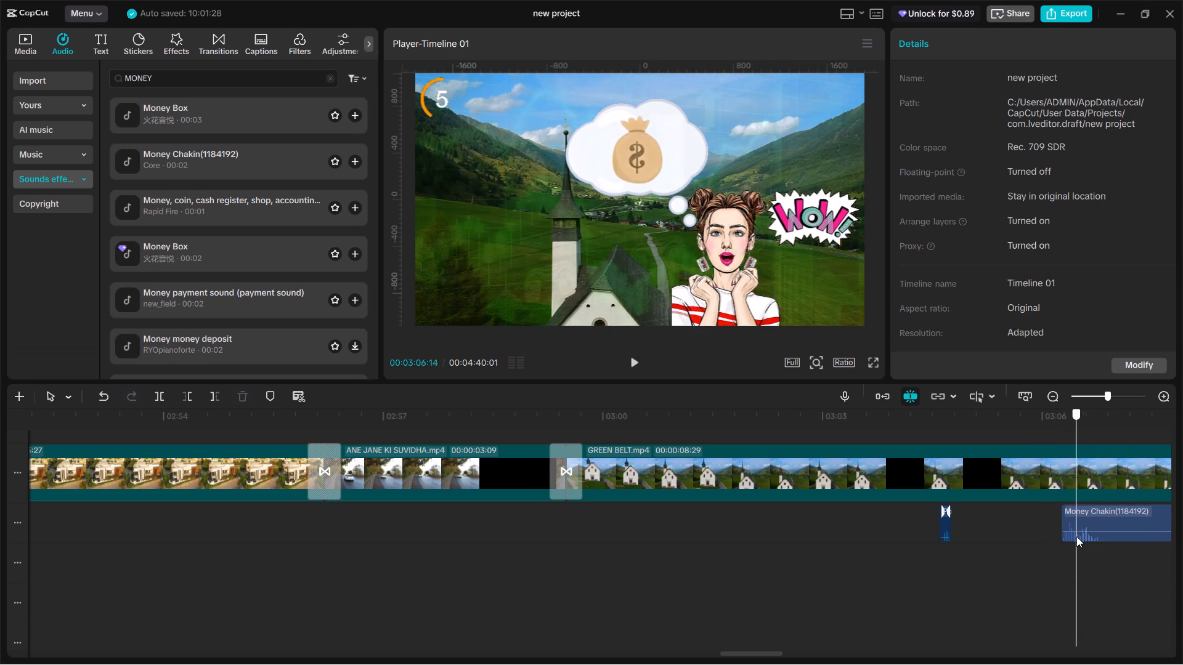
left_click_drag(1076, 536, 1075, 536)
left_click_drag(1087, 519, 1098, 520)
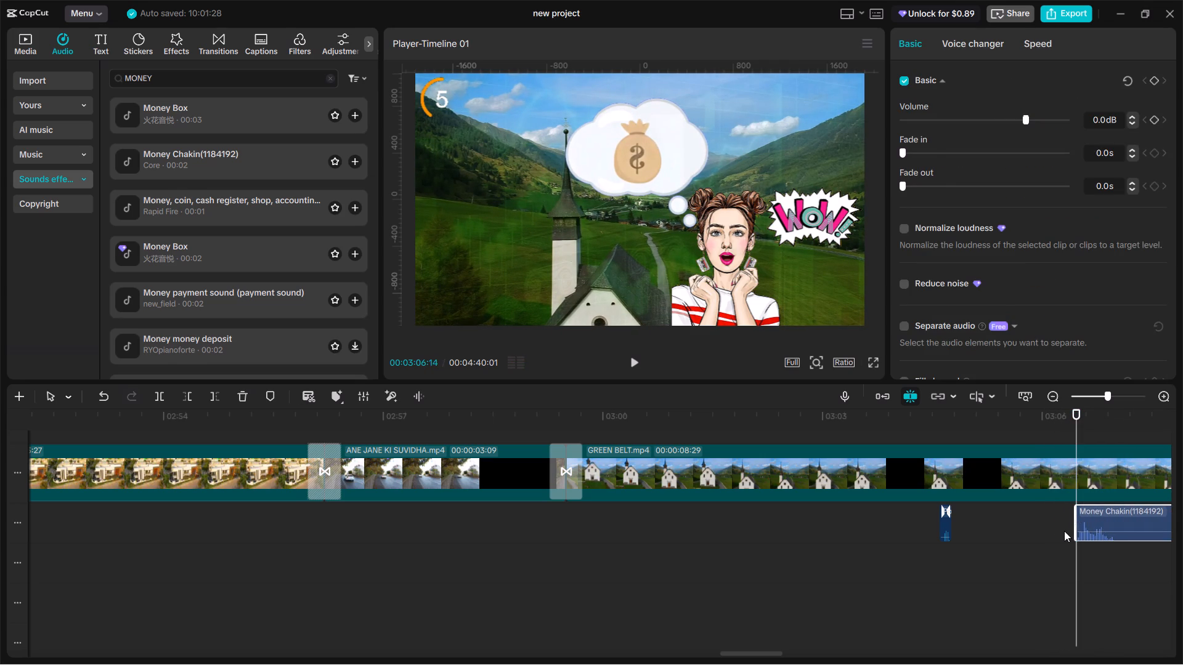
left_click(1064, 531)
key("space")
key("space")
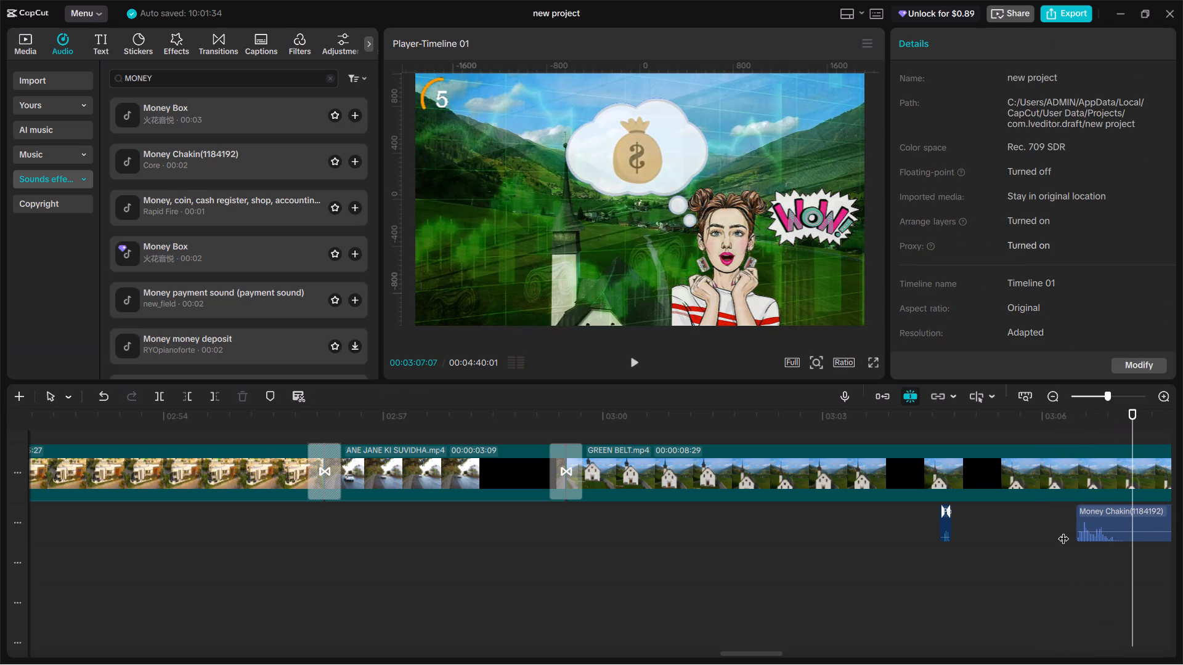
Search the sound effects for TYPING and place Typing Sound at 00:03:07:21, where the ISSI VAJAH SE caption starts.
key("space")
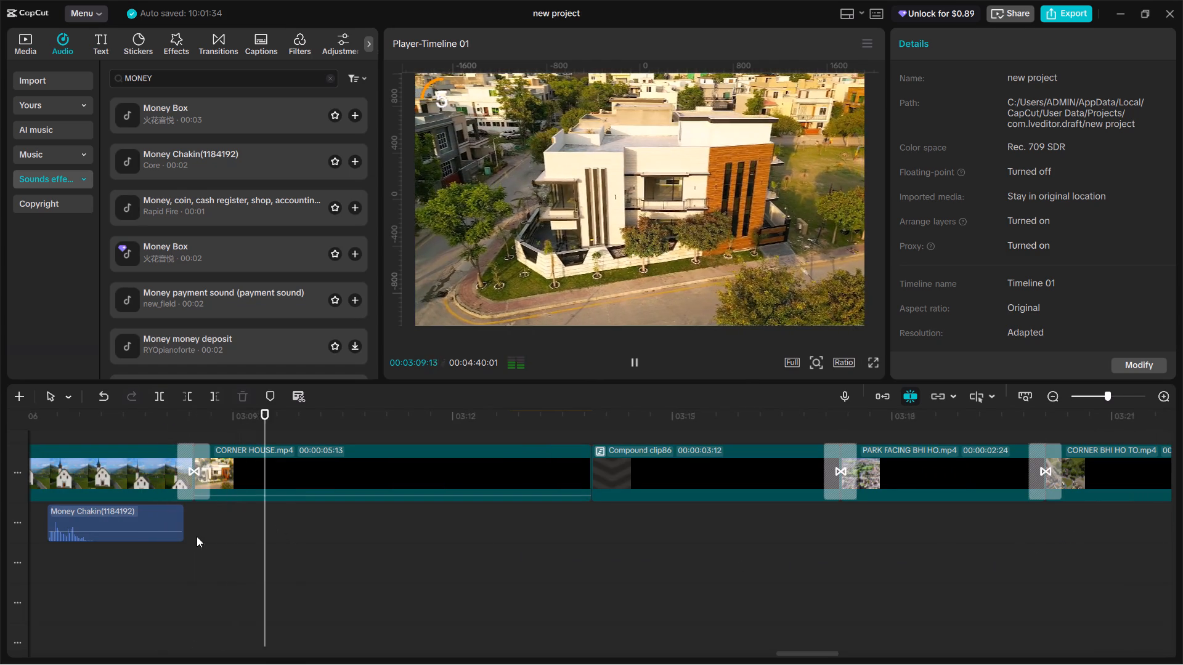
left_click(162, 553)
left_click_drag(157, 555, 144, 561)
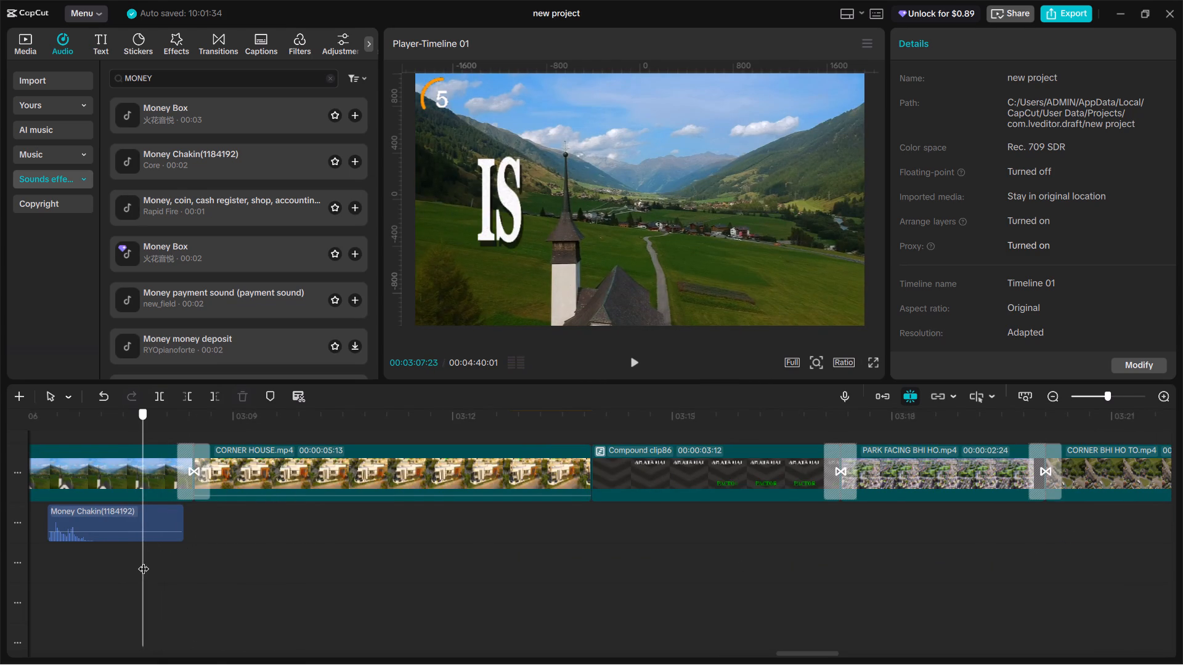
left_click_drag(144, 561, 137, 557)
left_click(208, 80)
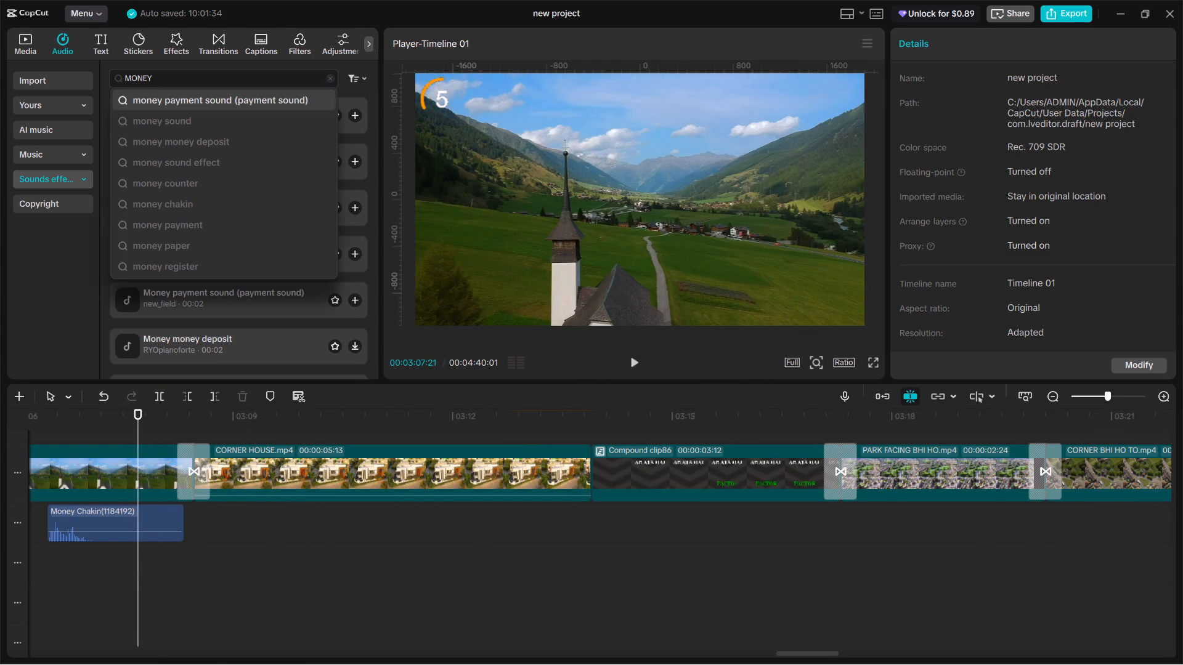
key("ctrl+a")
key("y")
key("BackSpace")
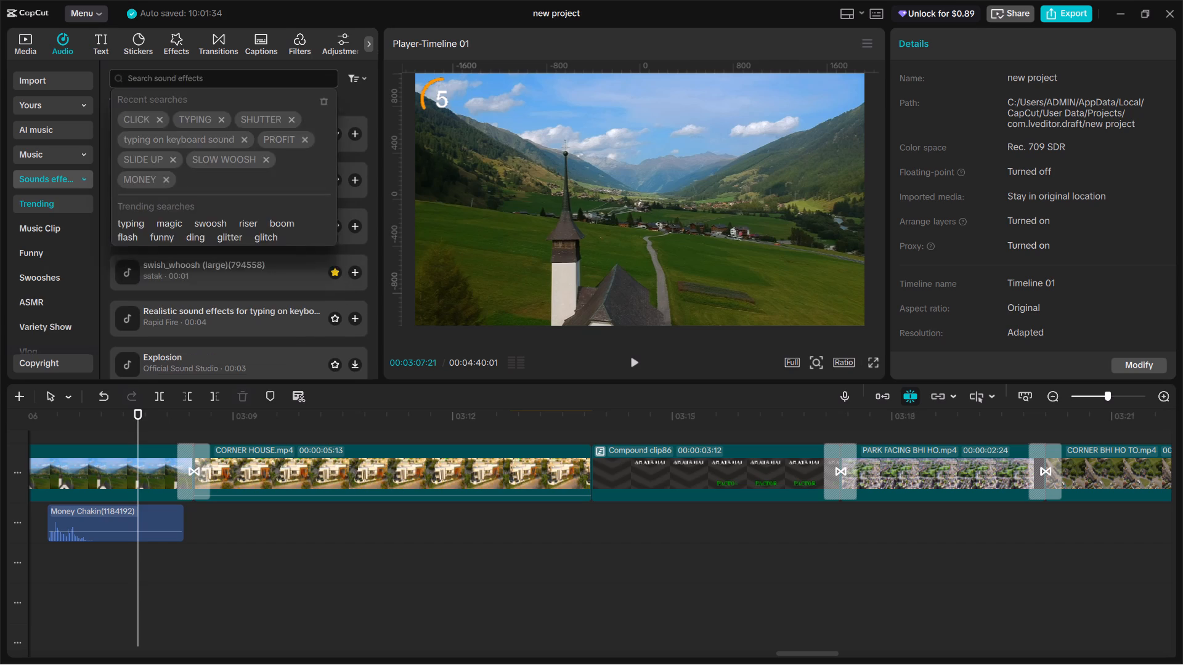
type("TYPING")
key("Return")
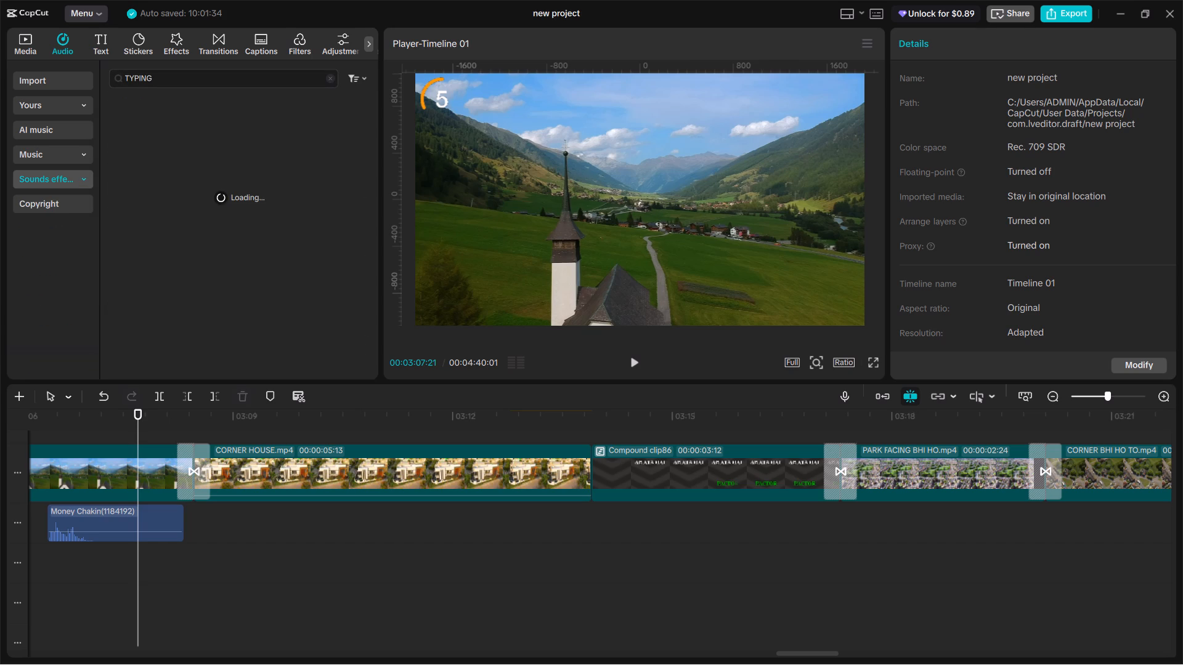
scroll(208, 79, "up", 1)
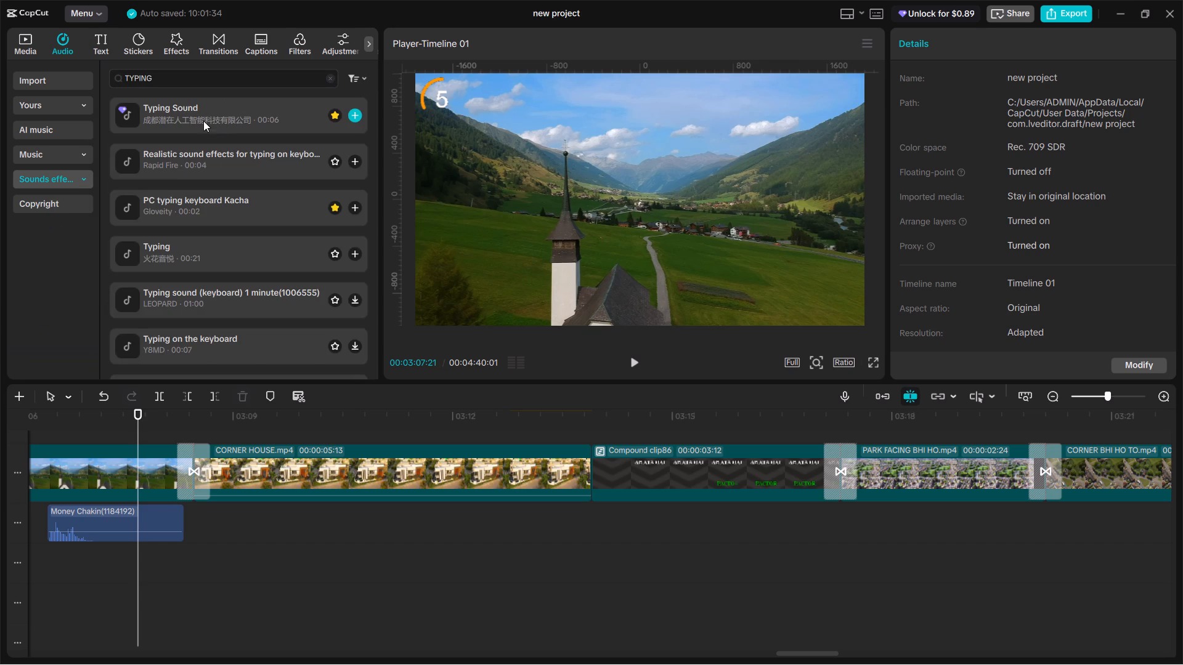
left_click(203, 121)
left_click_drag(205, 111, 134, 570)
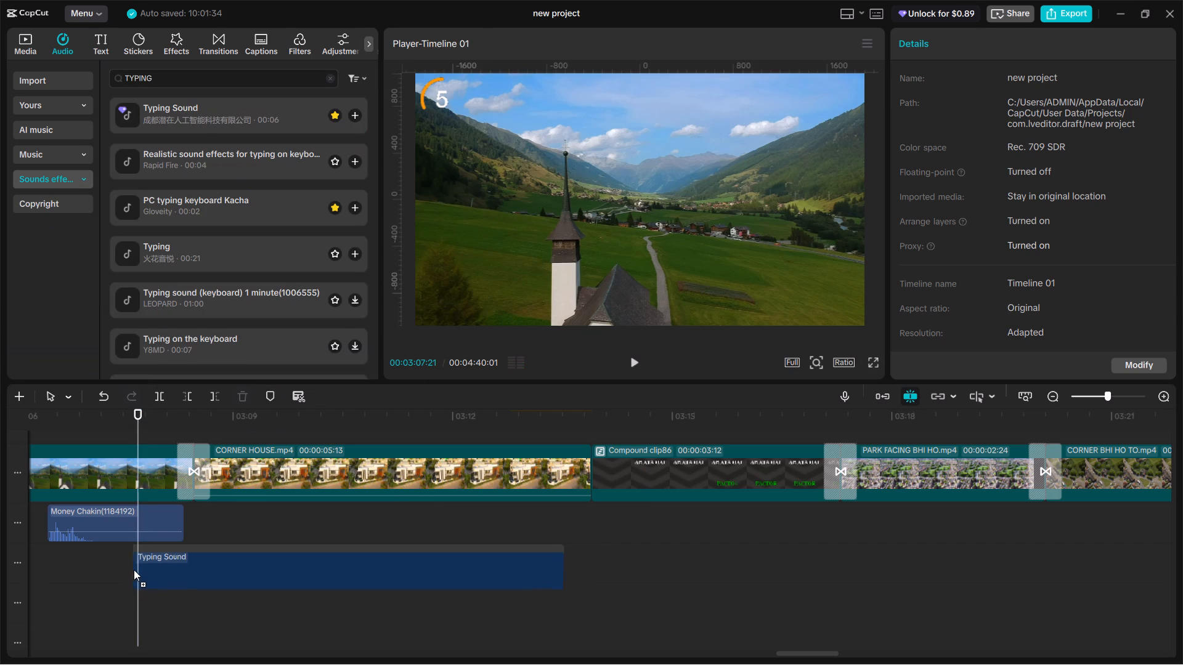
left_click_drag(134, 570, 137, 566)
Cut Typing Sound at 00:03:08:08, where ISSI VAJAH SE is complete, delete the remainder and lower the kept clip's volume.
key("space")
key("space")
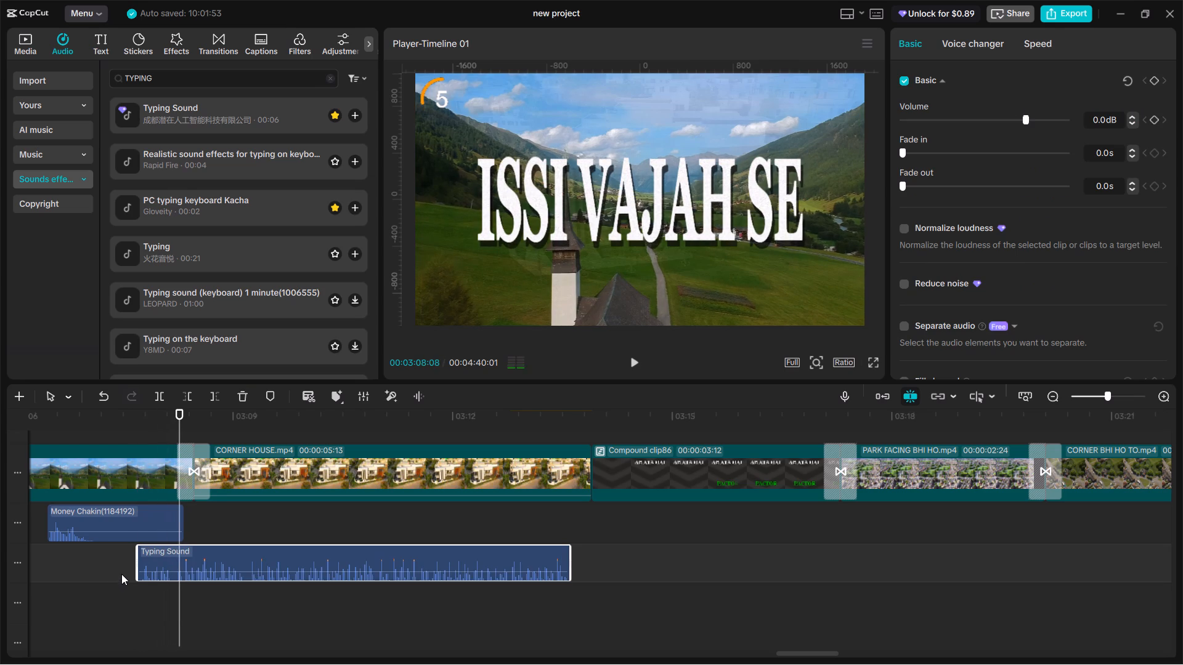
key("ctrl+b")
key("BackSpace")
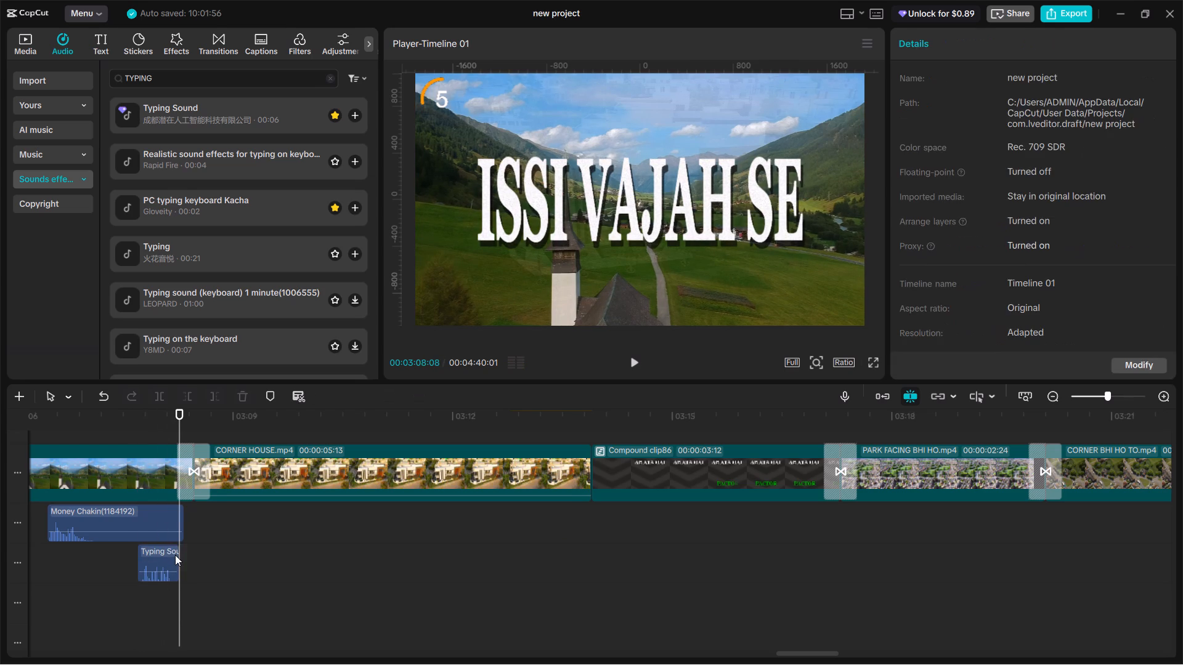
left_click(161, 561)
left_click(996, 118)
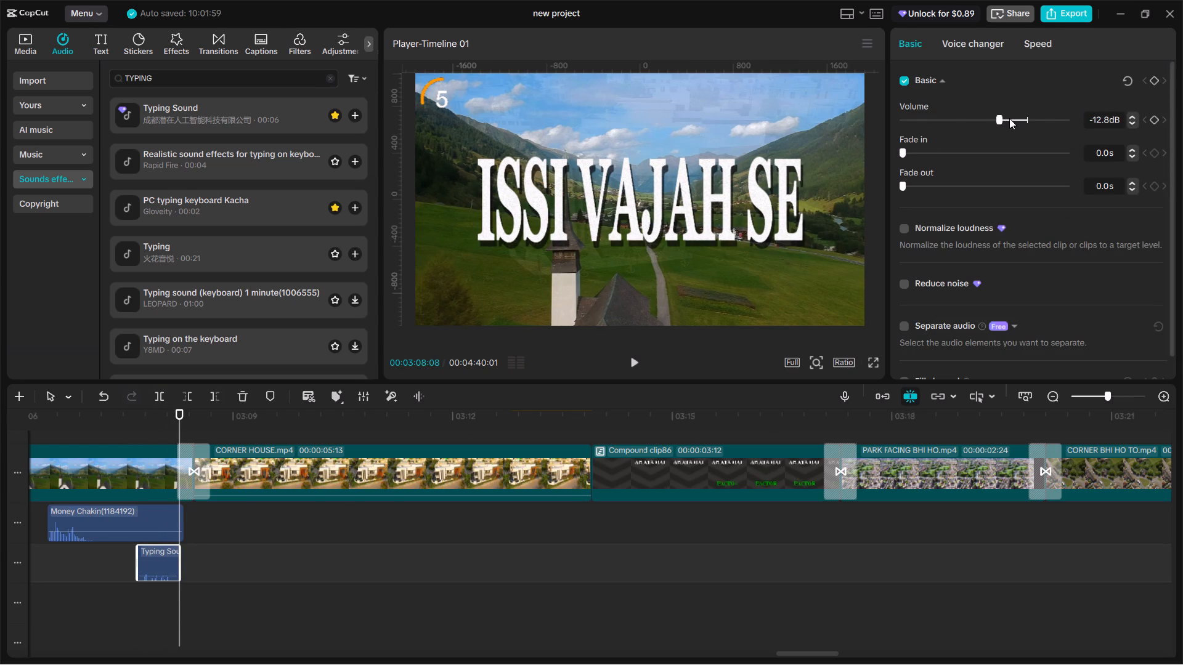
left_click(1009, 118)
Set the Money Chakin(1184192) clip's volume to -11.6 dB and play back the section.
left_click(128, 514)
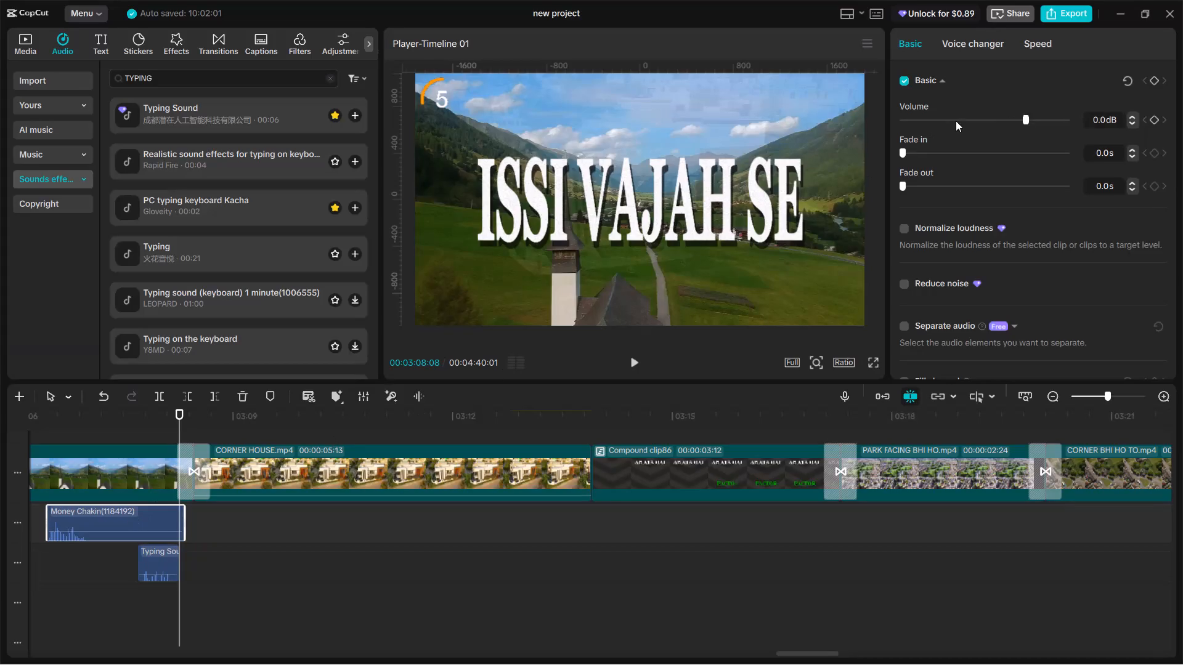
left_click(1006, 118)
left_click(999, 118)
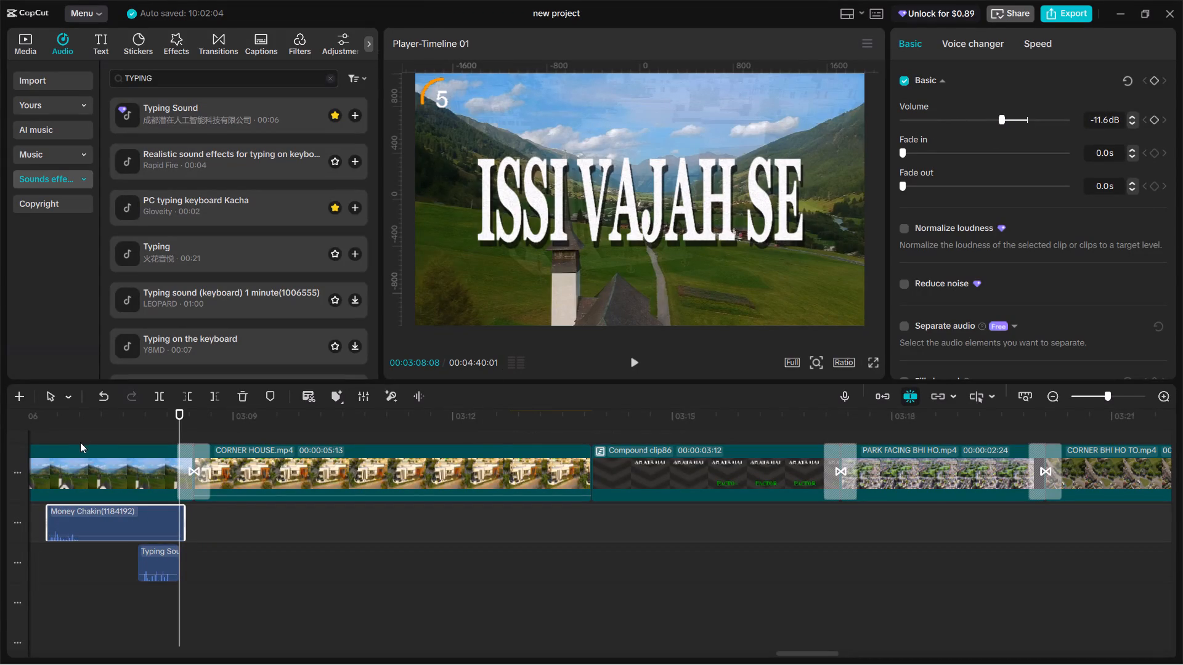
left_click(52, 425)
key("space")
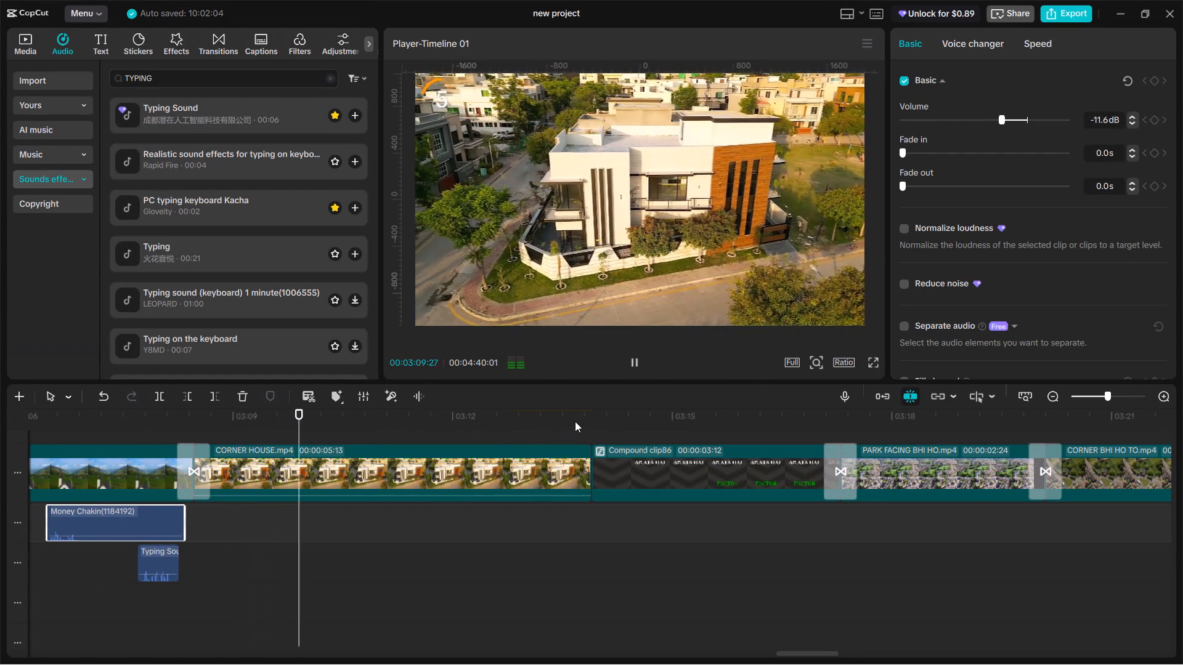
Place another Typing Sound at 00:03:11:18, where the LAGBHAG 10 PERCENT caption starts over the CORNER HOUSE clip.
left_click(582, 426)
left_click_drag(582, 426, 372, 422)
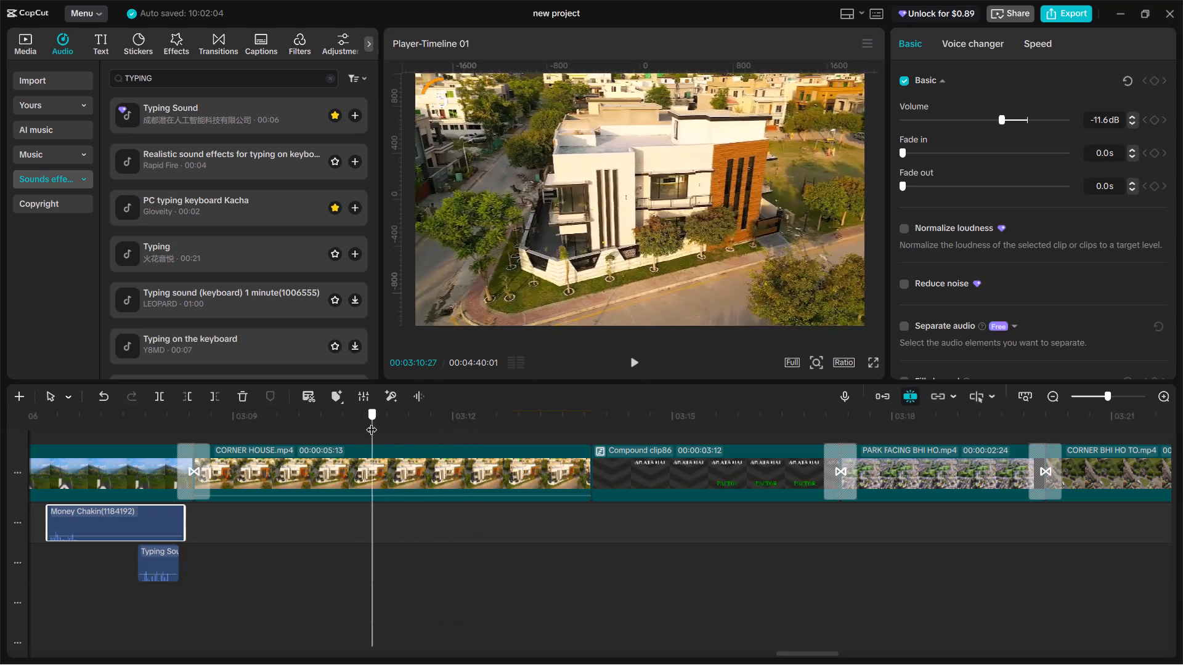
left_click_drag(372, 422, 488, 421)
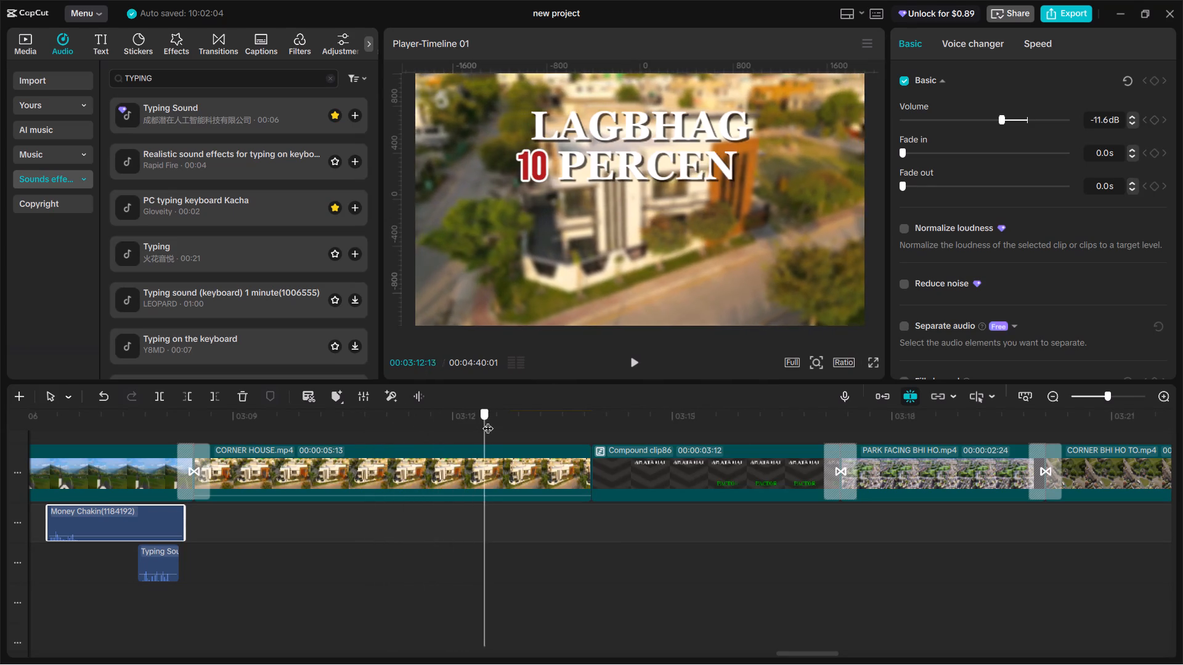
left_click_drag(488, 421, 423, 411)
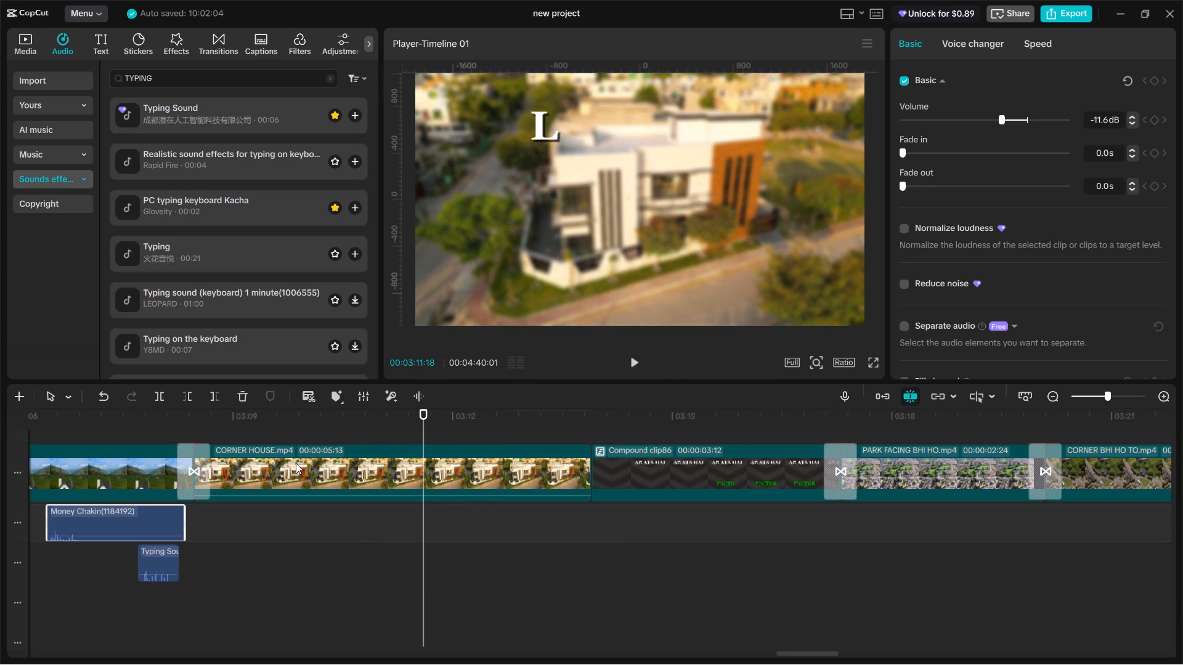
left_click_drag(253, 114, 412, 521)
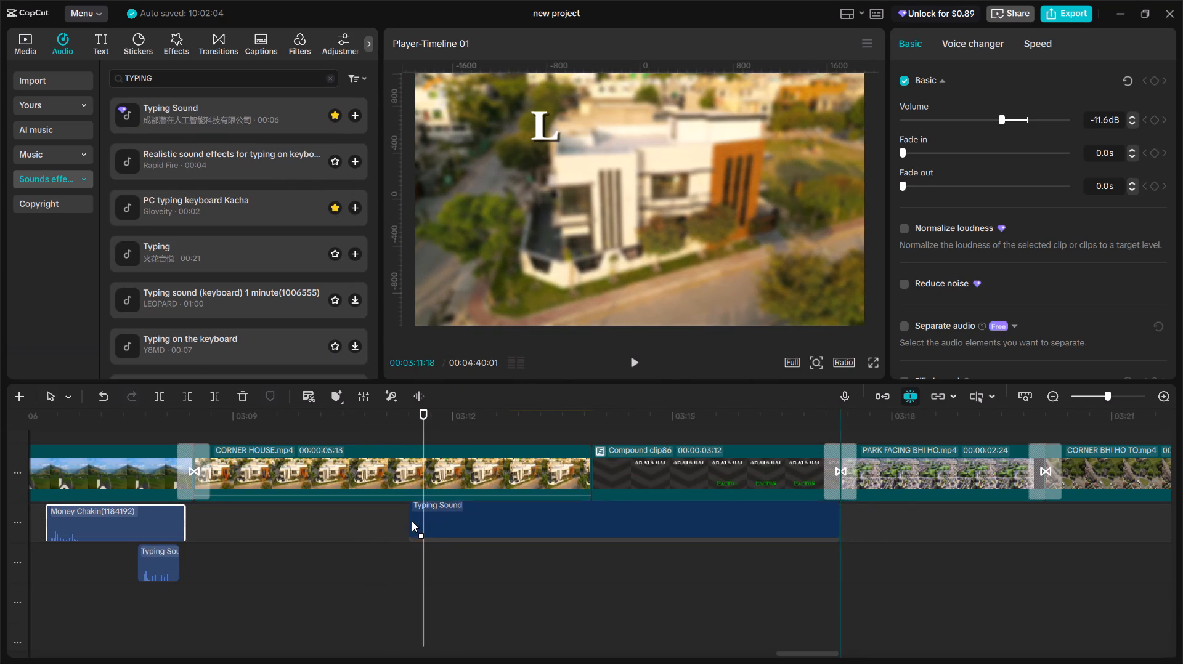
left_click_drag(412, 521, 420, 523)
Trim the second Typing Sound to end at 00:03:12:21, set its volume to -13.4 dB and play it back.
key("space")
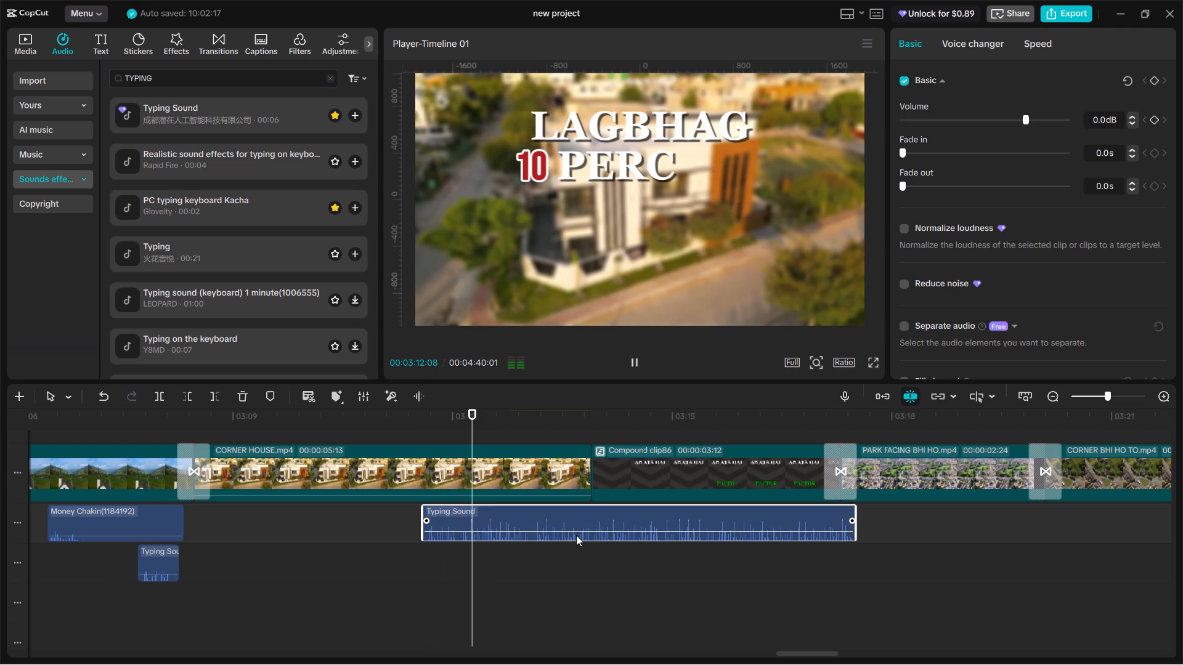
key("space")
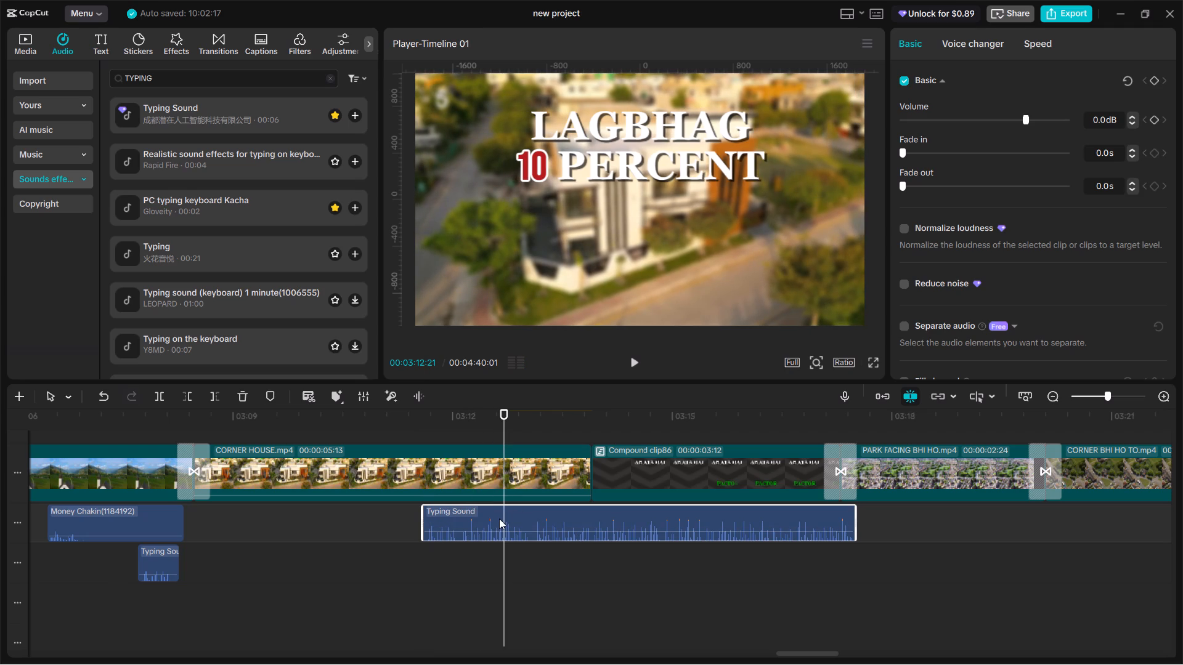
key("ctrl+b")
key("BackSpace")
left_click(497, 528)
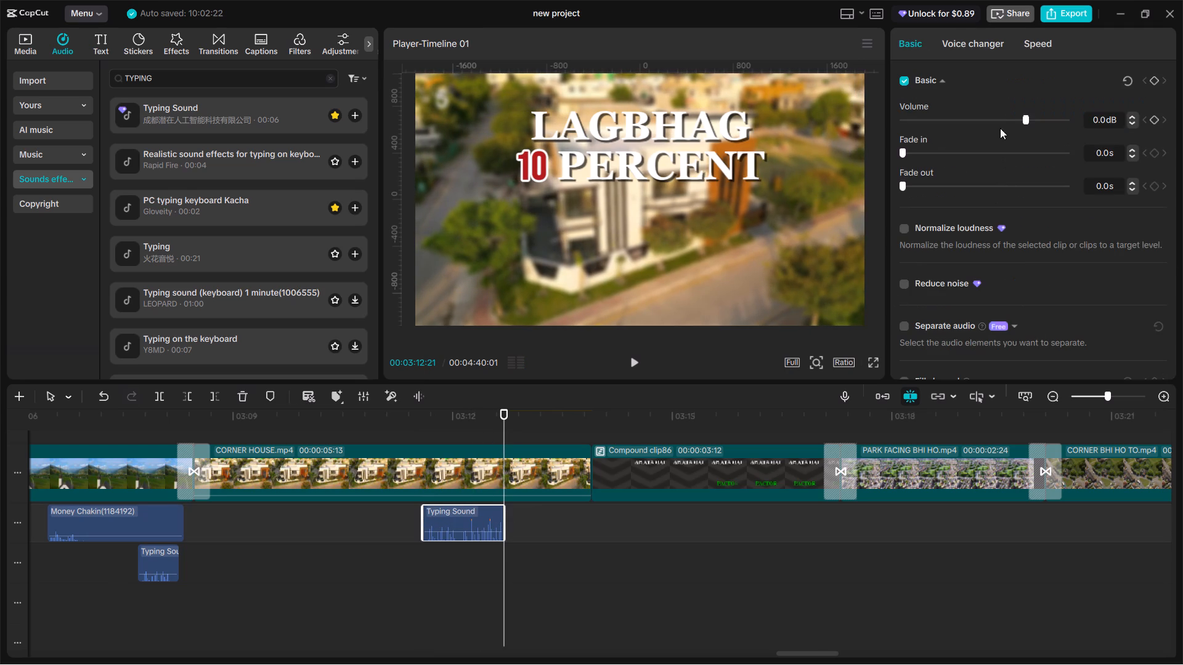
left_click(995, 116)
left_click(426, 422)
key("space")
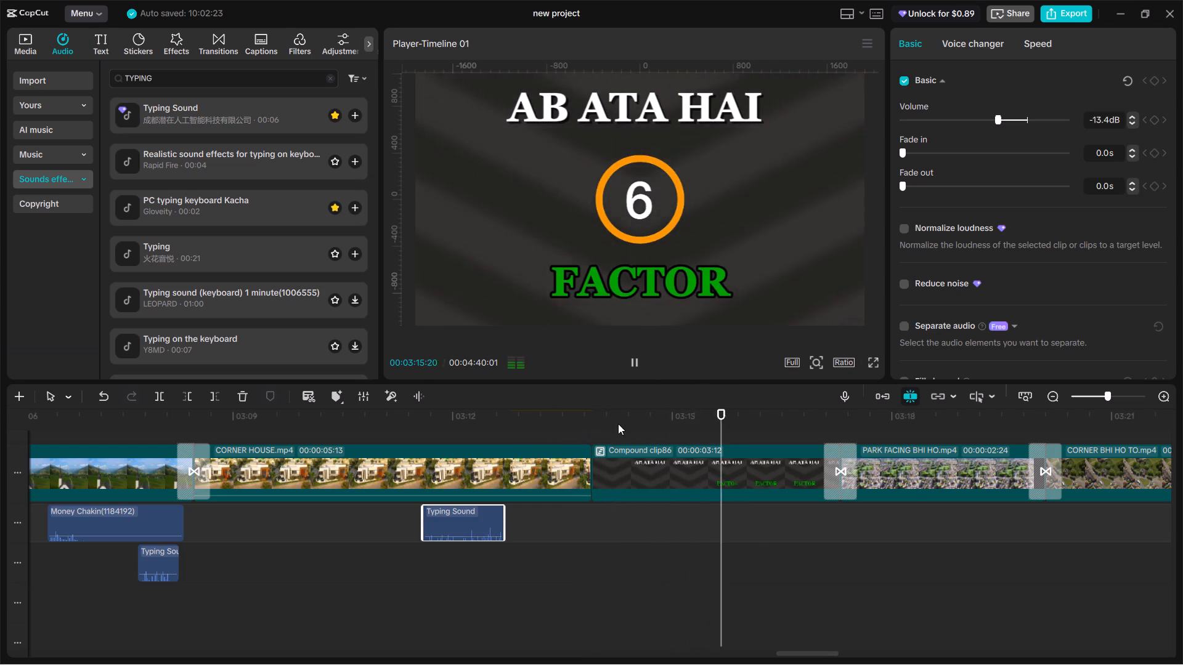
Search the sound effects for CAMERA CLICK, place the single-shot camera shutter click at 00:03:14:22 where the 6 appears, and play it back.
left_click(599, 423)
left_click_drag(596, 423, 641, 430)
key("space")
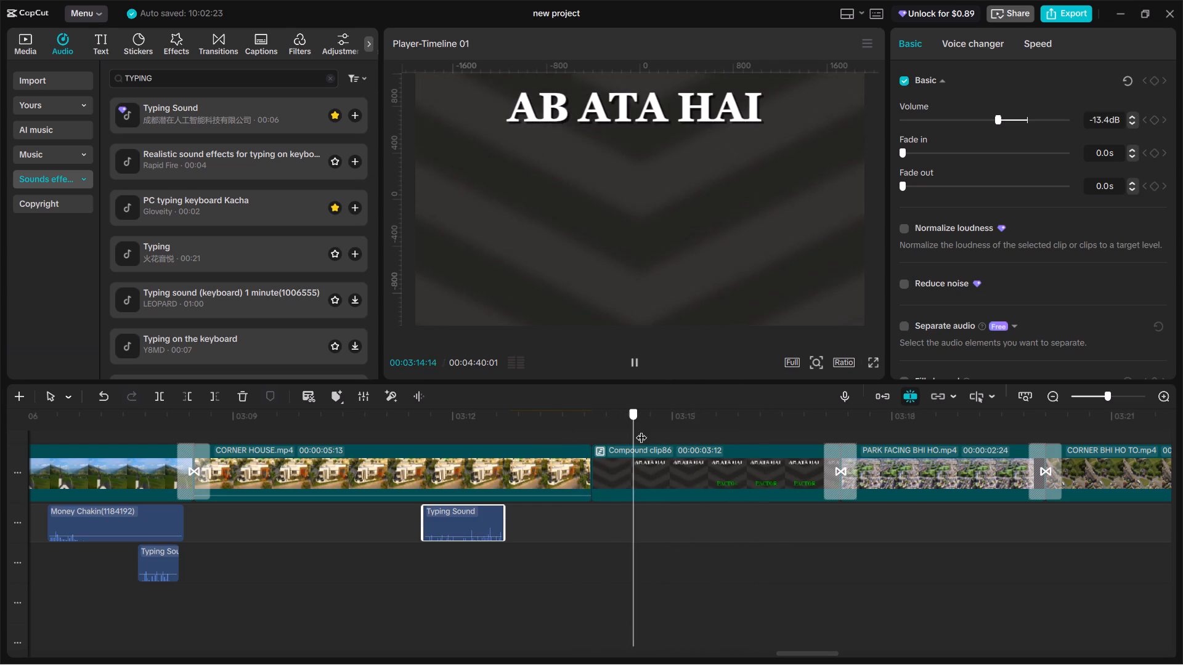
left_click_drag(641, 430, 653, 423)
left_click(234, 78)
key("ctrl+a")
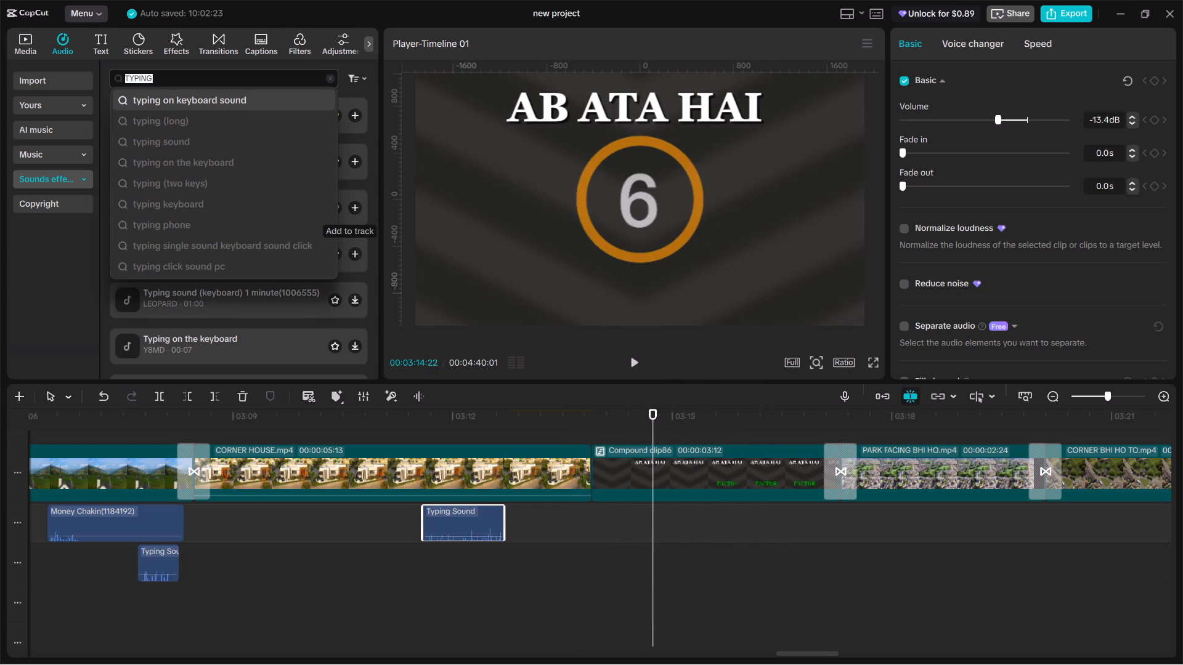
type("CAMERA CLICK")
key("Return")
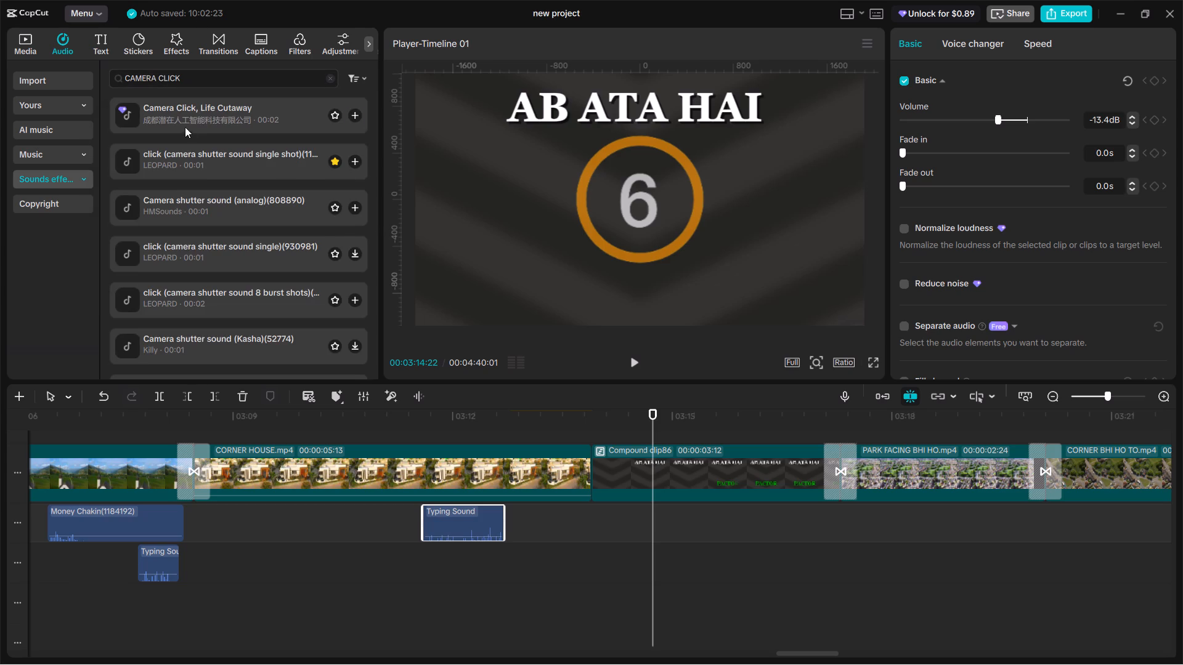
left_click_drag(191, 157, 649, 522)
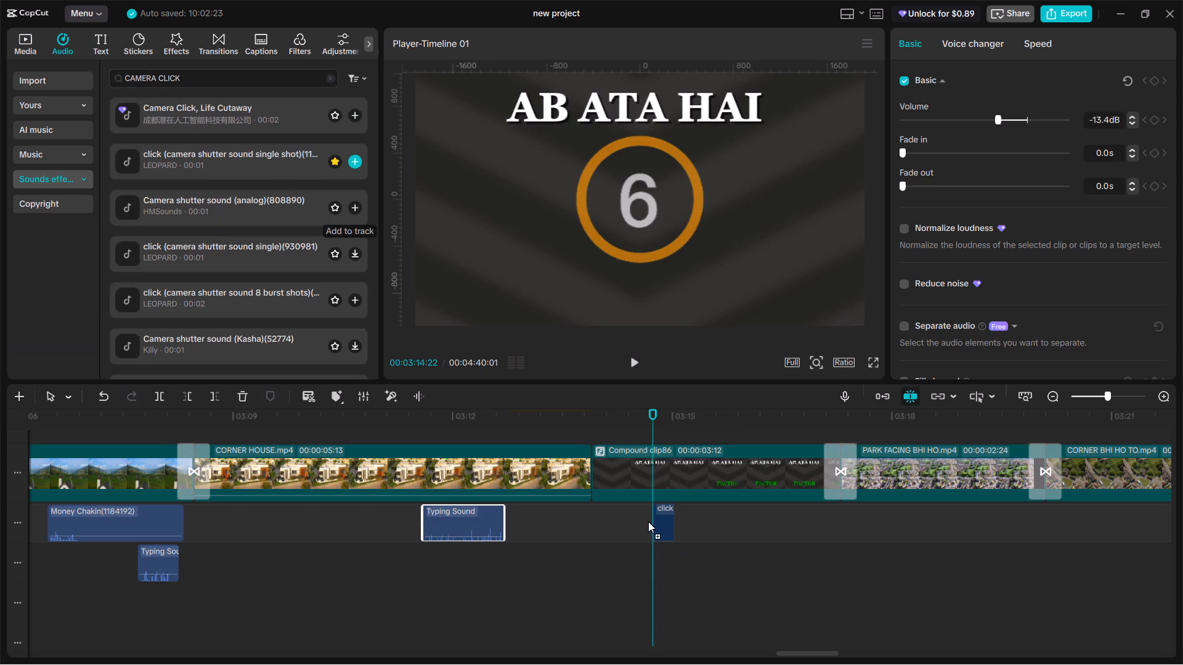
key("space")
key("space")
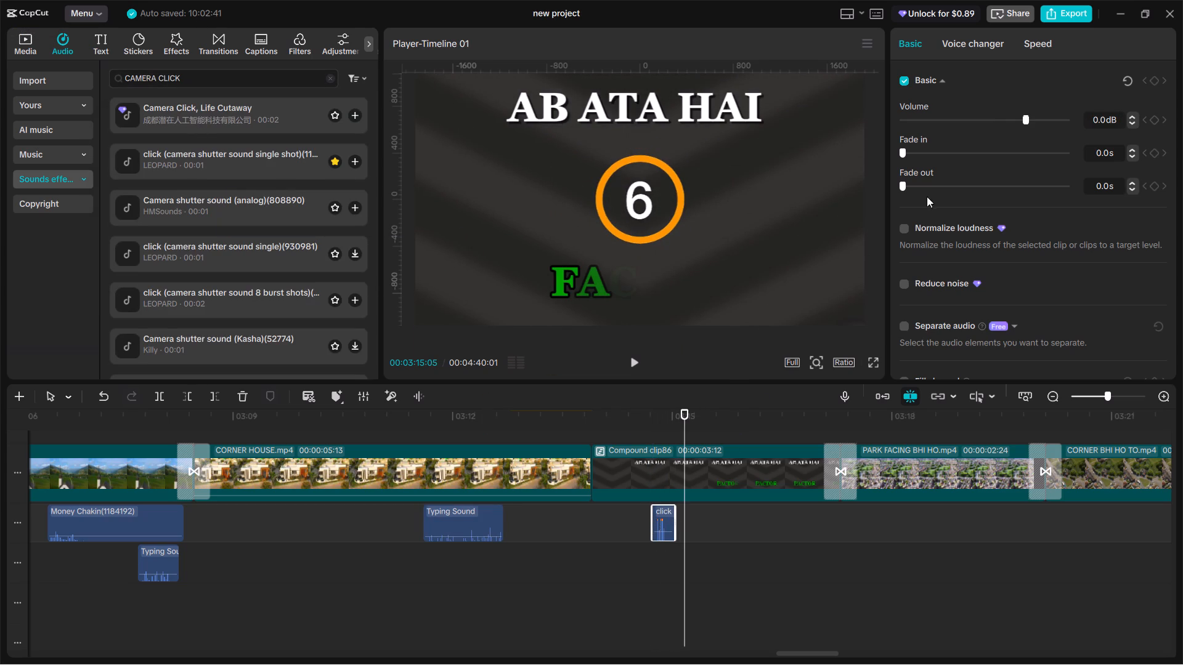
Adjust the camera shutter click's volume while playing it back against the 6, ending at -6.8 dB.
left_click(1007, 117)
left_click(998, 121)
left_click(633, 526)
key("space")
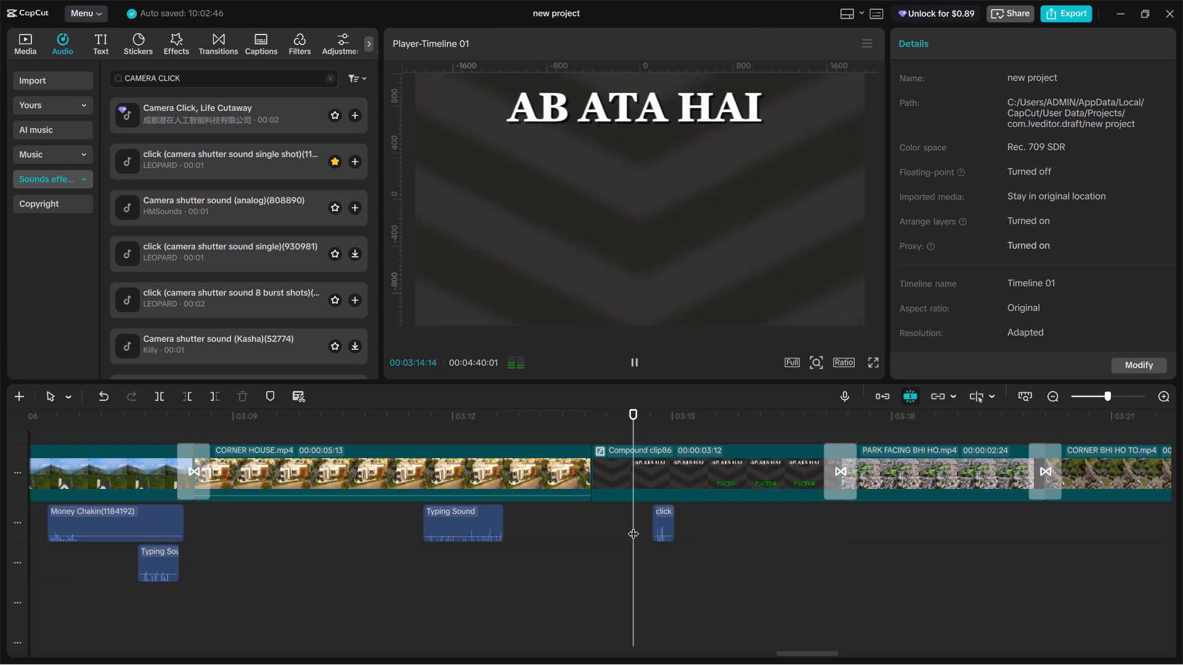
left_click(637, 526)
key("space")
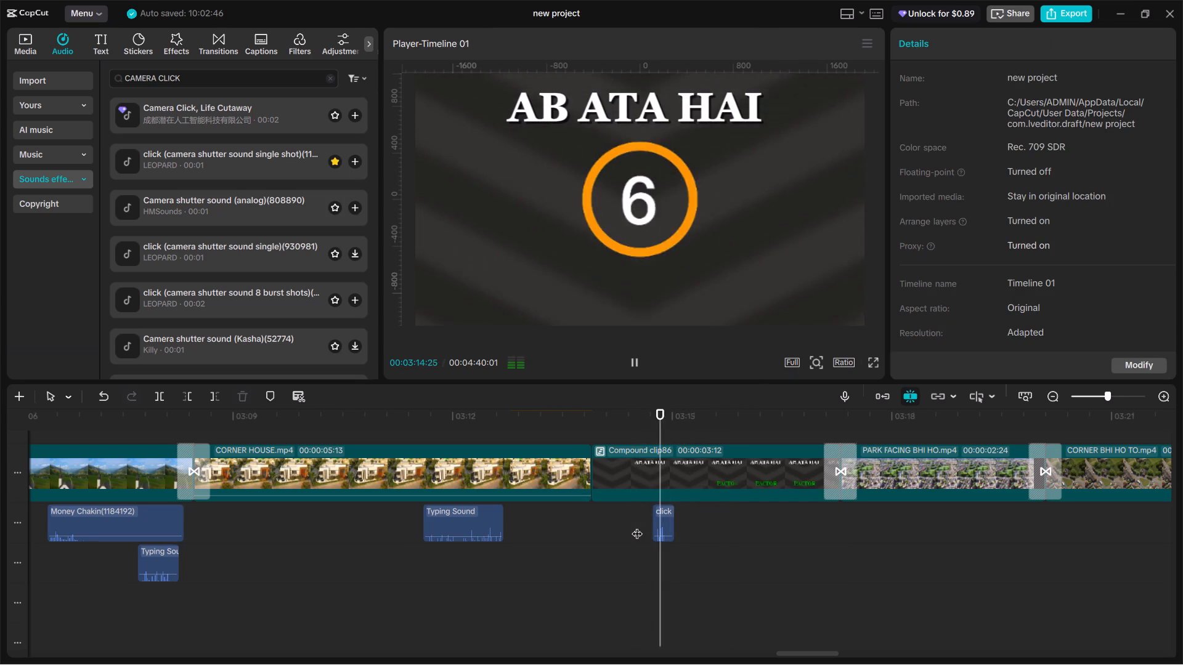
key("space")
left_click(658, 527)
left_click(1009, 119)
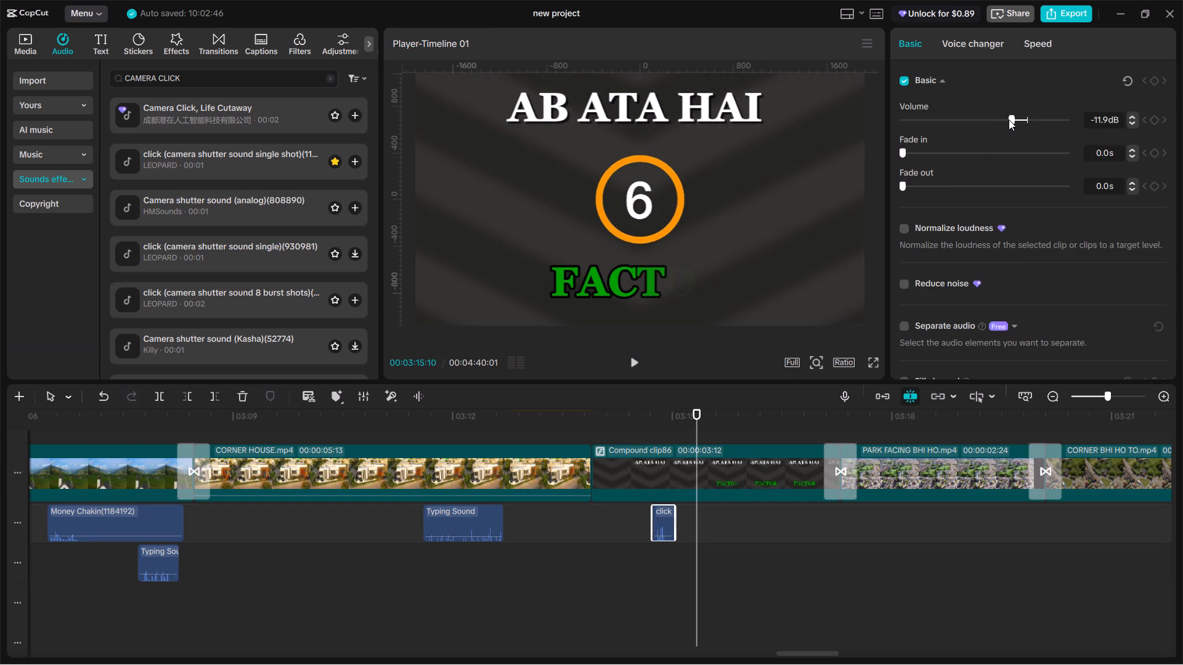
left_click(643, 512)
key("space")
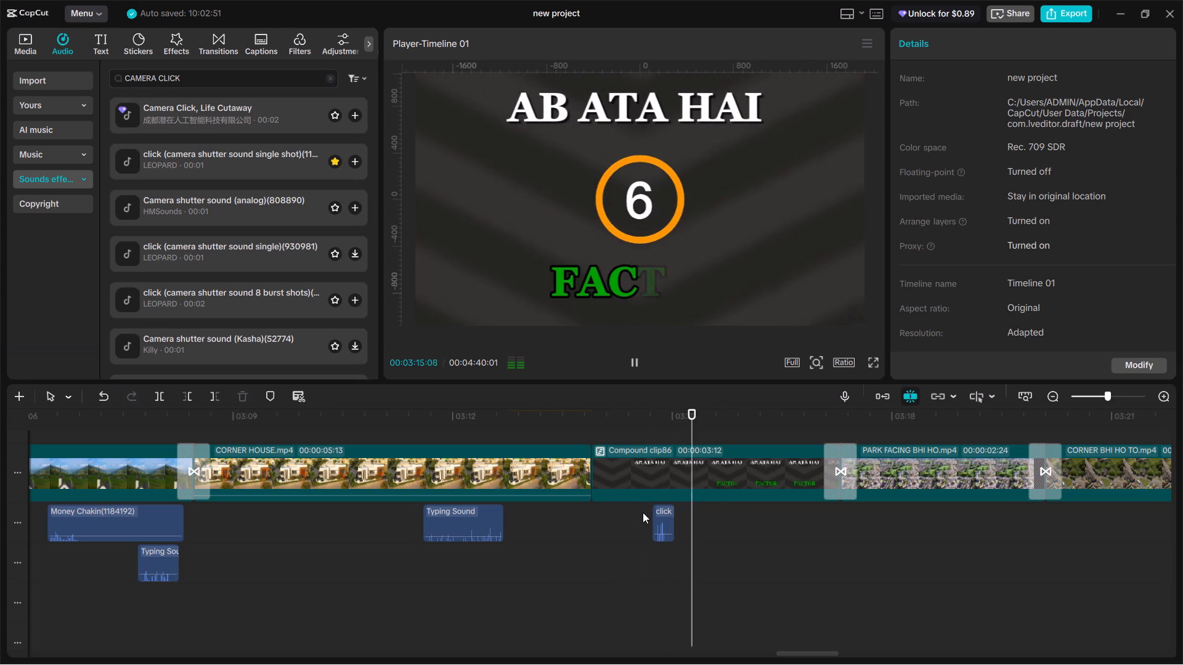
key("space")
left_click(662, 523)
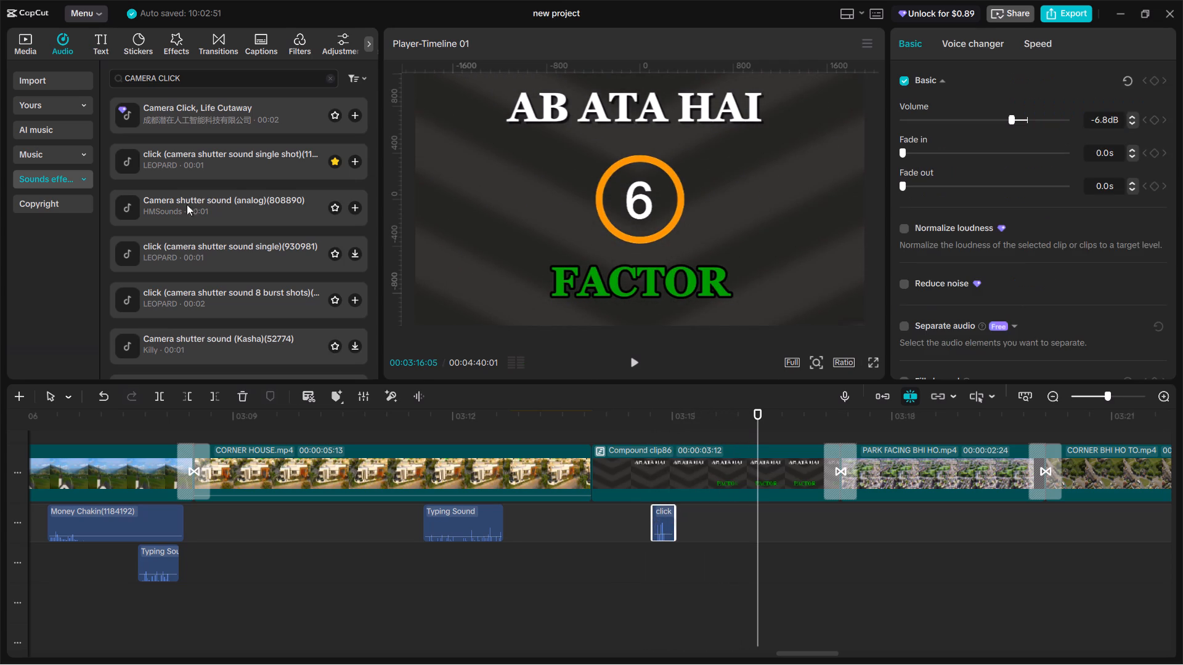
Search the sound effects for POP, place Pop (lower) telop sound beneath the camera shutter click at the 6, and play it back.
left_click(227, 78)
key("ctrl+a")
type("POP")
key("Return")
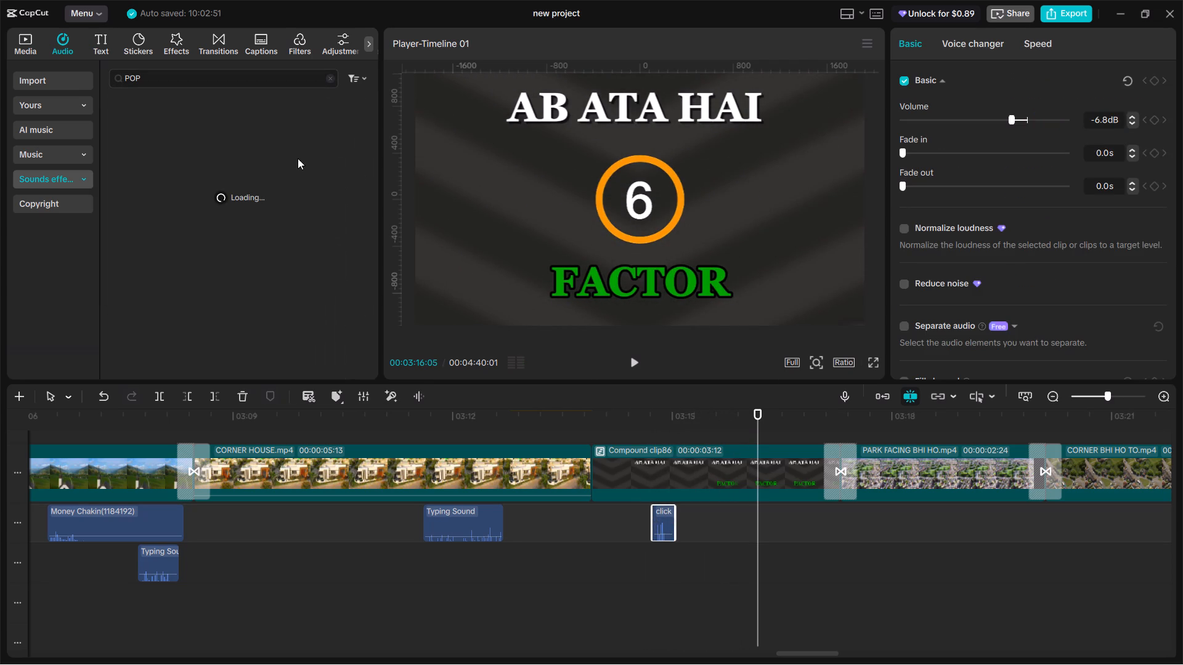
left_click(194, 156)
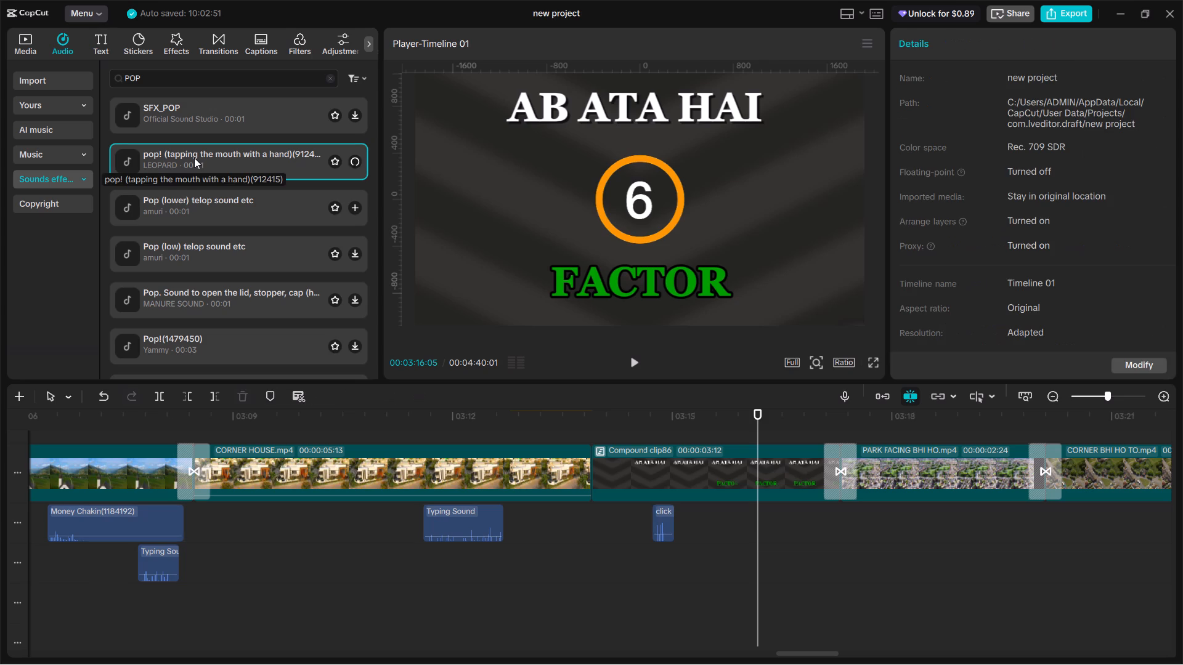
left_click(195, 223)
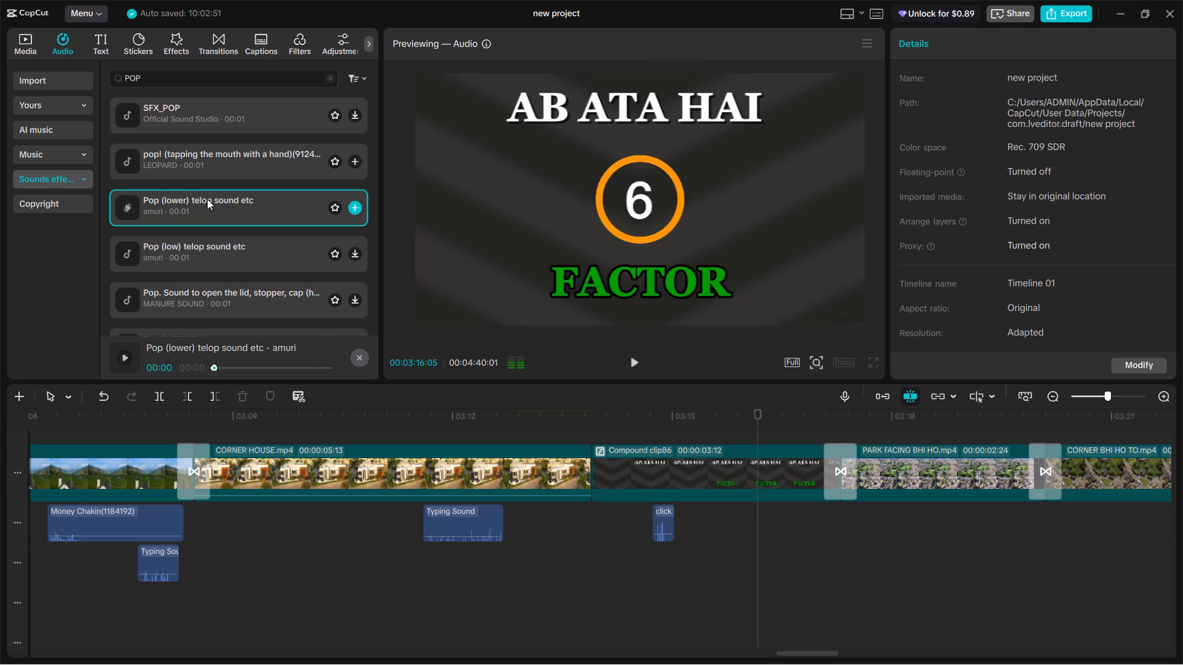
left_click_drag(185, 205, 657, 558)
left_click(648, 541)
key("space")
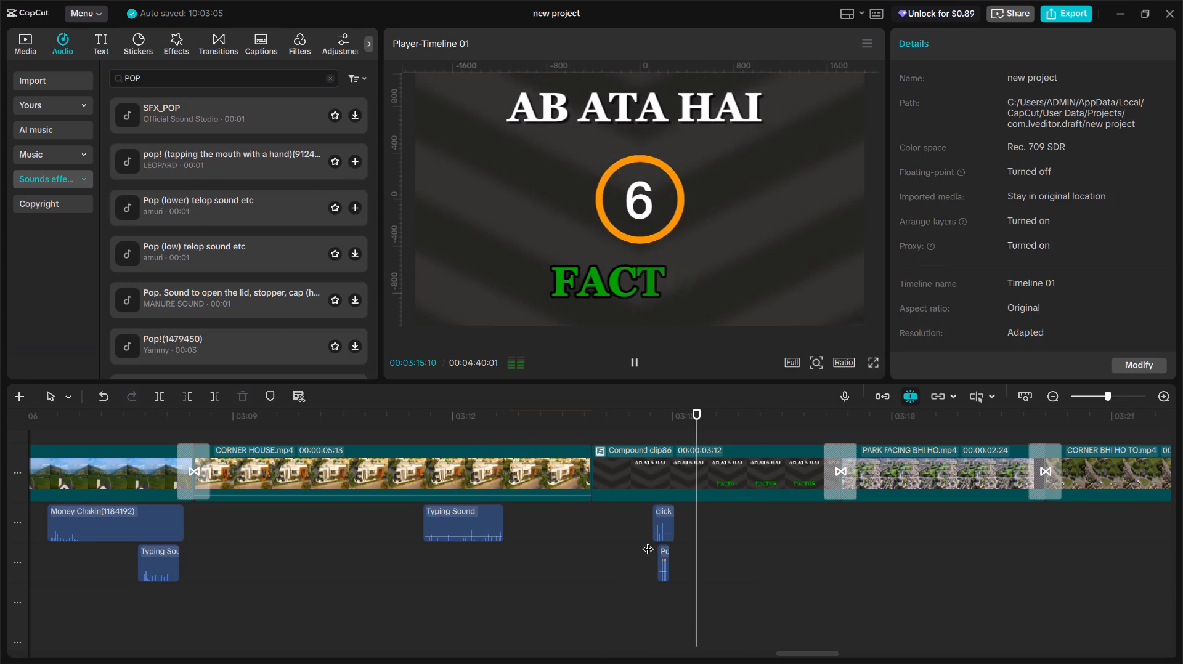
key("space")
left_click(641, 554)
key("space")
key("space")
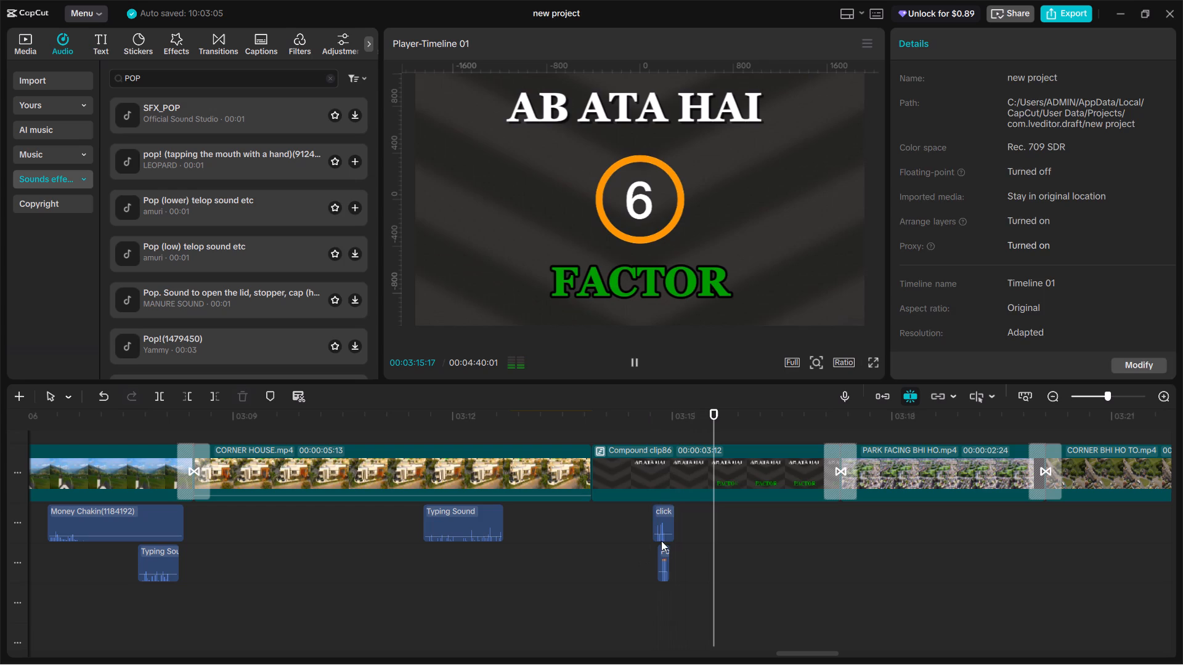
Delete the camera shutter click above the pop sound and play the 6 FACTOR title back with the pop alone.
left_click(665, 528)
key("BackSpace")
left_click(651, 530)
key("space")
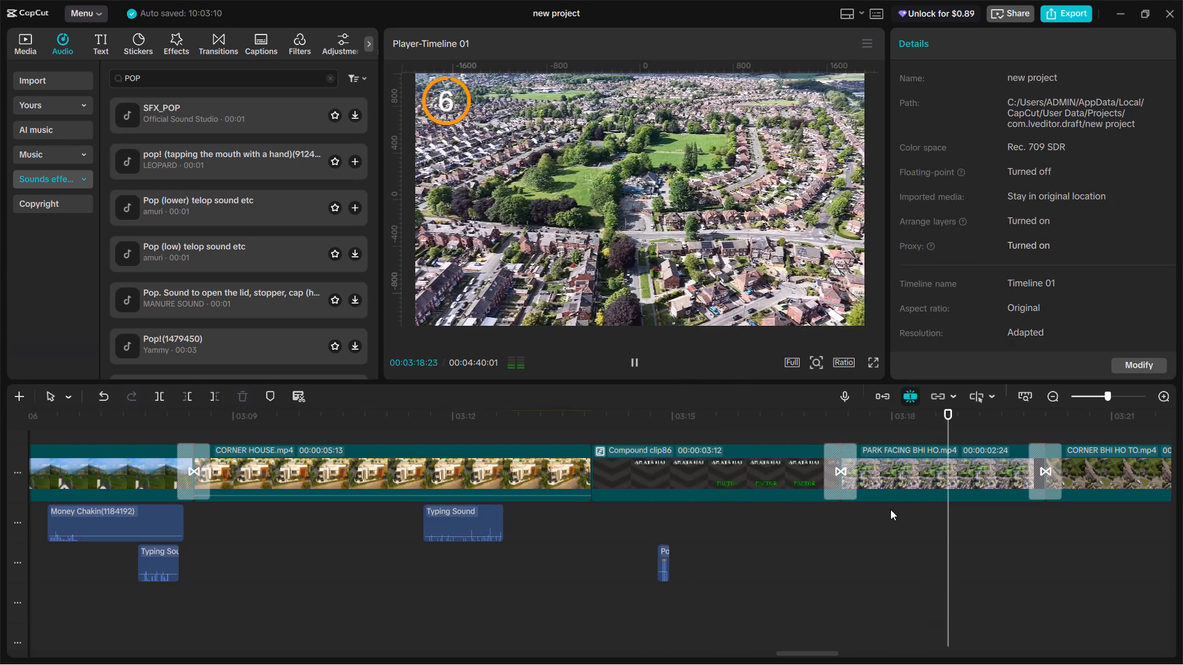
key("space")
Set the pop sound's volume to -9.8 dB and play it back against the 6.
left_click(662, 567)
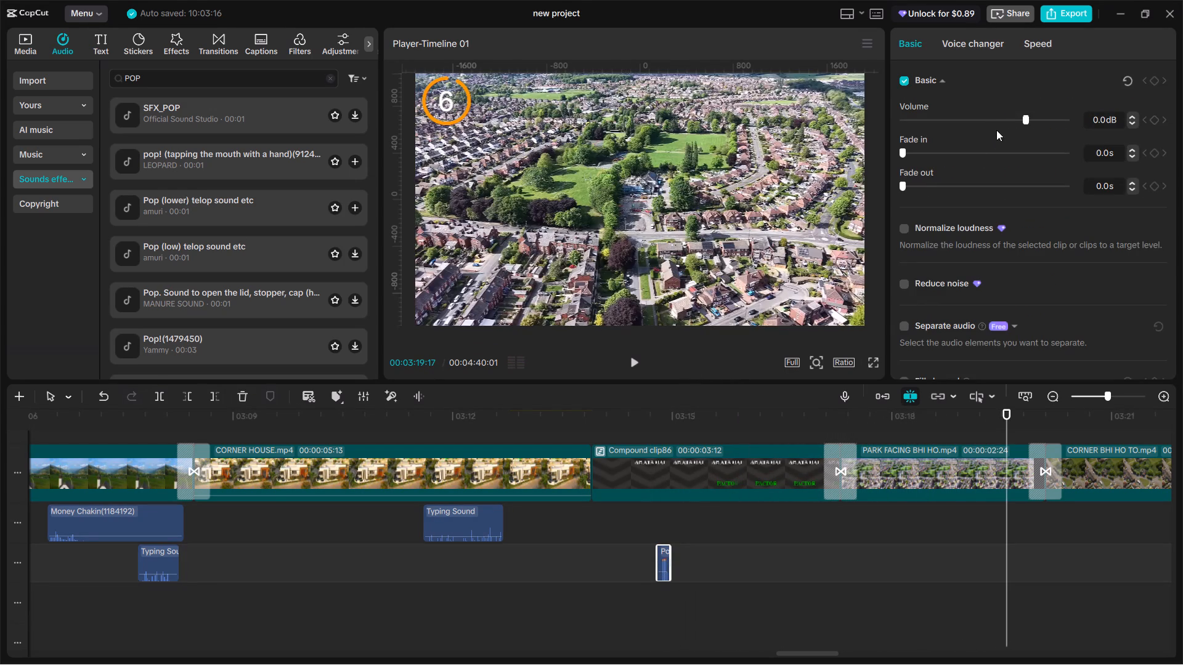
left_click(1002, 119)
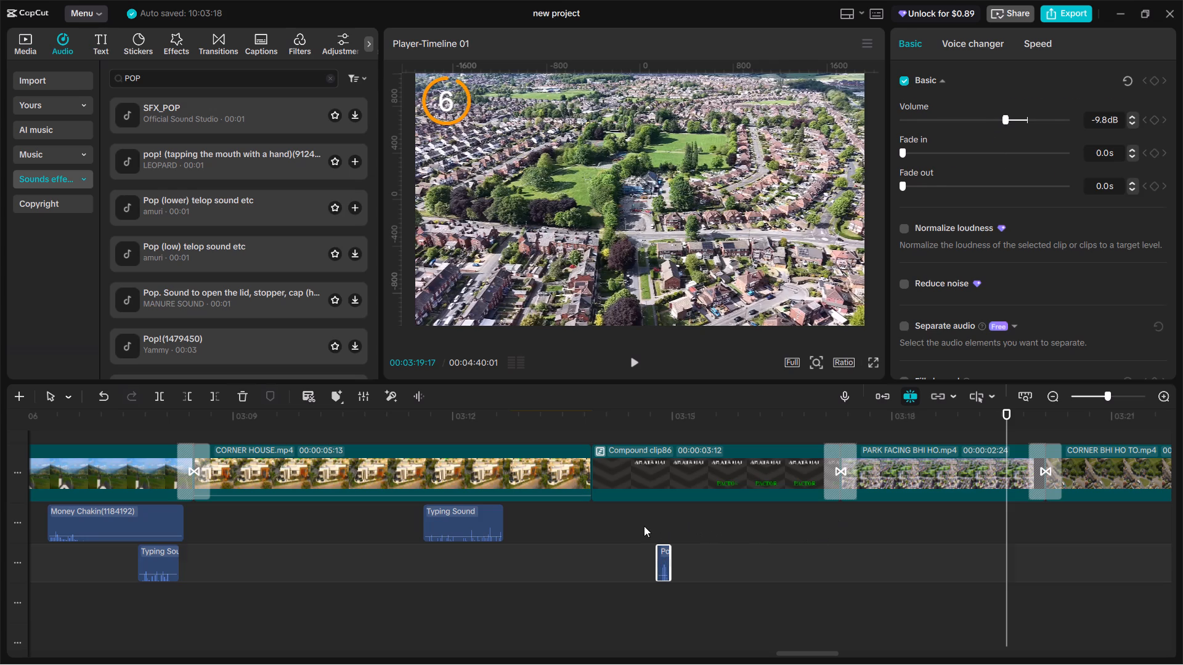
left_click(644, 526)
key("space")
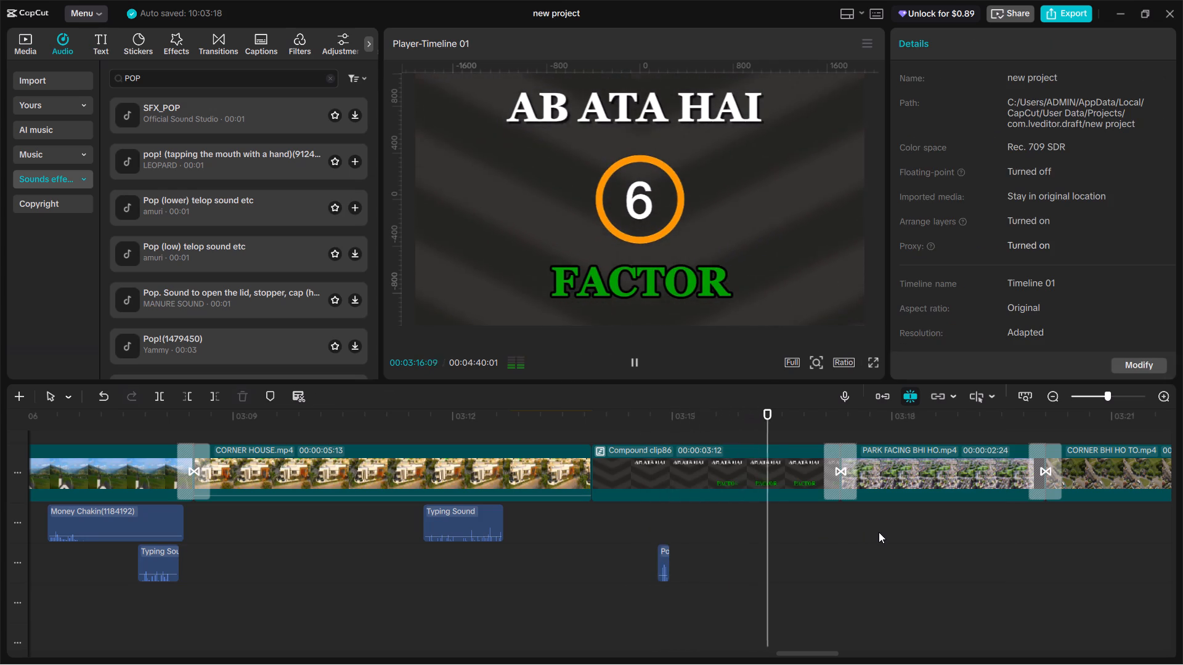
Review the park, corner and KHULLA PAN clips after the 6 FACTOR title, up to the PARK FACING CORNER HOUSE caption.
scroll(879, 532, "down", 4, "alt")
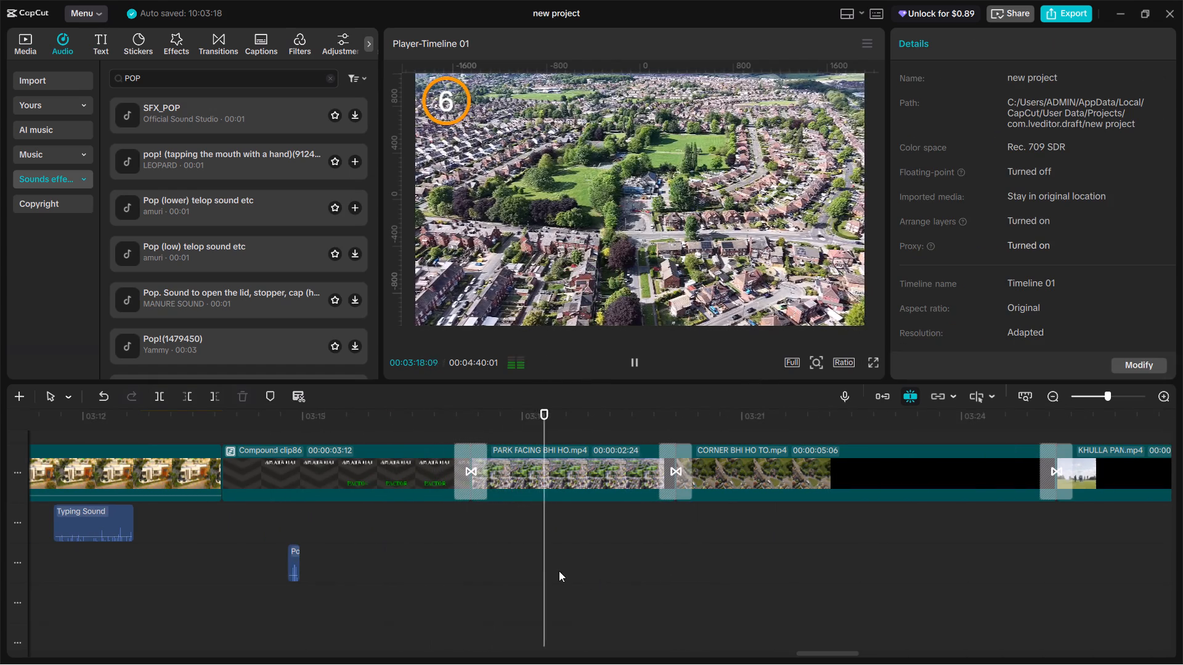
scroll(635, 549, "down", 2, "alt")
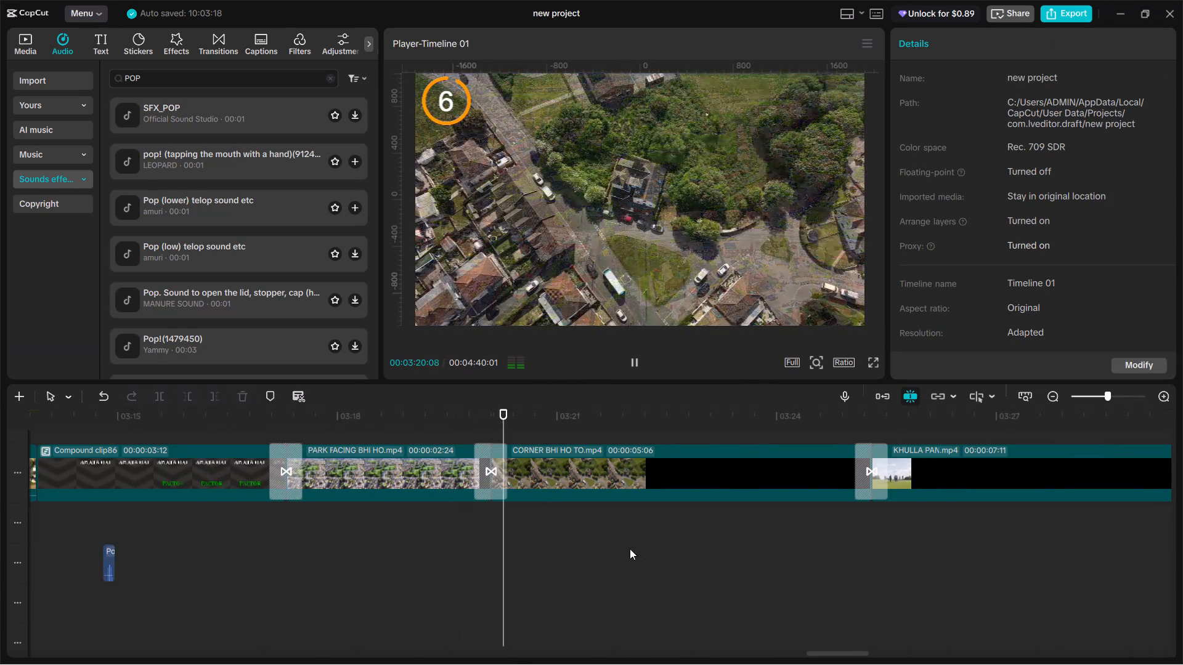
scroll(630, 549, "down", 3, "alt")
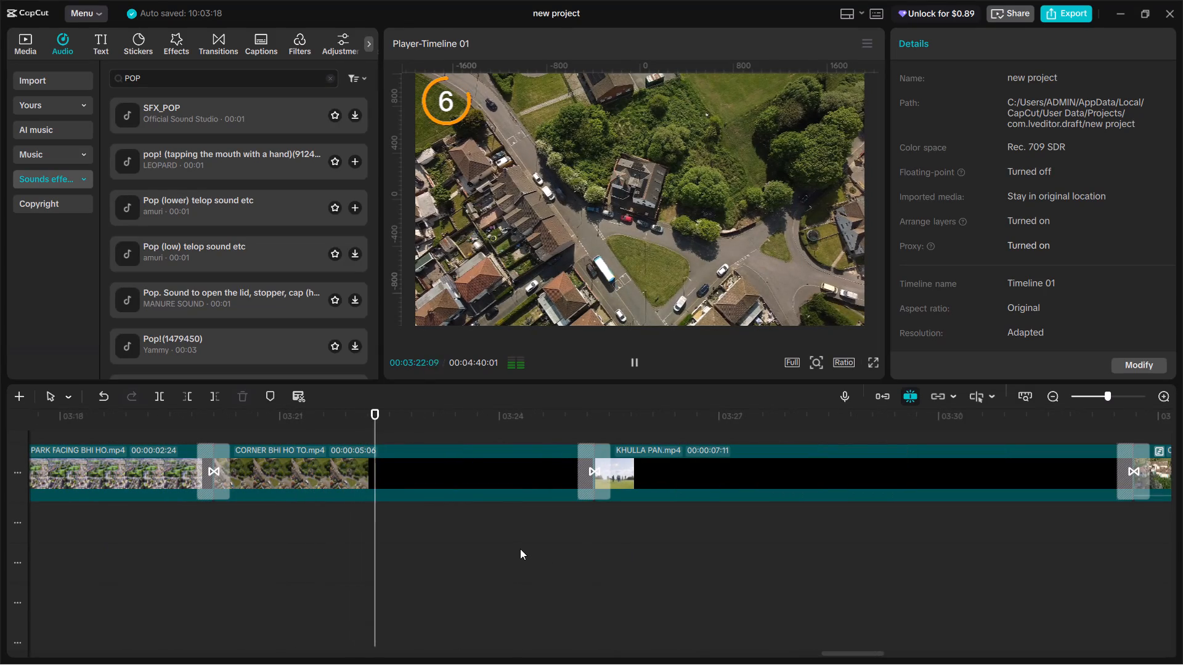
left_click(520, 549)
left_click_drag(520, 549, 935, 553)
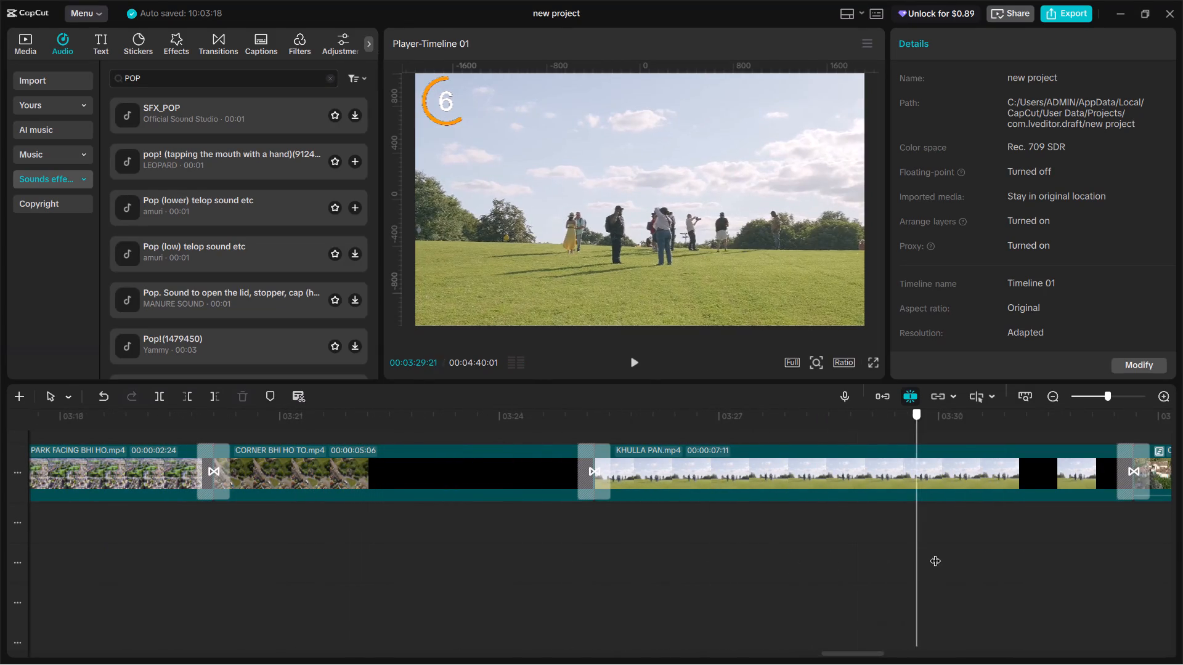
left_click_drag(935, 553, 978, 546)
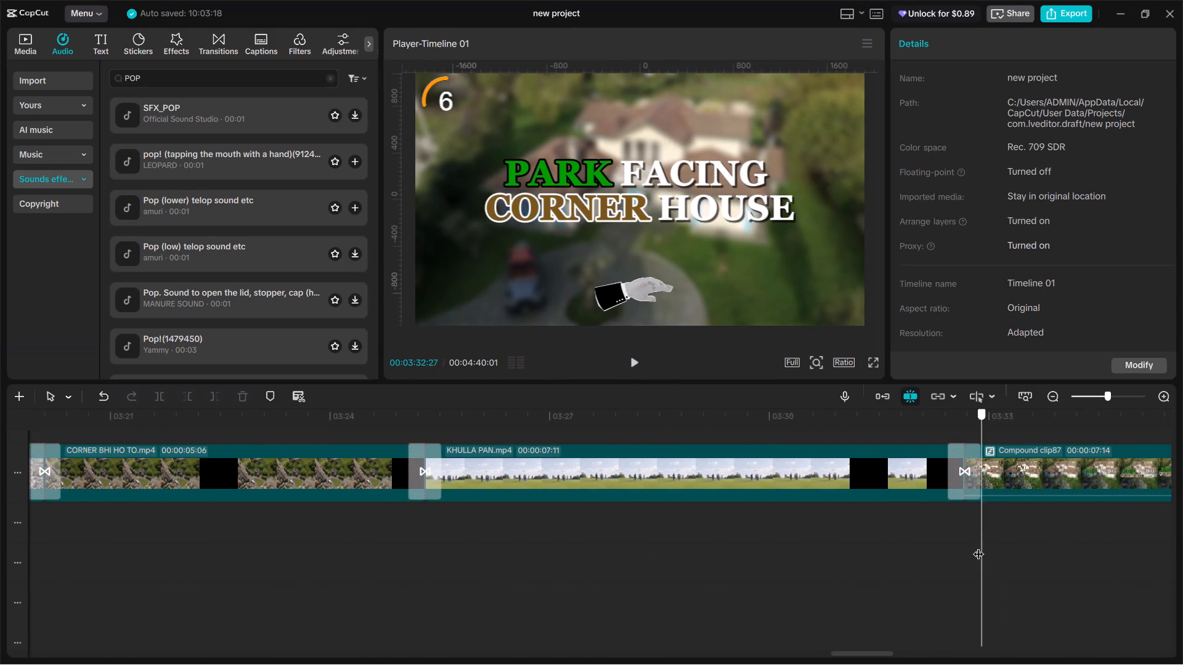
left_click_drag(978, 546, 818, 547)
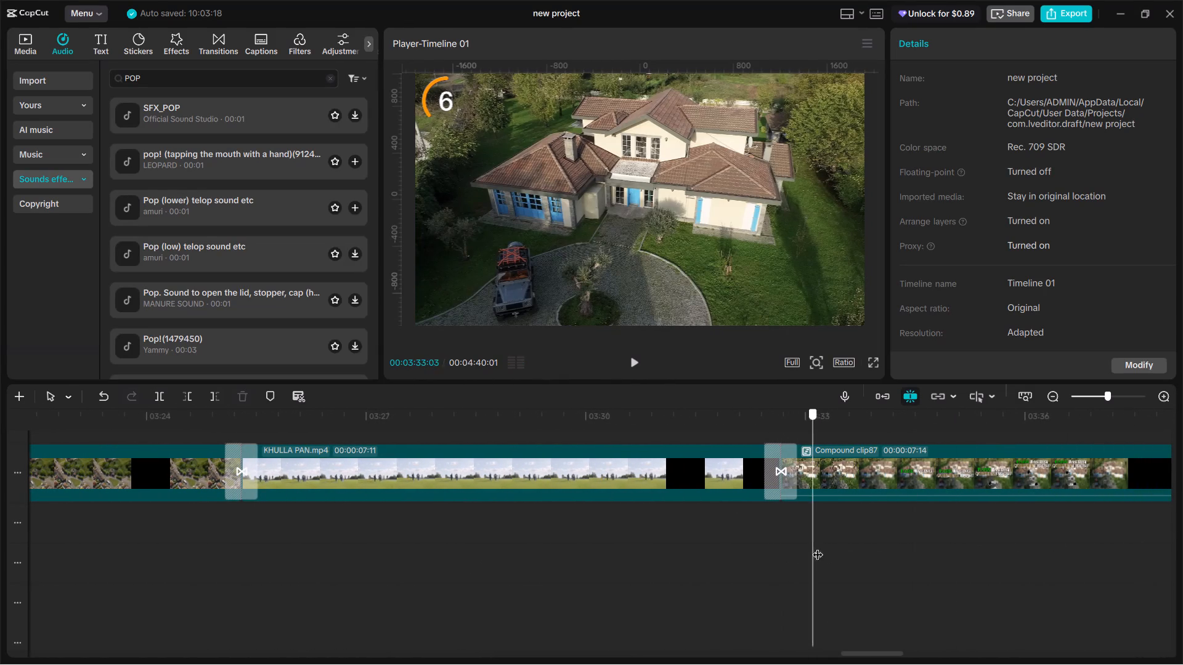
left_click_drag(818, 547, 925, 539)
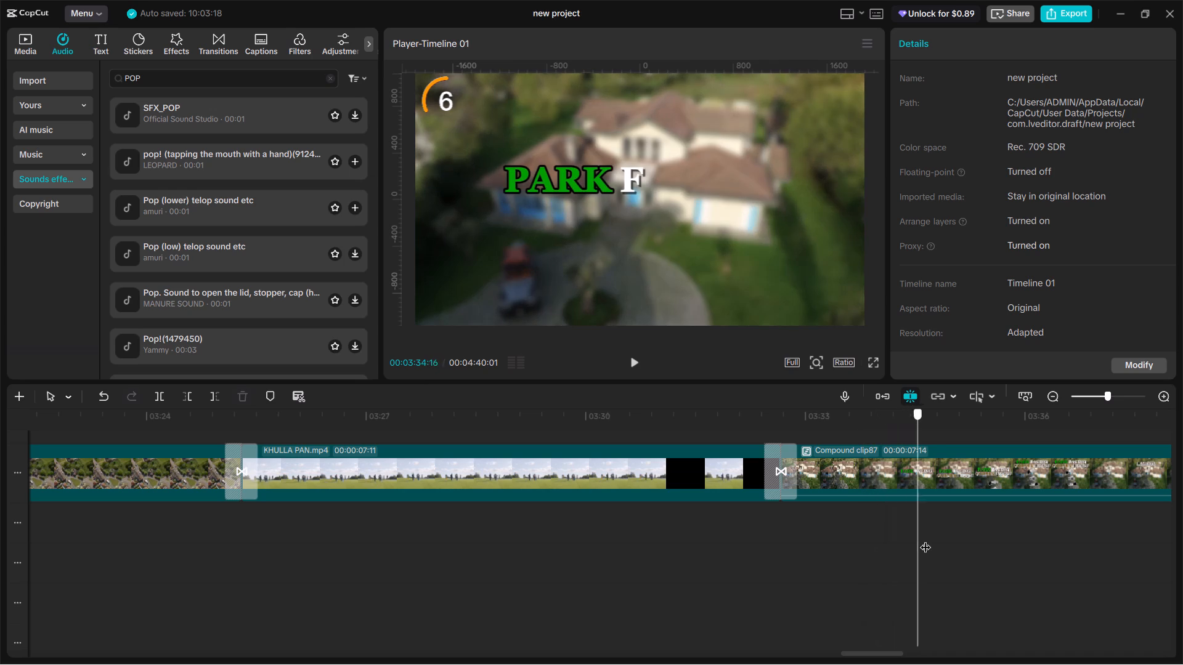
Search the sound effects for TYPING and place Typing Sound at 00:03:33:21, where the PARK FACING CORNER HOUSE caption starts.
left_click_drag(925, 539, 852, 541)
key("space")
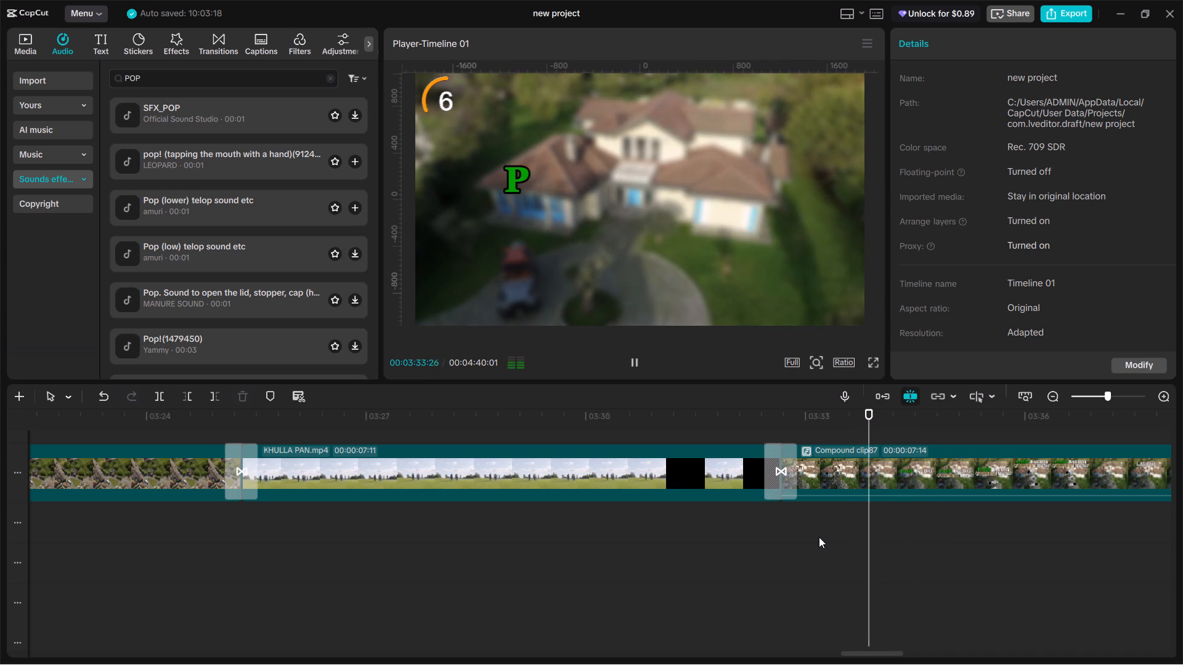
left_click(819, 537)
key("space")
key("space")
key("space")
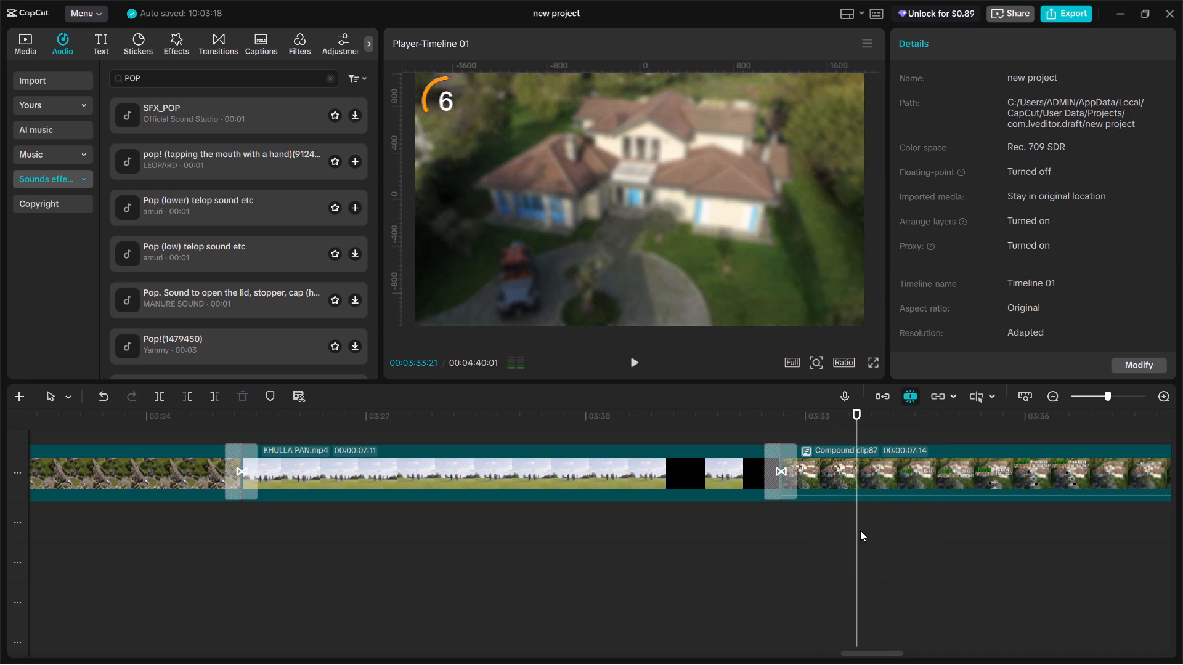
left_click(209, 83)
key("ctrl+a")
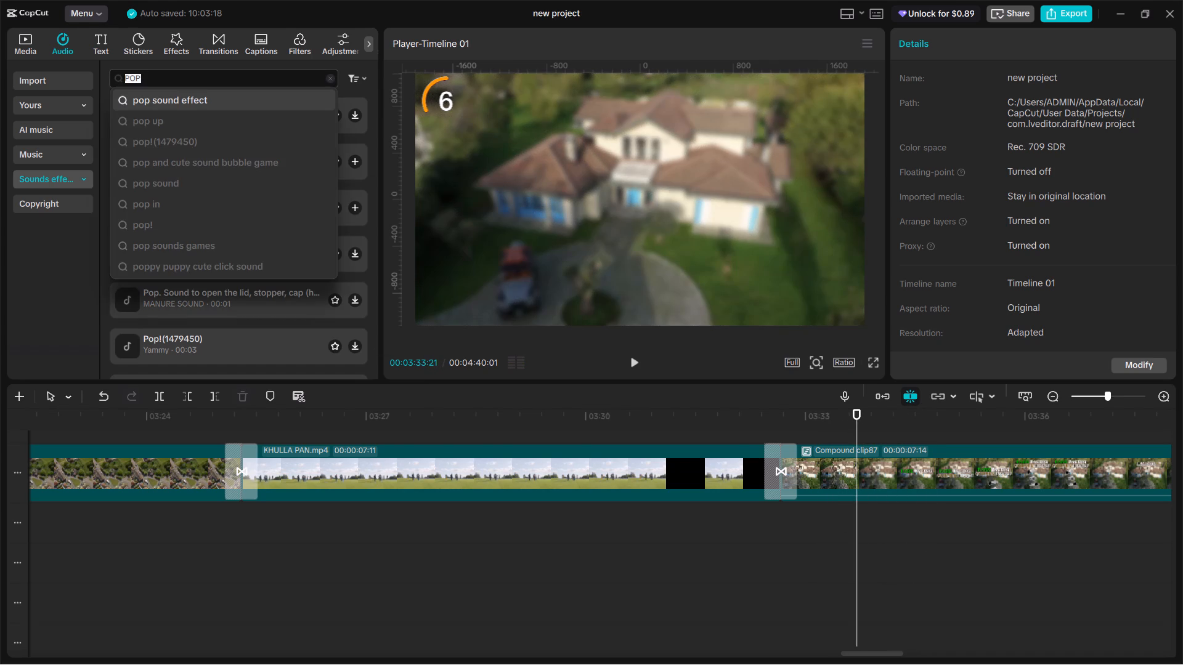
type("TYPING")
key("Return")
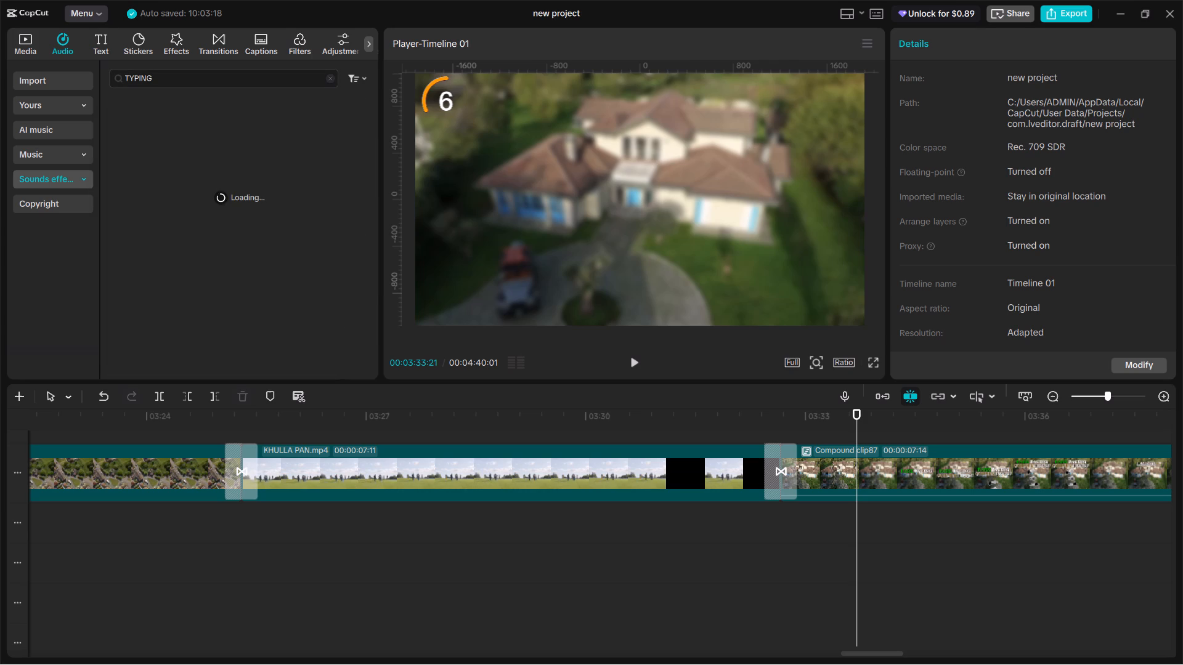
scroll(563, 570, "down", 4, "alt")
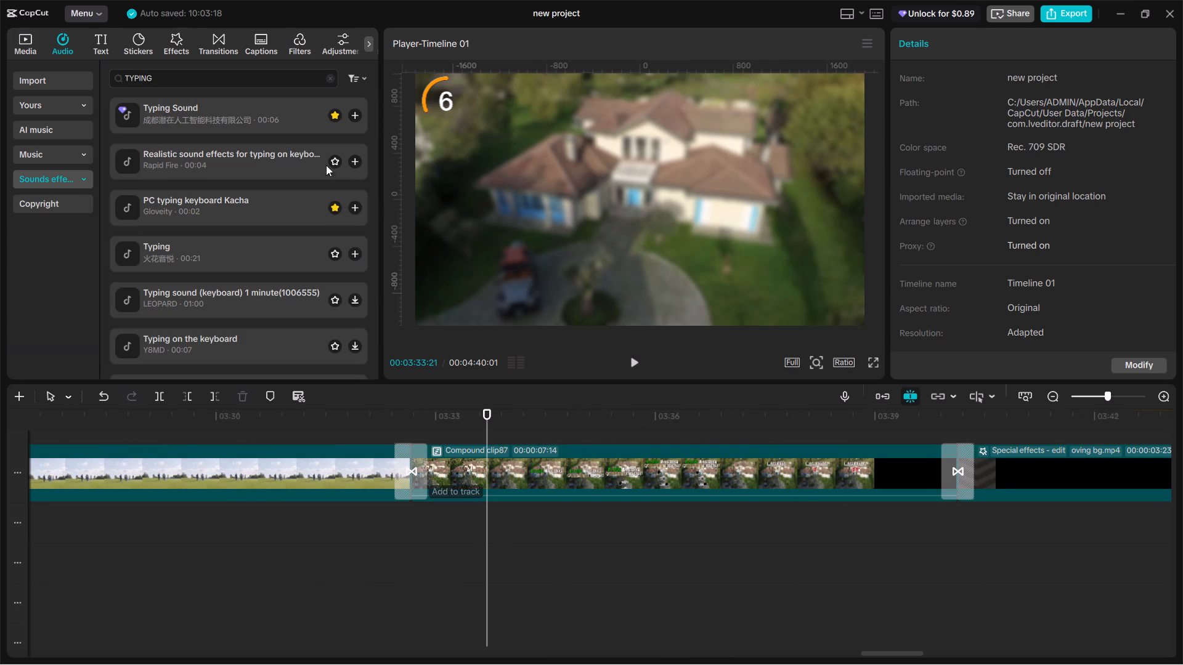
left_click(201, 119)
left_click_drag(199, 112, 466, 539)
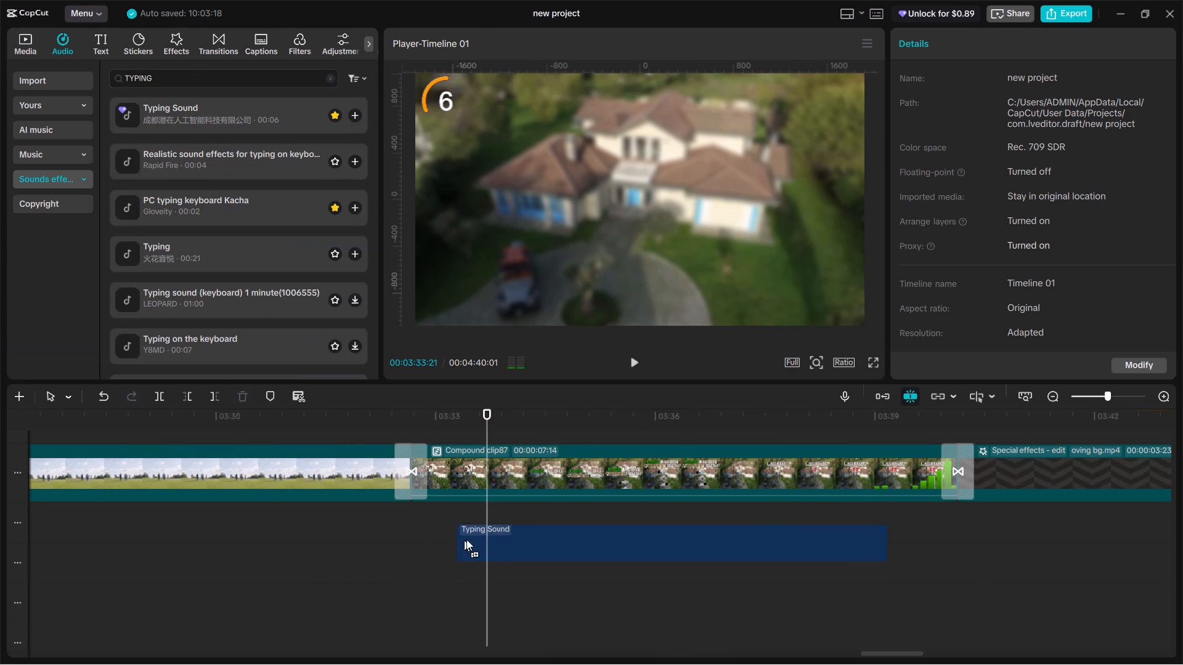
left_click_drag(466, 539, 486, 522)
Trim the Typing Sound under Compound clip87 to end at 00:03:34:24, set its volume to -11.9 dB and play it back.
key("space")
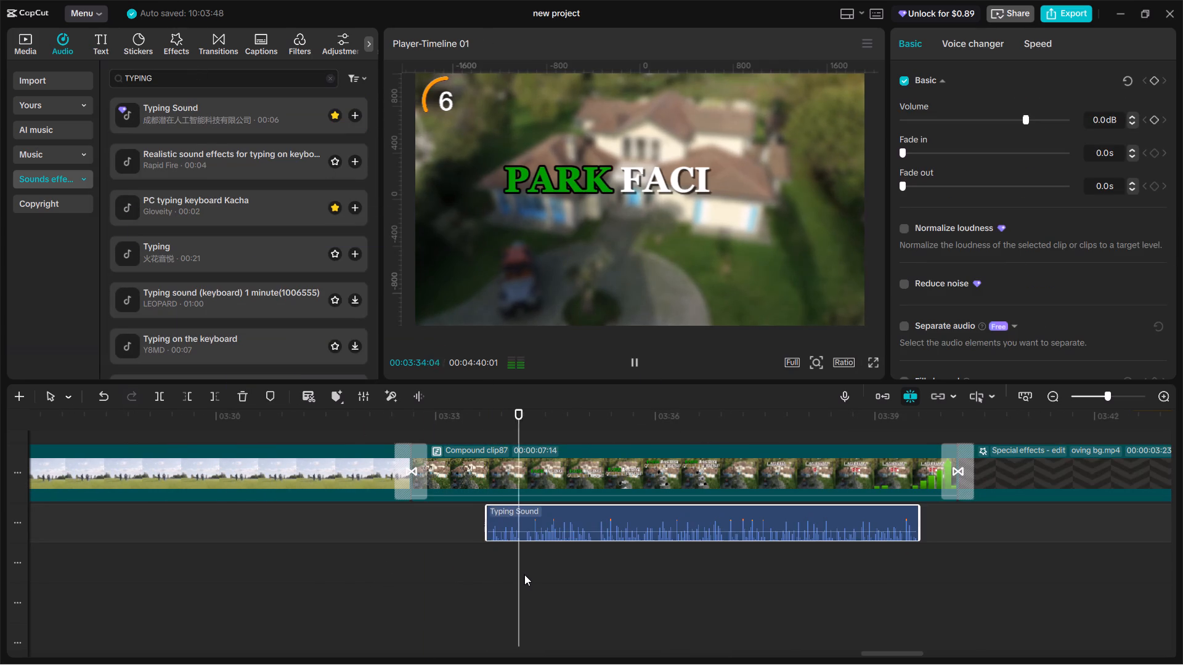
key("space")
key("space")
key("space")
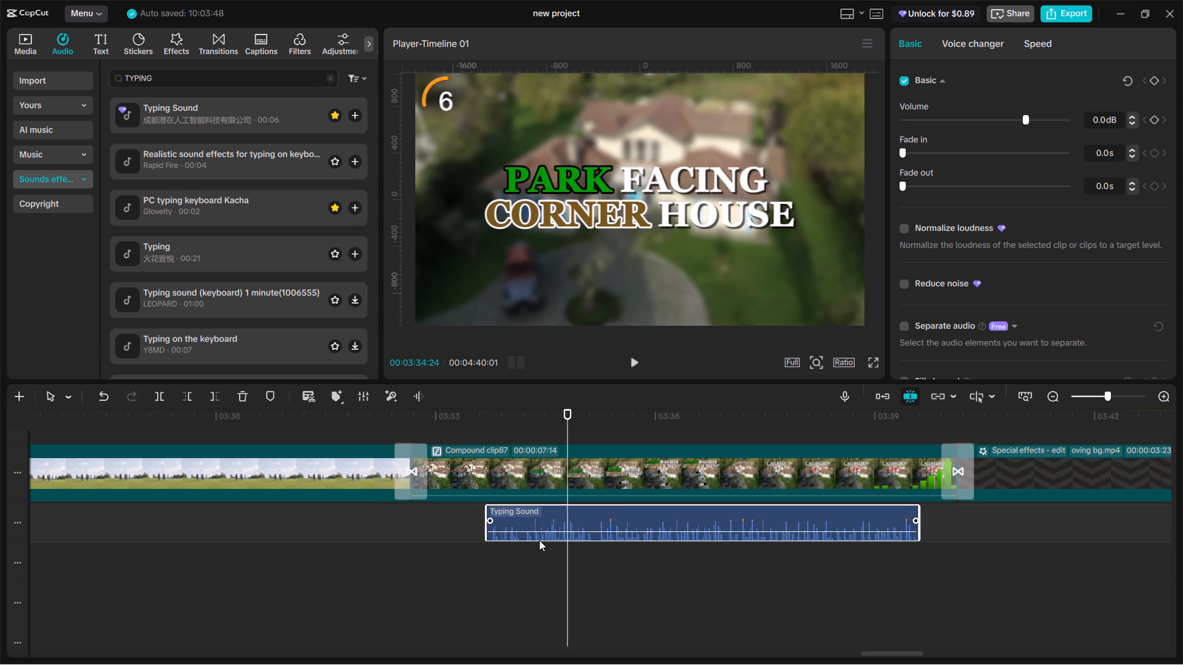
key("ctrl+b")
key("BackSpace")
left_click(548, 525)
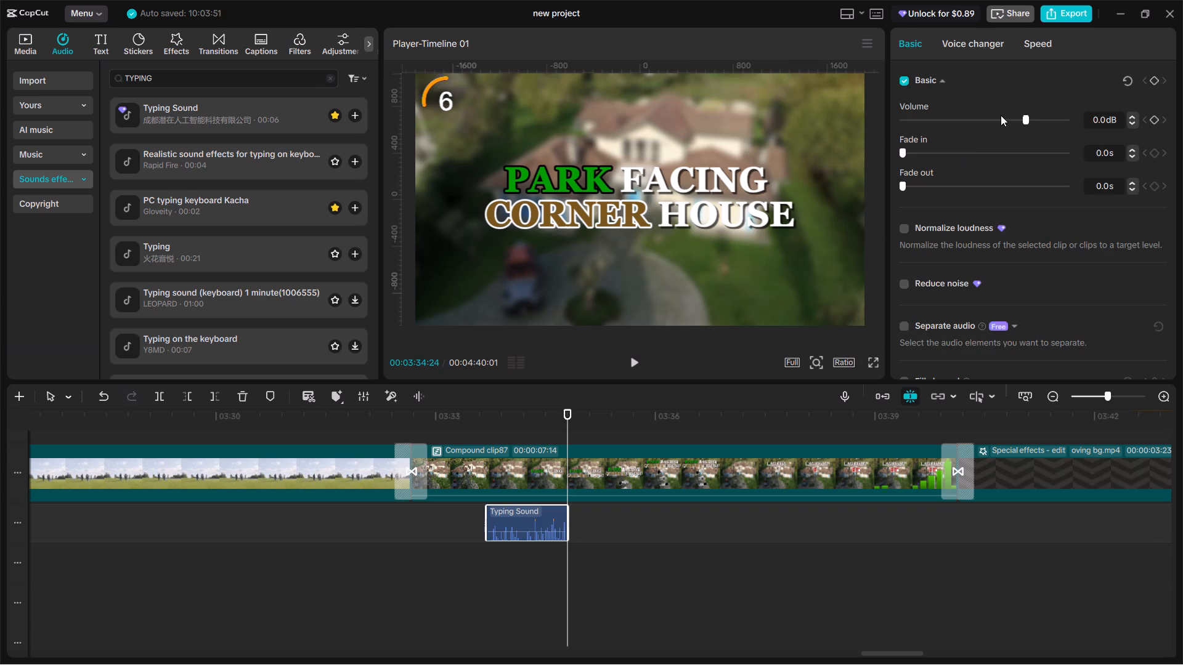
left_click(998, 119)
key("space")
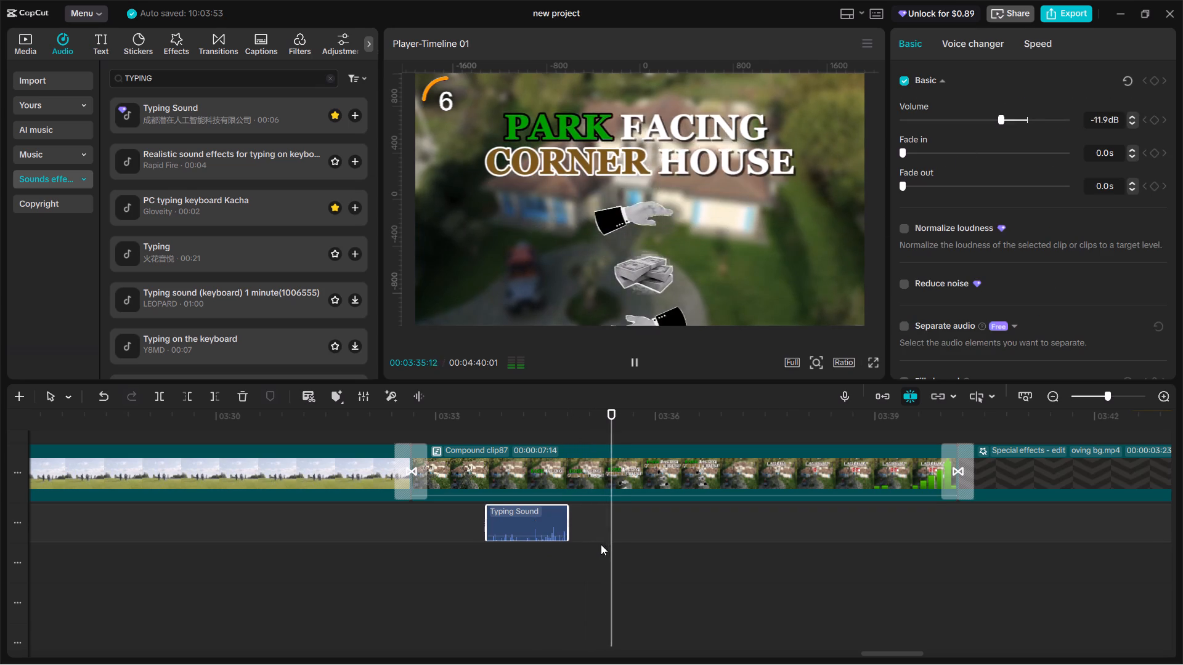
key("space")
Search the sound effects for WOOSH, place Woosh at 00:03:35:03, where the caption and hand graphics start sliding up, and play it back.
left_click(611, 530)
left_click_drag(610, 534, 609, 542)
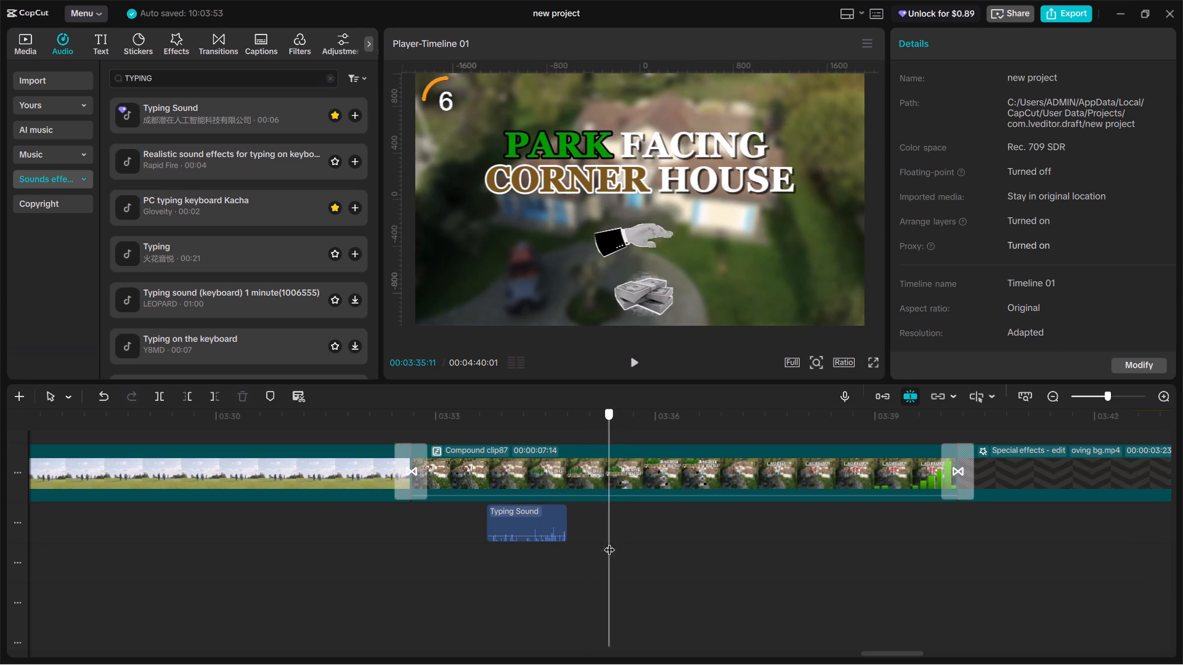
left_click_drag(609, 542, 596, 544)
key("space")
key("space")
left_click(596, 544)
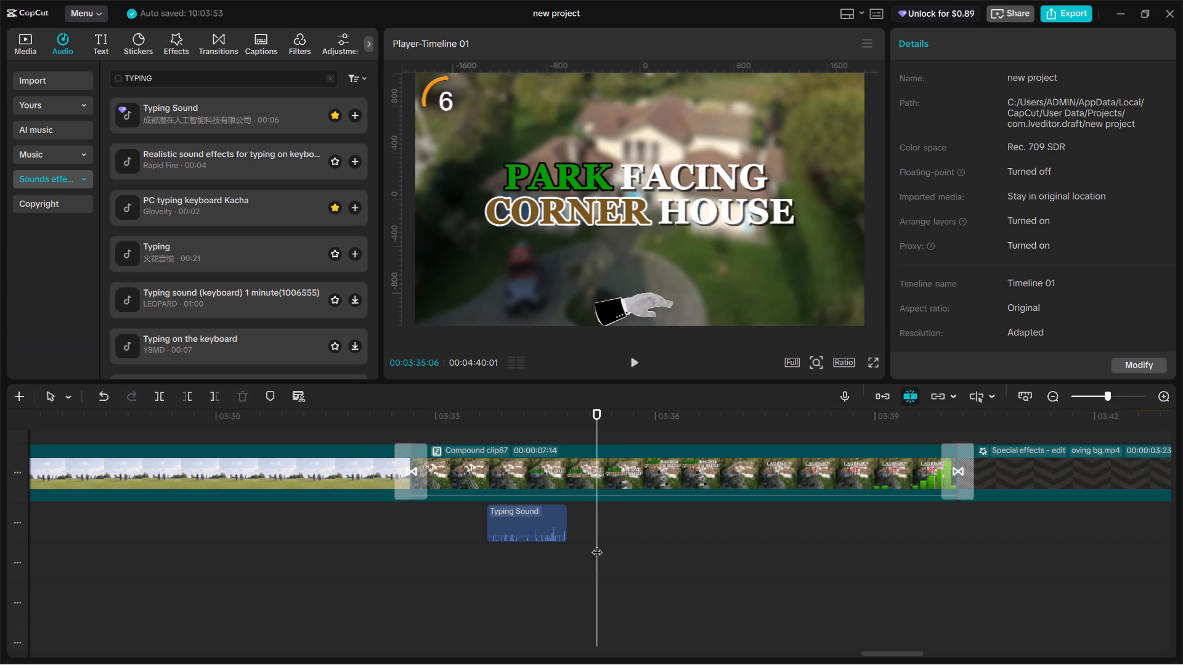
left_click(590, 545)
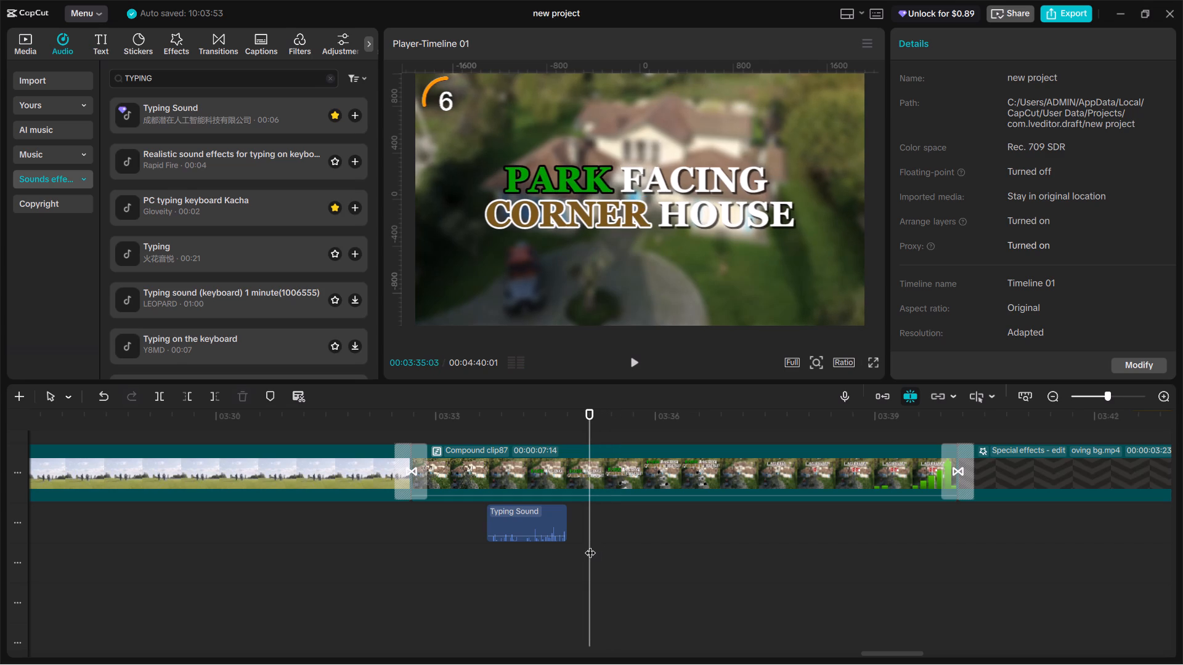
left_click(237, 78)
key("ctrl+a")
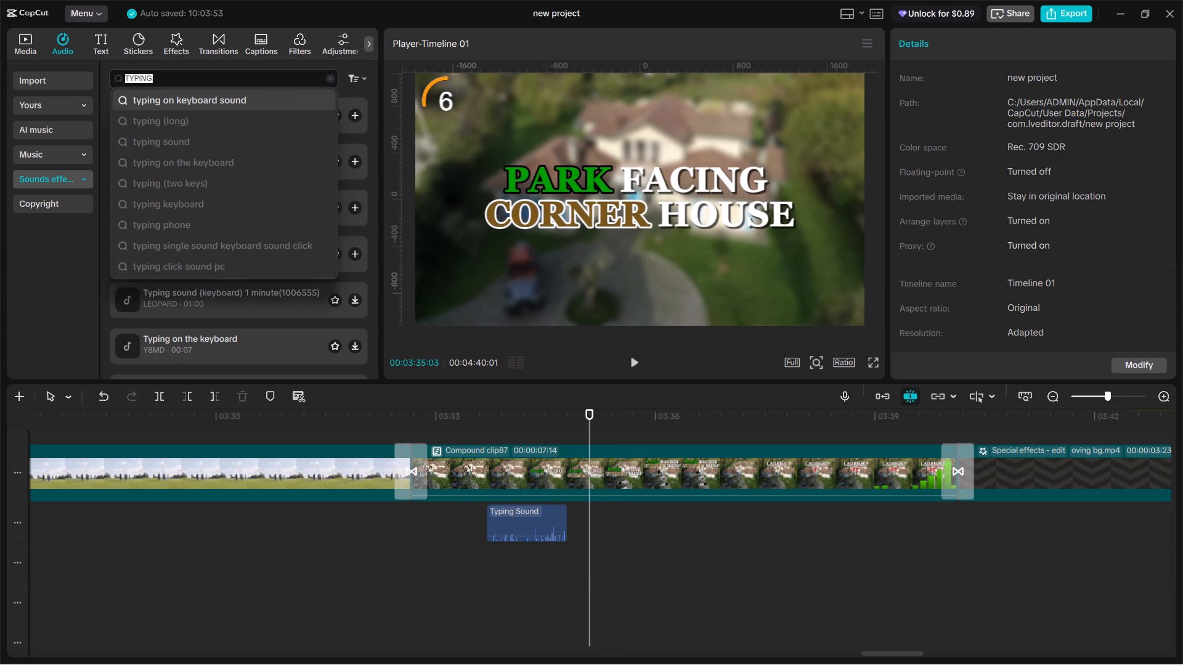
type("WOOSH")
key("Return")
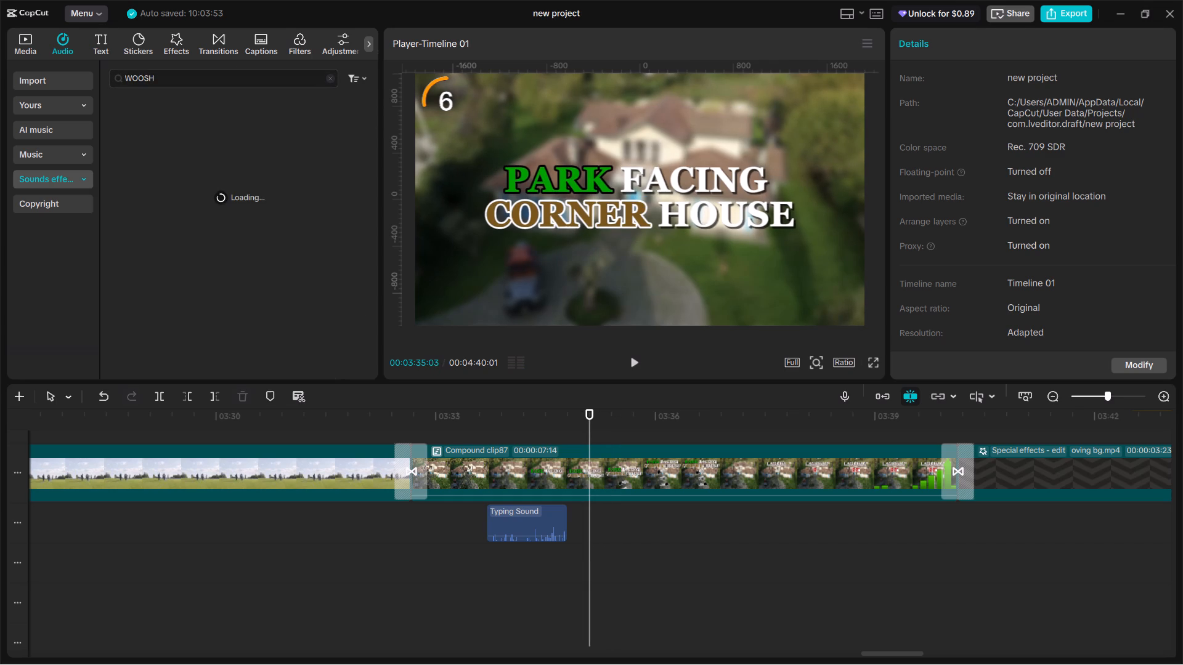
left_click(234, 118)
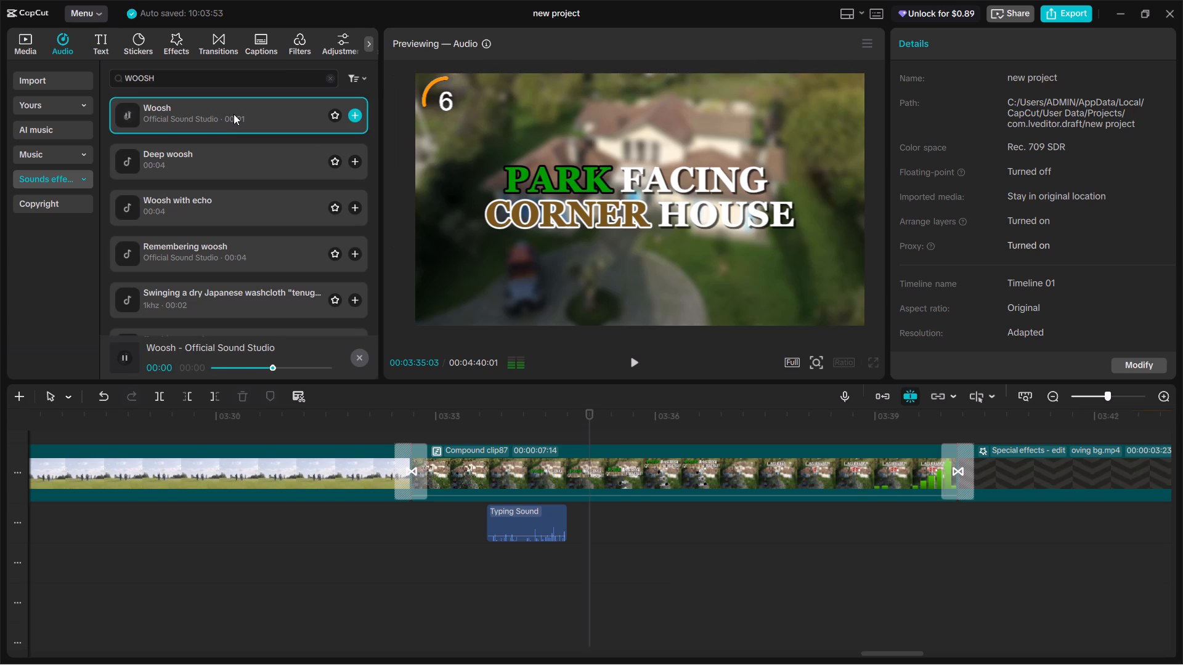
left_click_drag(233, 111, 591, 528)
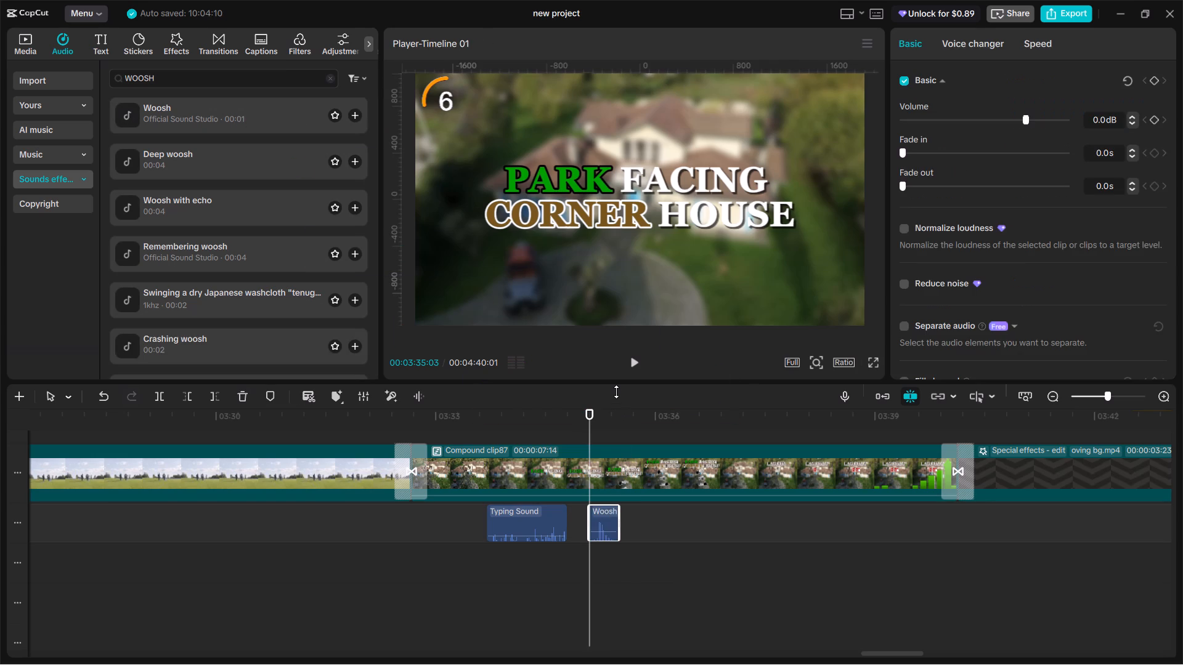
key("space")
key("space")
key("space")
key("space")
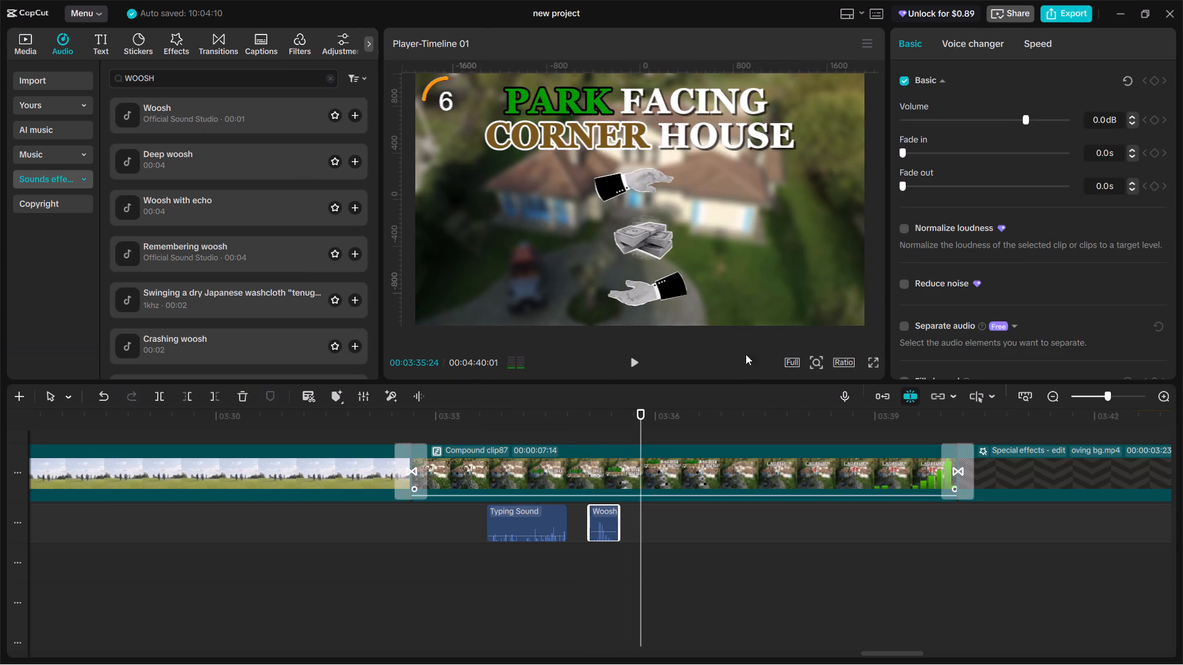
Set the Woosh sound's volume to -10.7 dB and play it back from 00:03:35:00.
left_click(1001, 116)
left_click(583, 419)
key("space")
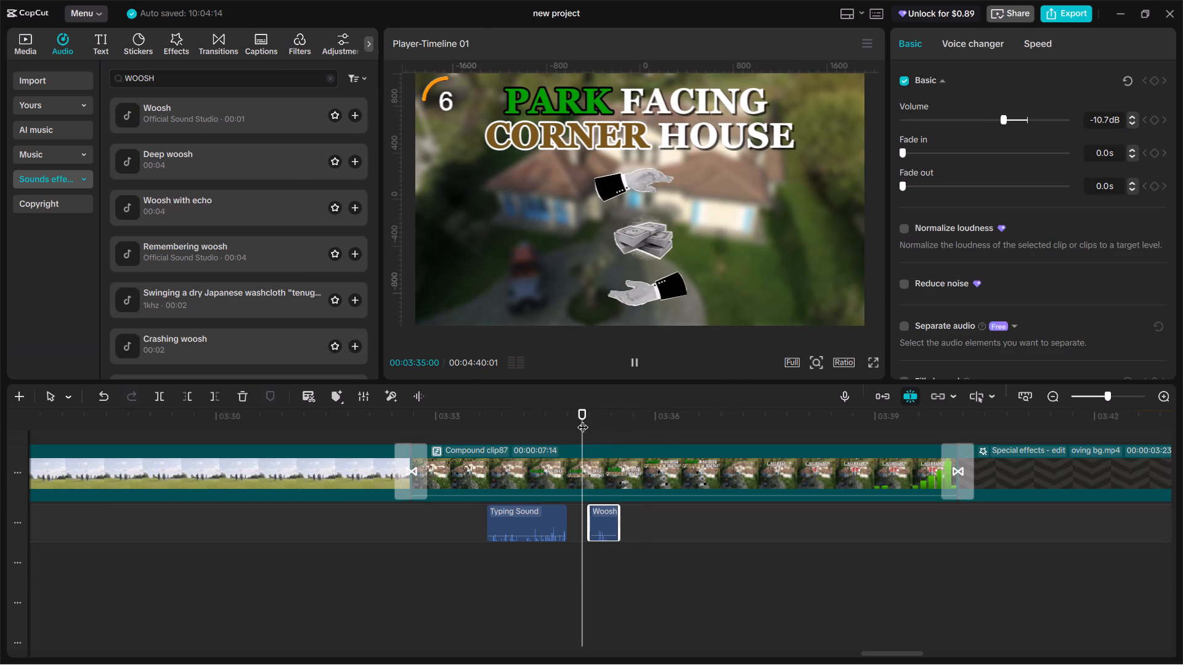
Copy the Typing Sound to 00:03:36:29, where the LAGBHAG caption starts typing, and play it back.
left_click(577, 421)
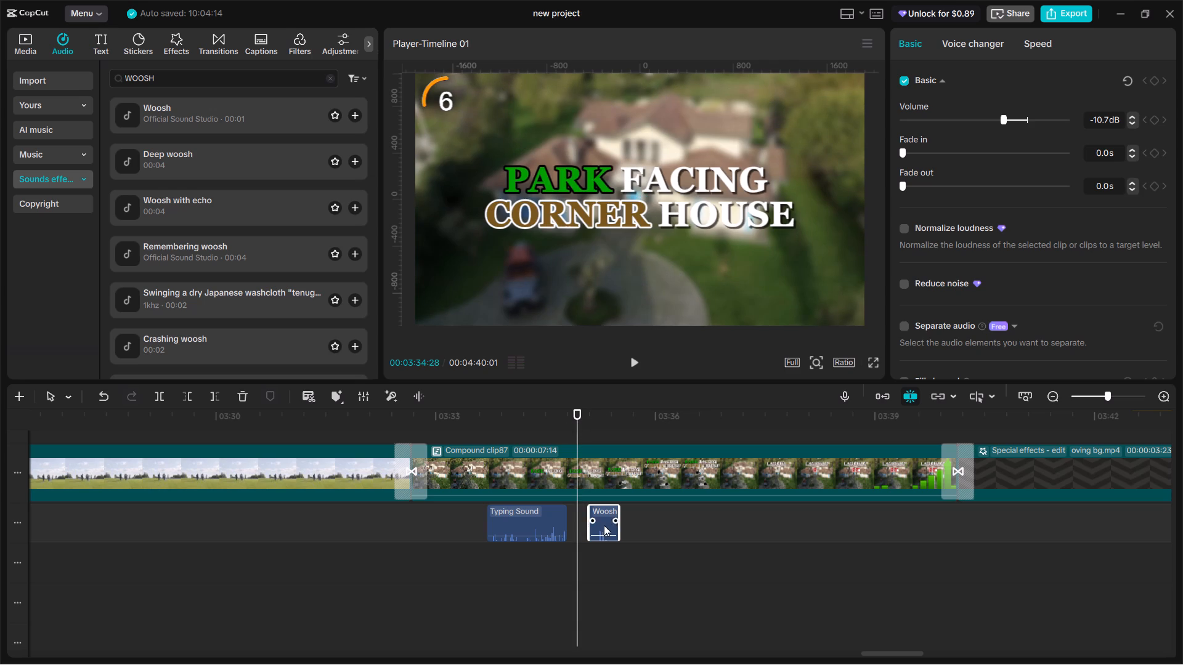
key("space")
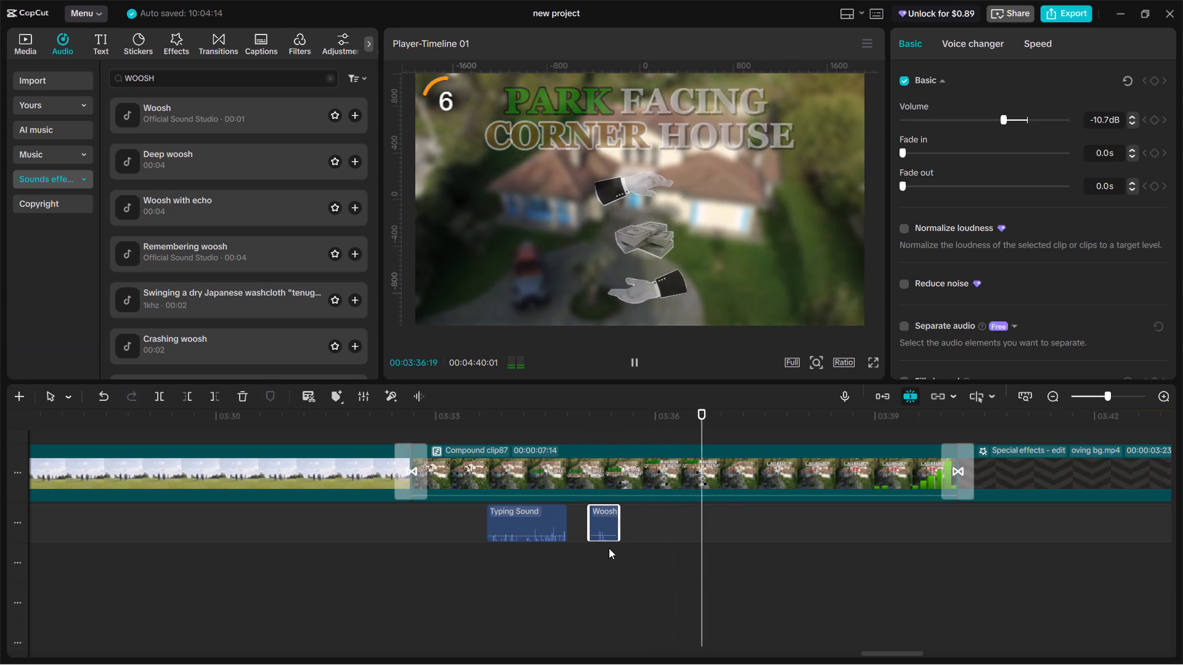
key("space")
double_click(727, 534)
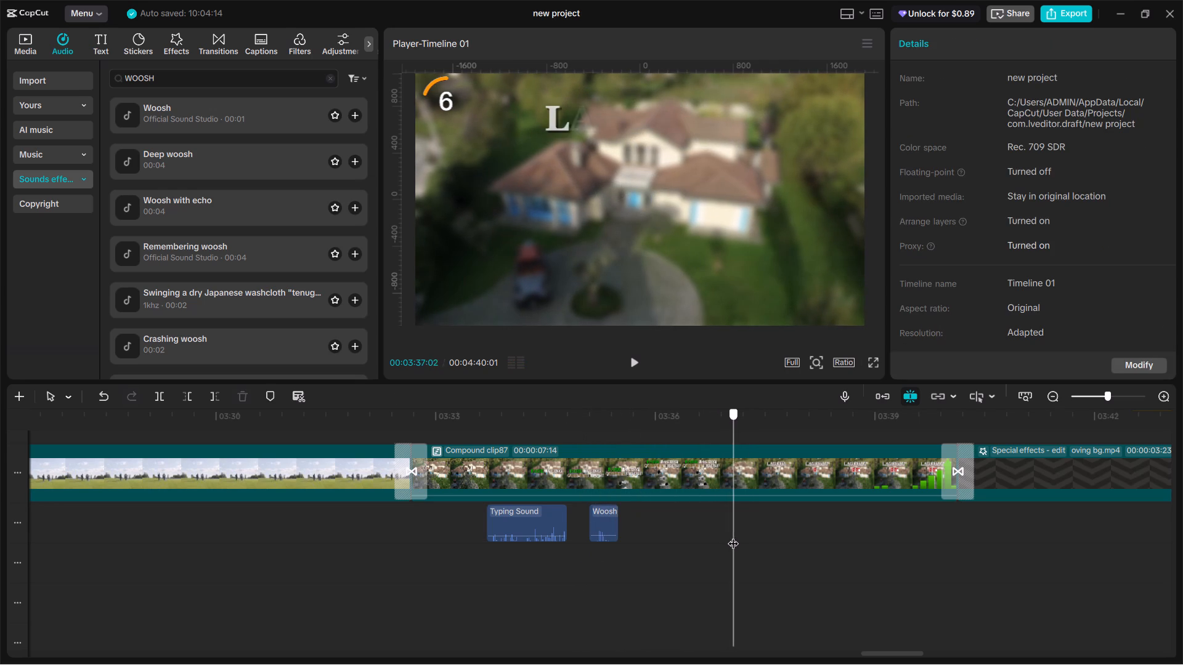
left_click(543, 520)
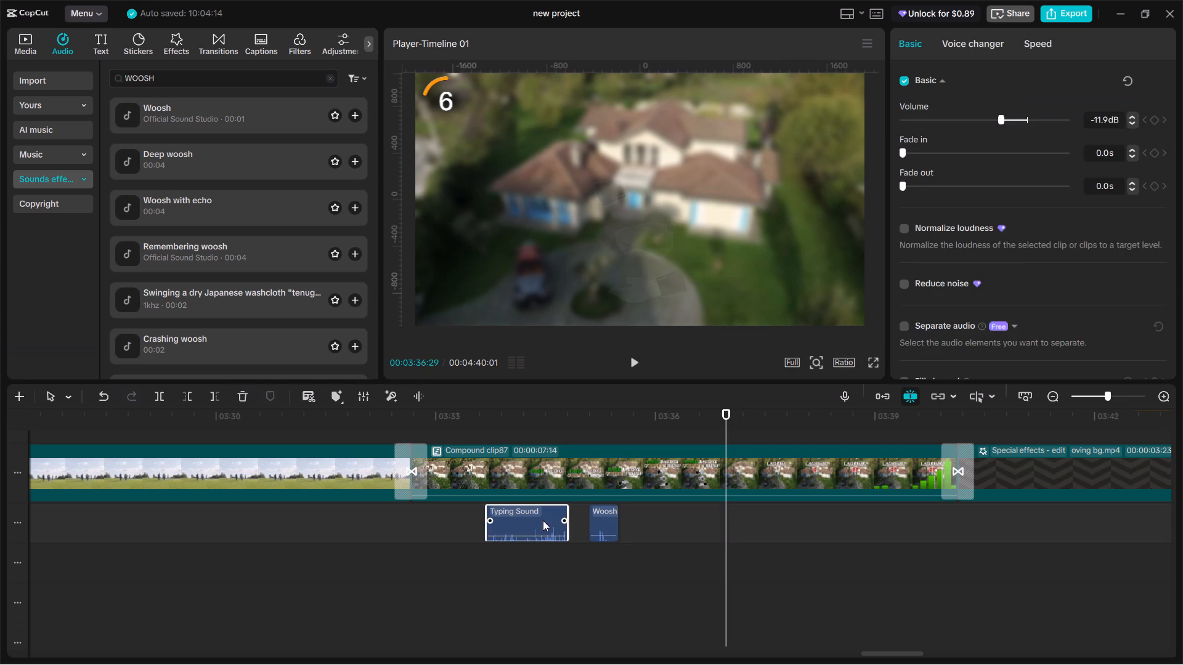
key("ctrl+c")
key("ctrl+v")
key("space")
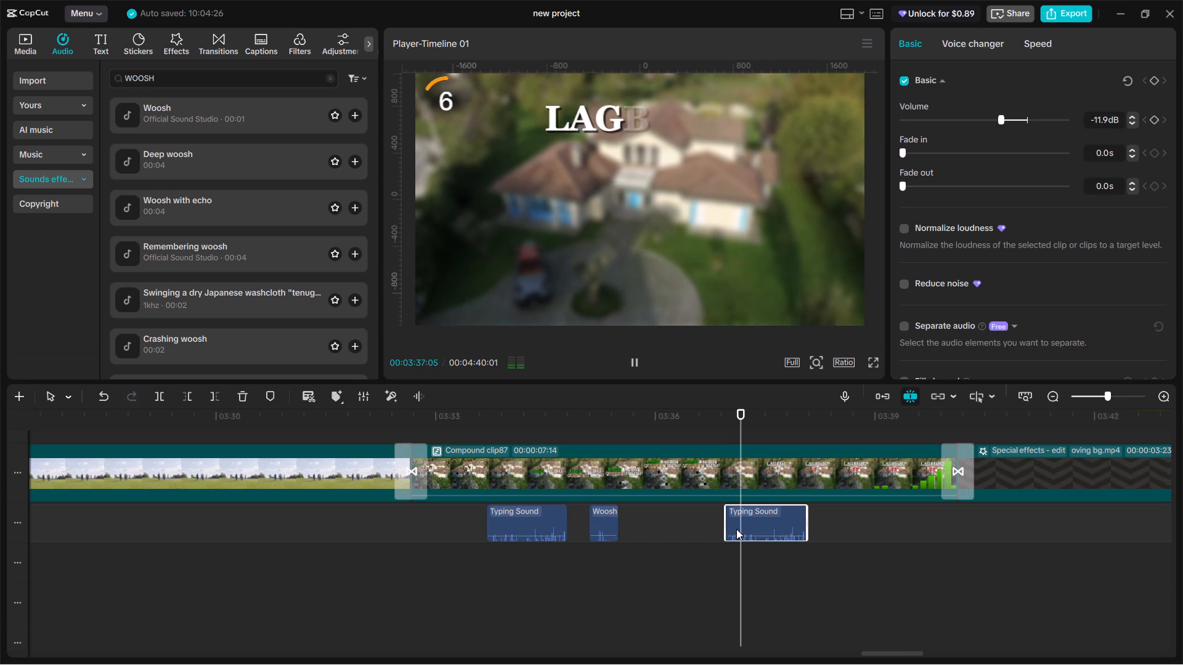
key("space")
key("space")
key("space")
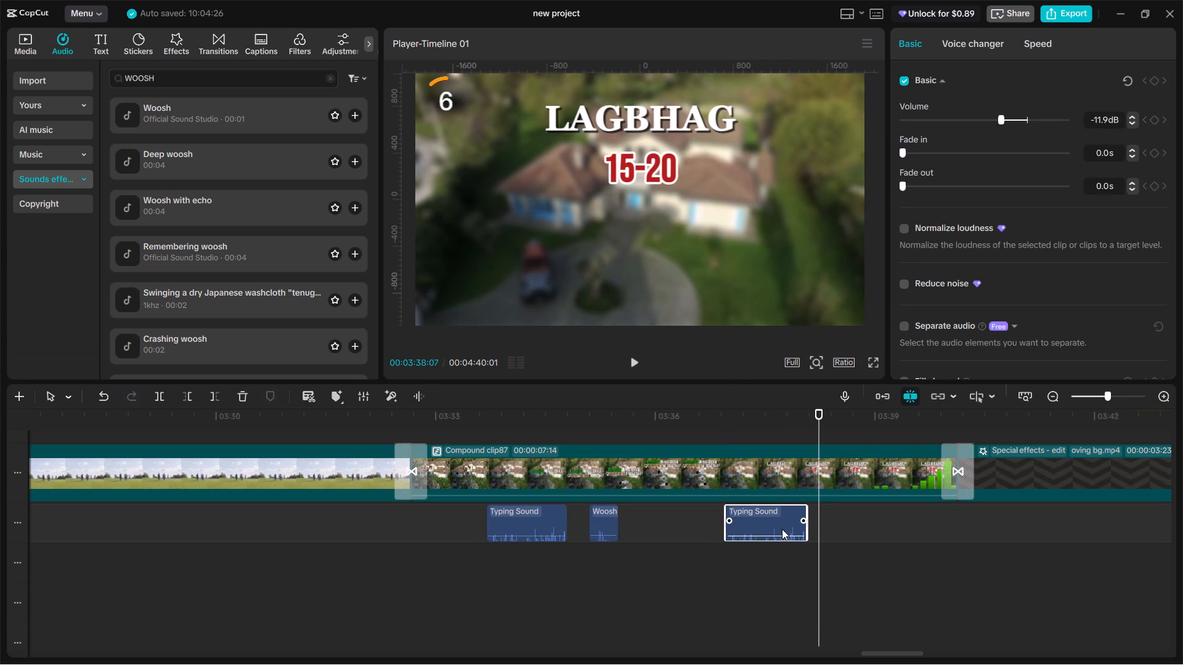
Extend the copied Typing Sound to end at 00:03:38:07 and play it back through to the AB JARA SOCHIE caption.
left_click_drag(806, 512, 817, 517)
key("space")
key("space")
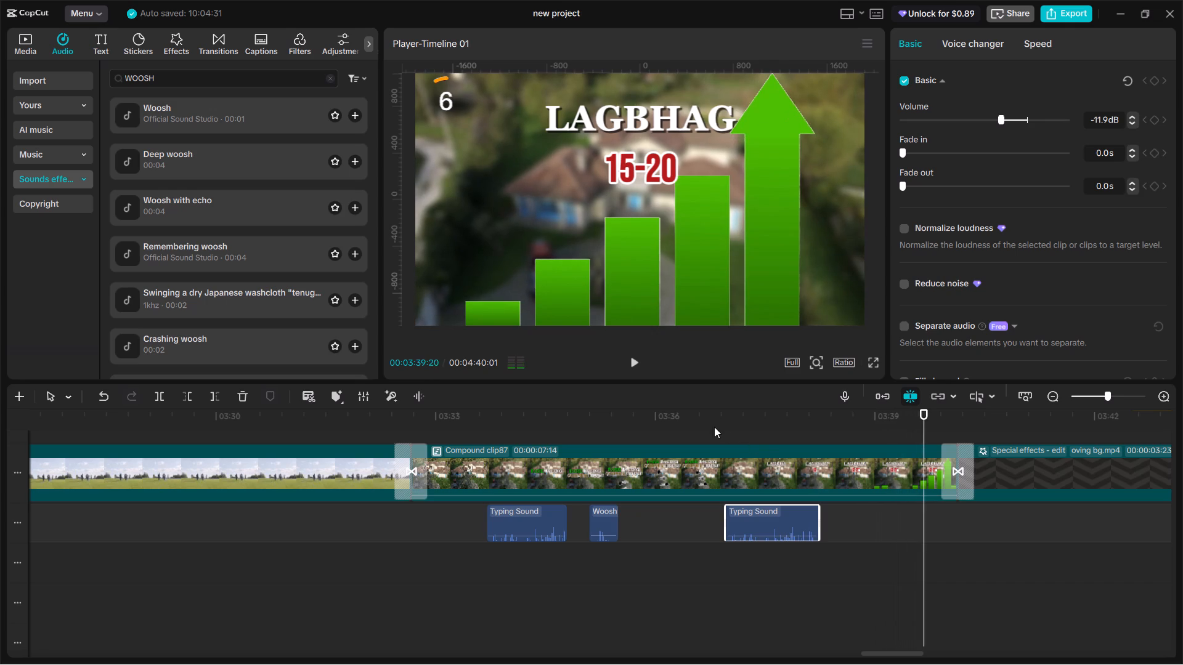
left_click(712, 423)
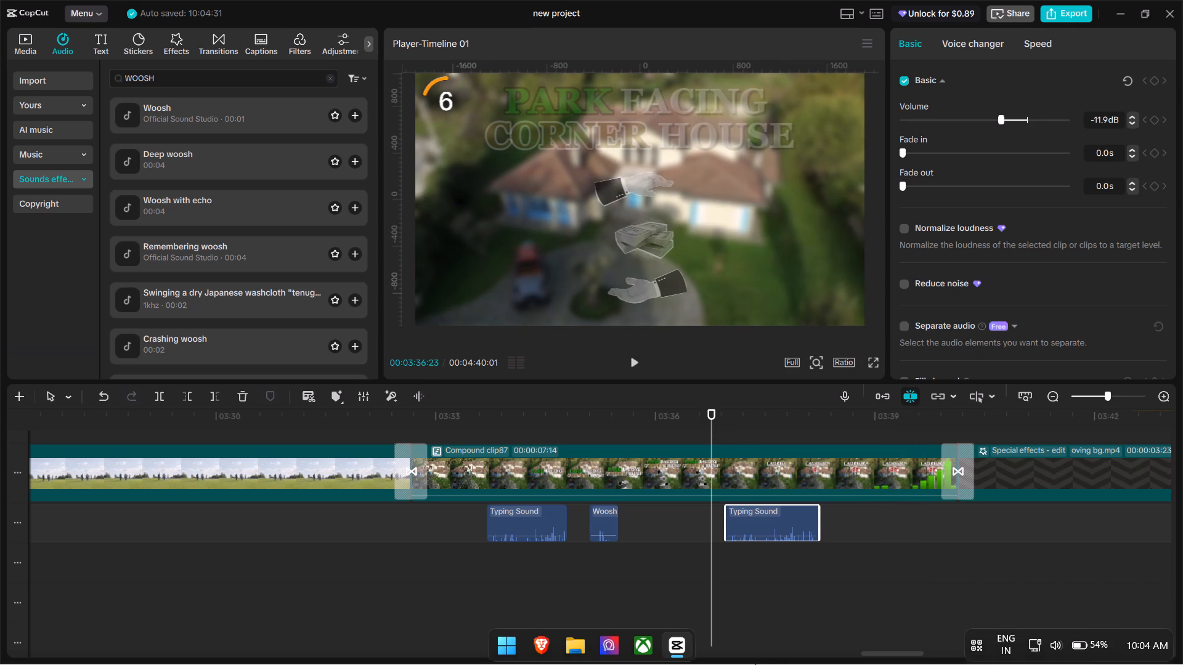
left_click(700, 531)
left_click(713, 531)
key("space")
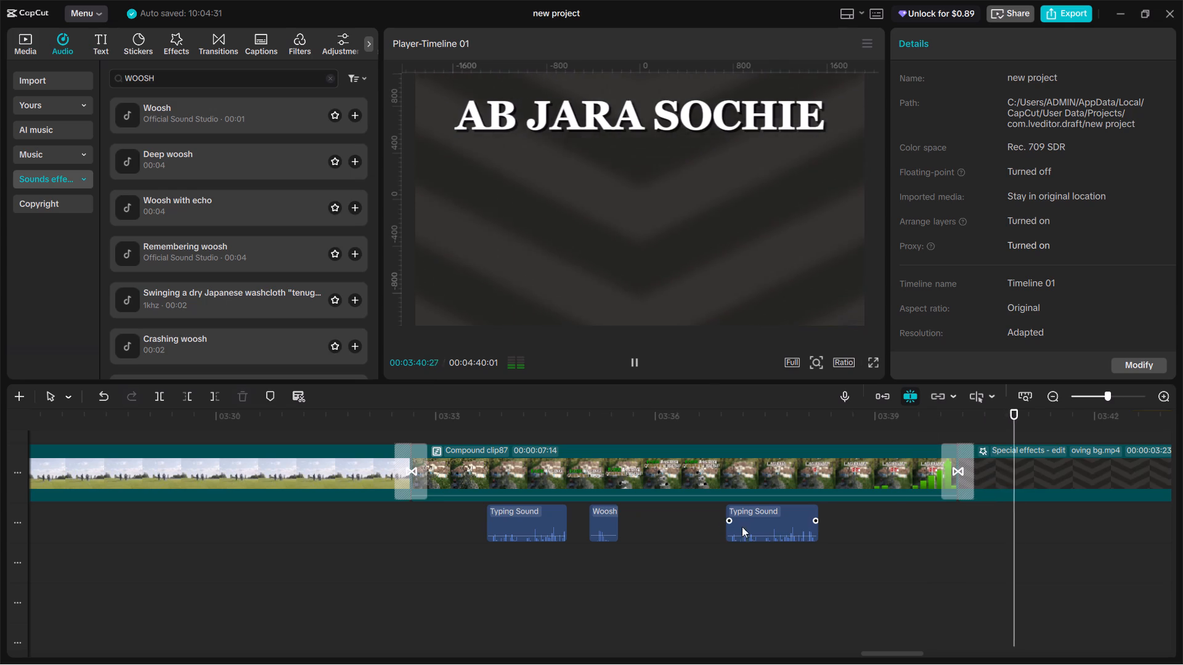
key("space")
Search the sound effects for CAMERA CLICK, place the single-shot camera shutter click at about 00:03:40:00, on the transition after Compound clip87, and play it back.
double_click(945, 534)
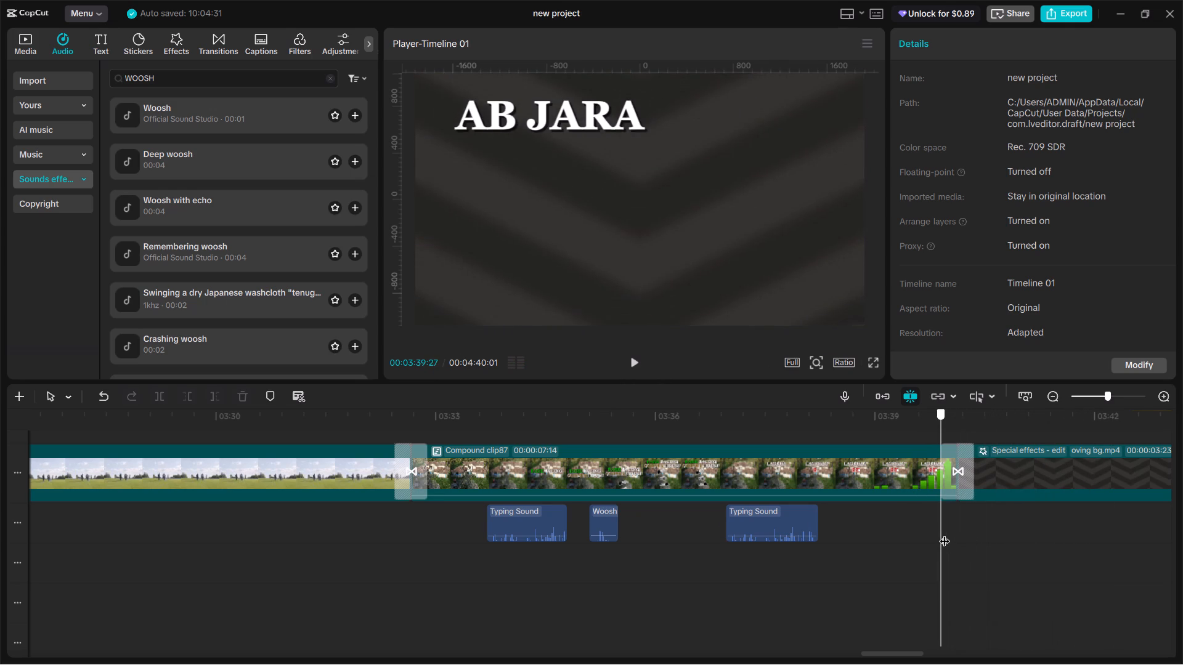
left_click(205, 79)
key("ctrl+a")
type("CAMERA CLICK")
key("Return")
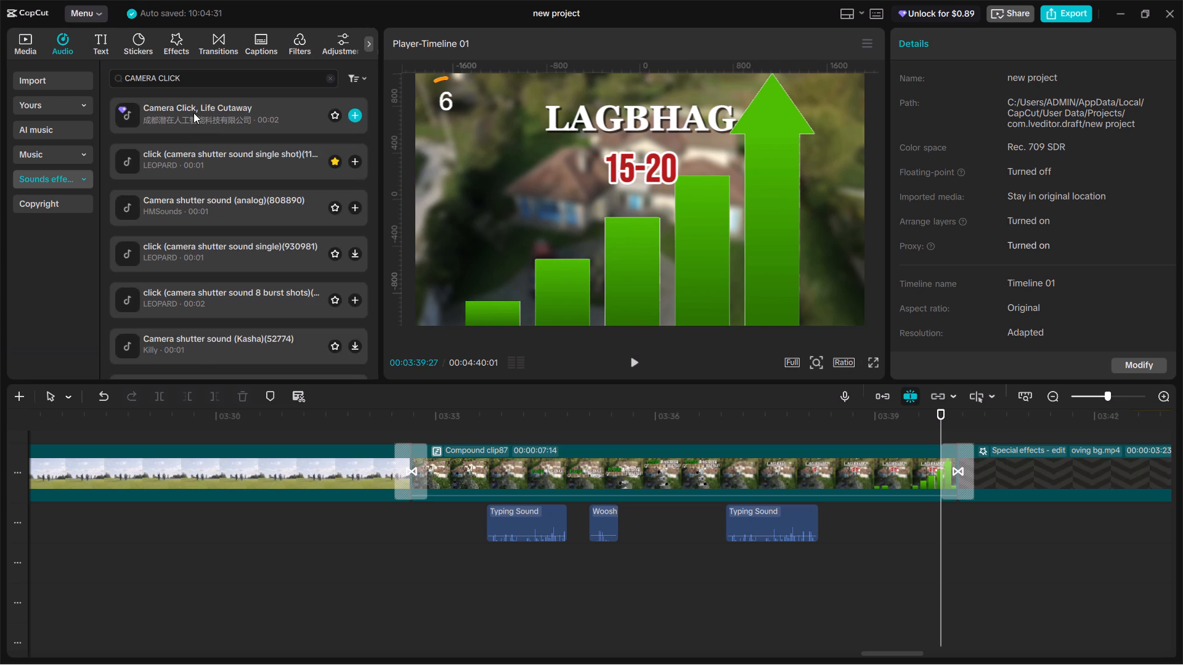
left_click(193, 112)
left_click(191, 156)
left_click_drag(189, 158, 993, 582)
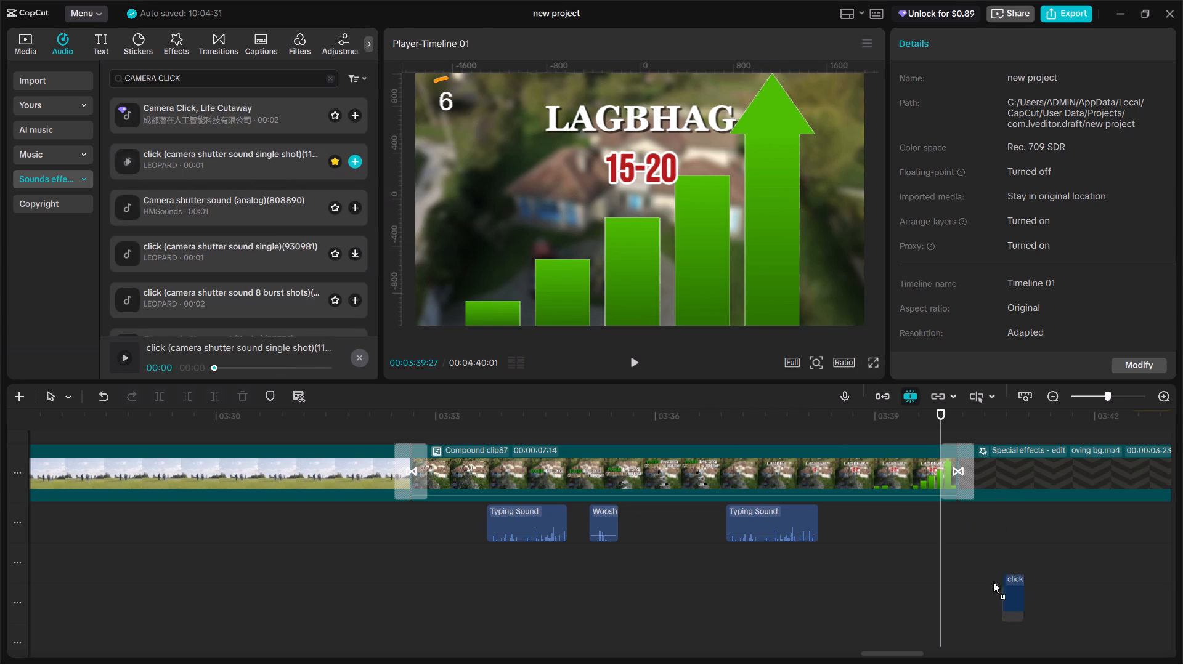
left_click_drag(993, 582, 948, 528)
key("space")
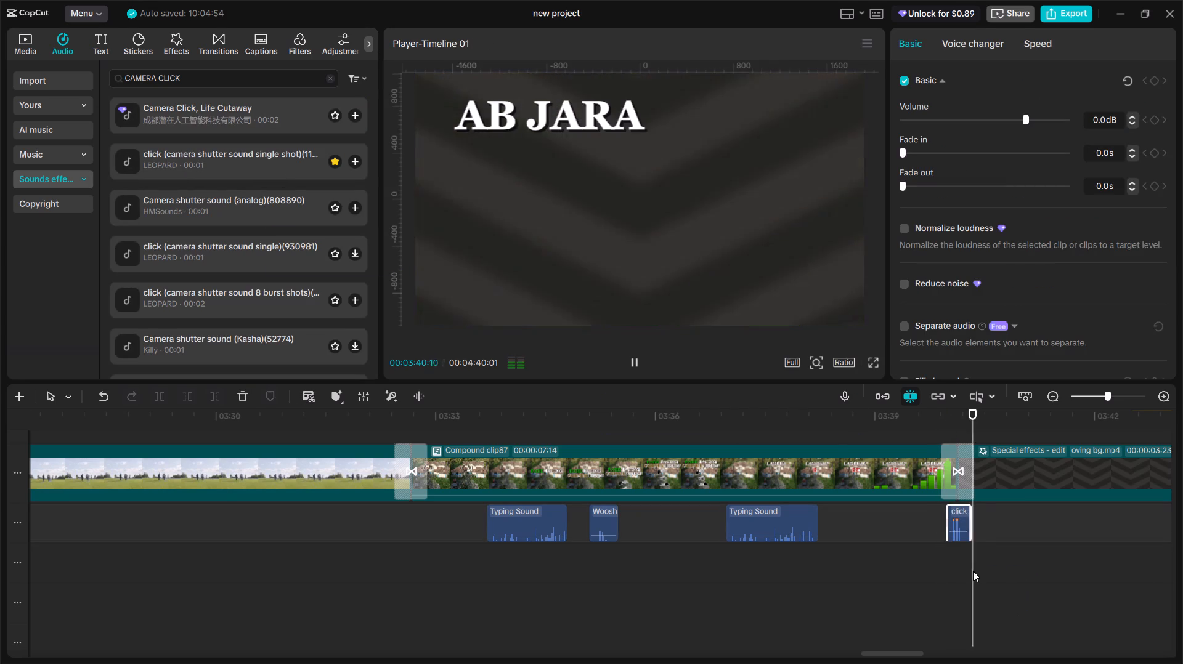
key("space")
Set the camera shutter click's volume to -13.4 dB and play back the transition into AB JARA SOCHIE.
left_click(1007, 119)
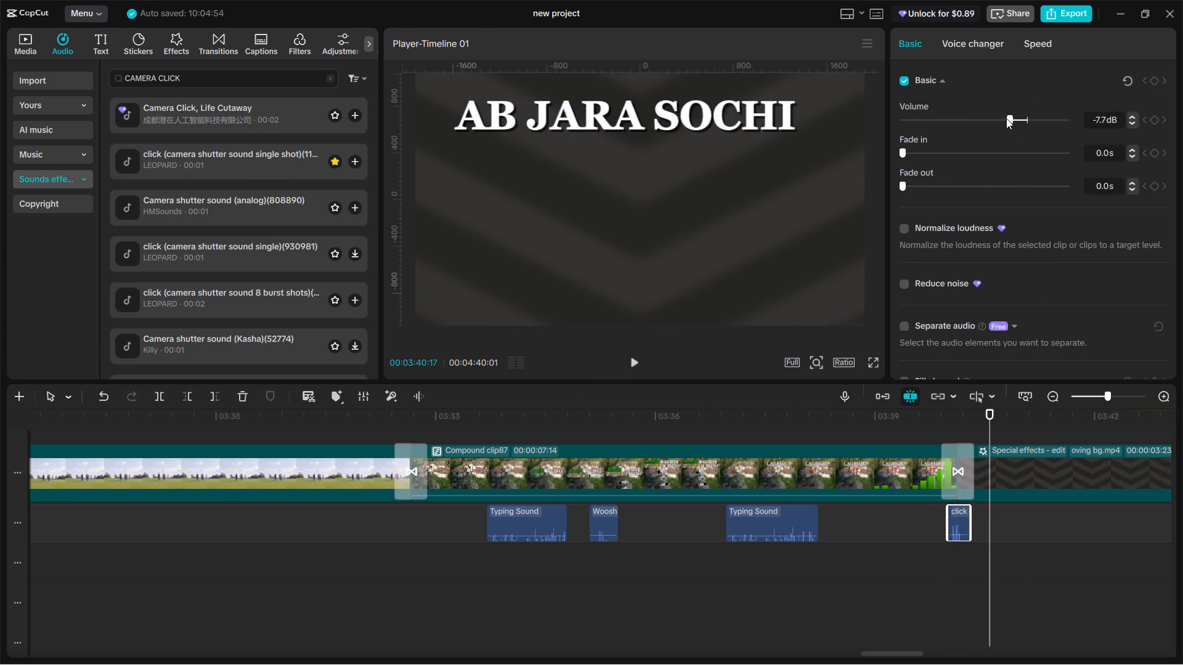
left_click(1001, 116)
left_click(995, 117)
left_click_drag(992, 422, 975, 419)
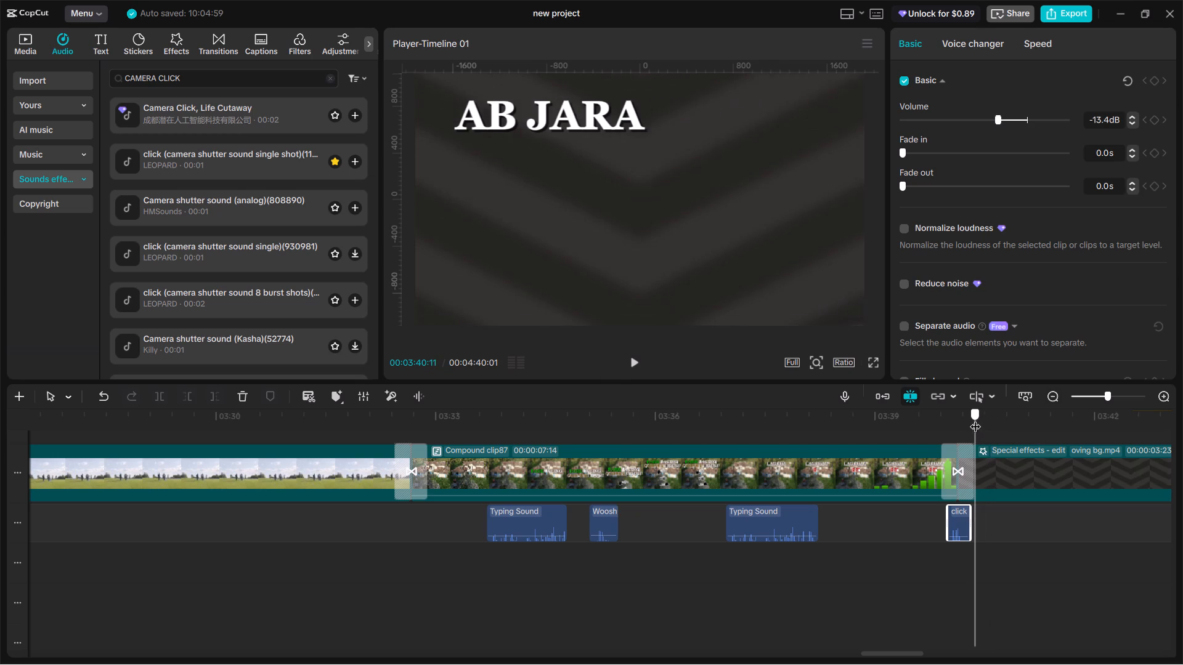
left_click_drag(975, 419, 957, 406)
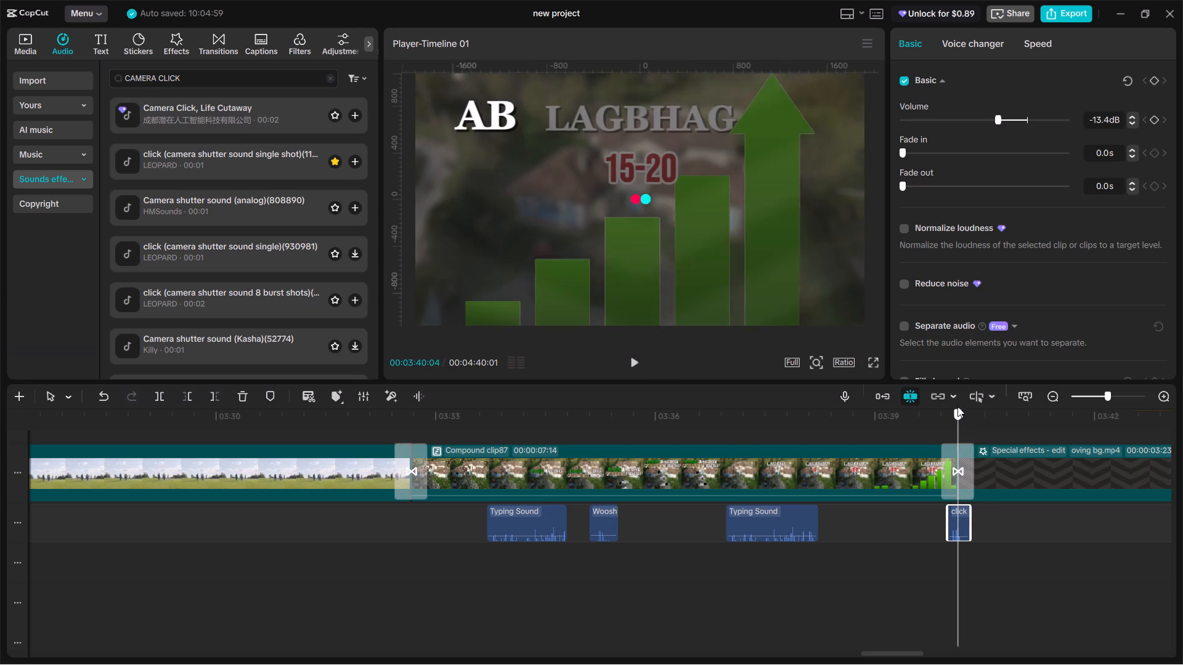
left_click_drag(957, 406, 956, 406)
key("space")
key("space")
left_click(932, 429)
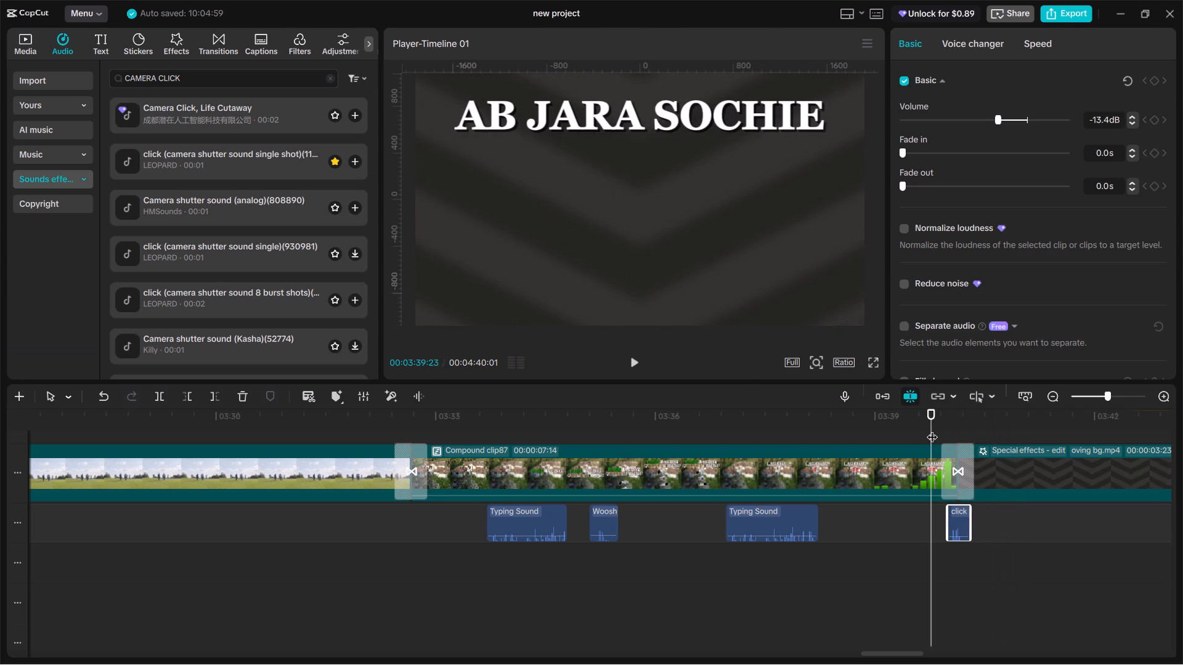
key("space")
key("space")
key("space")
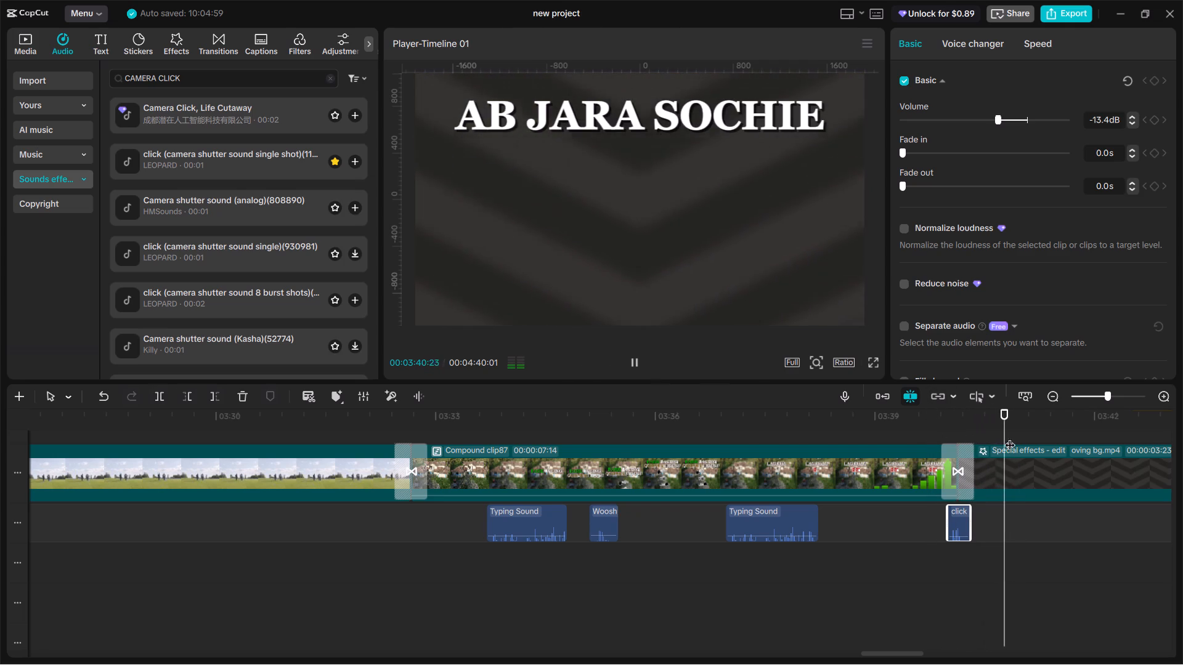
key("space")
left_click(996, 425)
left_click_drag(996, 425, 964, 424)
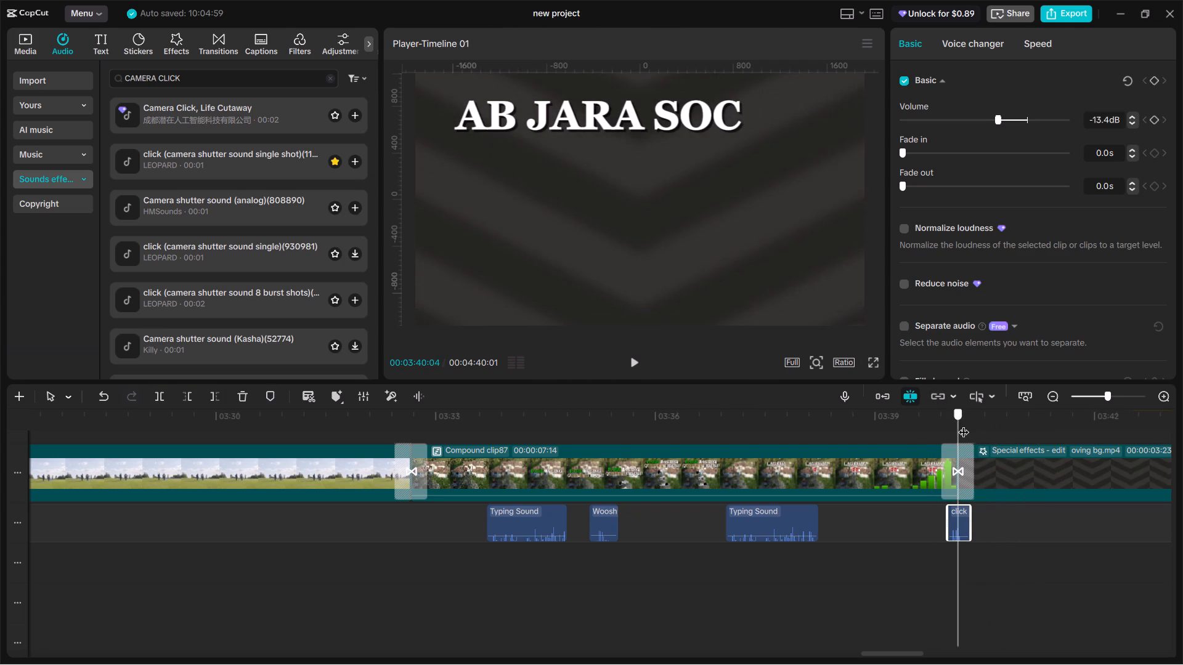
Search the sound effects for WOOSH, place Woosh at 00:03:42:15, where the house slides in under 500 GAJ, and play it back.
left_click_drag(964, 424, 1025, 424)
scroll(1031, 437, "down", 7, "alt")
key("space")
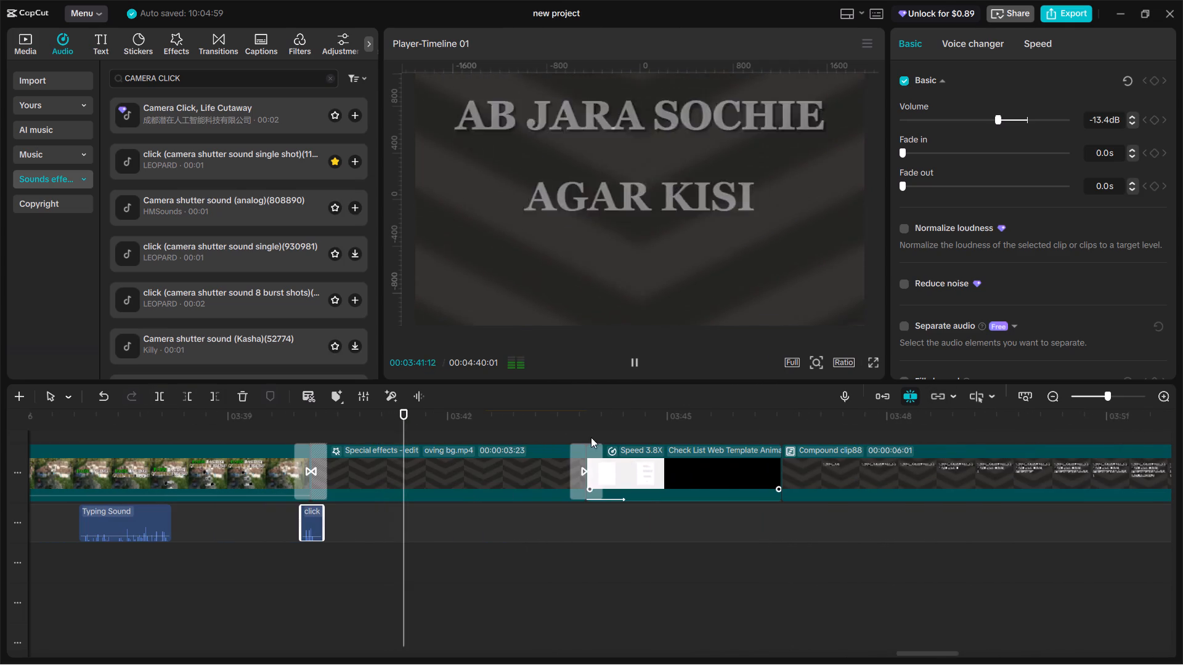
key("space")
key("space")
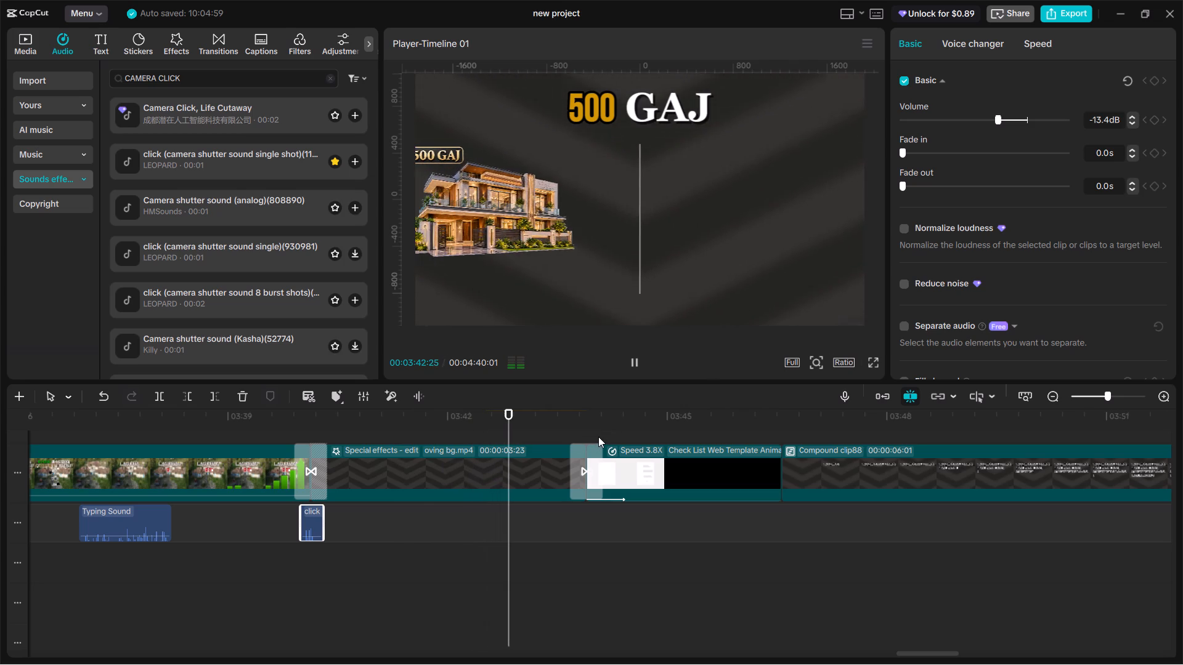
key("space")
left_click(525, 425)
left_click_drag(525, 425, 485, 427)
left_click(269, 81)
key("ctrl+a")
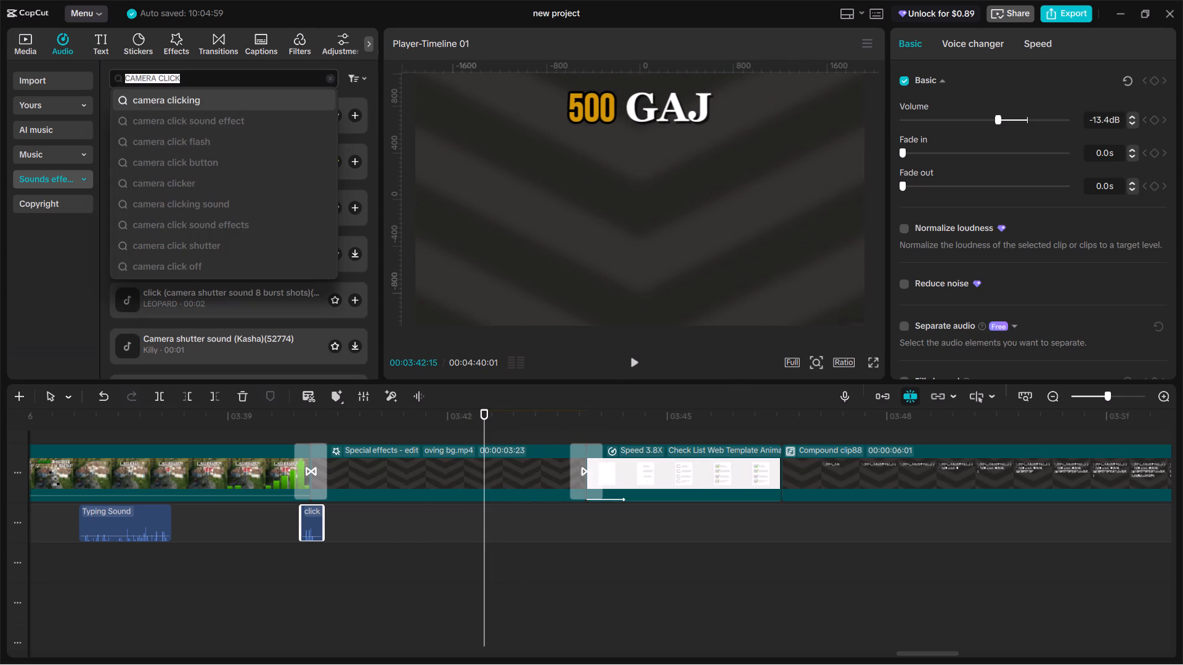
type("WOOSH")
key("Return")
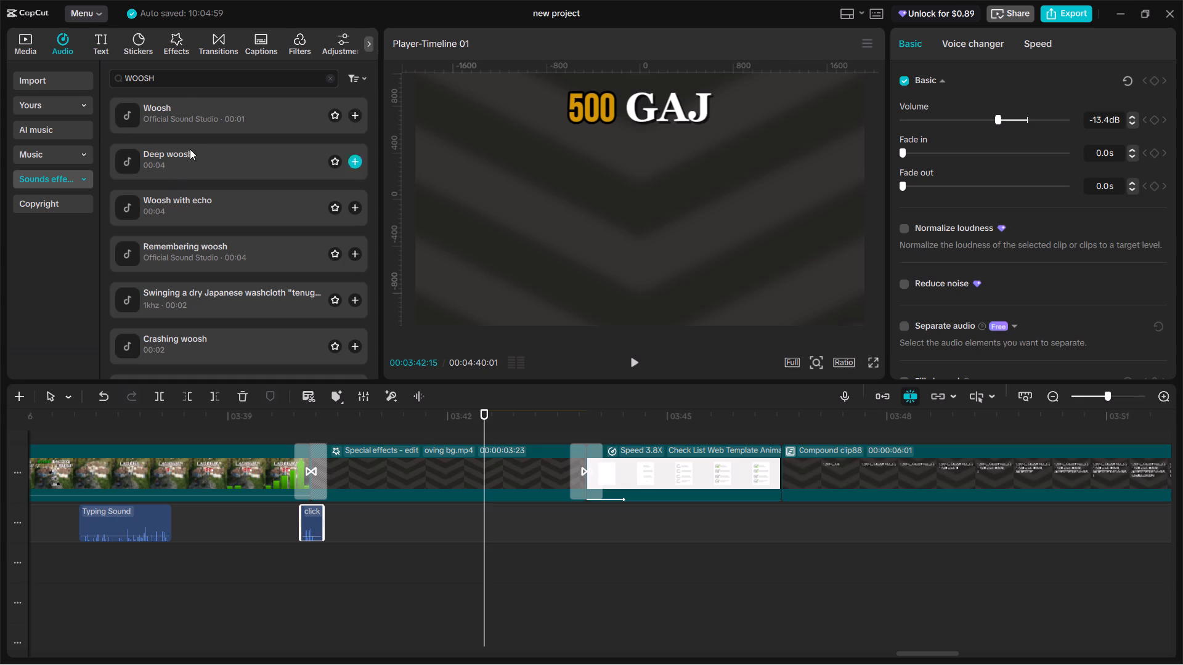
left_click(187, 122)
left_click_drag(187, 113, 457, 515)
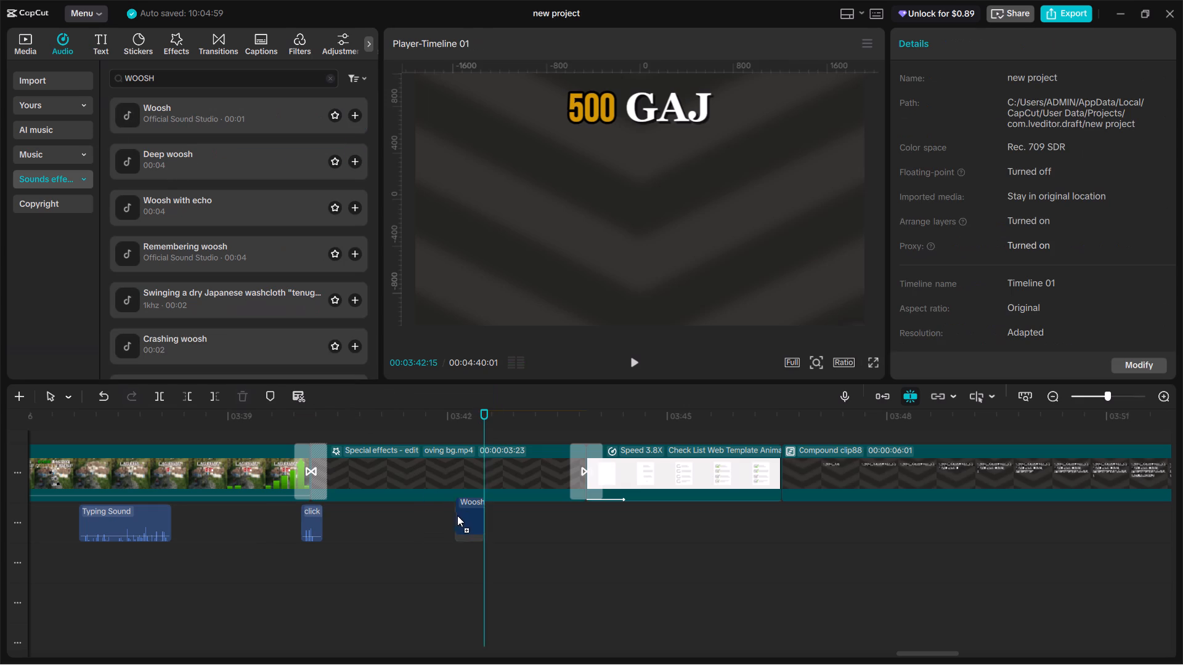
left_click_drag(457, 515, 487, 523)
key("space")
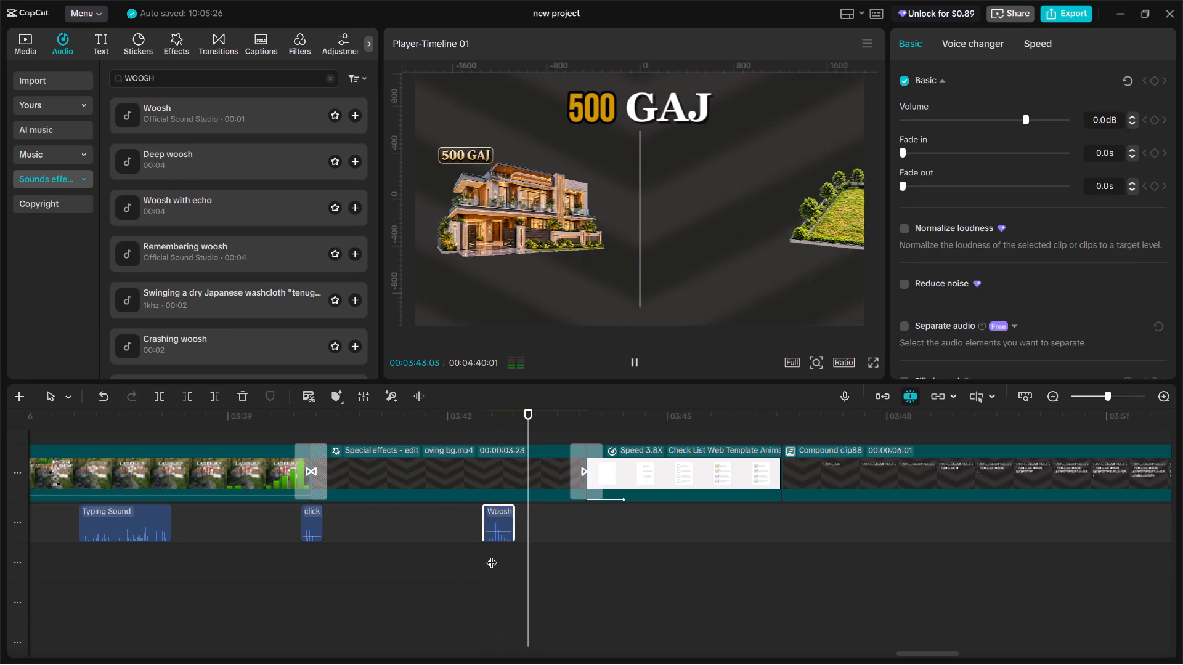
key("space")
Copy the Woosh sound to 00:03:43:01, where the grass plot slides in, and play it back.
double_click(526, 433)
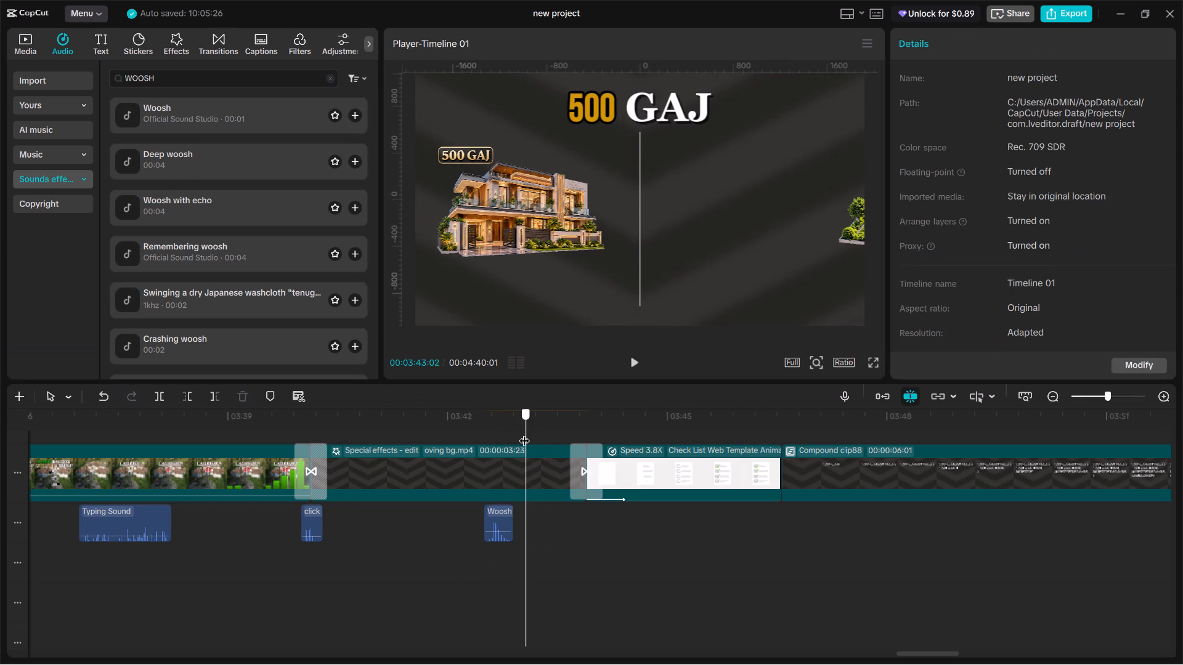
left_click(485, 527)
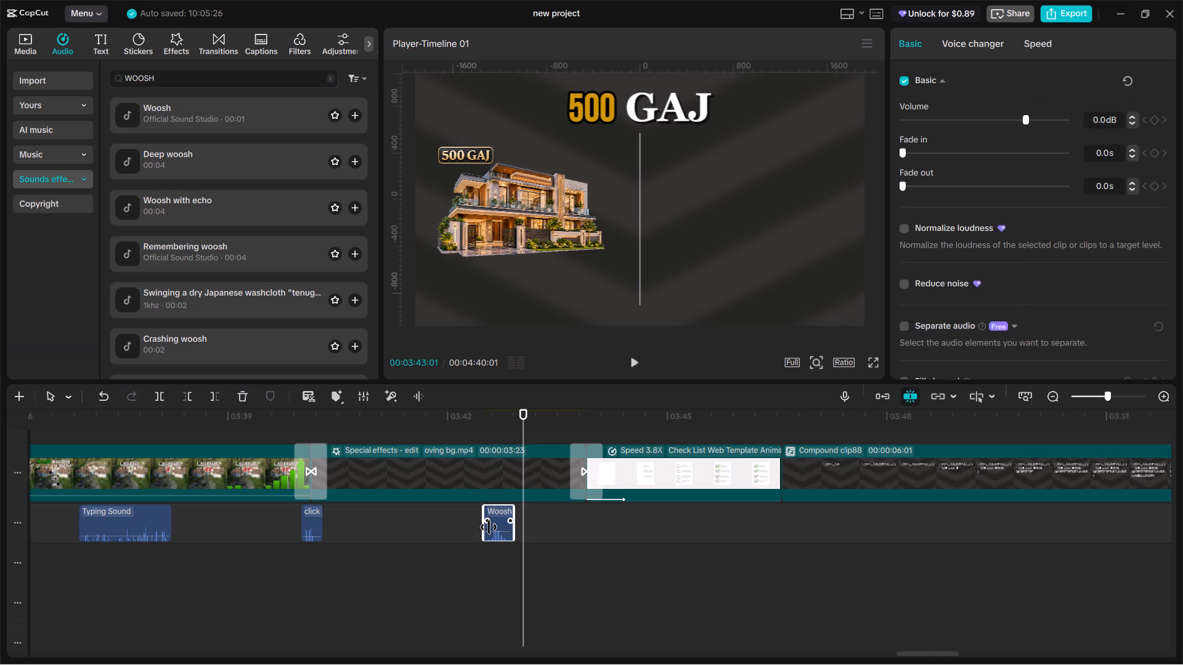
key("ctrl+c")
key("ctrl+v")
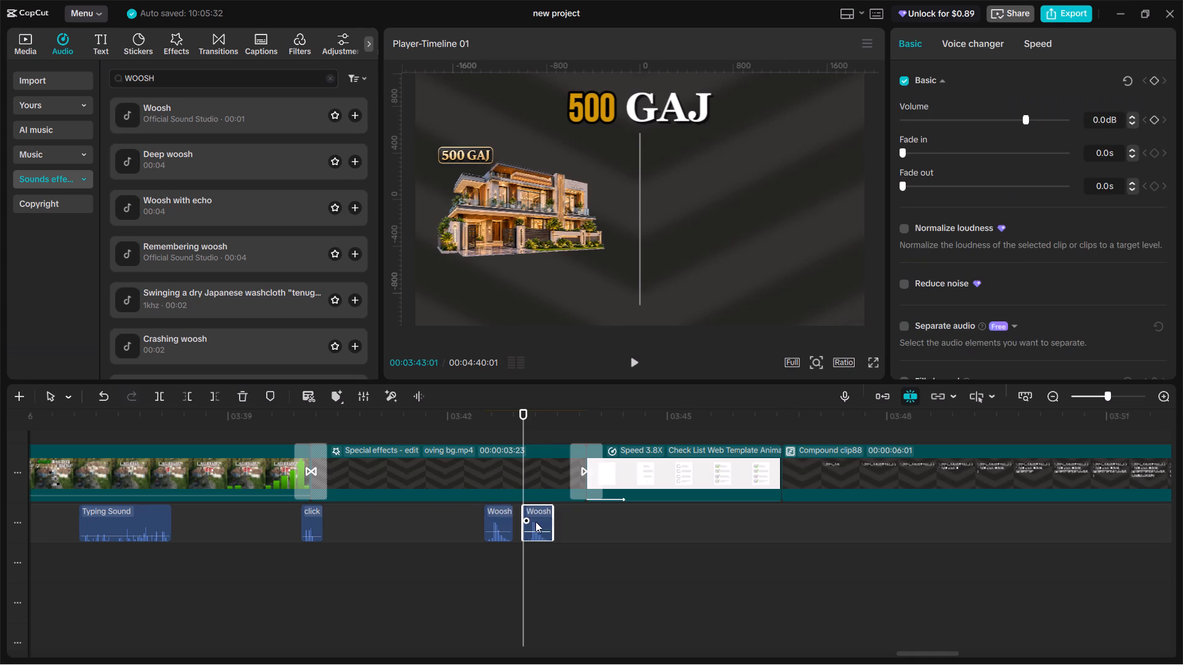
key("space")
key("space")
Lower the first 500 GAJ Woosh's volume, set the second one's to -11.3 dB, and play back the section.
left_click(503, 534)
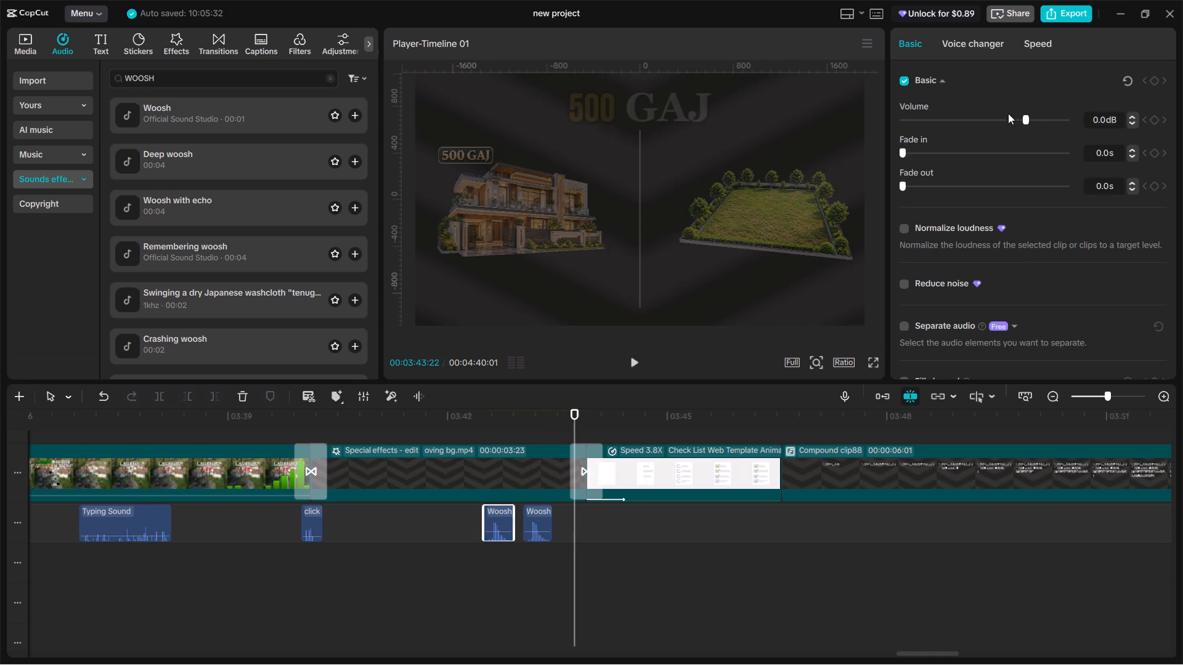
left_click(1002, 118)
left_click(542, 522)
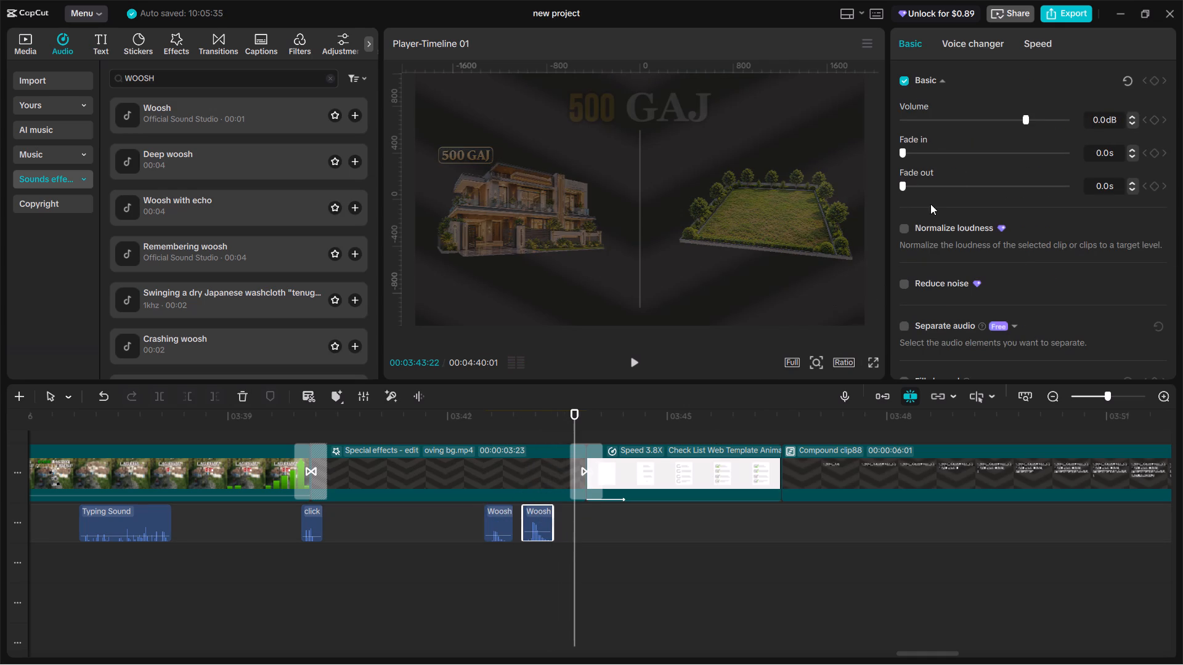
left_click(999, 119)
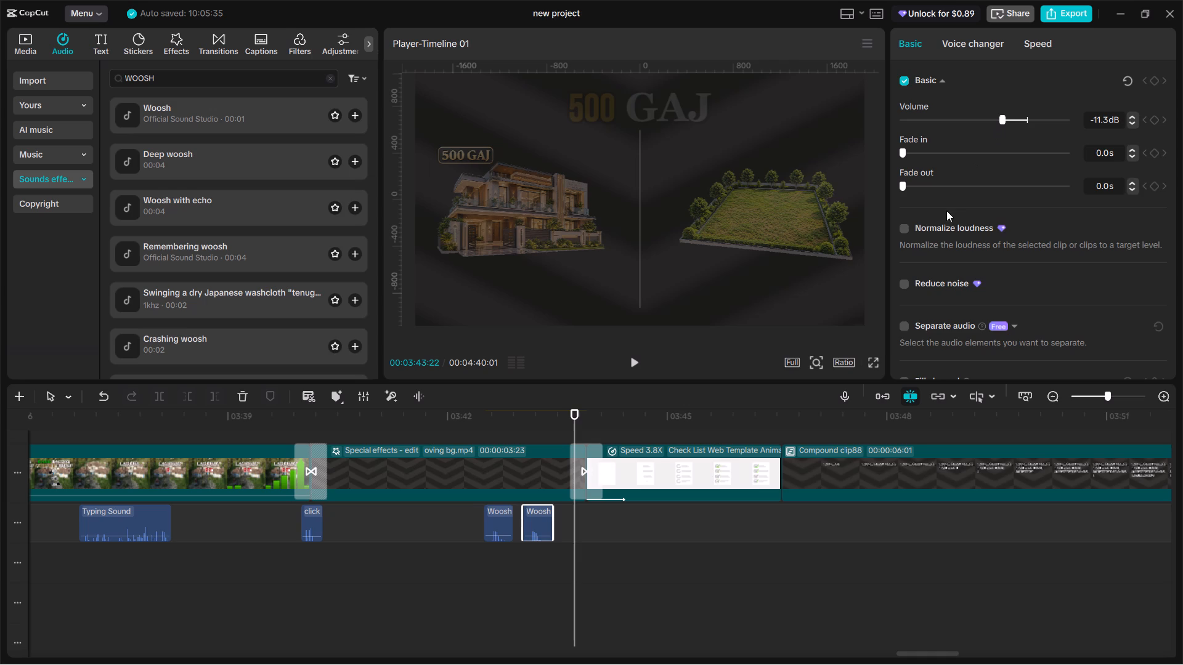
left_click(472, 433)
key("space")
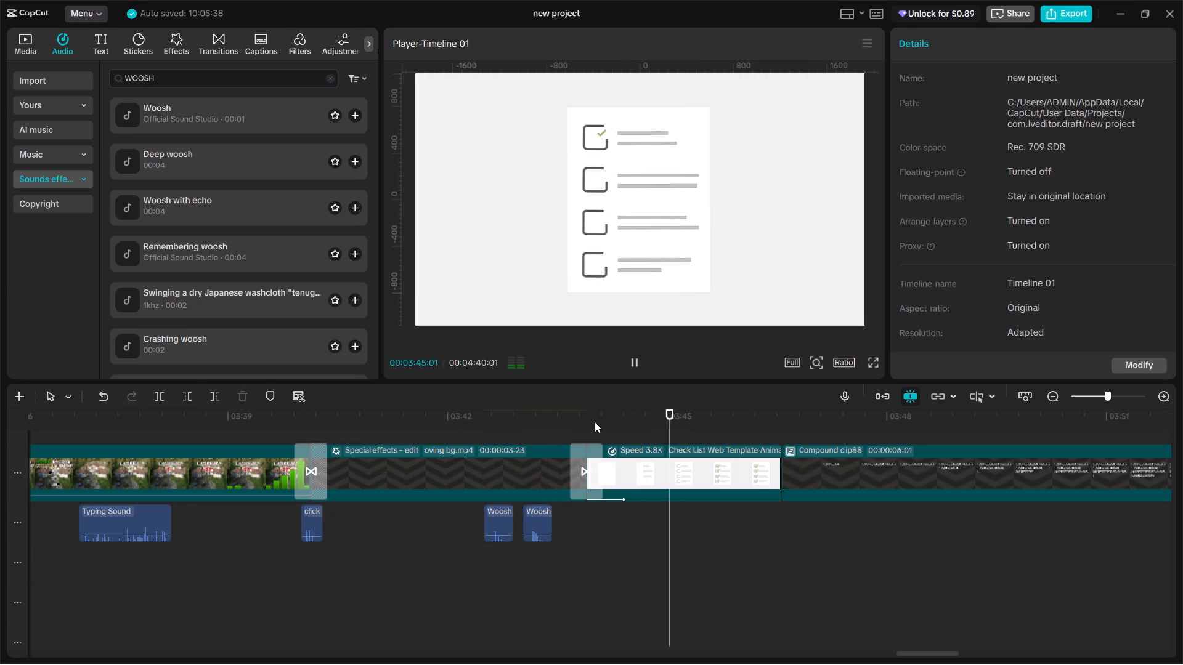
Search the sound effects for TICK, audition the results, place the Sorabeats62 Tick at 00:03:44:27 under the checklist clip, and play it back.
left_click(596, 420)
left_click_drag(594, 419, 661, 428)
left_click(262, 80)
key("ctrl+a")
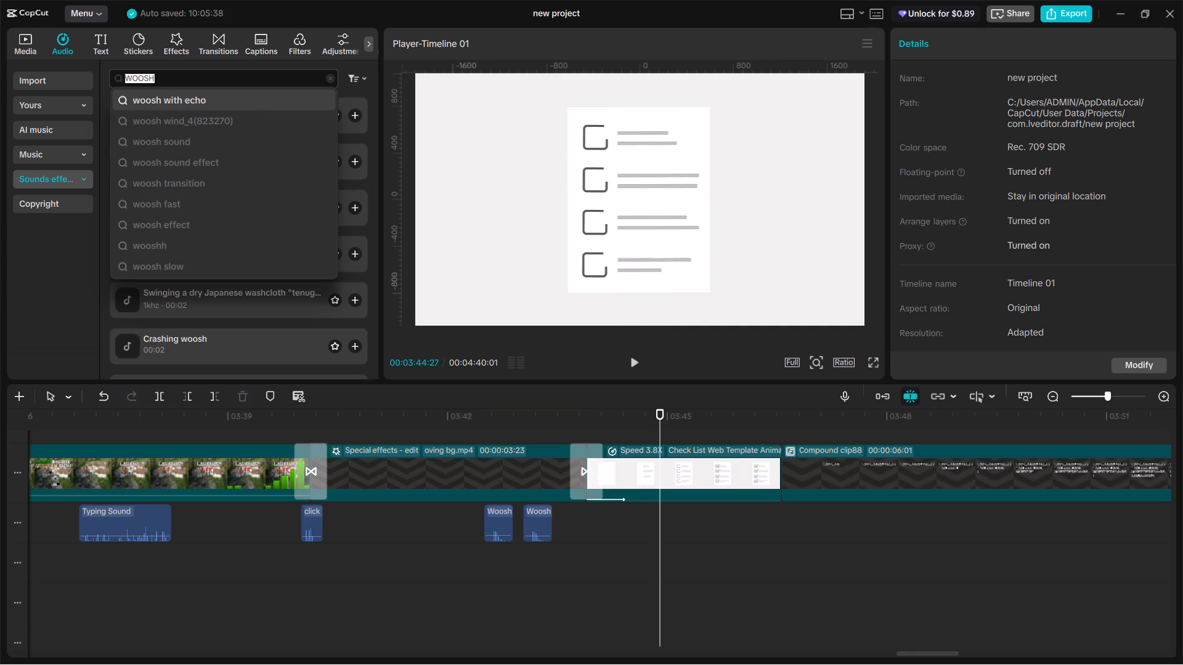
type("TICK")
key("Return")
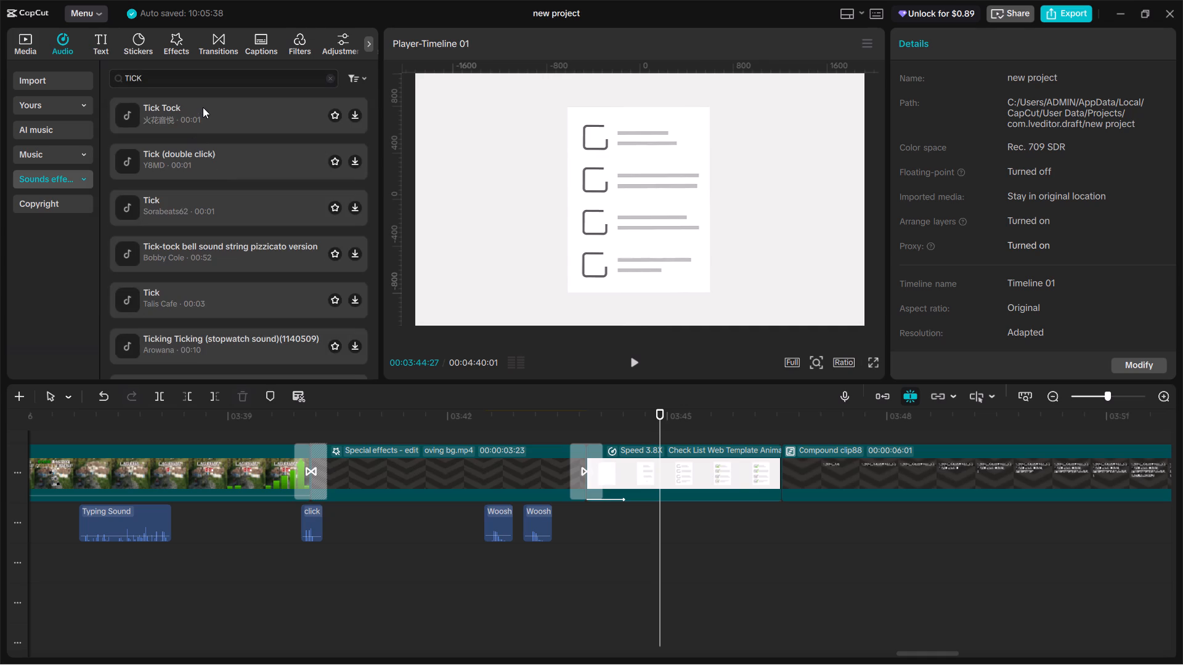
left_click(203, 107)
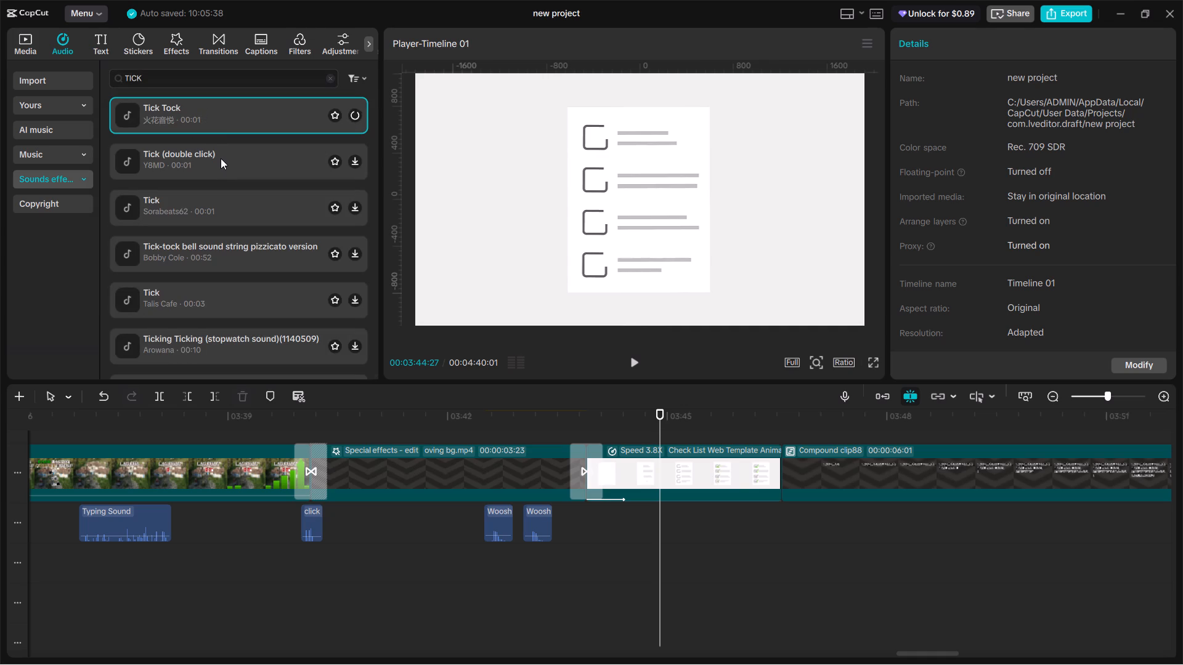
left_click(221, 158)
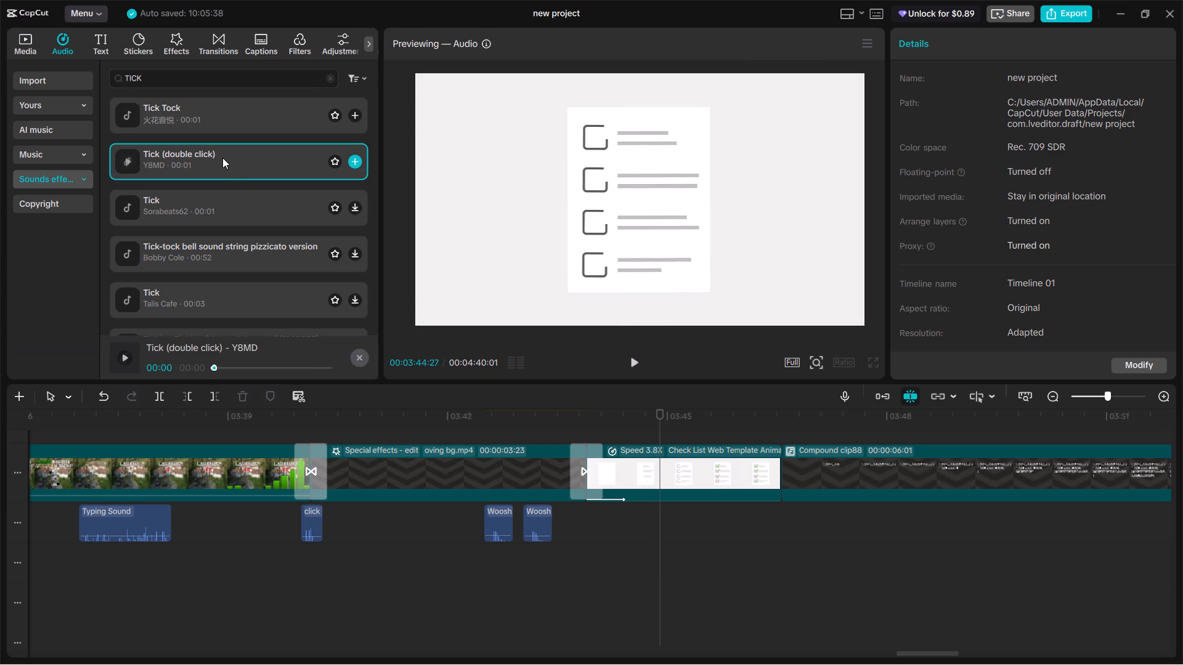
left_click(217, 209)
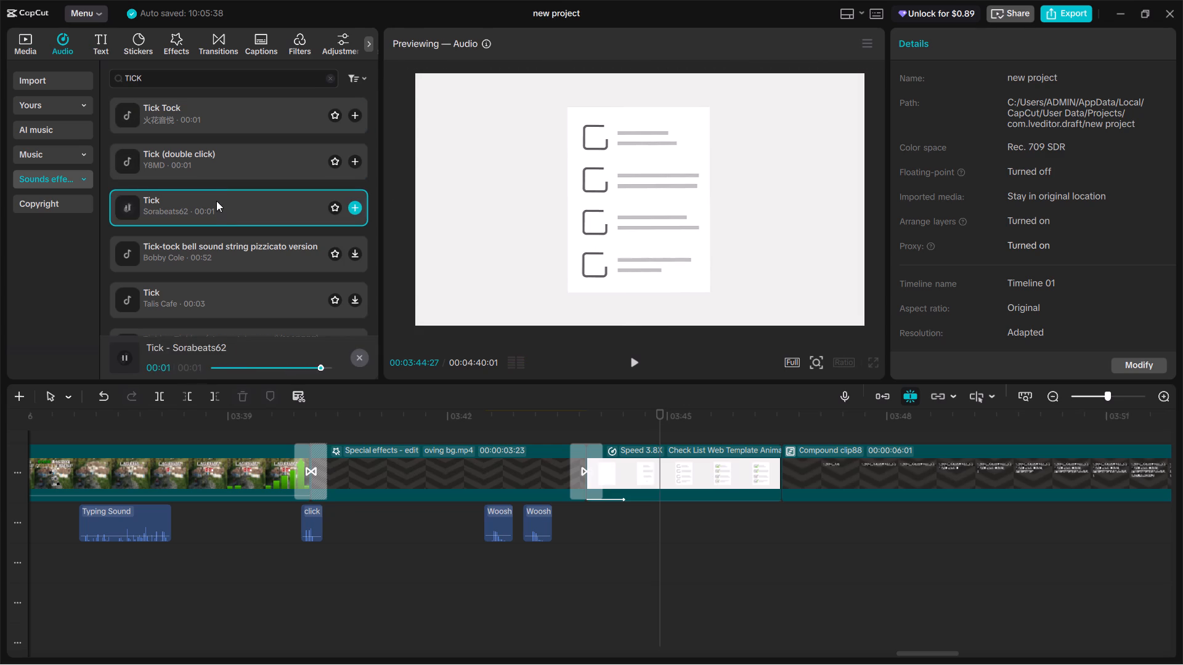
left_click_drag(198, 204, 649, 522)
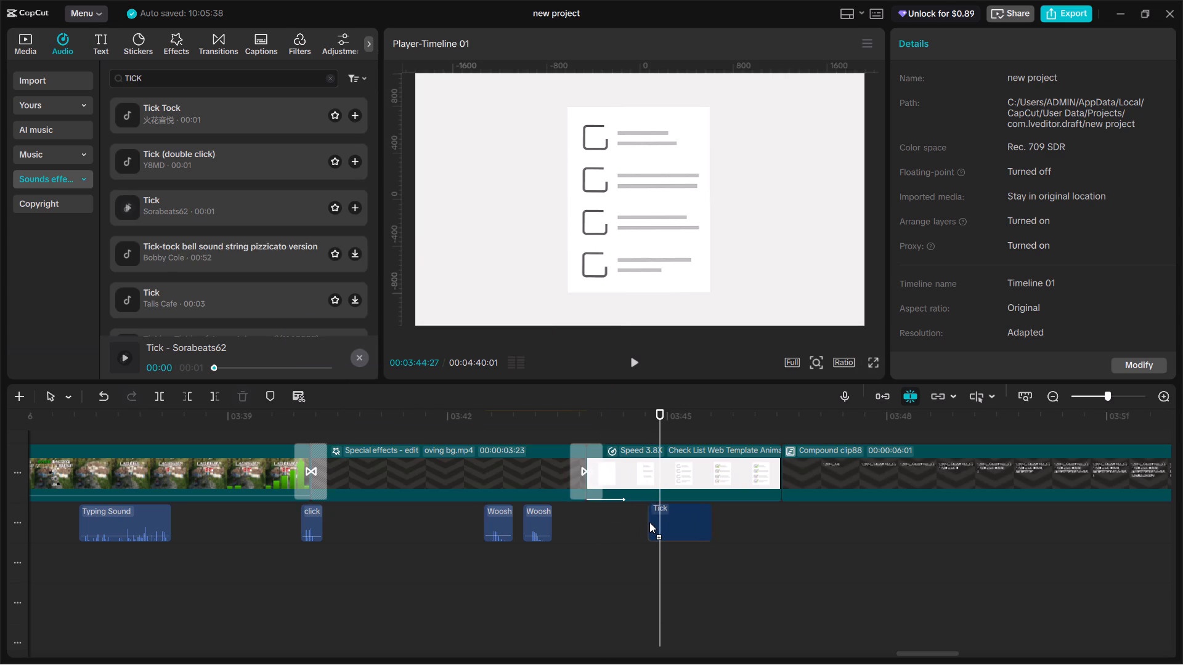
left_click_drag(649, 522, 657, 522)
key("space")
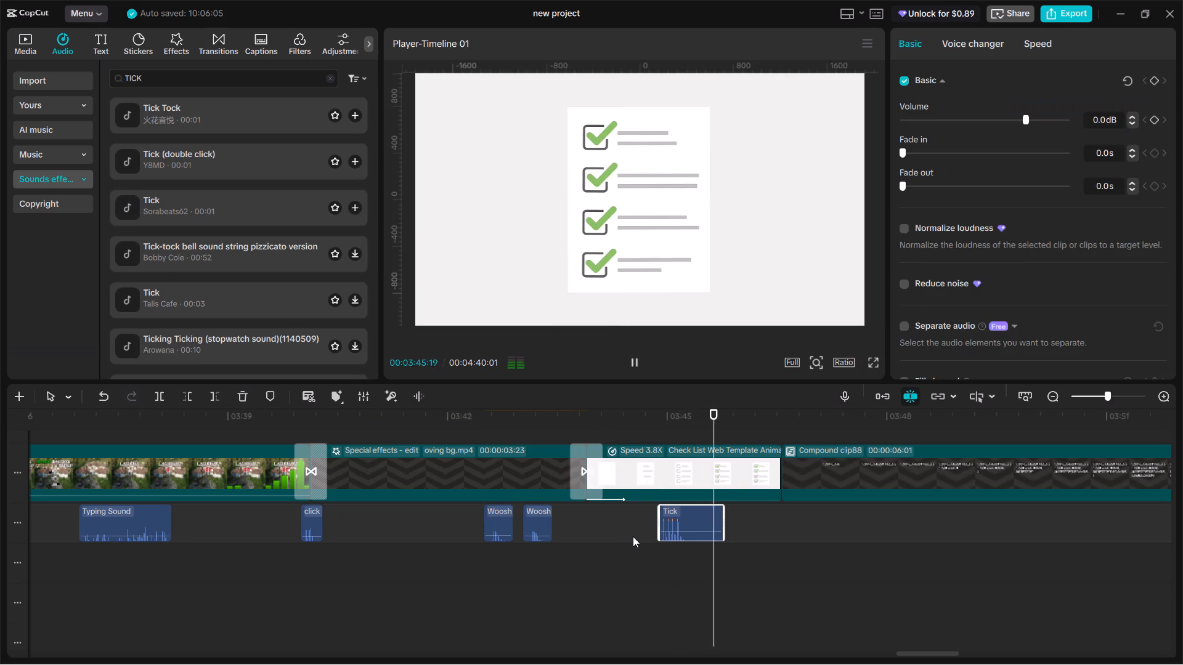
key("space")
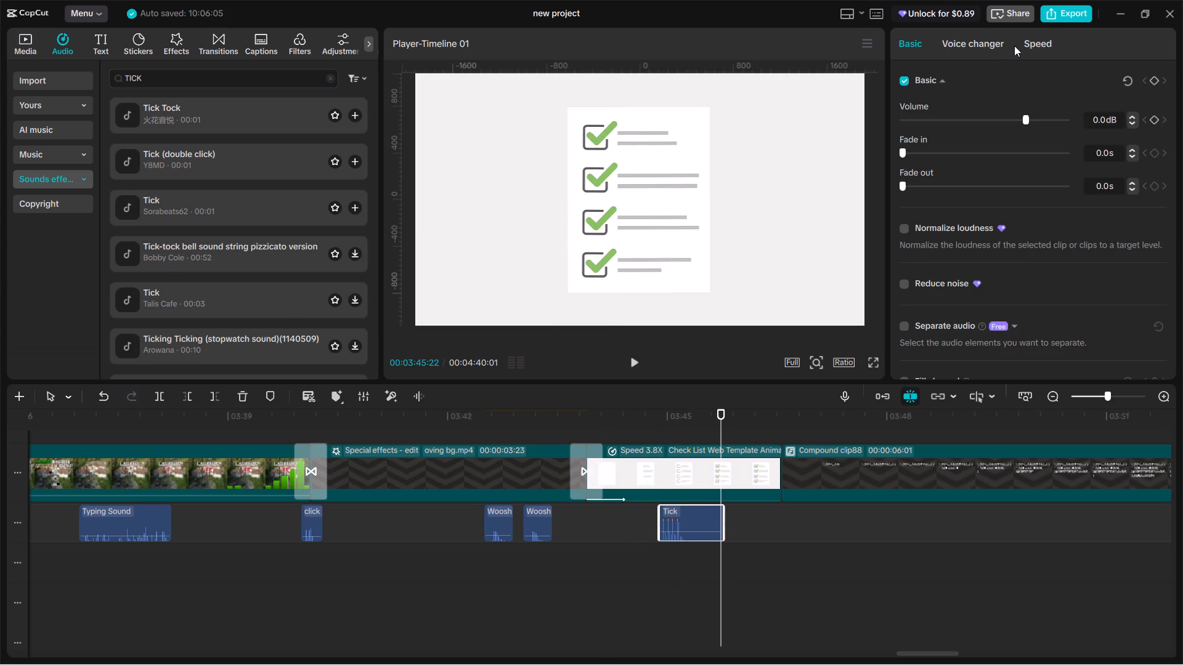
Slow the Tick sound under the checklist clip to 0.80x speed.
left_click(1045, 39)
triple_click(1159, 104)
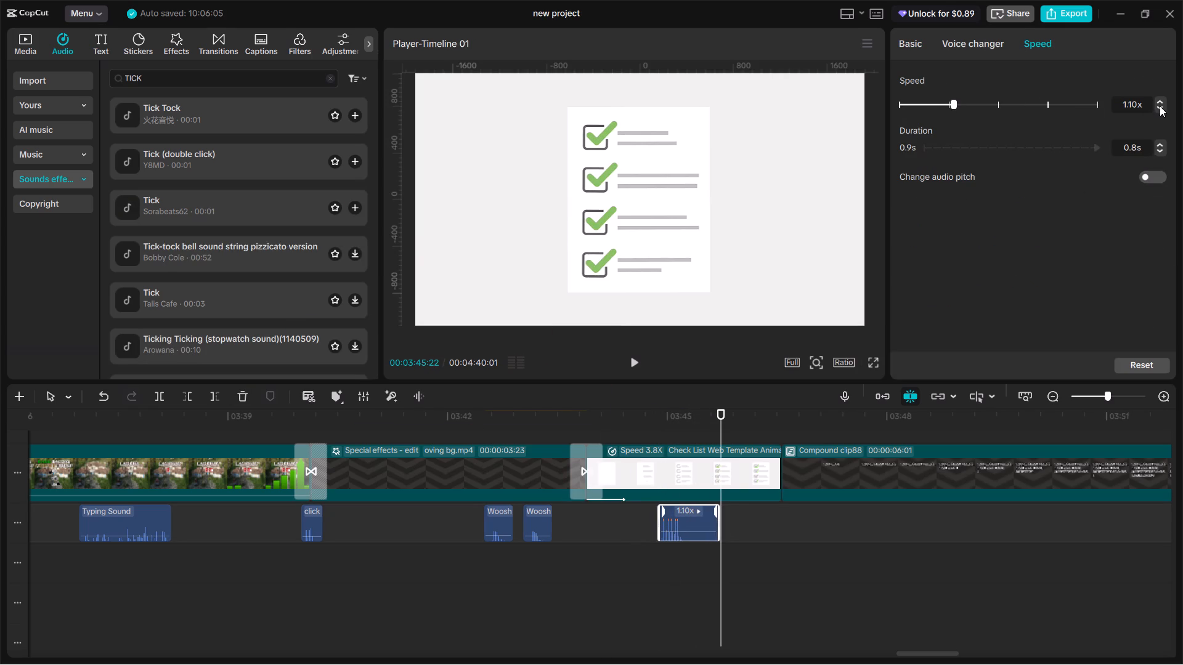
left_click(1160, 106)
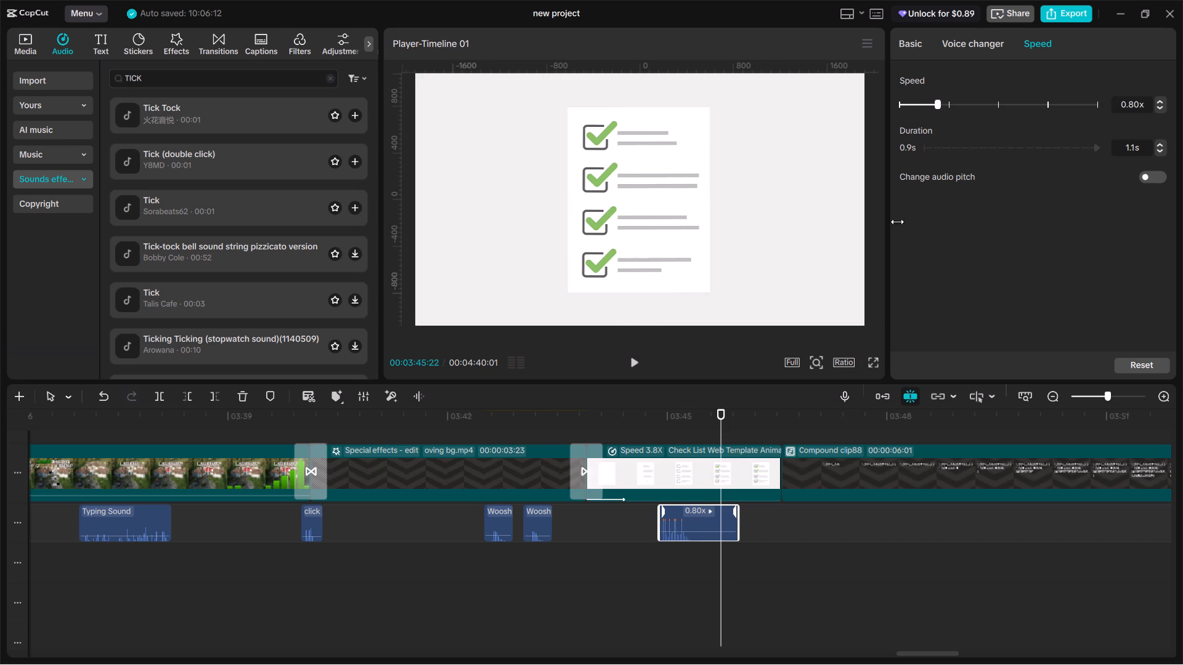
Lower the Tick sound's volume to -18.5 dB and play back the checklist animation.
left_click(913, 41)
left_click(1004, 118)
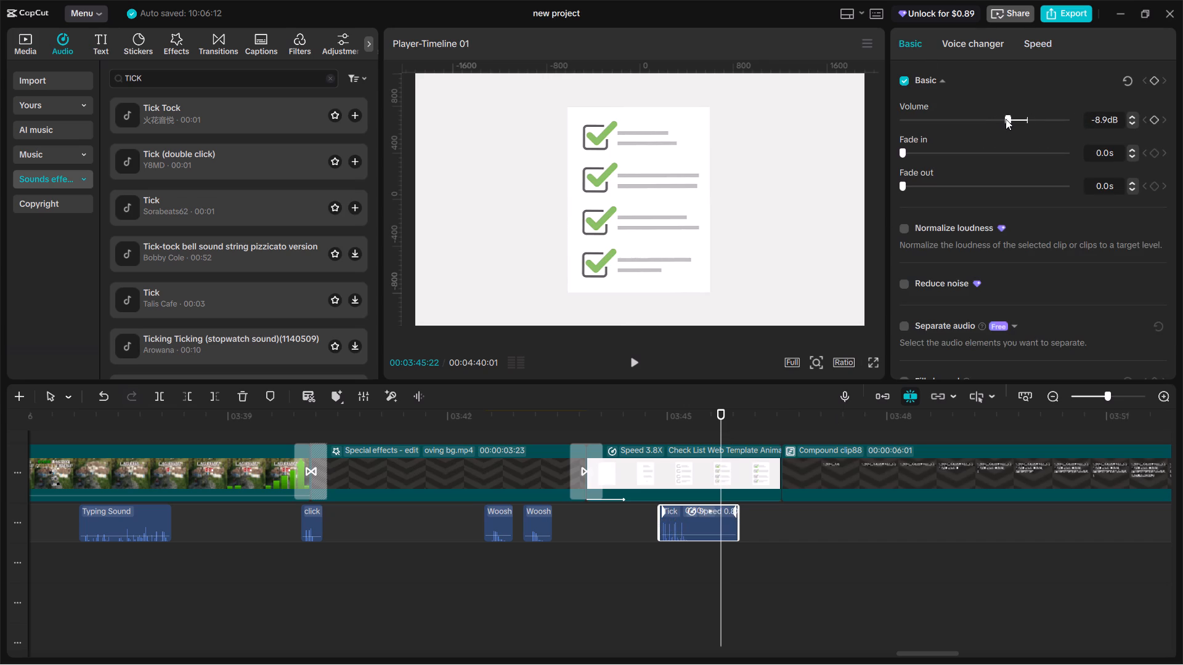
left_click(985, 119)
left_click(642, 522)
key("space")
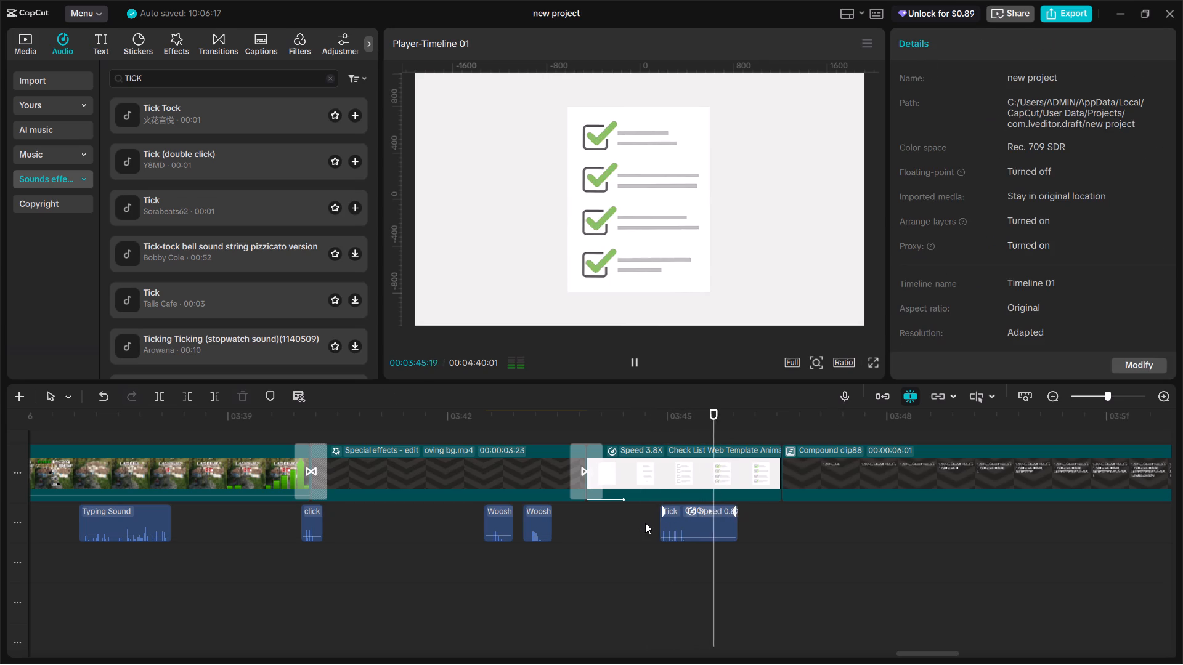
key("space")
left_click(647, 523)
key("space")
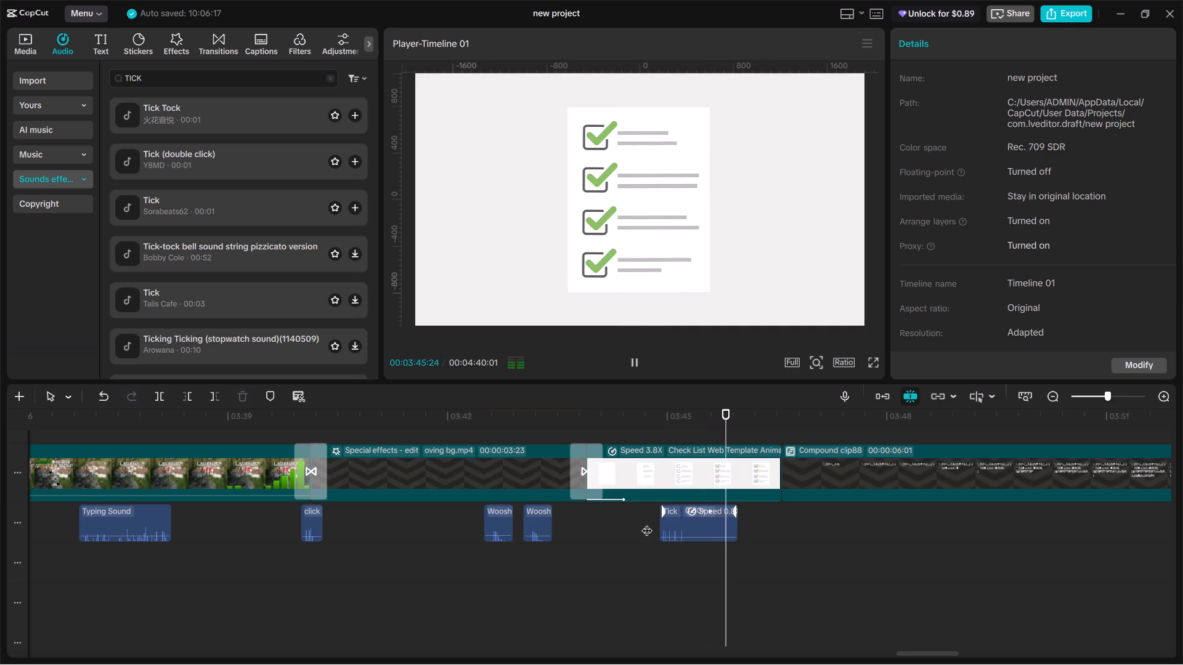
key("space")
key("space")
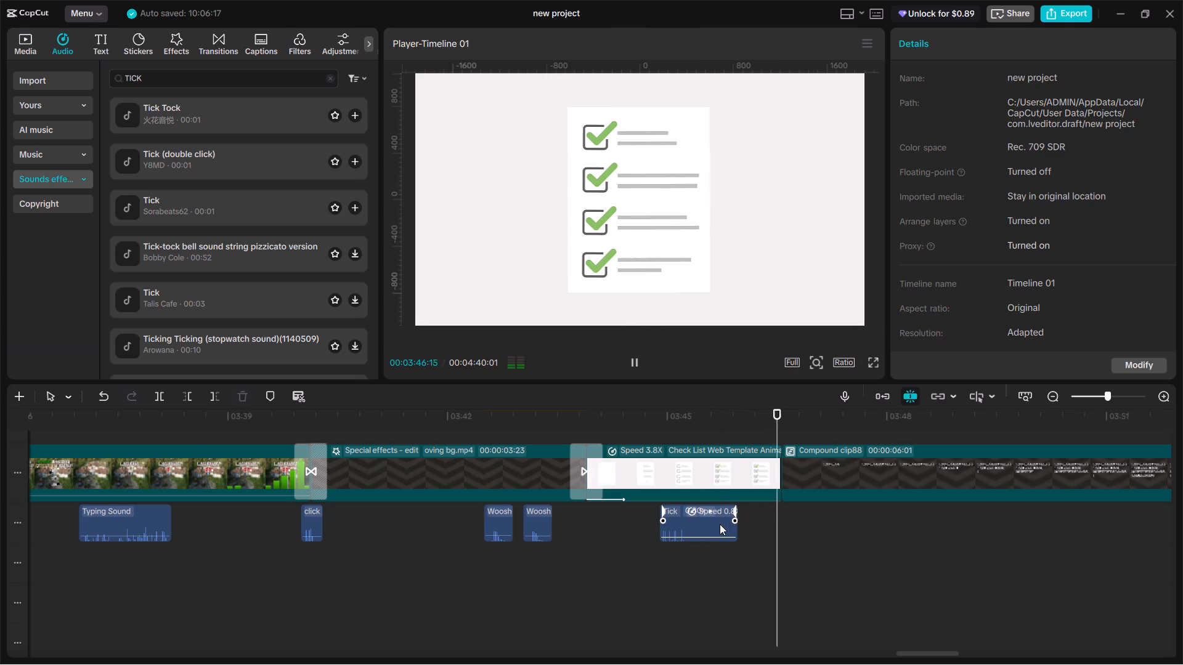
key("space")
double_click(788, 518)
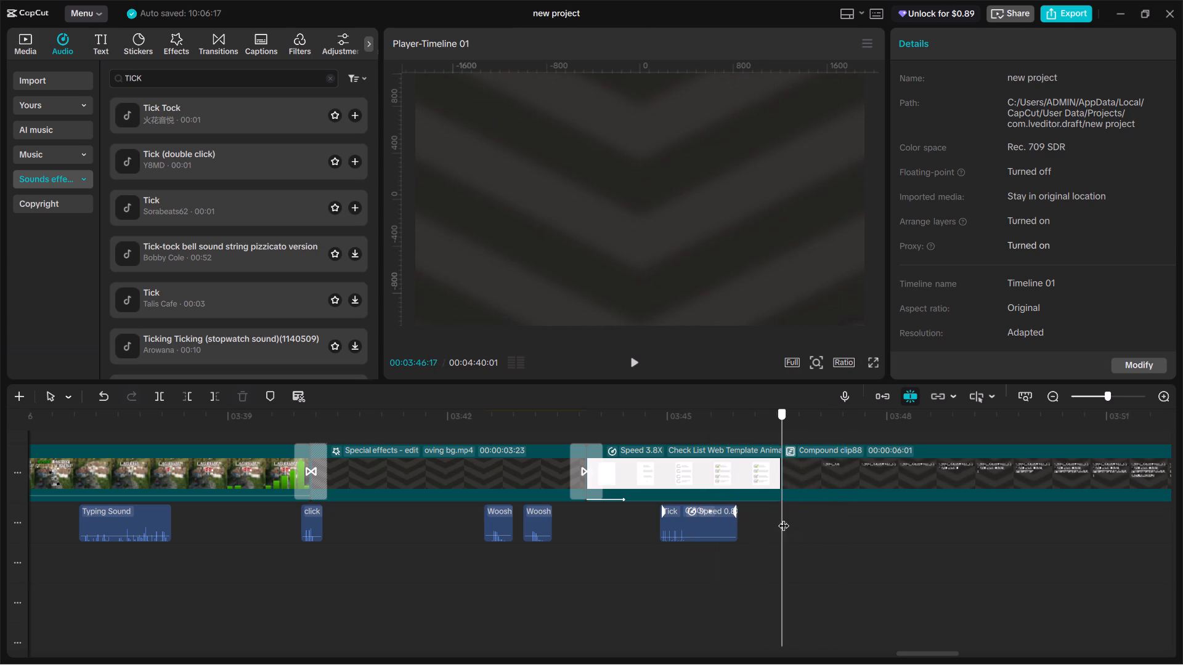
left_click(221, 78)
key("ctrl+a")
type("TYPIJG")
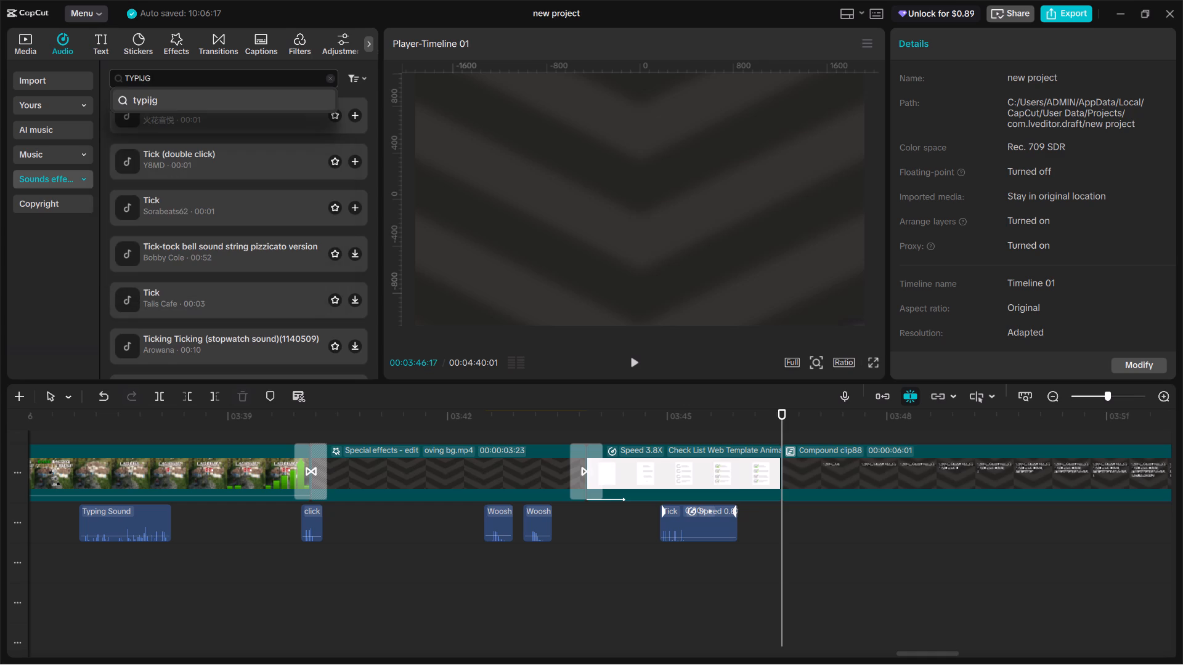
Copy the Typing Sound to 00:03:46:17, where the NORTH-EAST FACING list begins, play it back, and trim its end slightly shorter.
left_click(152, 514)
key("ctrl+c")
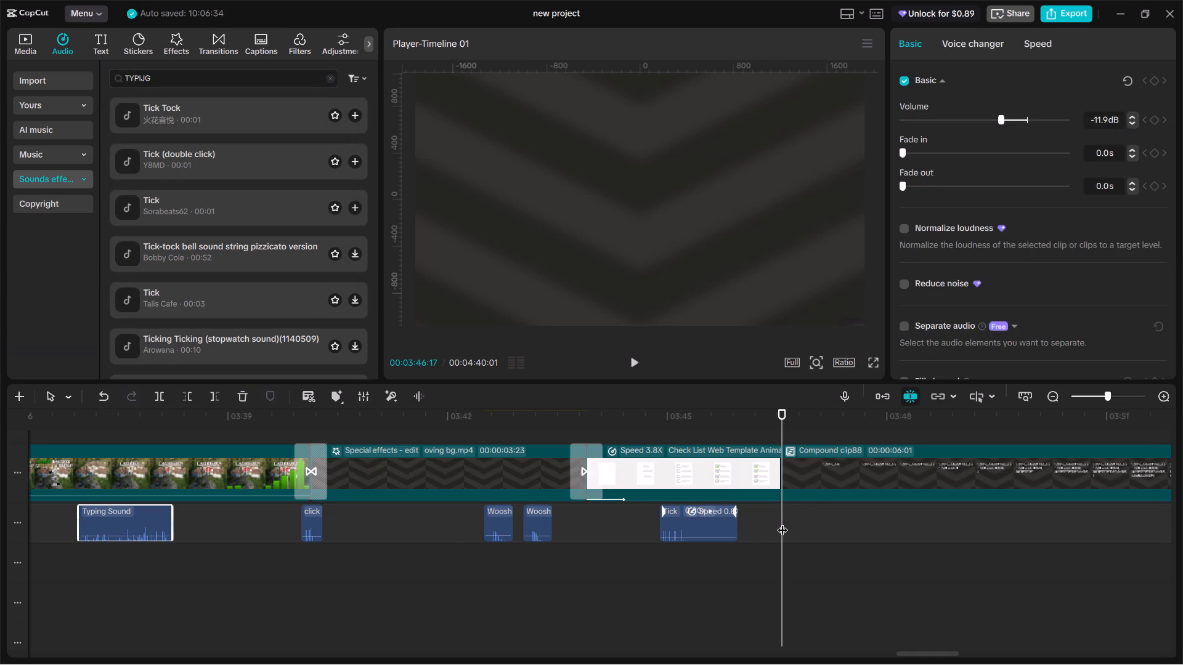
key("ctrl+v")
key("space")
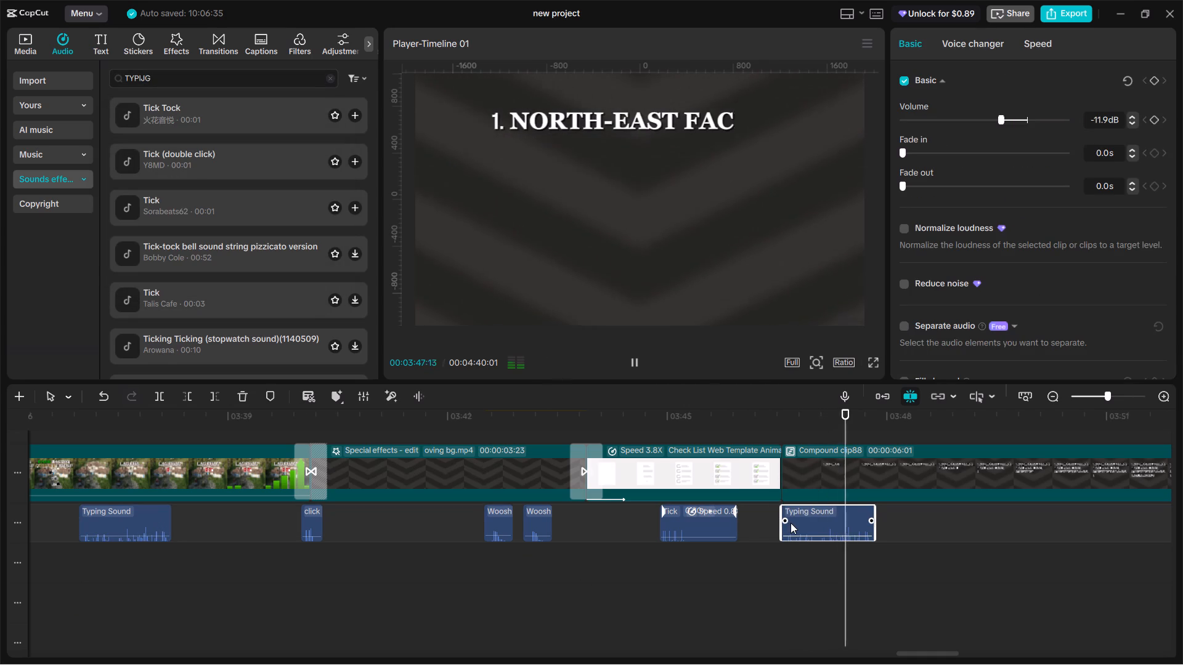
key("space")
key("space")
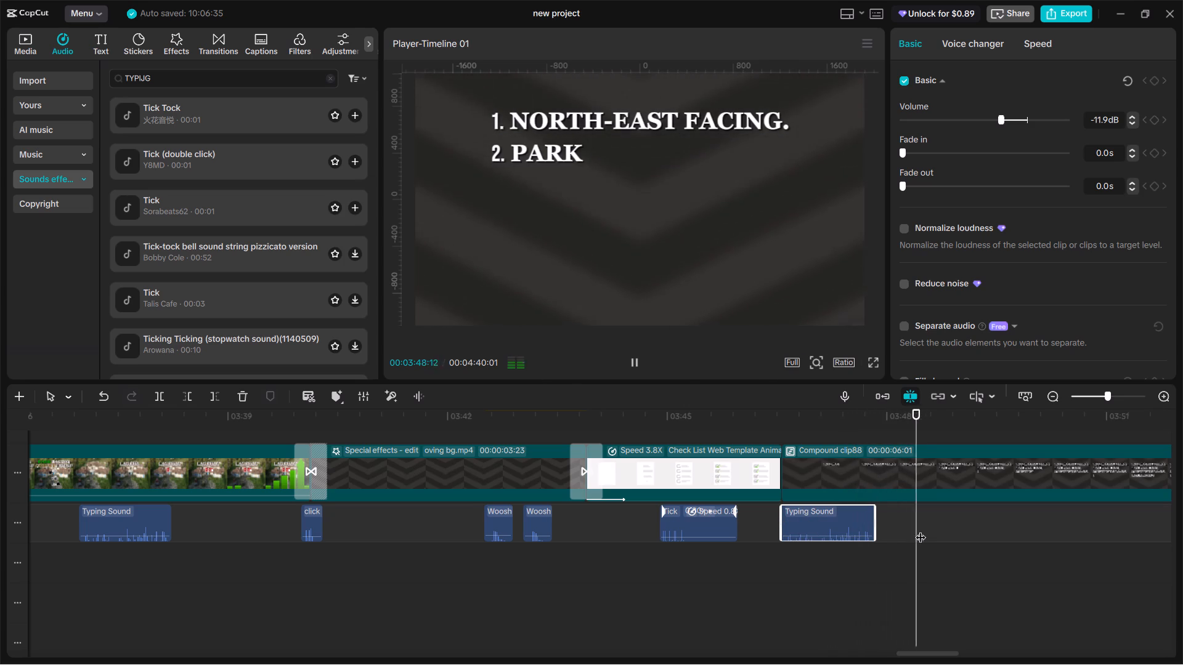
key("space")
left_click_drag(876, 510, 871, 510)
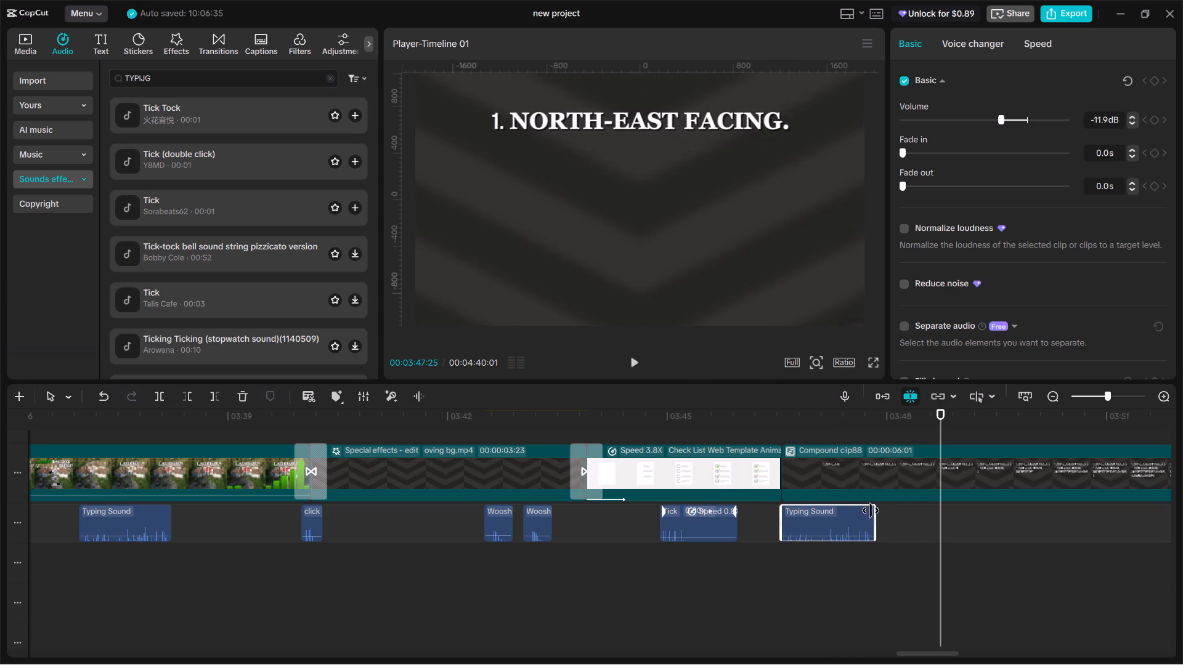
left_click_drag(871, 510, 862, 510)
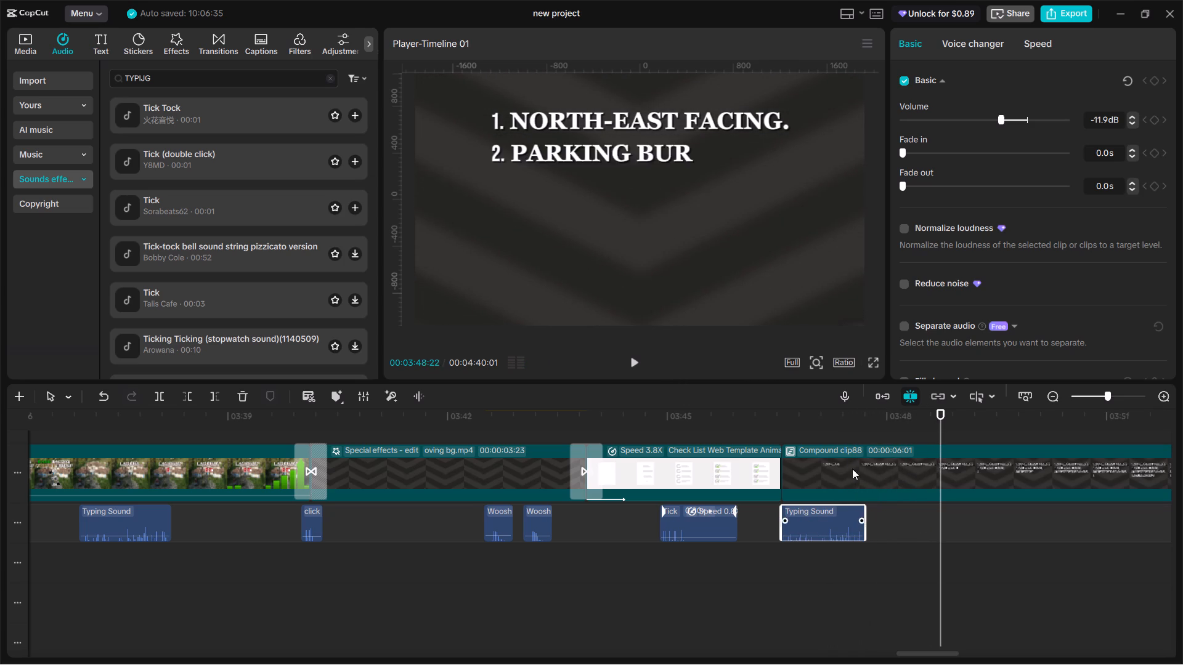
Paste another Typing Sound at 00:03:48:07, where the PARKING BURM line starts typing, and play back the section.
left_click(848, 424)
left_click_drag(848, 424, 877, 439)
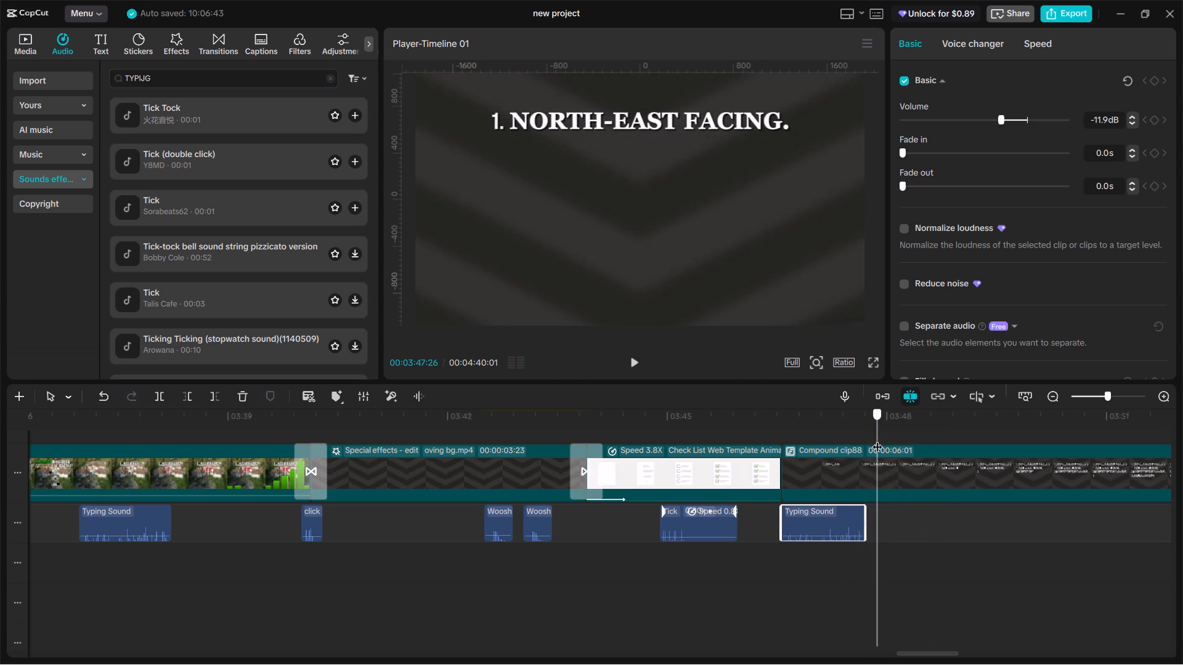
left_click_drag(877, 439, 905, 447)
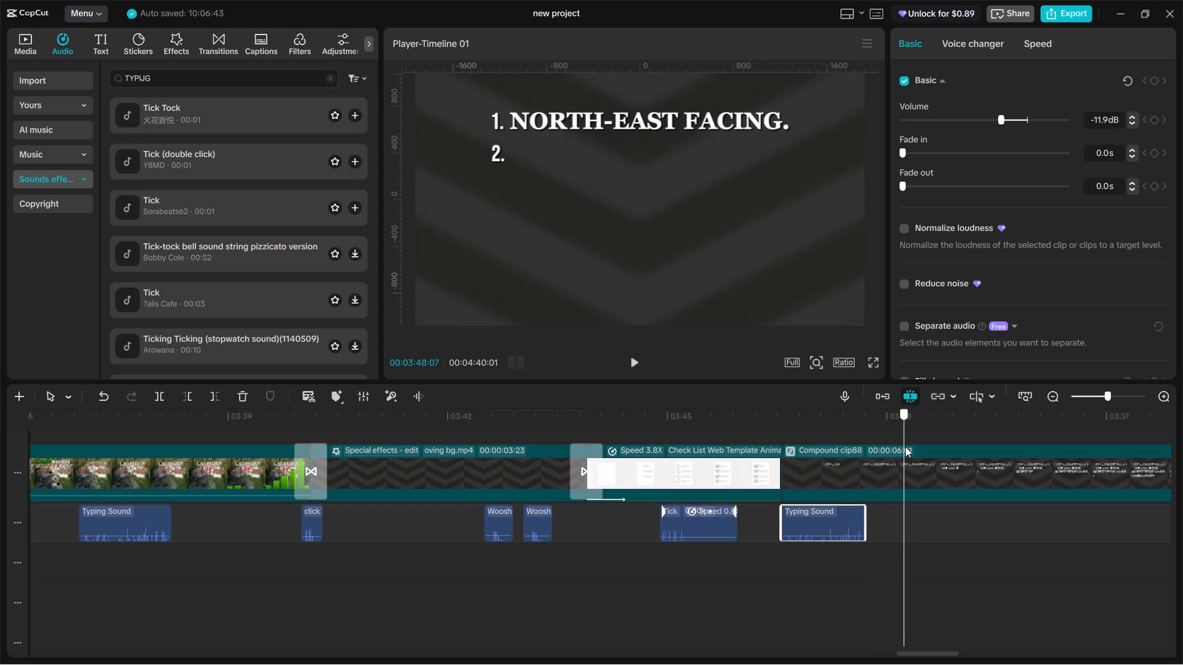
key("ctrl+v")
key("space")
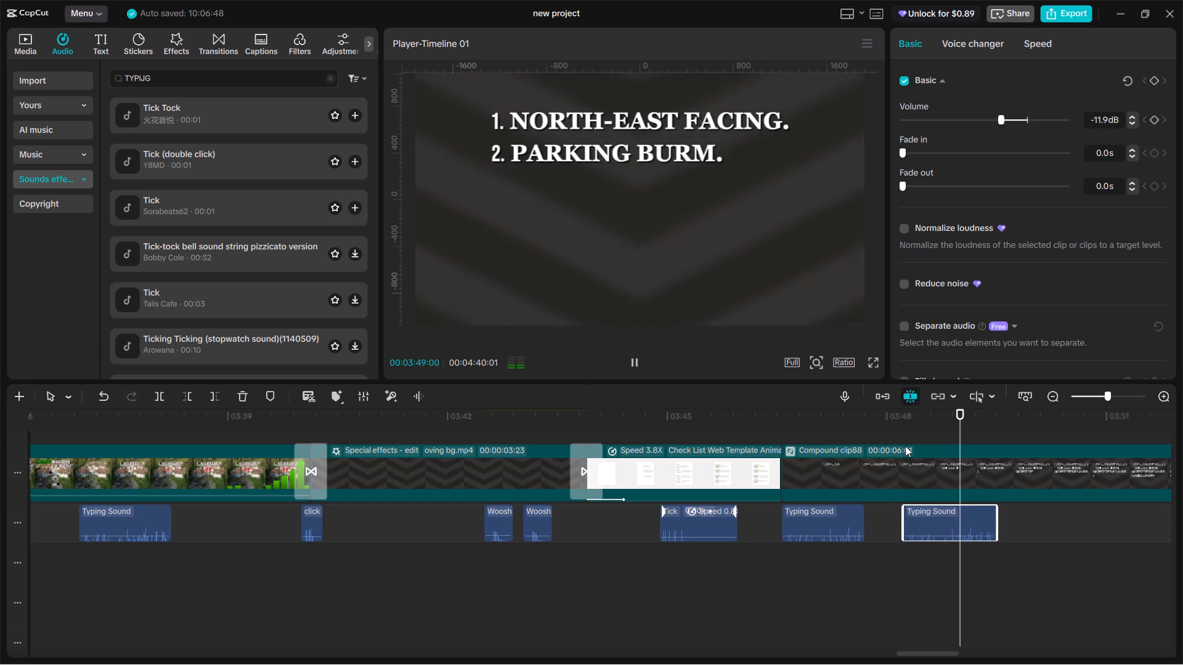
key("space")
left_click_drag(966, 438, 978, 439)
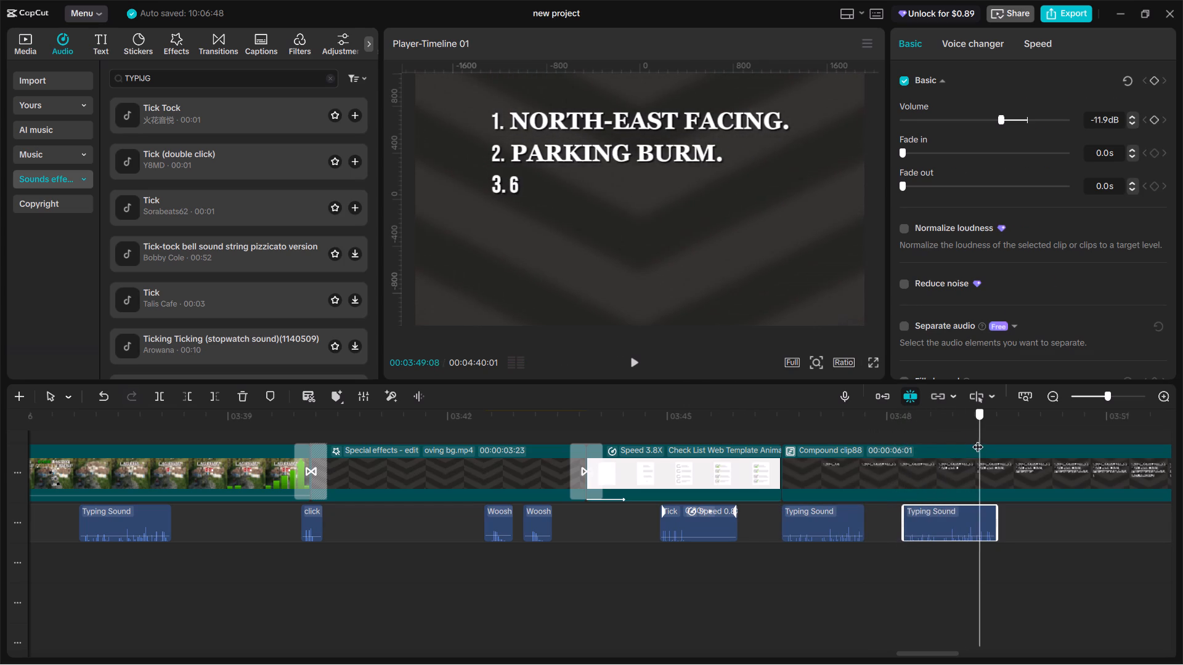
left_click_drag(978, 439, 968, 430)
key("space")
key("space")
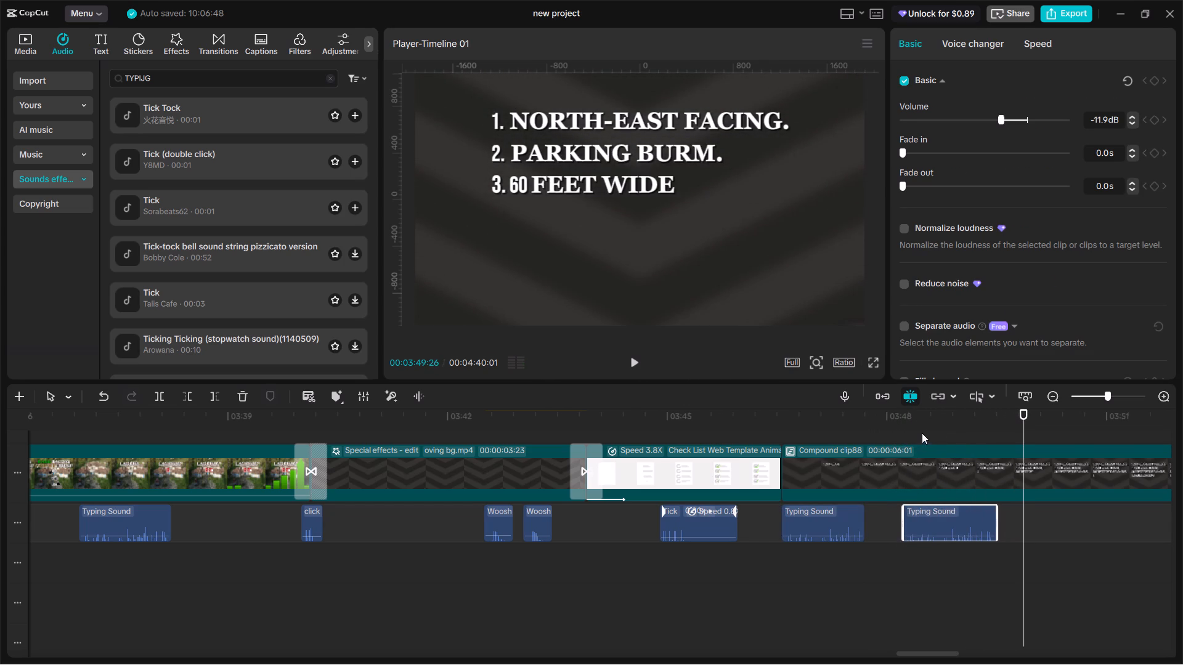
left_click(922, 421)
key("space")
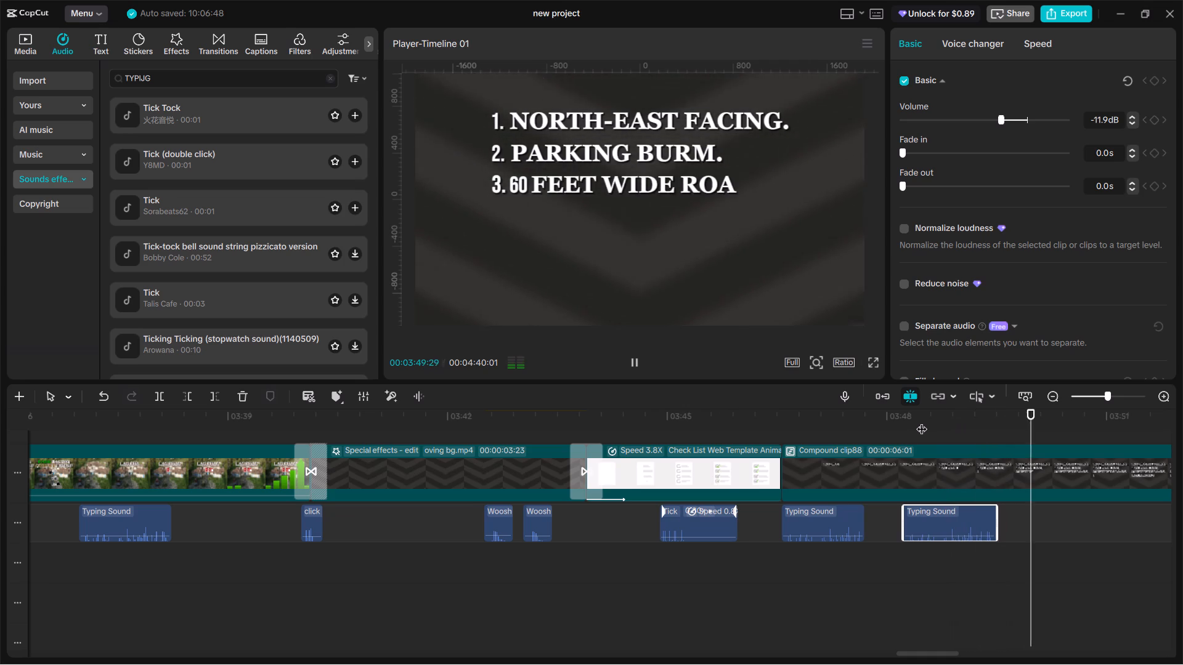
key("space")
Extend the second list Typing Sound's end to 00:03:50:01 so it also covers the 60 FEET WIDE ROADS line.
left_click(985, 426)
left_click_drag(985, 426, 996, 433)
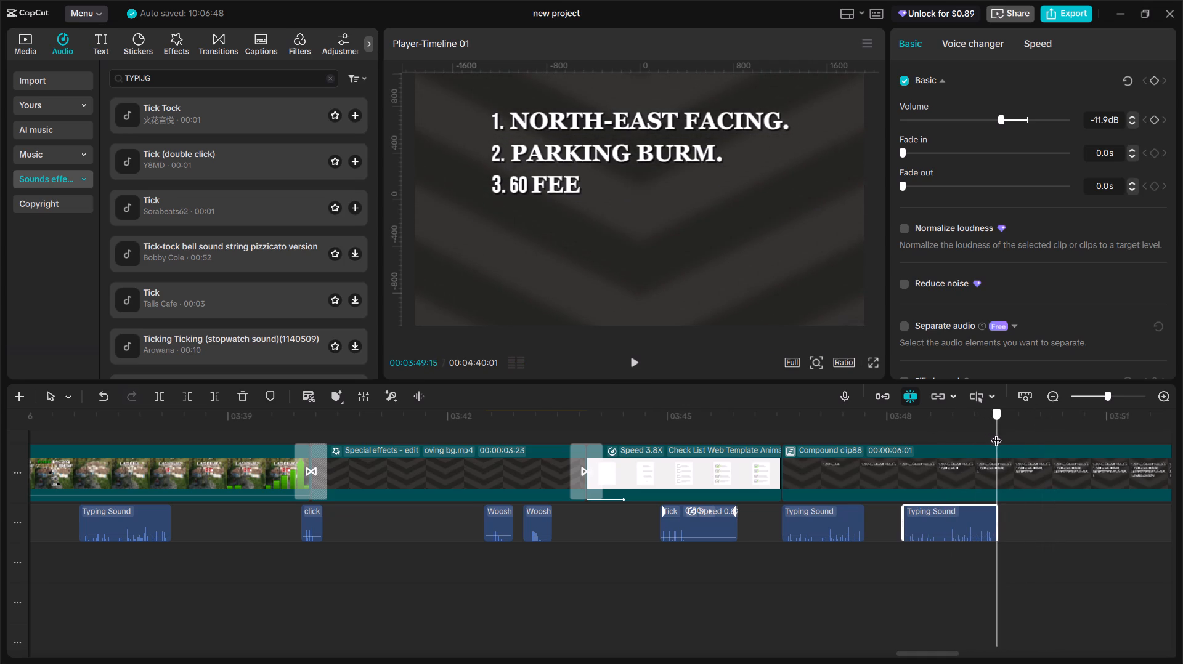
left_click_drag(996, 433, 1036, 455)
left_click_drag(998, 510, 1031, 515)
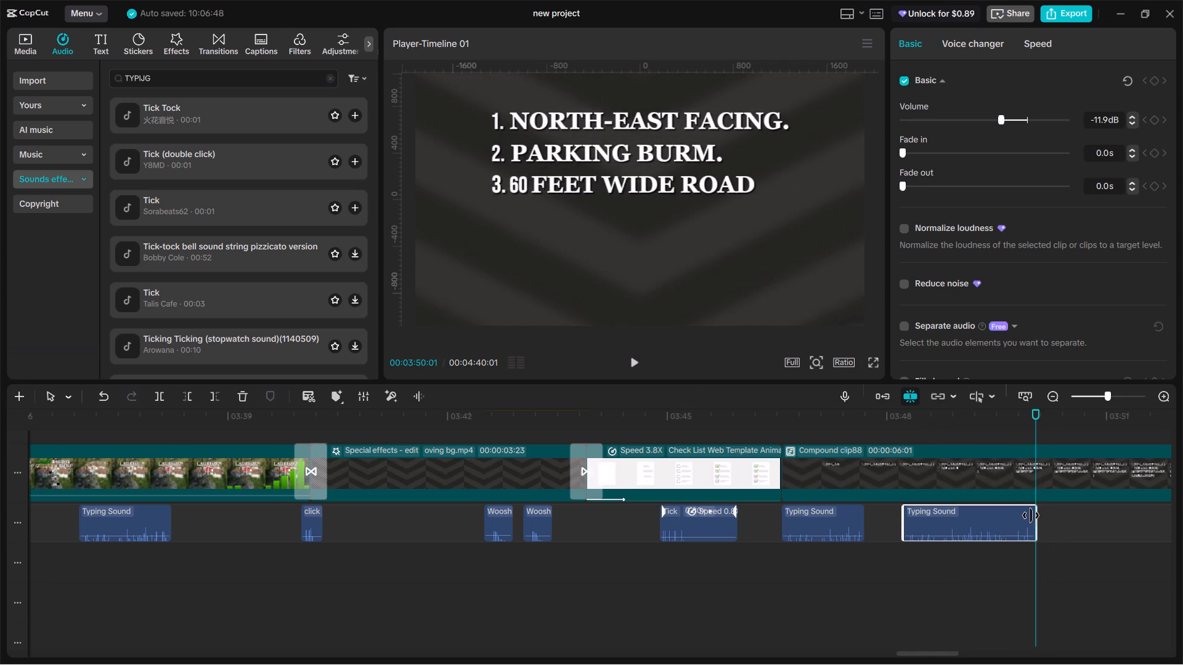
left_click_drag(1031, 515, 1031, 515)
Paste a Typing Sound at 00:03:50:19, just before the PARK FACING LOCATION line types in, and play it back.
left_click_drag(1036, 430, 1045, 436)
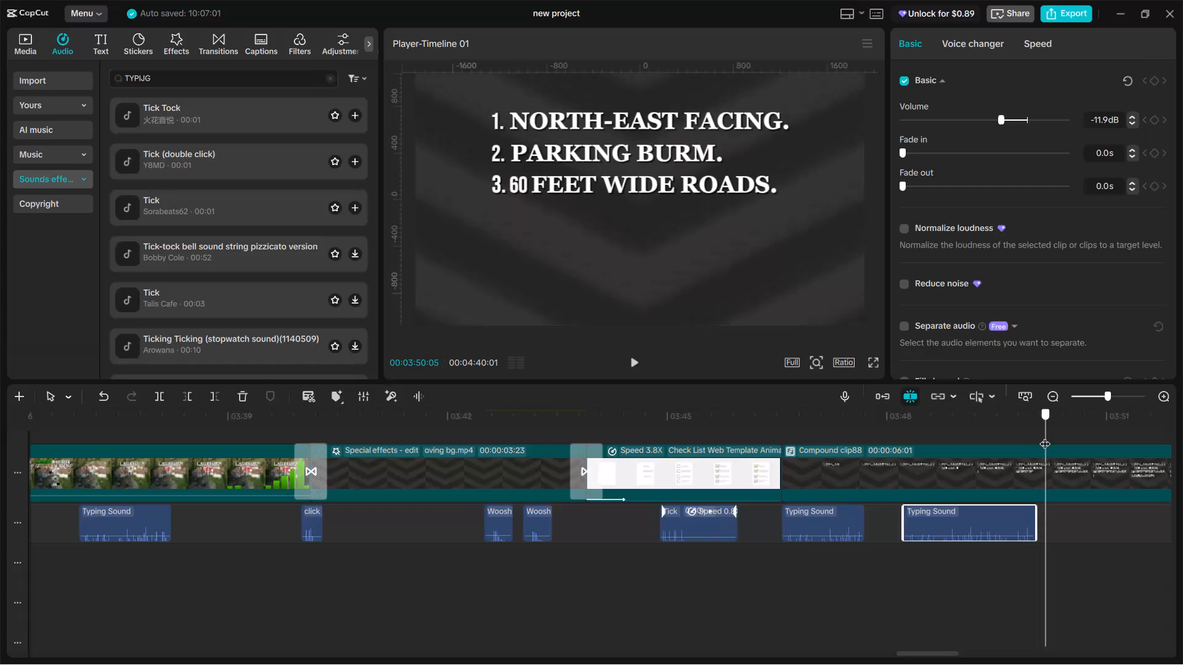
left_click_drag(1045, 436, 1089, 461)
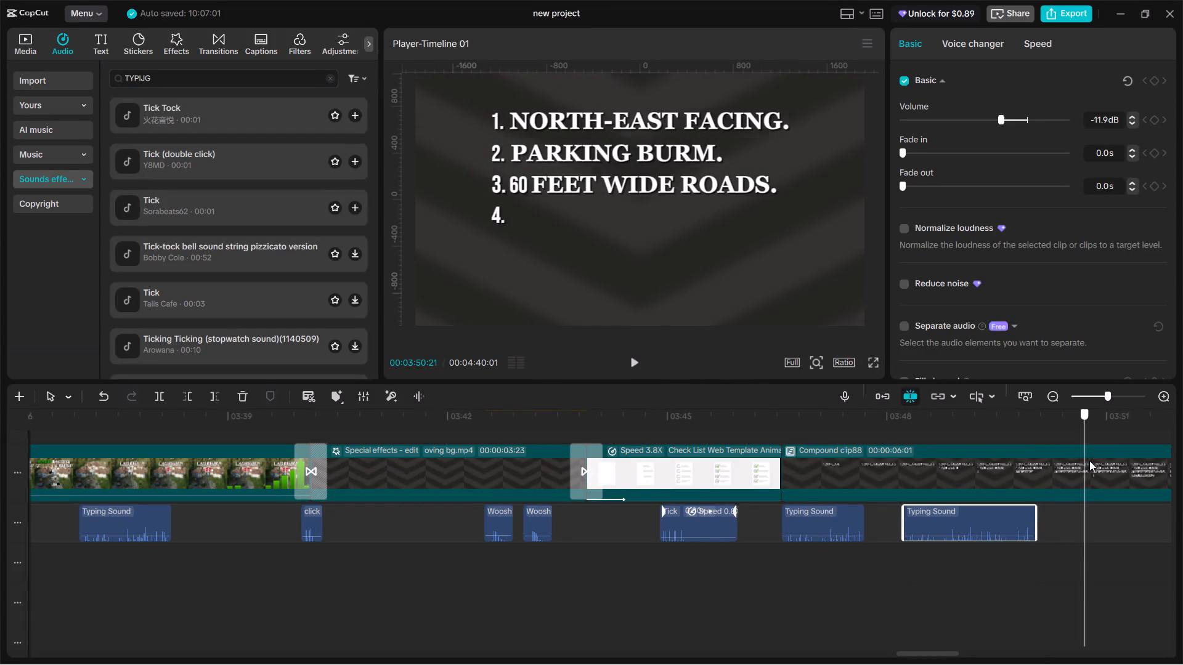
left_click_drag(1089, 461, 1079, 450)
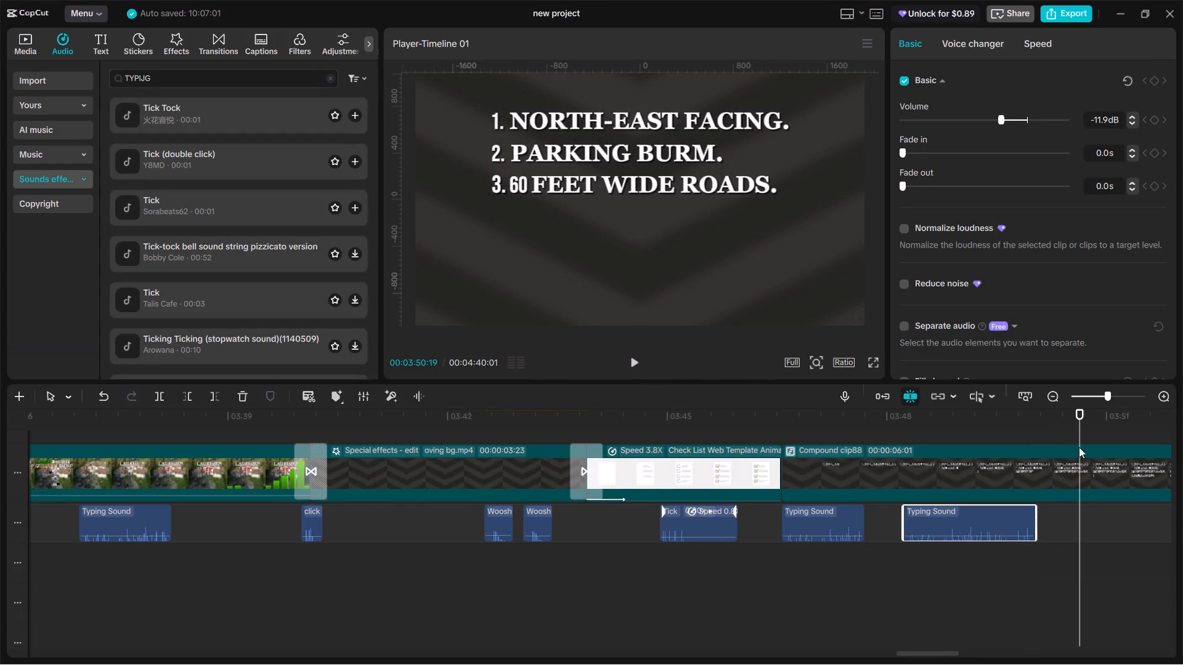
key("ctrl+v")
key("space")
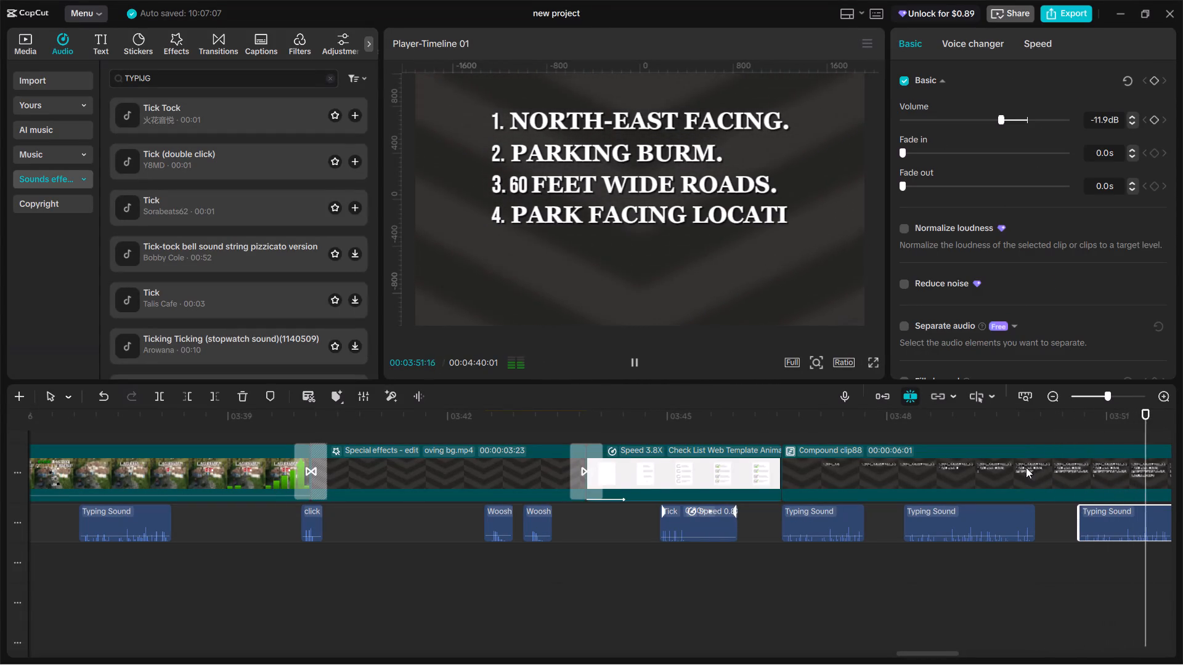
key("space")
scroll(1002, 478, "down", 4, "alt")
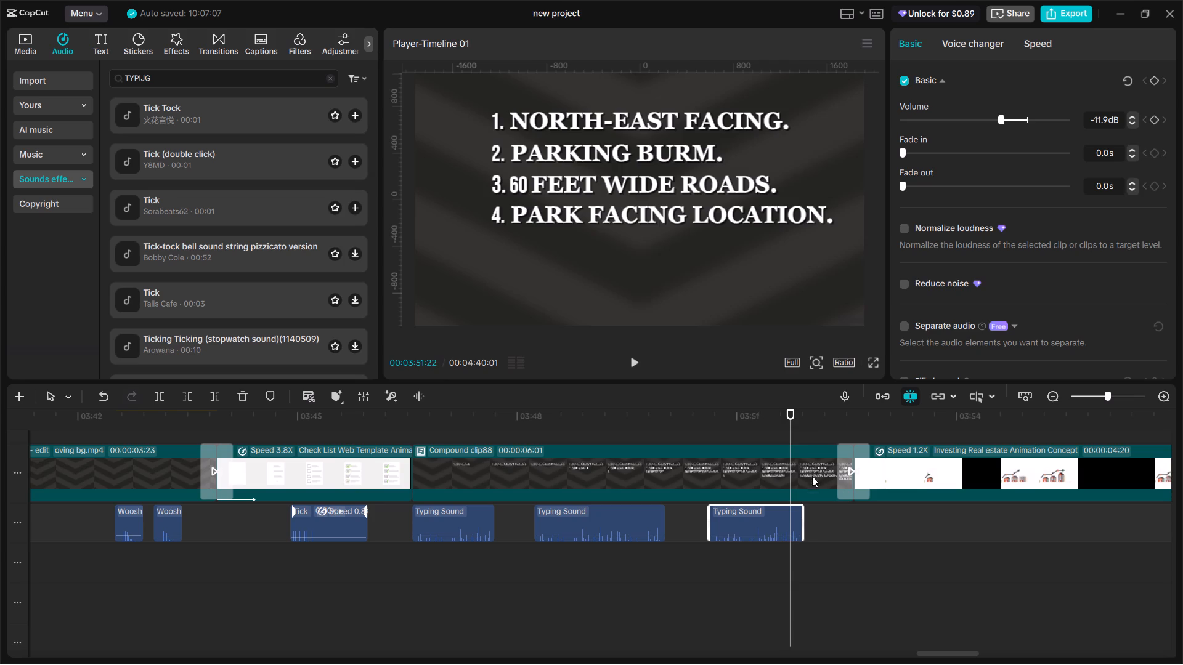
Paste a Typing Sound at 00:03:52:00, where the CORNER PLOT line types in, trim its end to 00:03:52:17, and play back the list.
key("space")
key("space")
left_click(773, 424)
key("space")
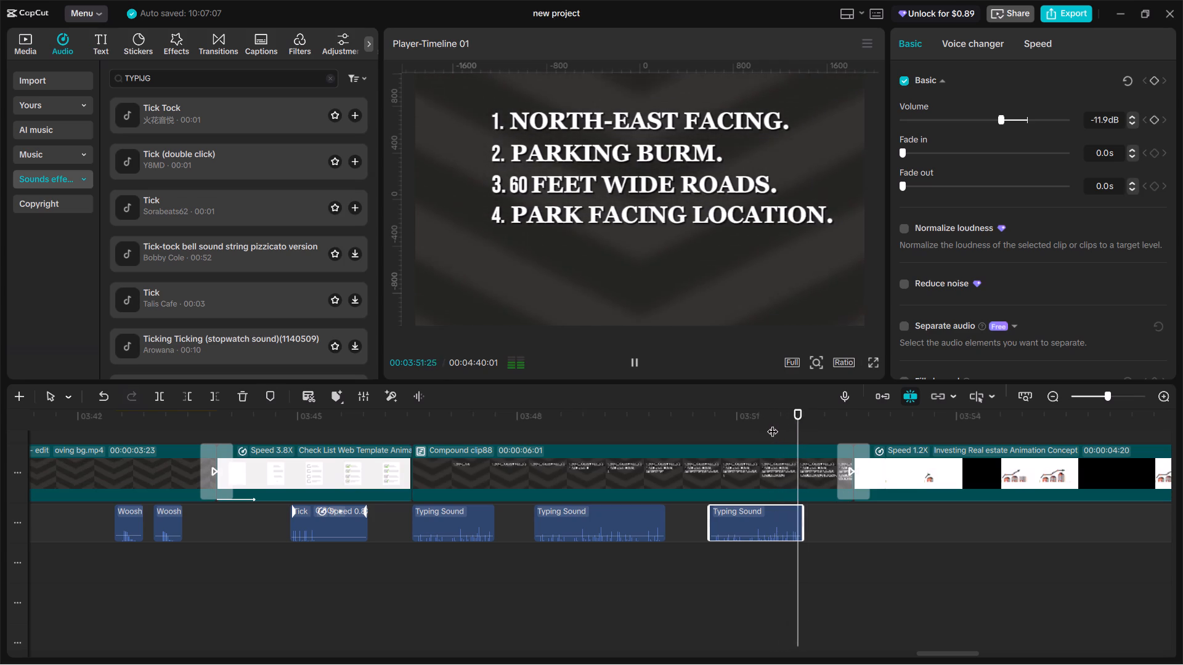
left_click(774, 423)
left_click_drag(774, 423, 819, 436)
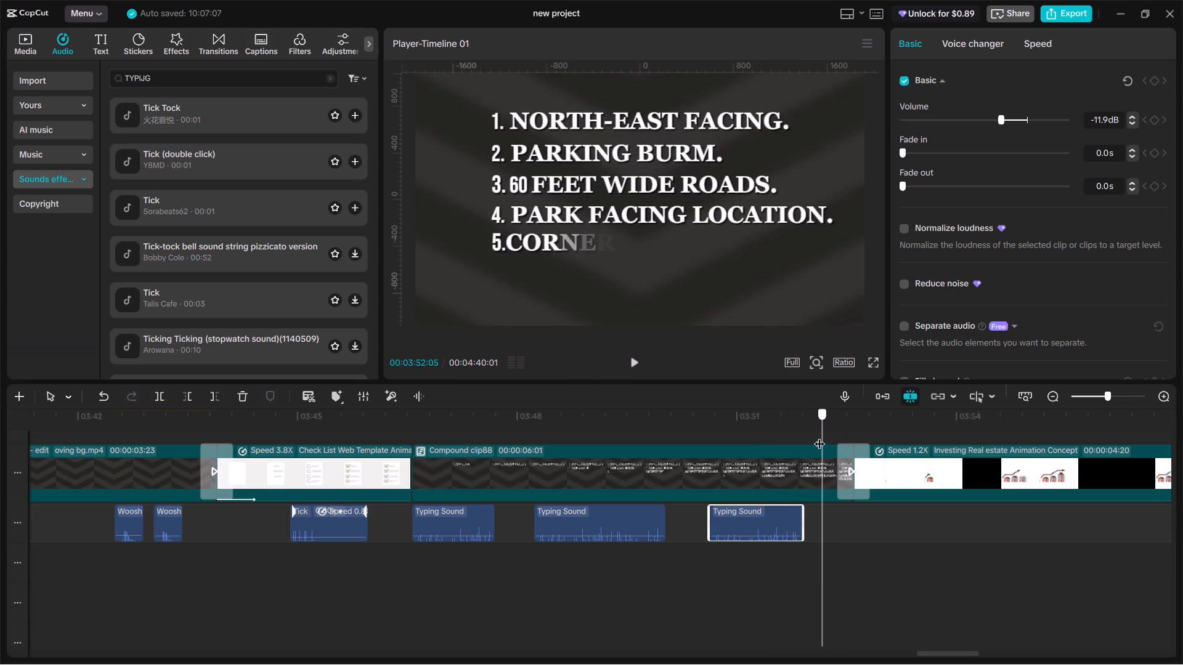
left_click_drag(819, 436, 810, 431)
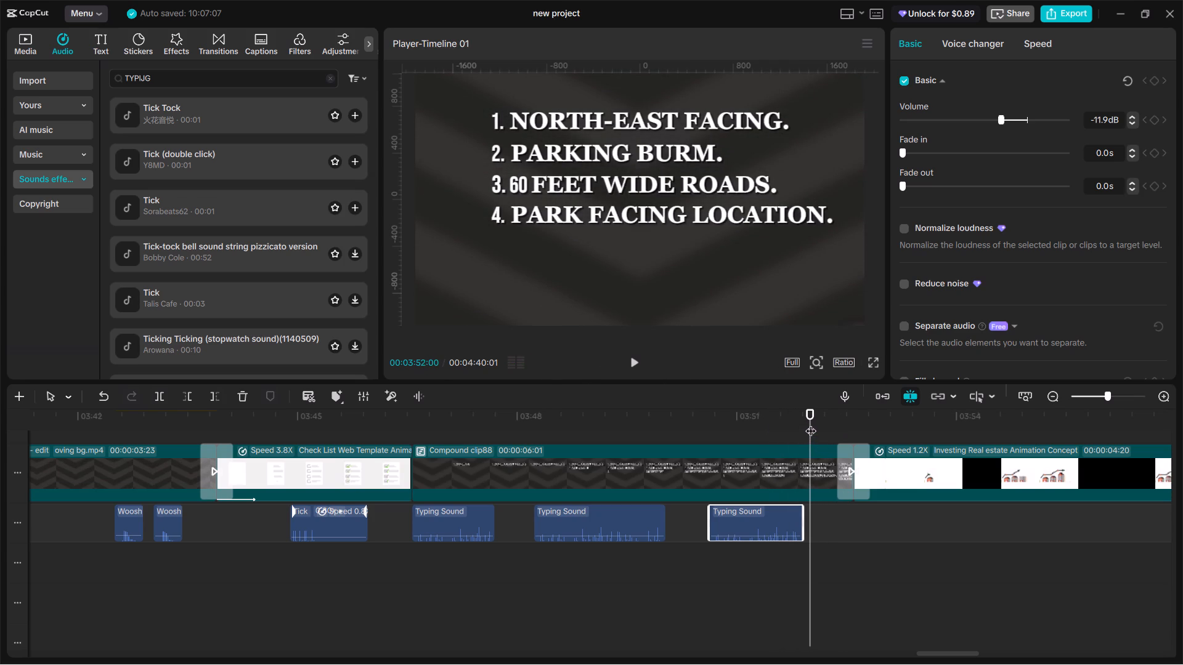
key("ctrl+v")
key("space")
key("space")
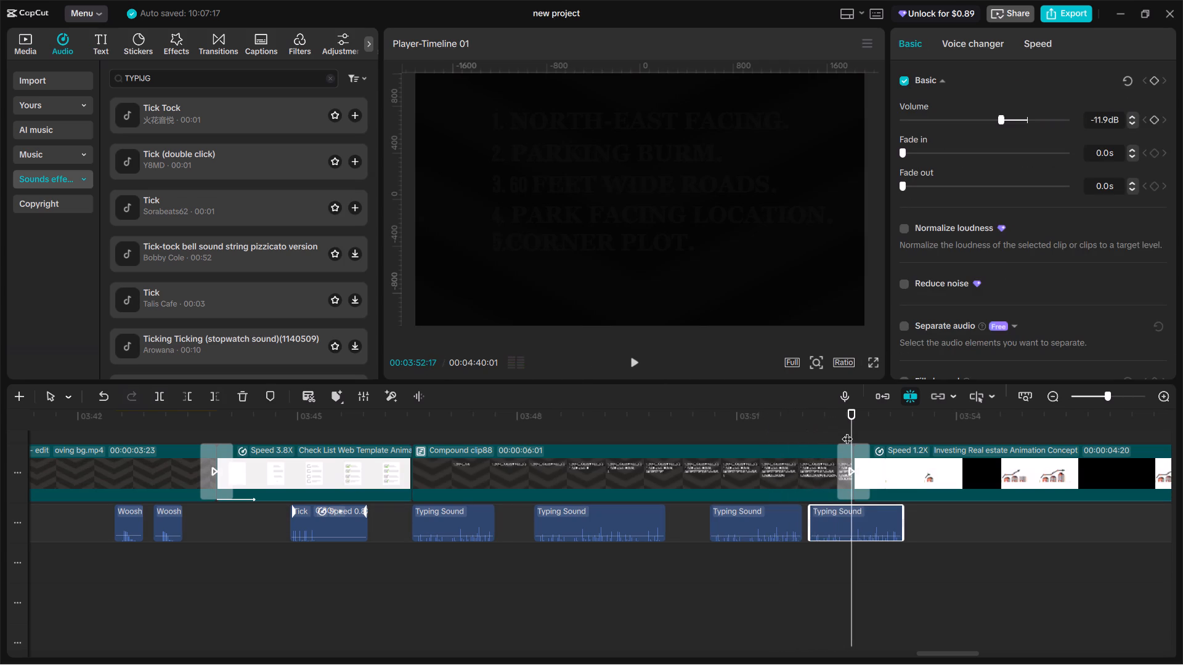
left_click_drag(904, 520, 853, 523)
left_click_drag(905, 510, 847, 517)
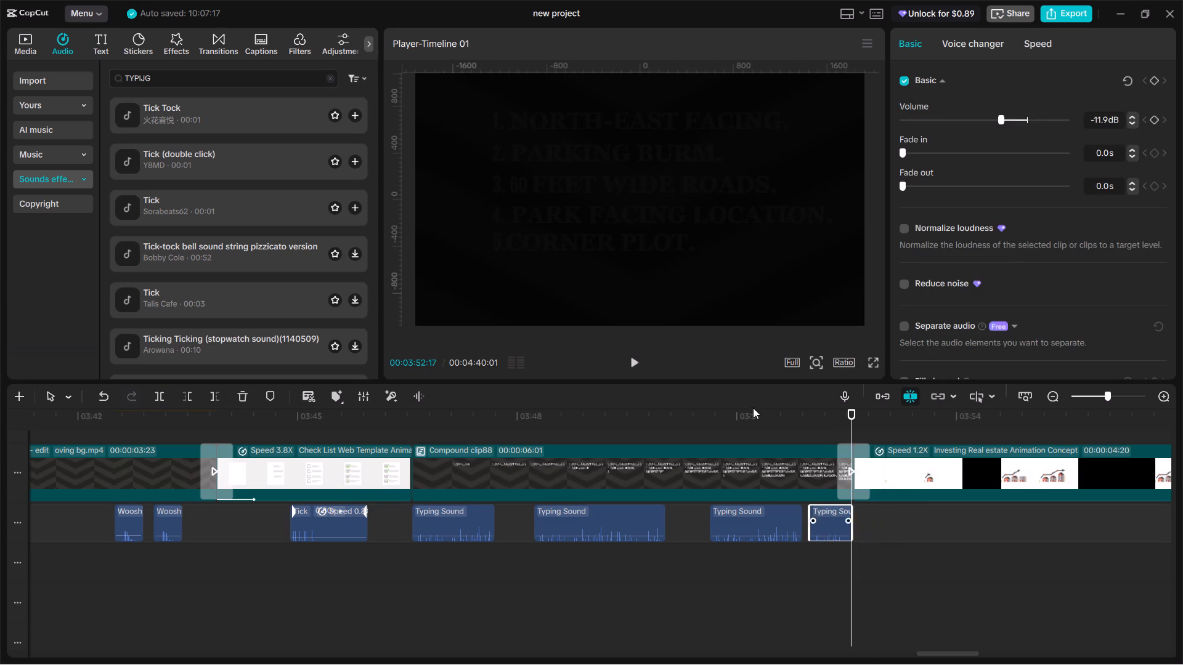
left_click(284, 427)
key("space")
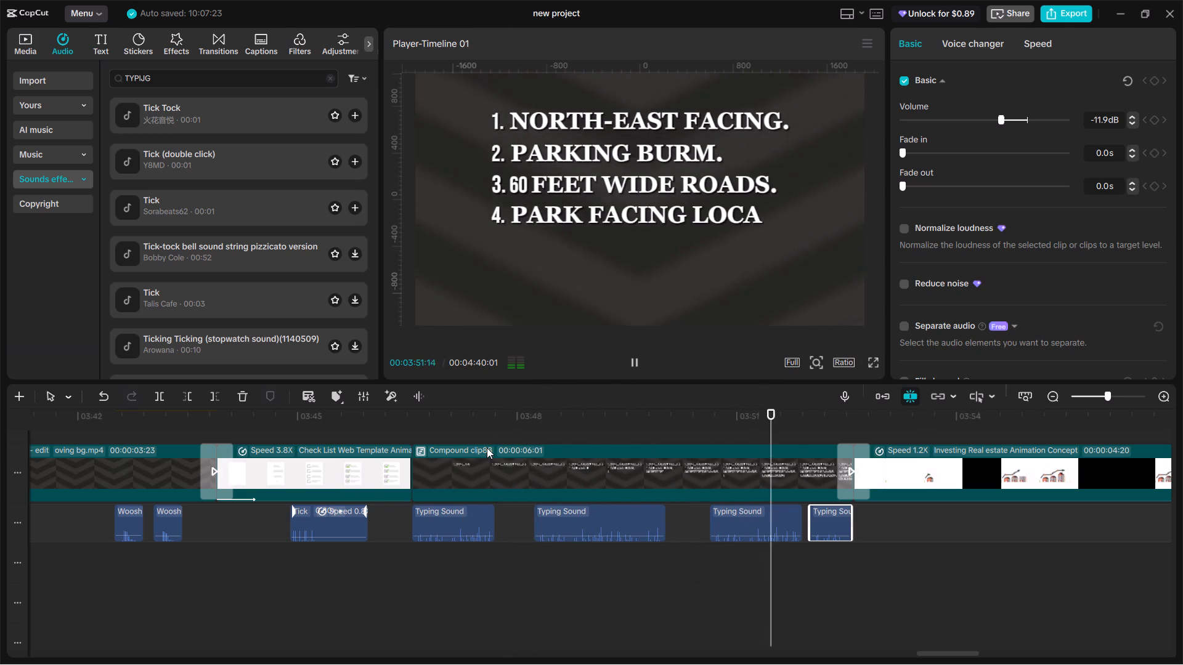
Search sound effects for CAMERA CLICK, place the single-shot camera shutter click at about 00:03:52:17 on the transition, and play it back.
left_click(824, 419)
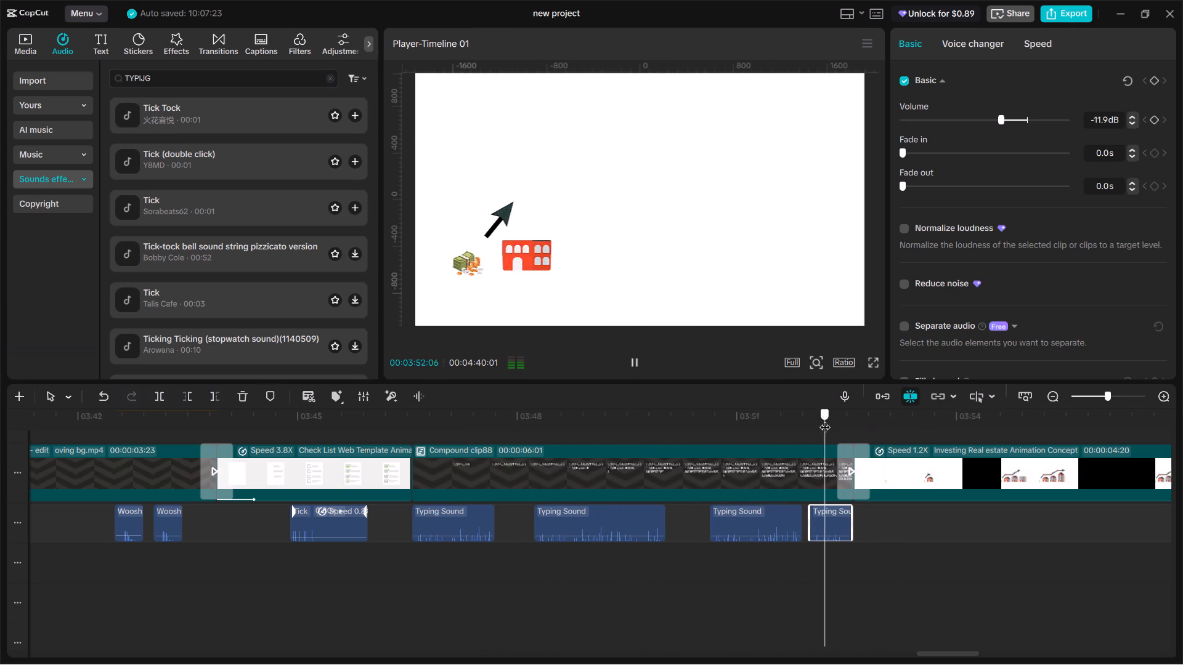
left_click_drag(825, 419, 850, 429)
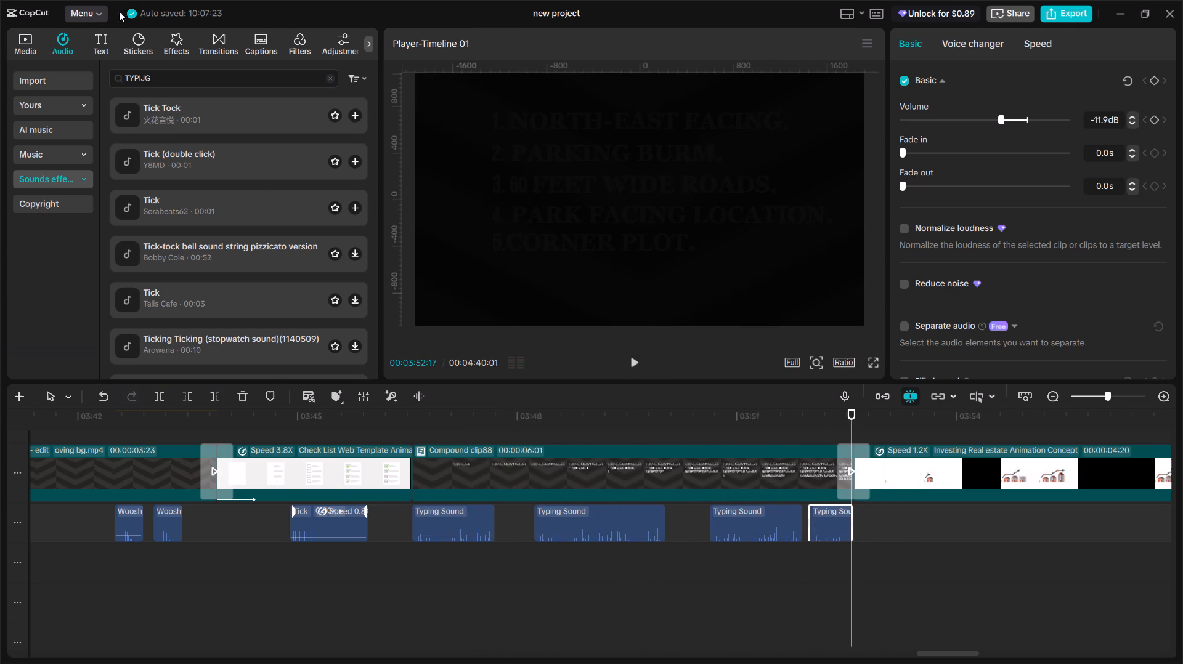
left_click(200, 77)
key("ctrl+a")
type("CAMERA")
key("space")
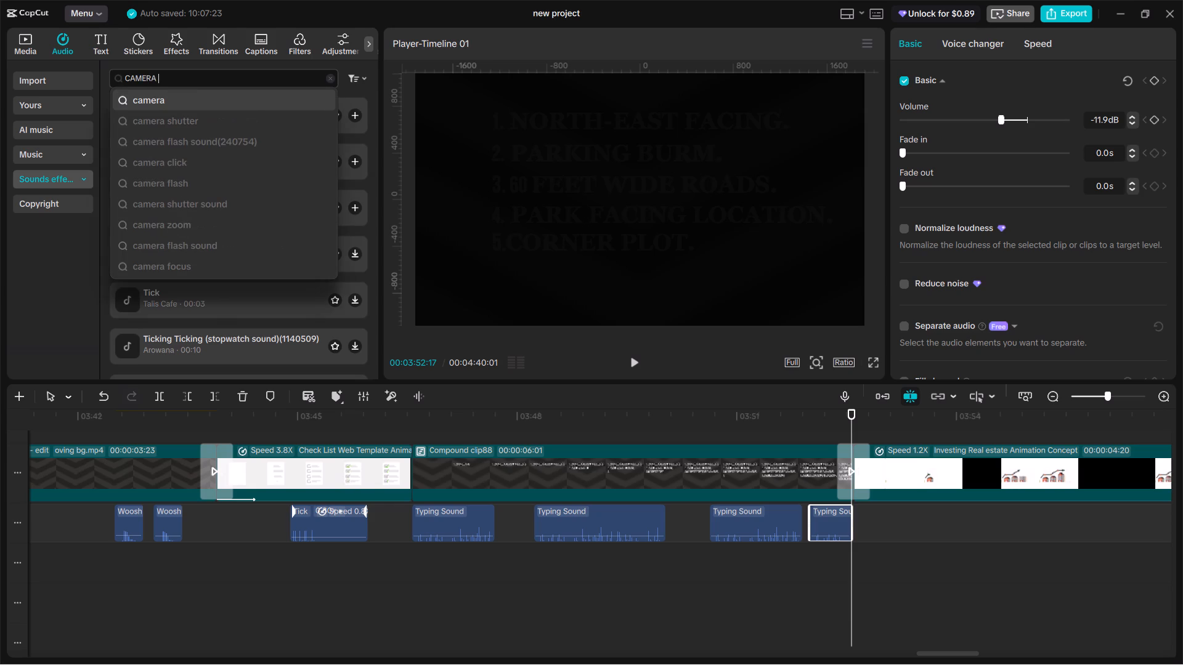
type("CLICK")
key("Return")
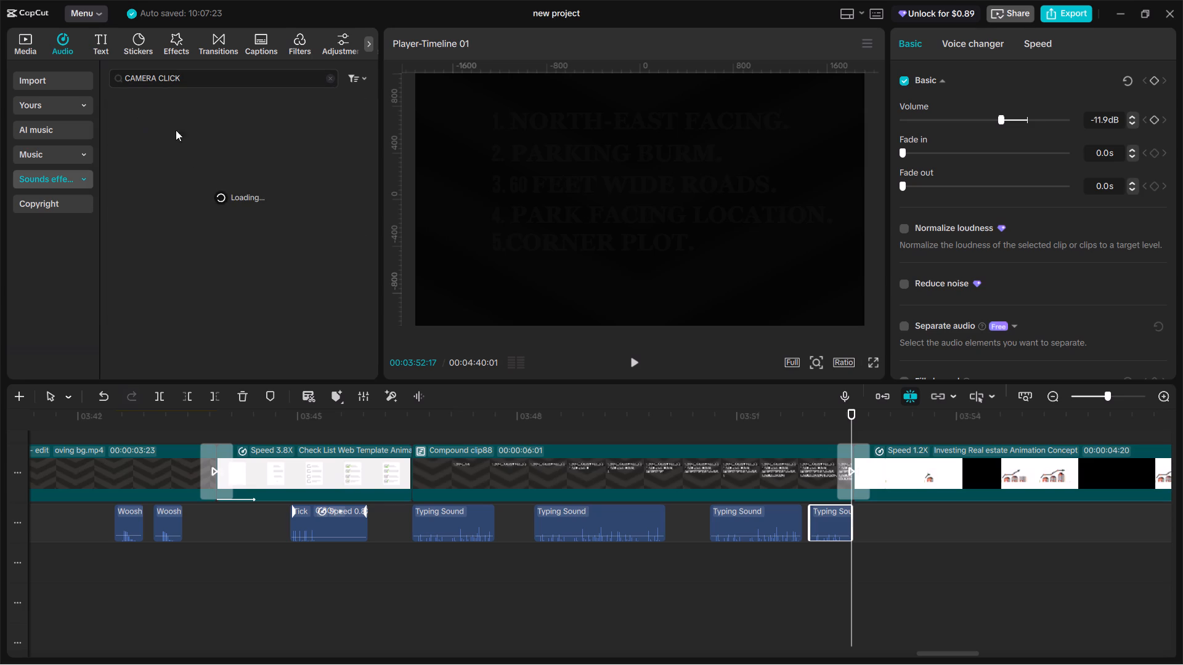
left_click_drag(206, 161, 932, 550)
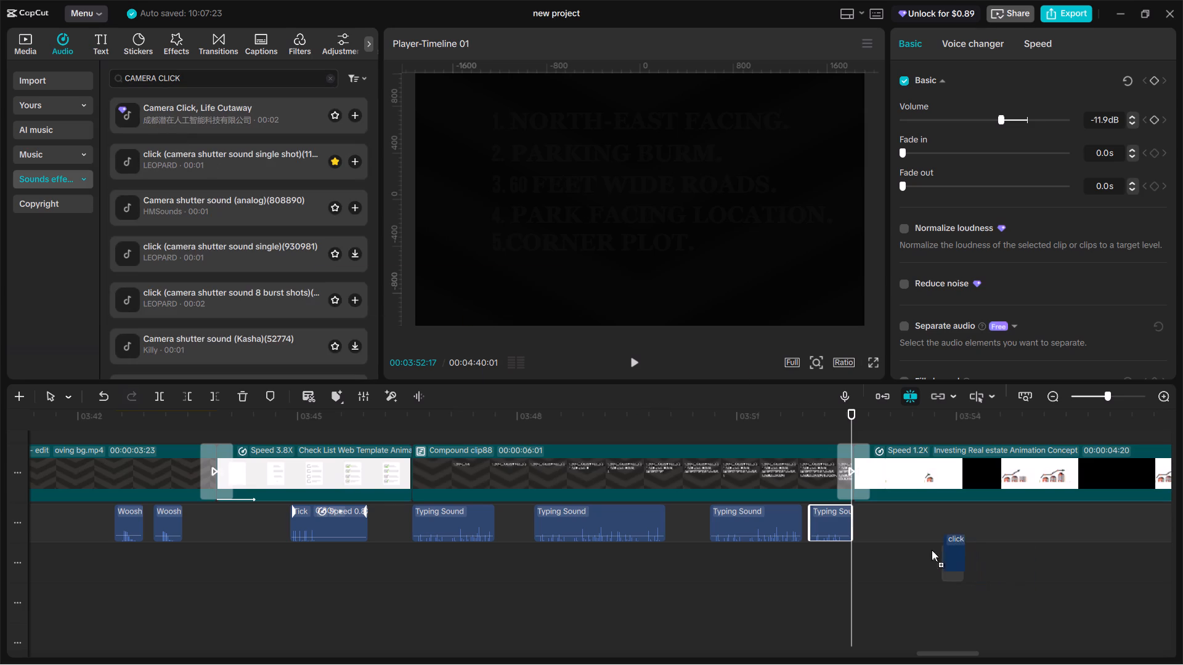
left_click_drag(932, 550, 849, 525)
left_click(834, 424)
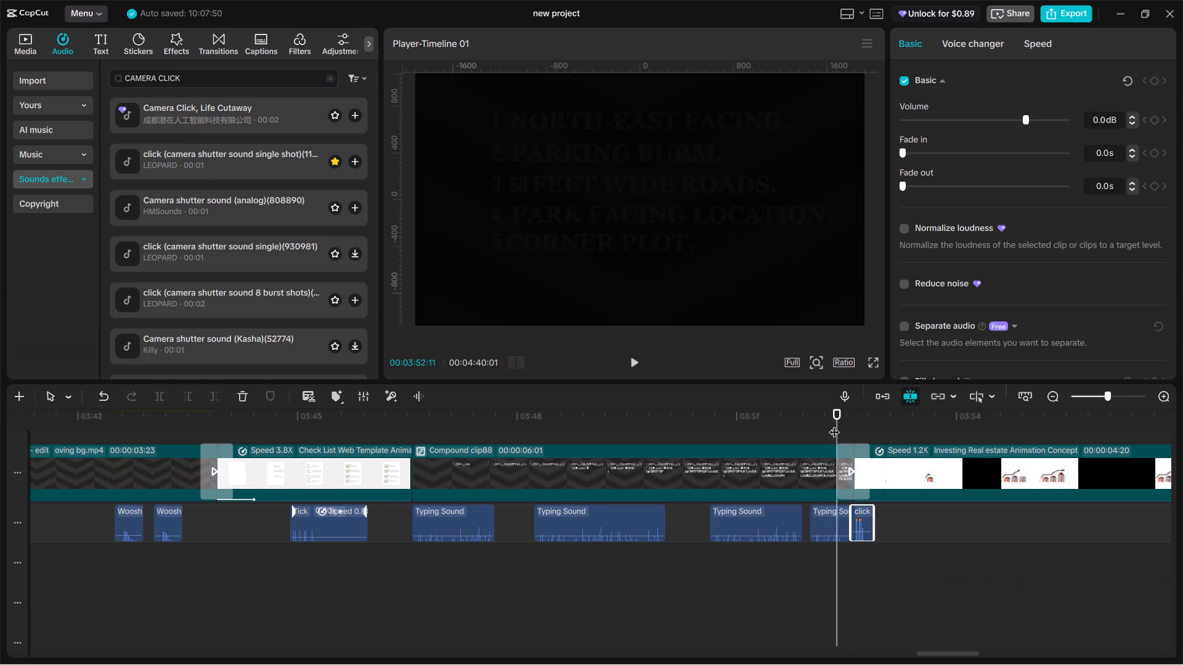
key("space")
key("space")
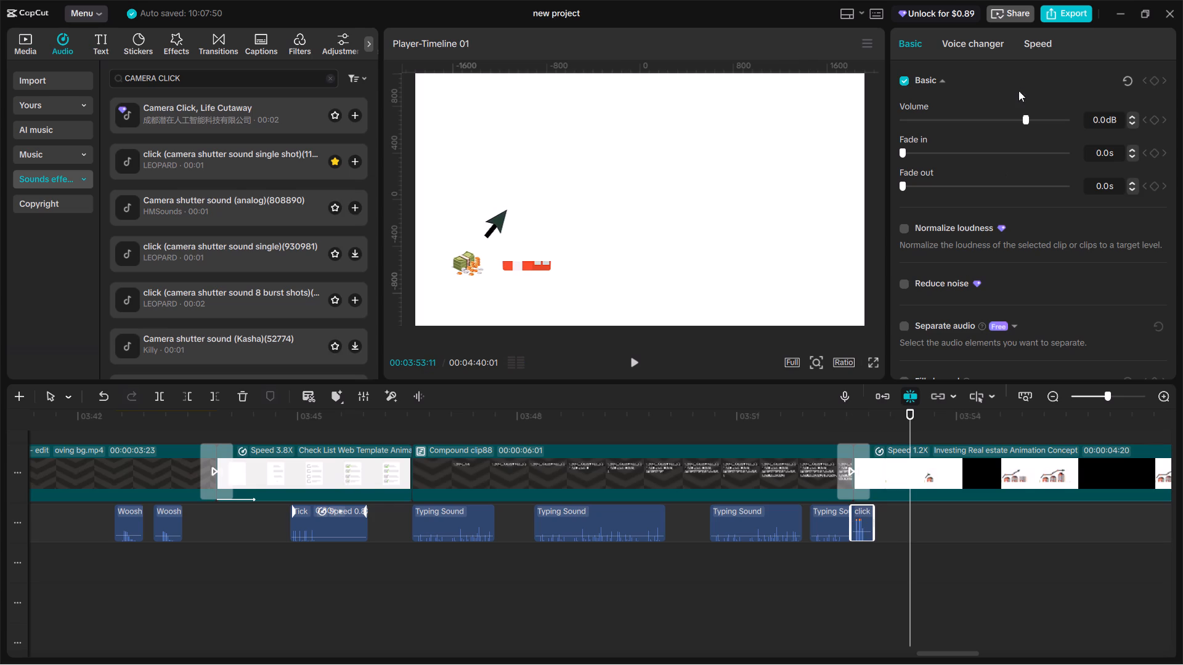
Lower the new camera click's volume to -11.3 dB and play back the transition.
left_click(999, 118)
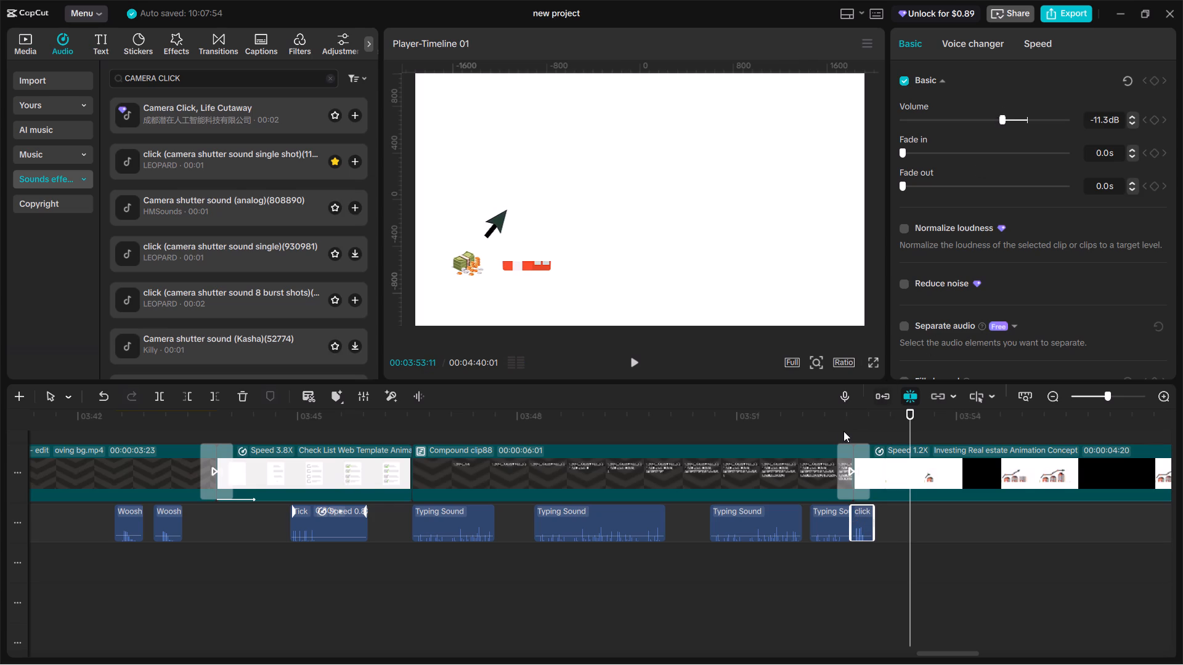
left_click(831, 431)
key("space")
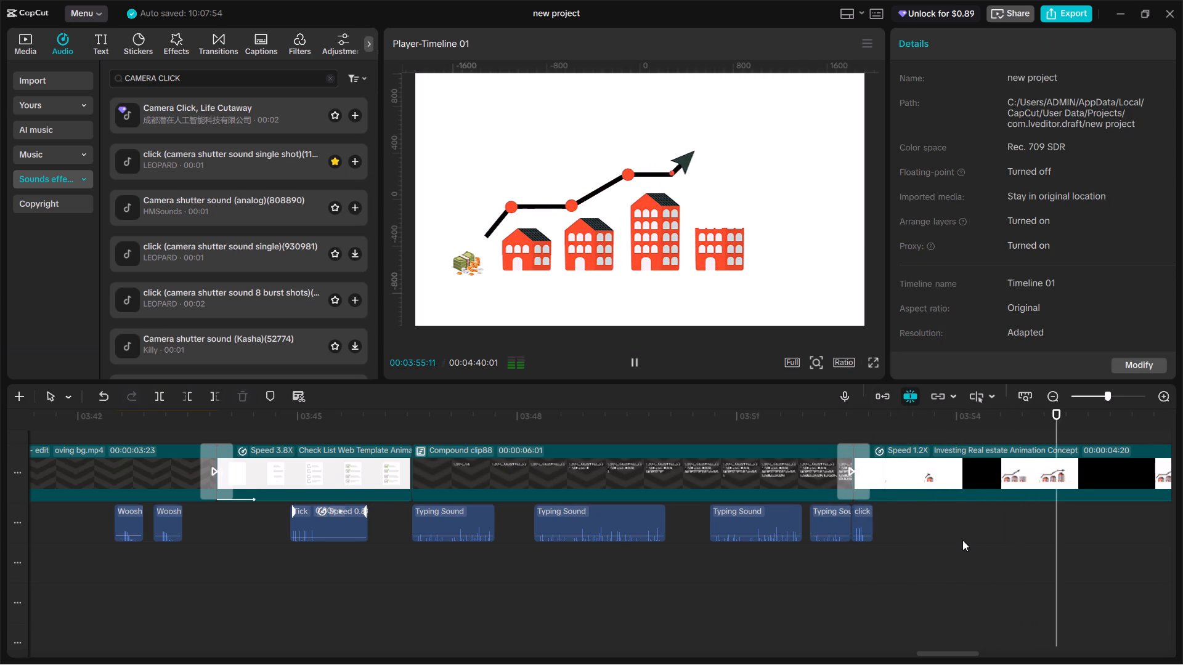
Copy the Typing Sound from the PARK FACING LOCATION line to 00:03:58:29, before the 500 GAJ title types in, and play it back.
scroll(1010, 546, "down", 3, "alt")
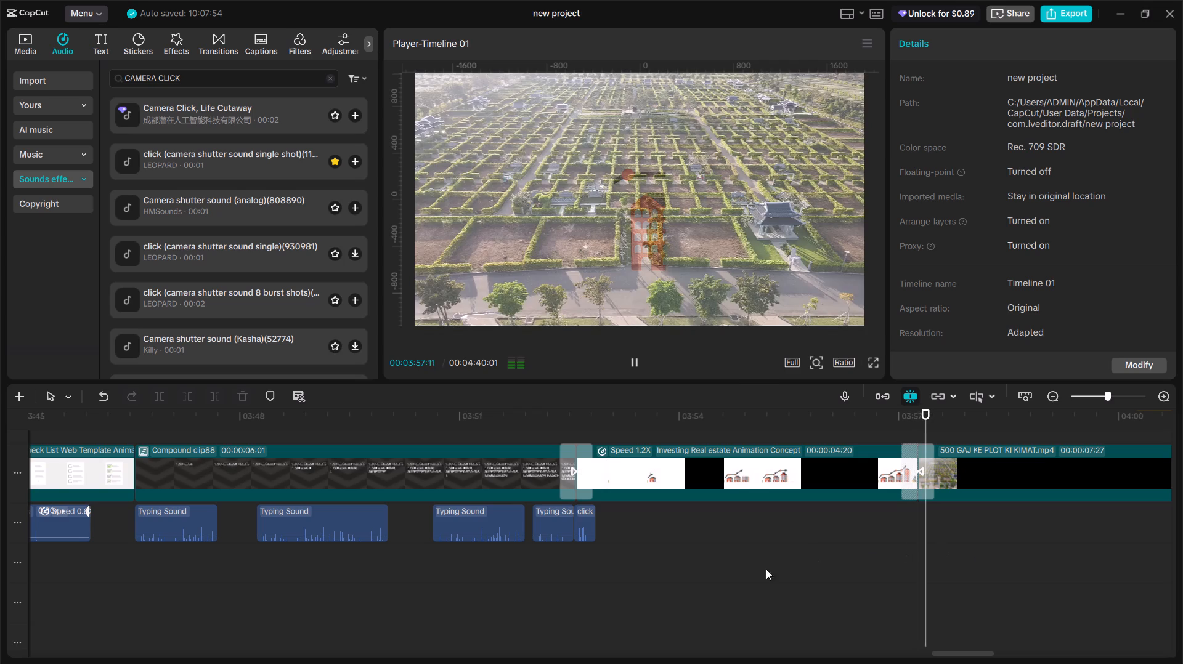
key("space")
scroll(823, 550, "down", 2, "alt")
key("space")
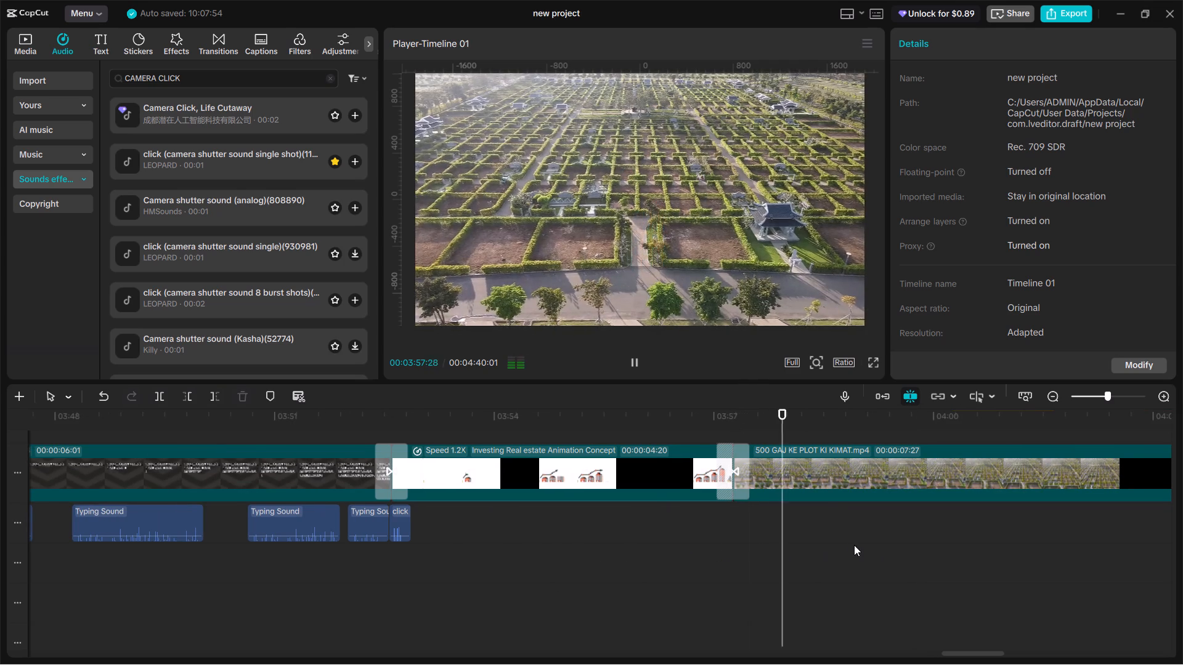
scroll(854, 545, "down", 4, "alt")
key("space")
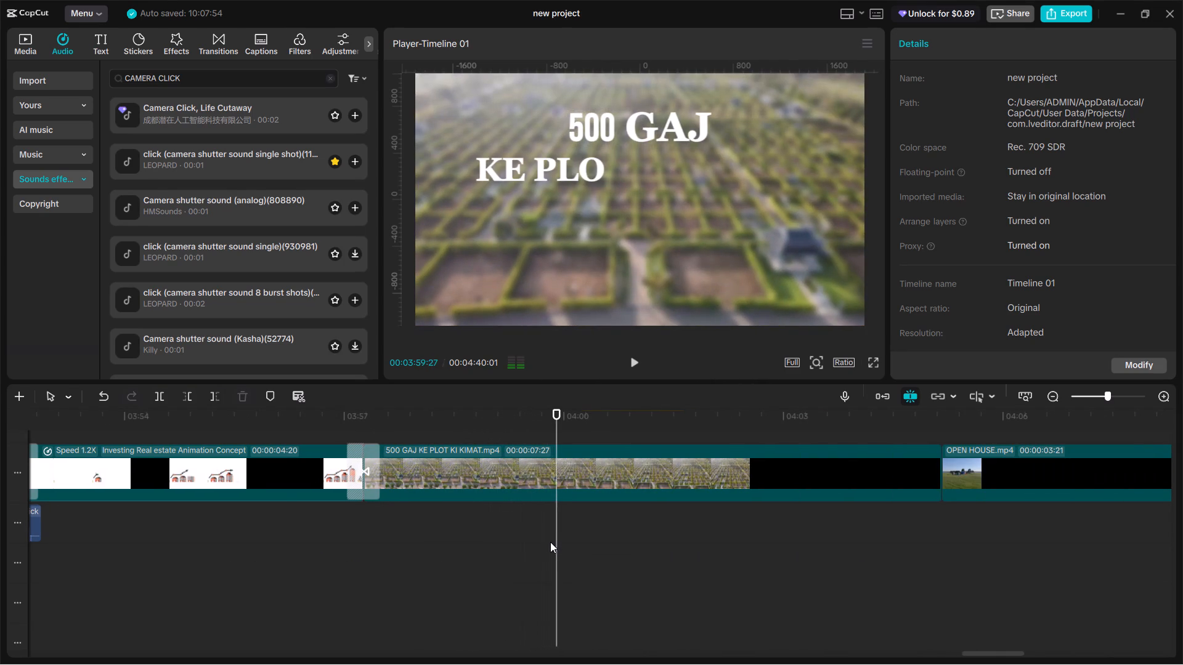
left_click_drag(545, 539, 539, 538)
left_click_drag(538, 534, 482, 510)
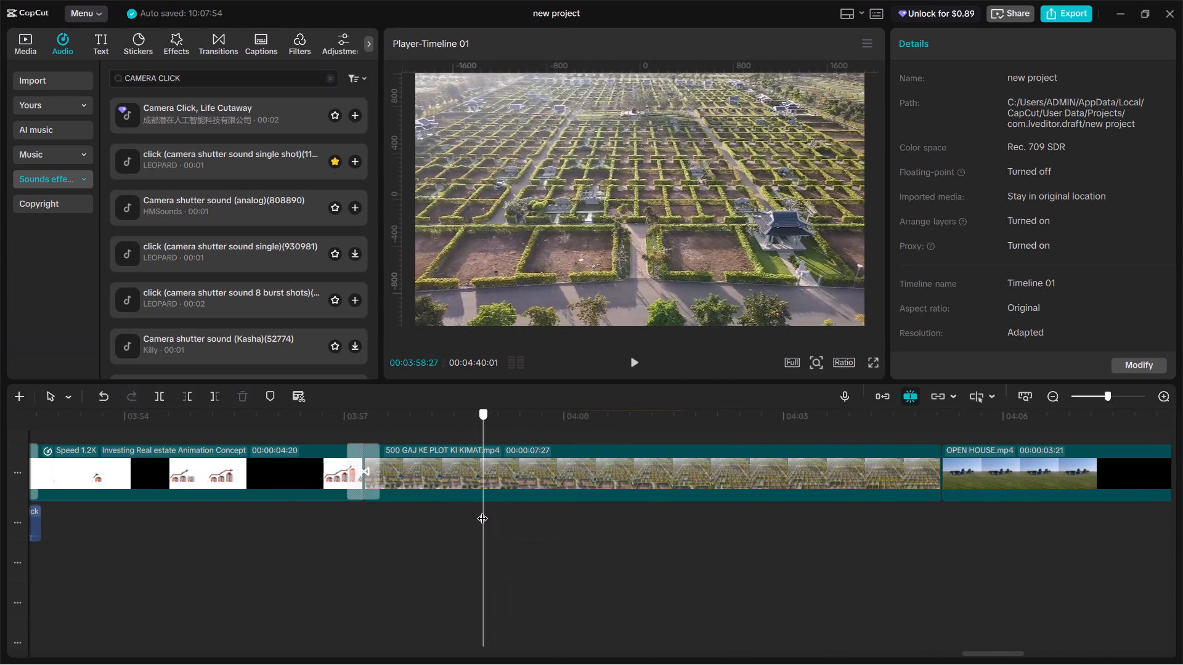
left_click_drag(482, 510, 488, 514)
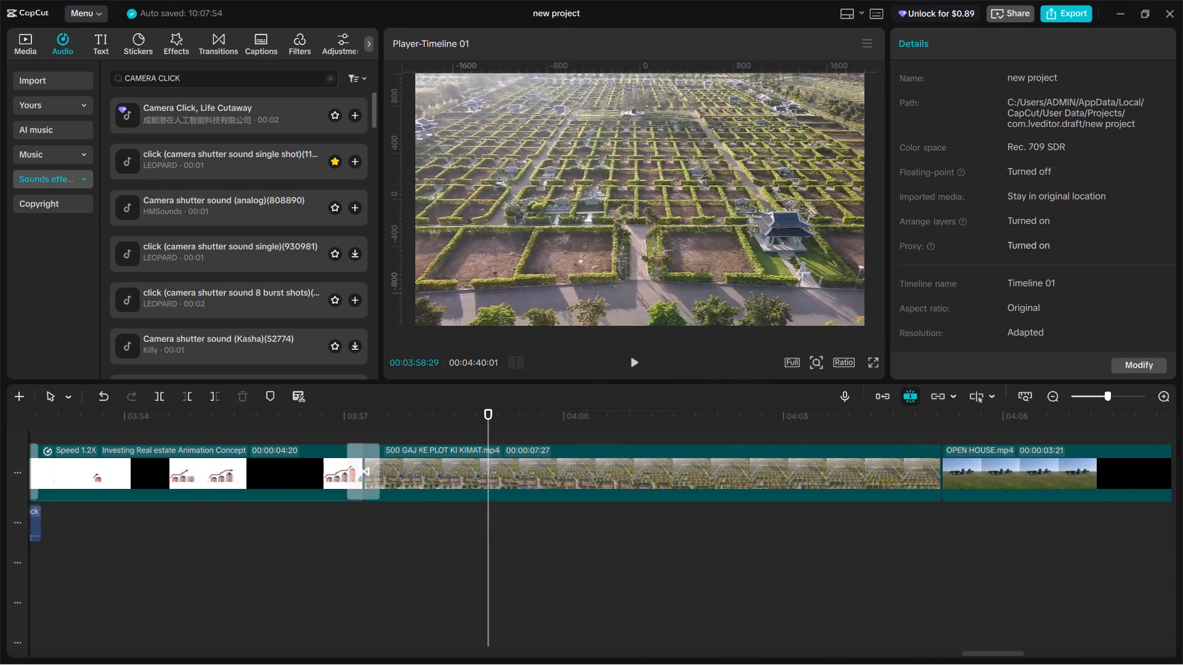
left_click(210, 73)
scroll(255, 579, "up", 4, "alt")
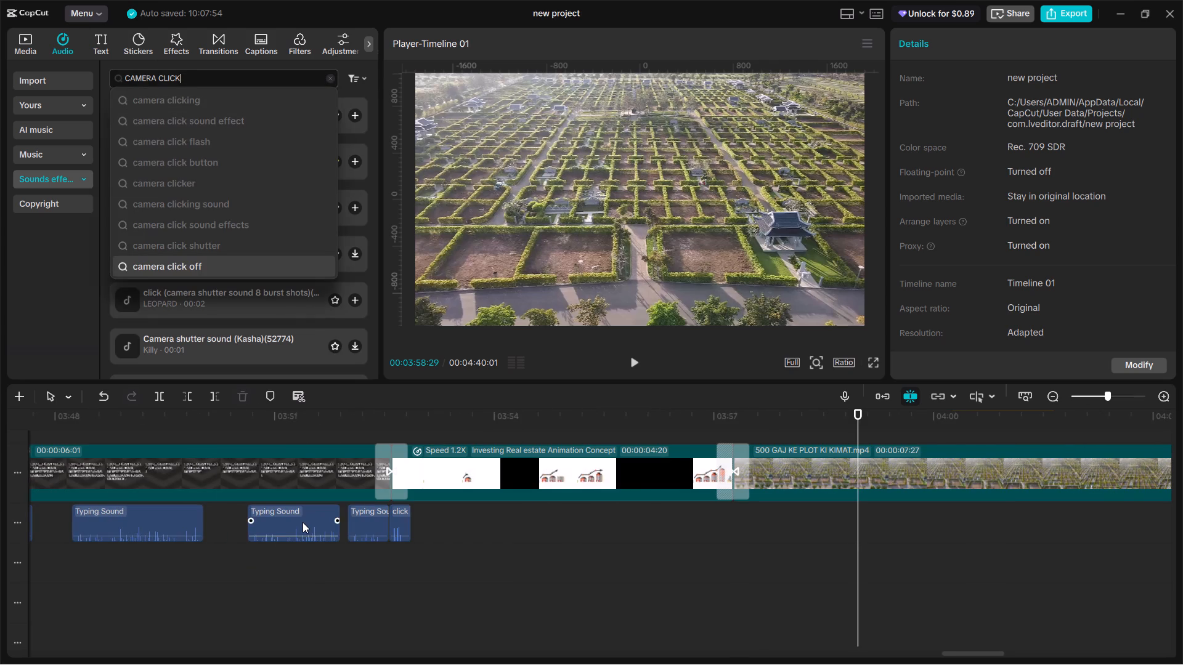
left_click(303, 522)
key("ctrl+c")
key("ctrl+v")
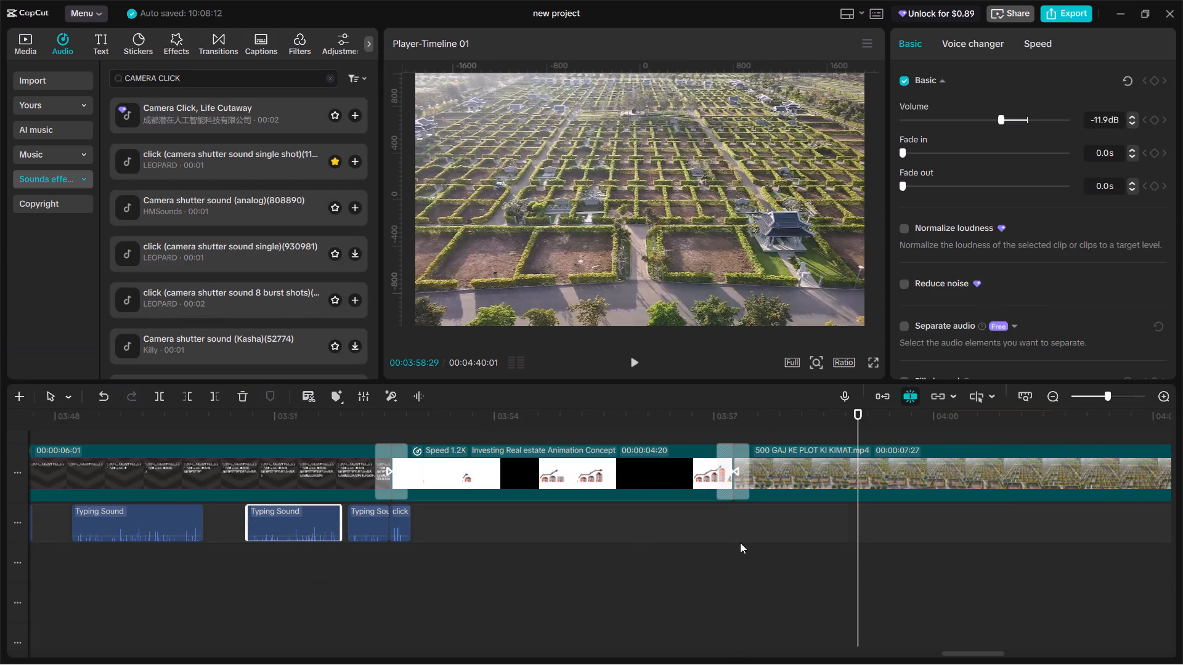
key("space")
key("space")
key("space")
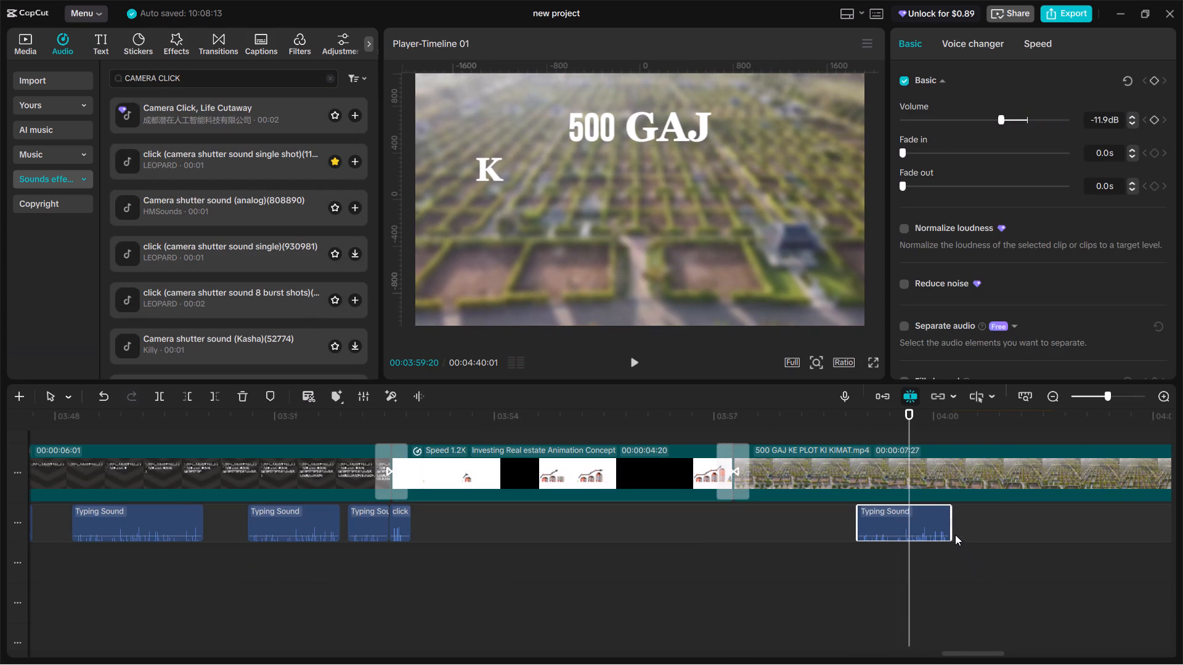
Extend the end of the 500 GAJ title's Typing Sound to about 00:04:00:12 and play back the section.
key("space")
left_click_drag(949, 510, 962, 513)
key("space")
key("space")
Move the playhead to 00:04:00:12, where the rupee price starts appearing, and search the sound effects for NUMBER ROLLING.
left_click(988, 546)
left_click_drag(988, 546, 972, 548)
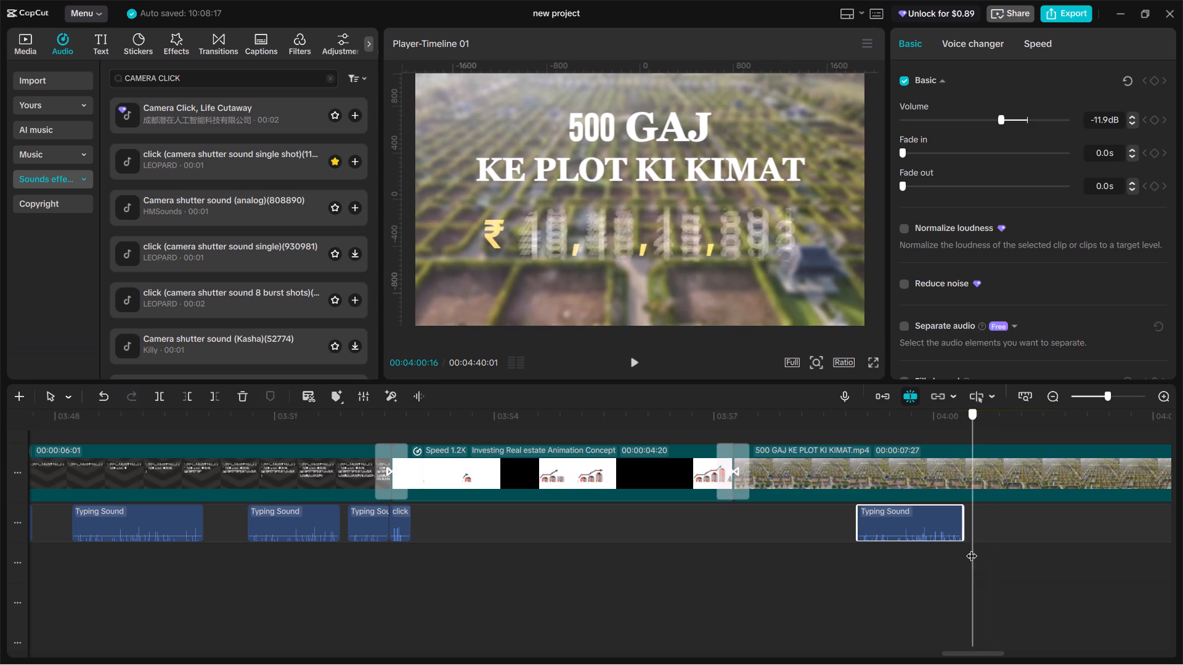
left_click_drag(972, 548, 960, 548)
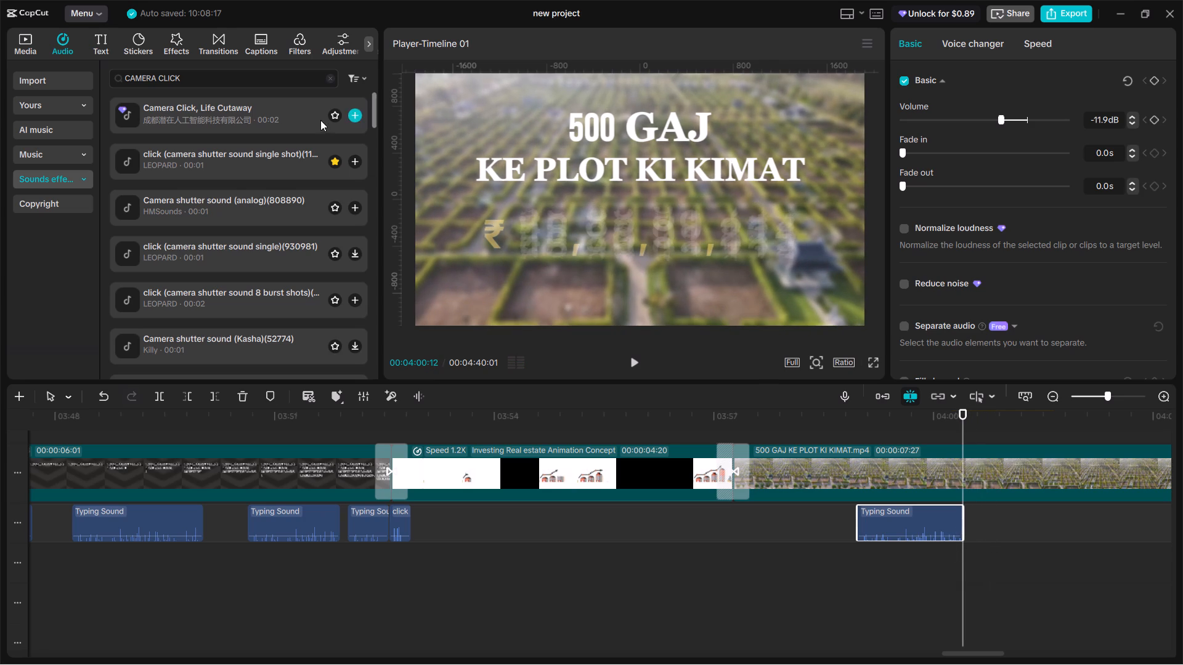
left_click(317, 79)
key("ctrl+a")
type("NUY")
key("BackSpace")
key("BackSpace")
type("UMBER ROOLING")
key("Return")
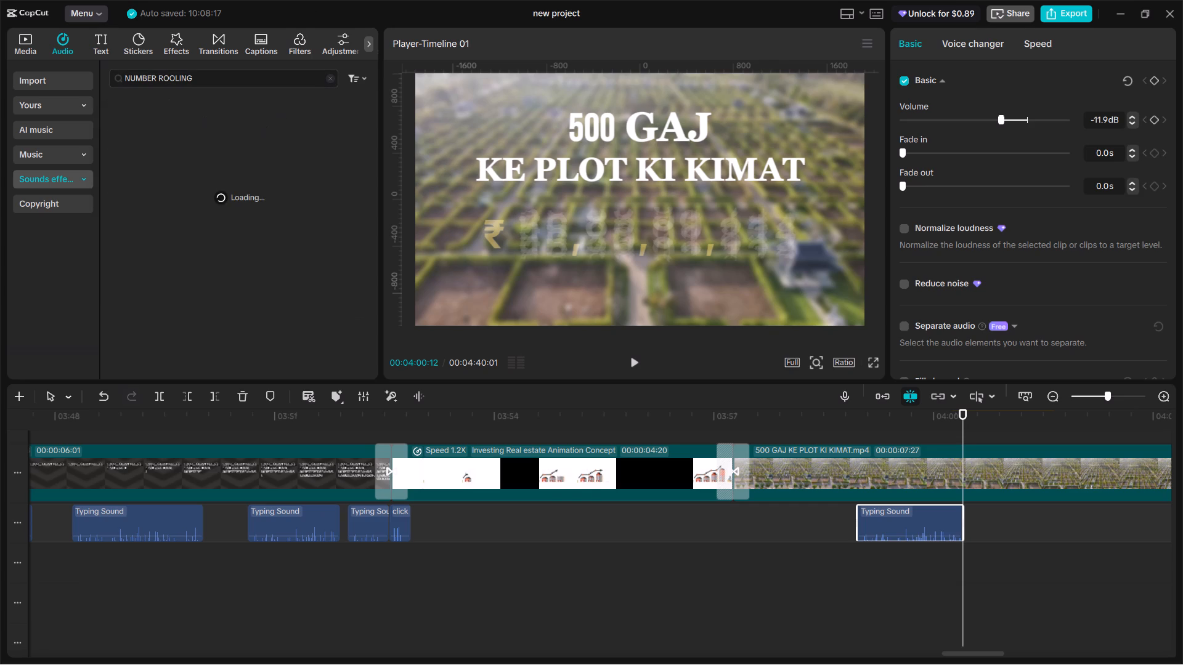
left_click(174, 76)
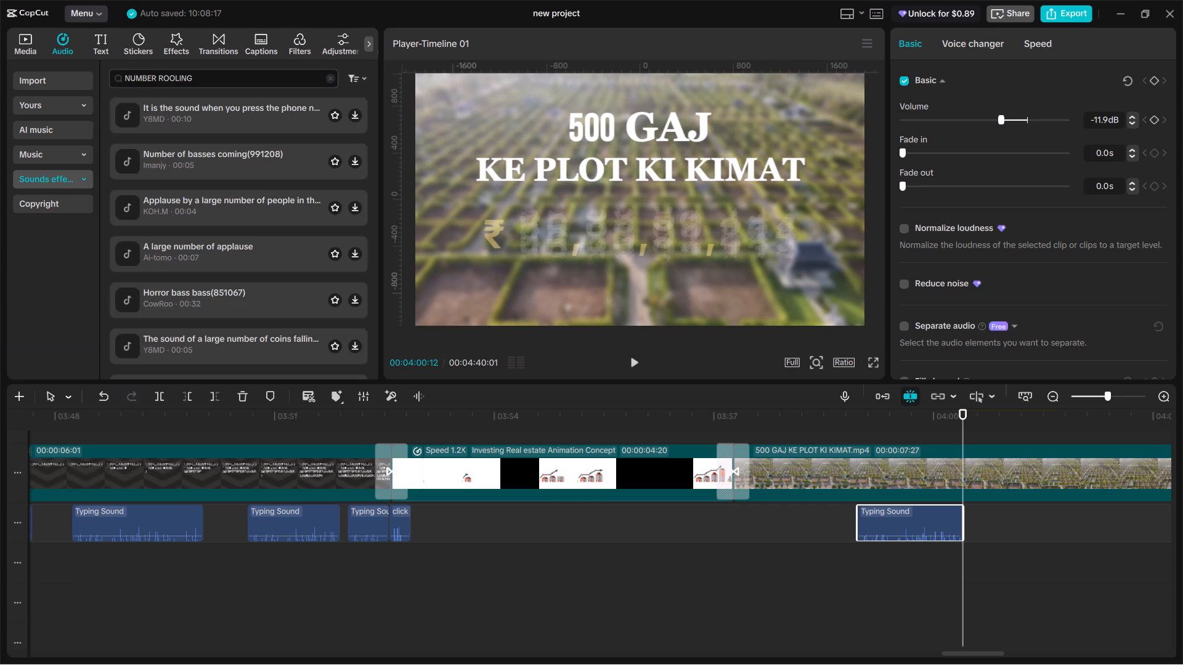
key("BackSpace")
key("l")
key("Return")
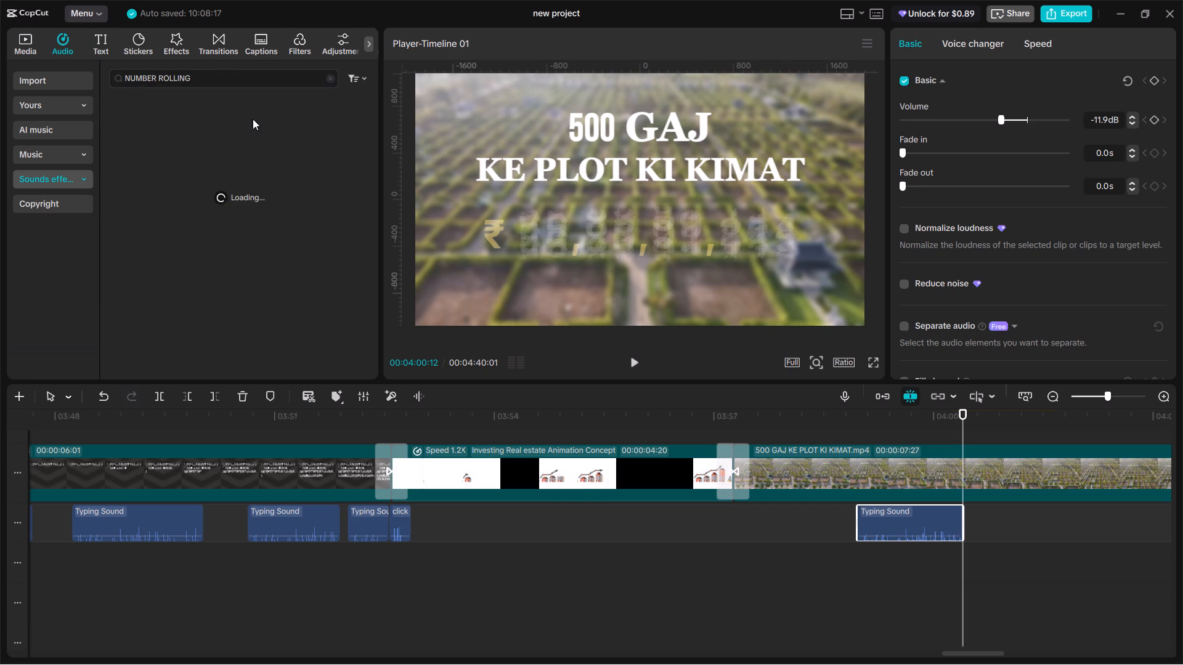
Preview the Rolling Rolling and dolly rolling sounds, place Rolling Rolling at 00:04:00:12 on a second audio track, and play it back.
left_click(234, 107)
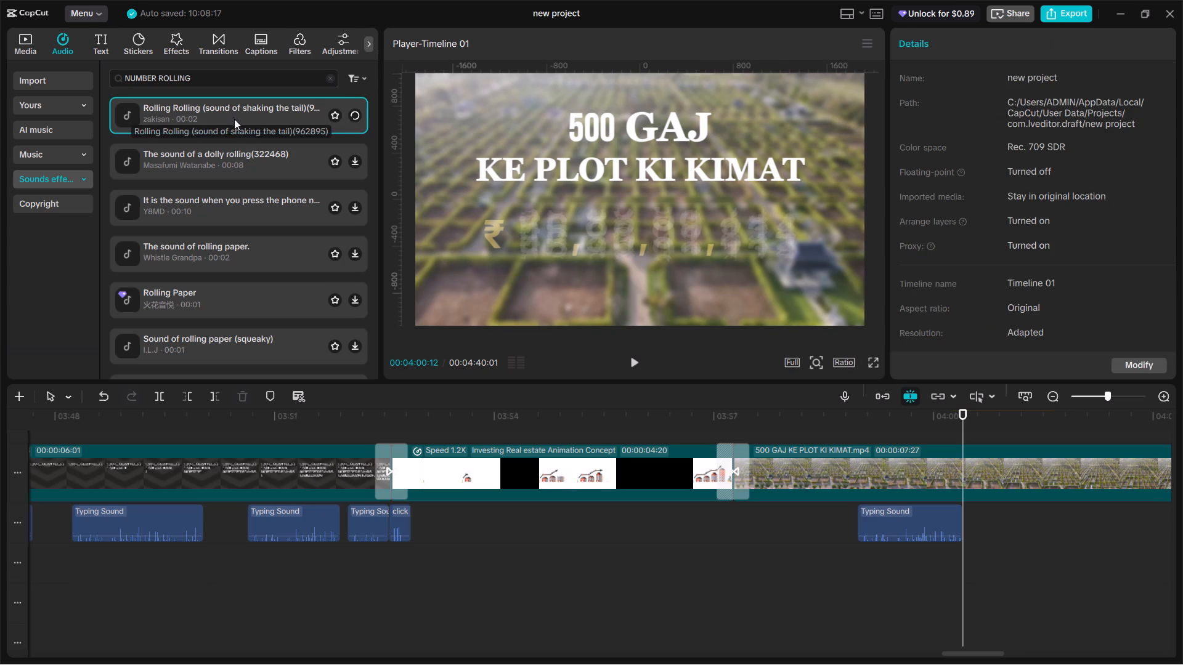
left_click(258, 159)
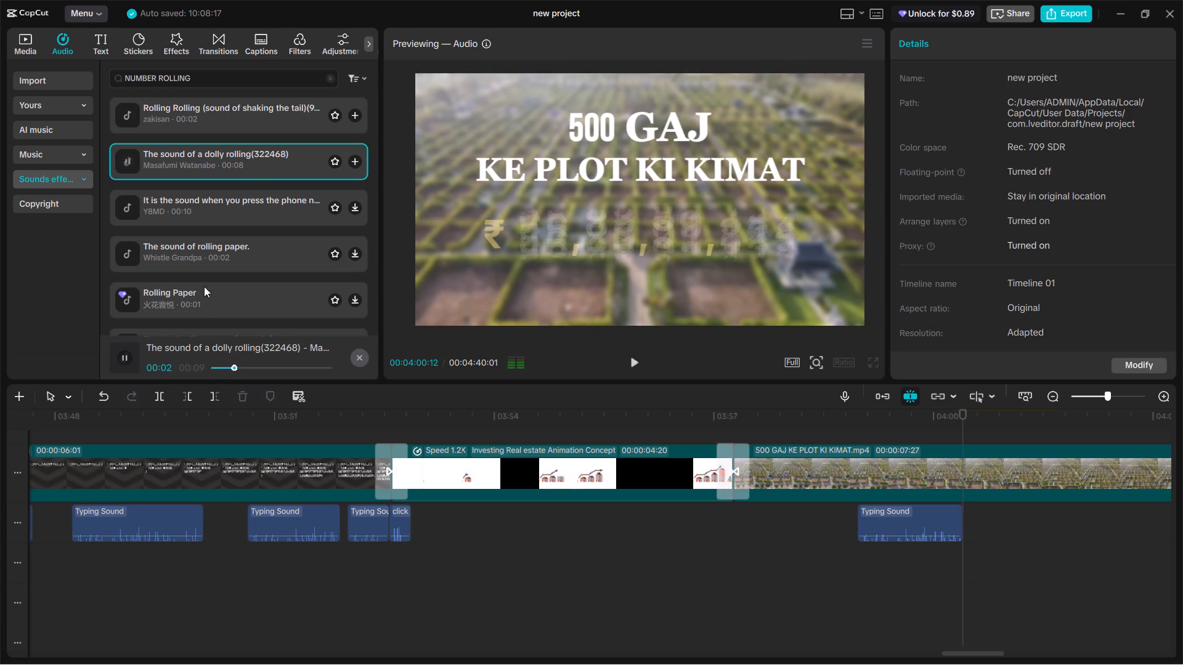
left_click(233, 113)
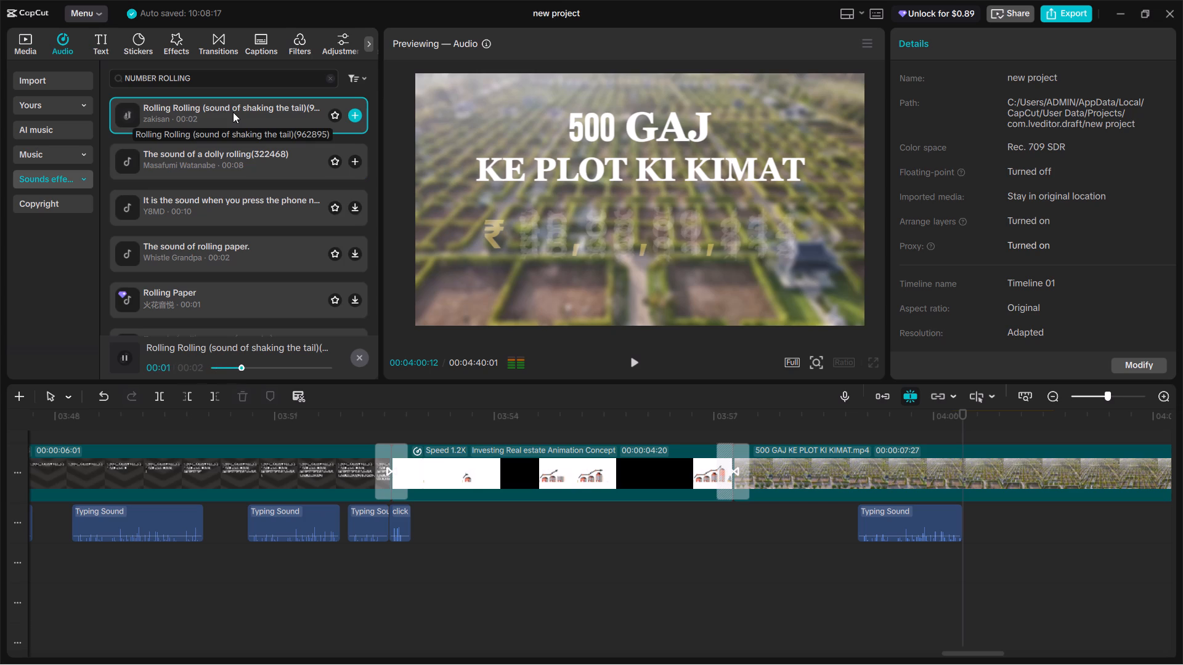
left_click_drag(235, 113, 965, 550)
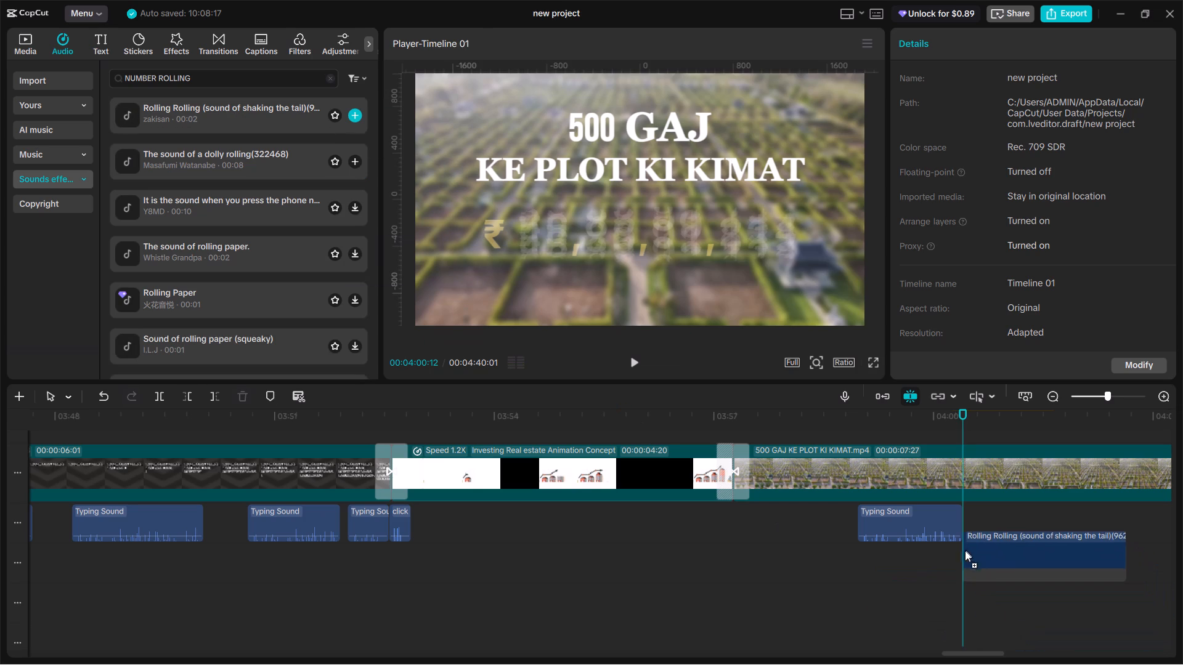
left_click_drag(965, 550, 961, 568)
key("space")
key("space")
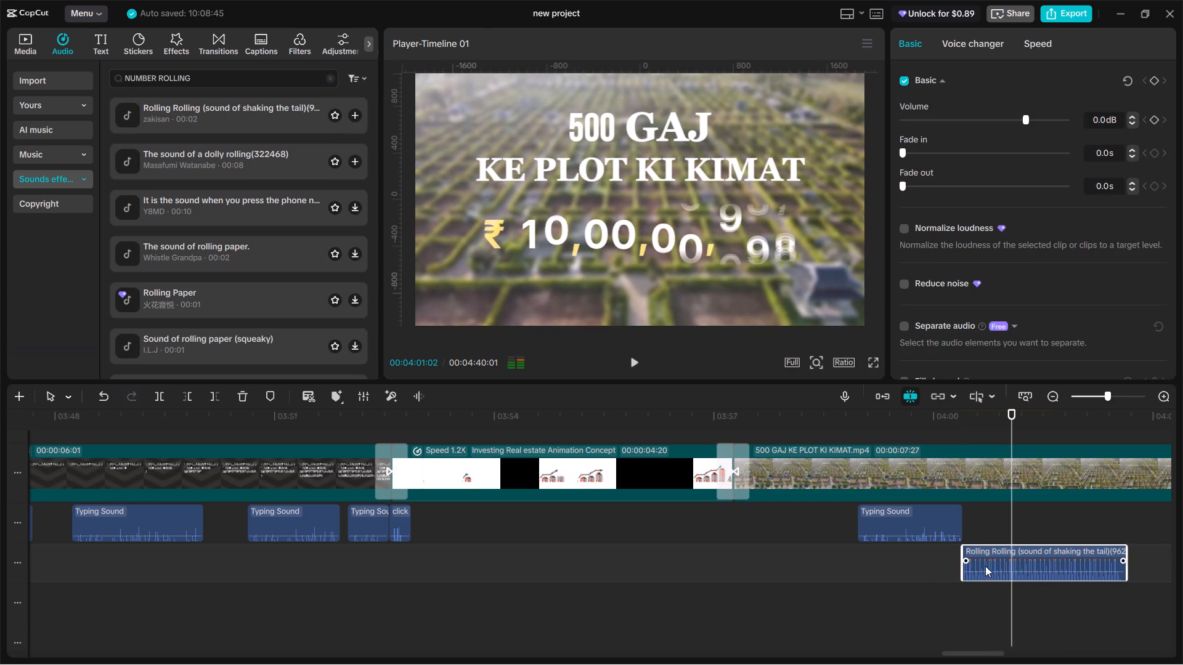
Lower the Rolling Rolling clip's volume to -18.2 dB and play back the price animation.
left_click(996, 119)
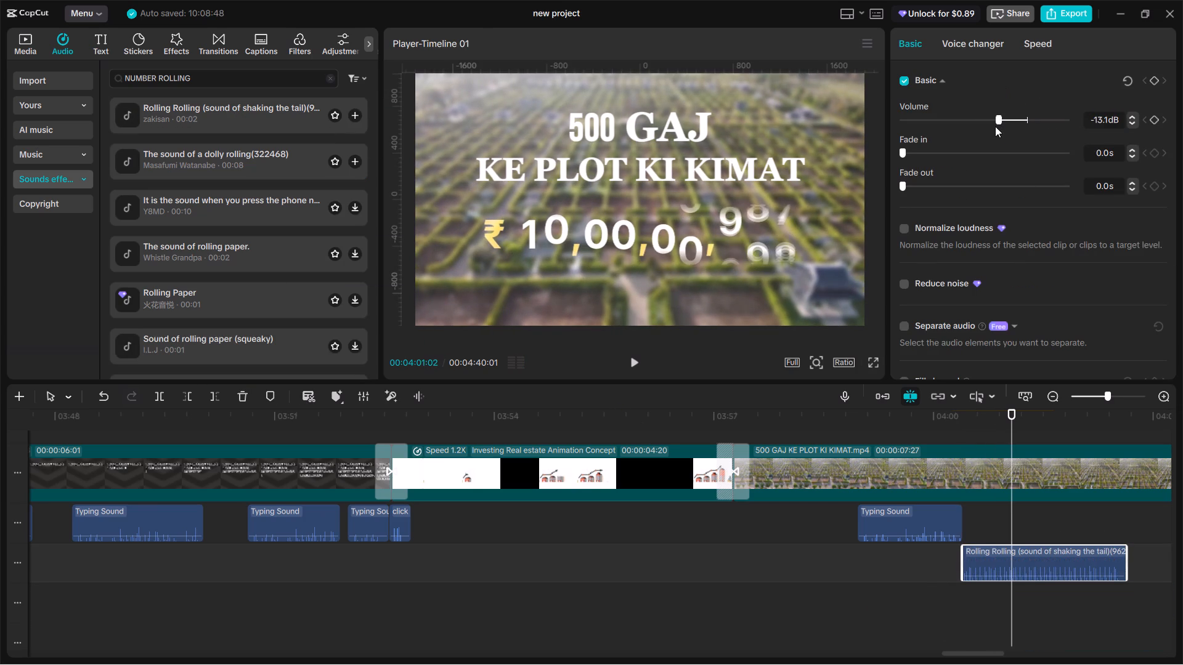
left_click(985, 118)
left_click(954, 563)
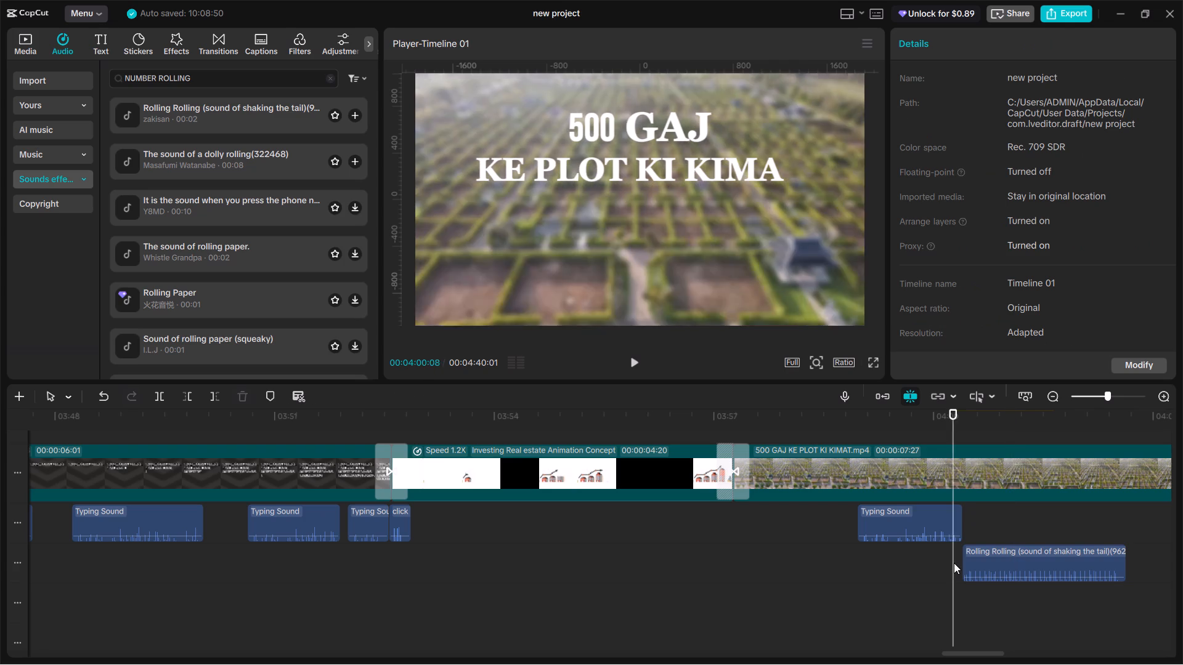
key("space")
key("space")
key("space")
key("space")
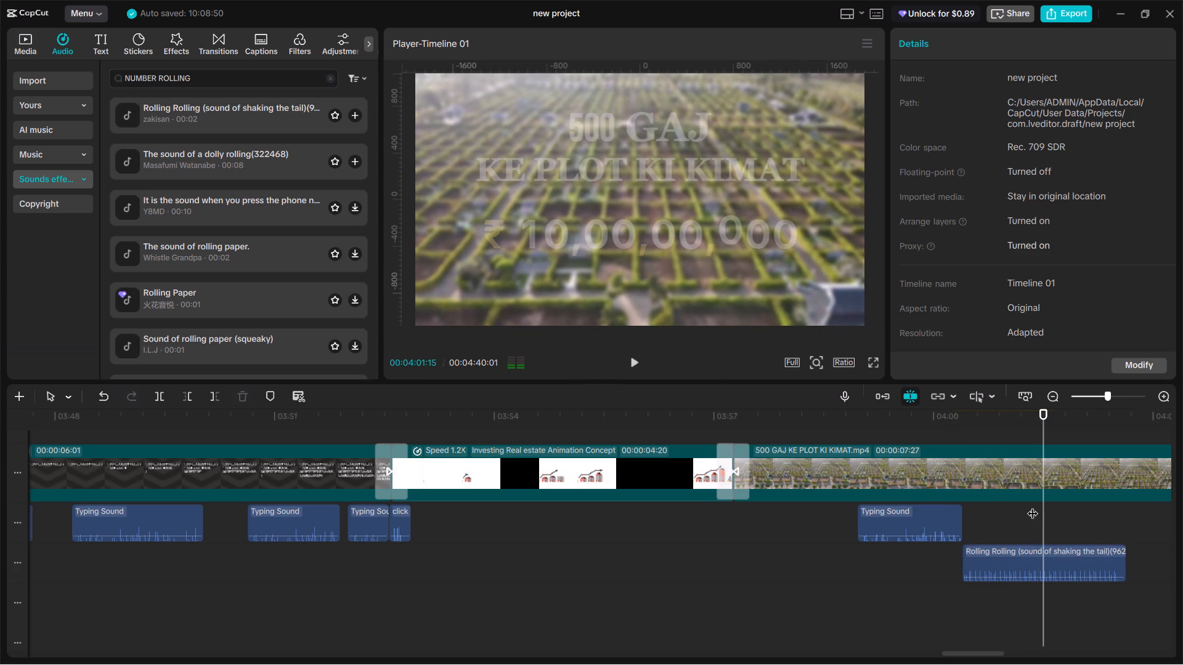
Split the Rolling Rolling clip at 00:04:01:19, where the price has faded out, and delete the remainder.
left_click(1042, 514)
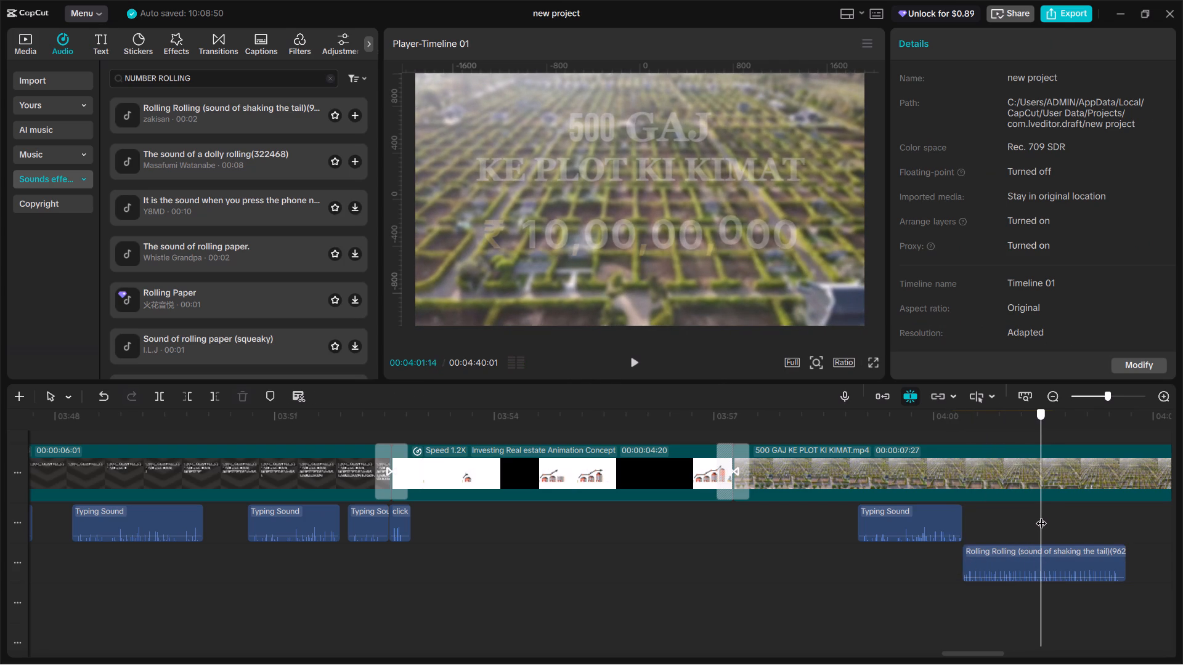
left_click_drag(1043, 523, 1052, 530)
left_click(1063, 557)
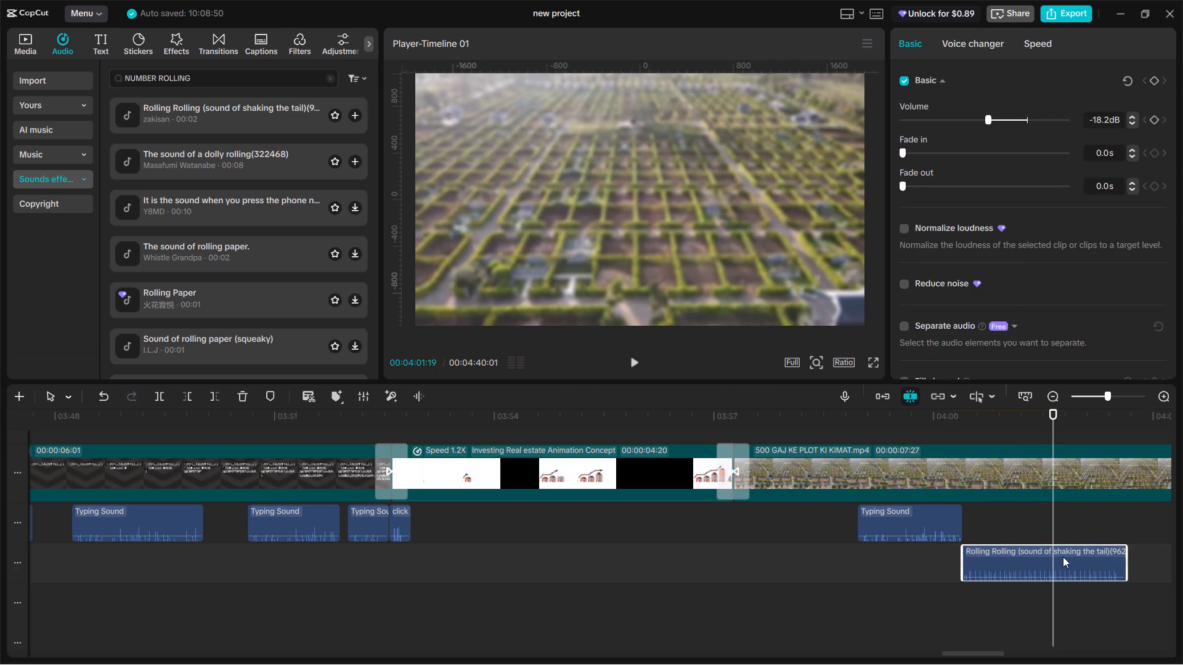
key("ctrl+b")
key("BackSpace")
Give the trimmed Rolling Rolling clip a 0.3 s fade-out and play back its ending.
left_click(1029, 561)
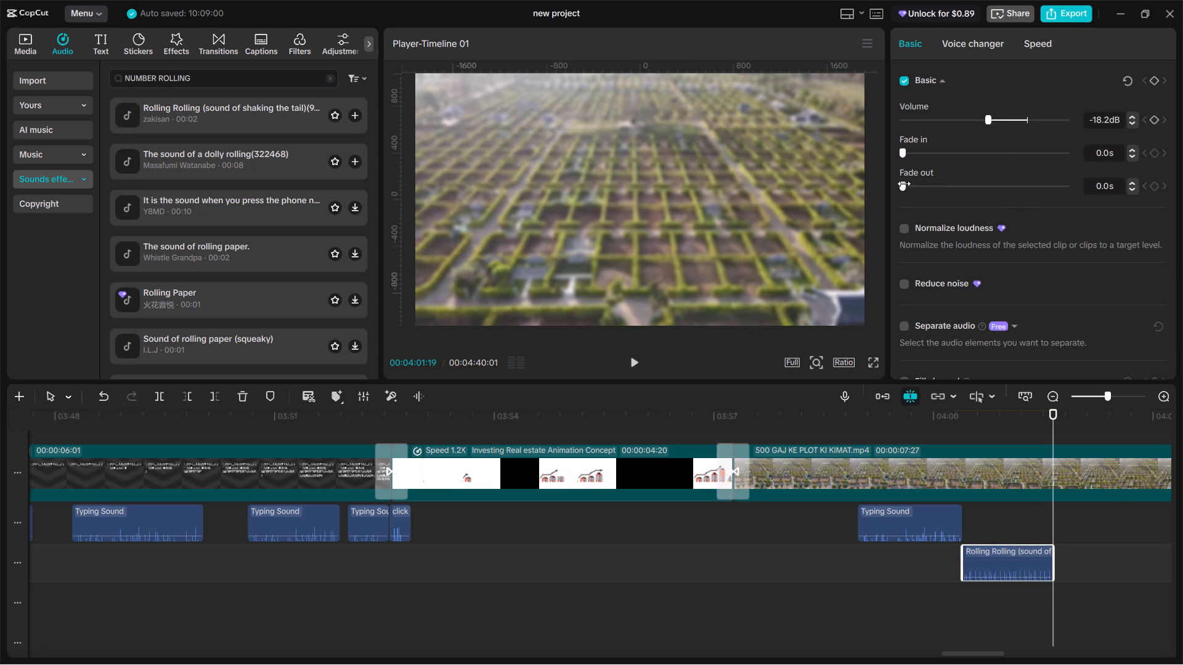
left_click_drag(904, 183, 945, 193)
left_click(1009, 522)
left_click_drag(1009, 522, 1035, 533)
key("space")
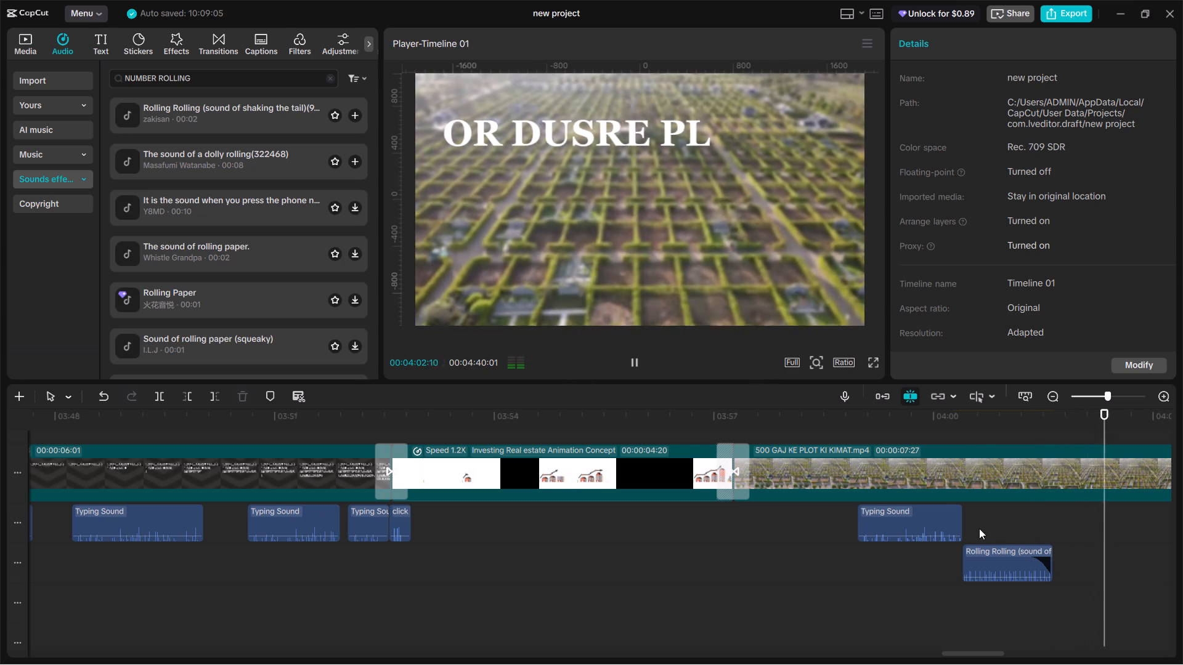
left_click(978, 528)
left_click_drag(978, 528, 963, 521)
key("space")
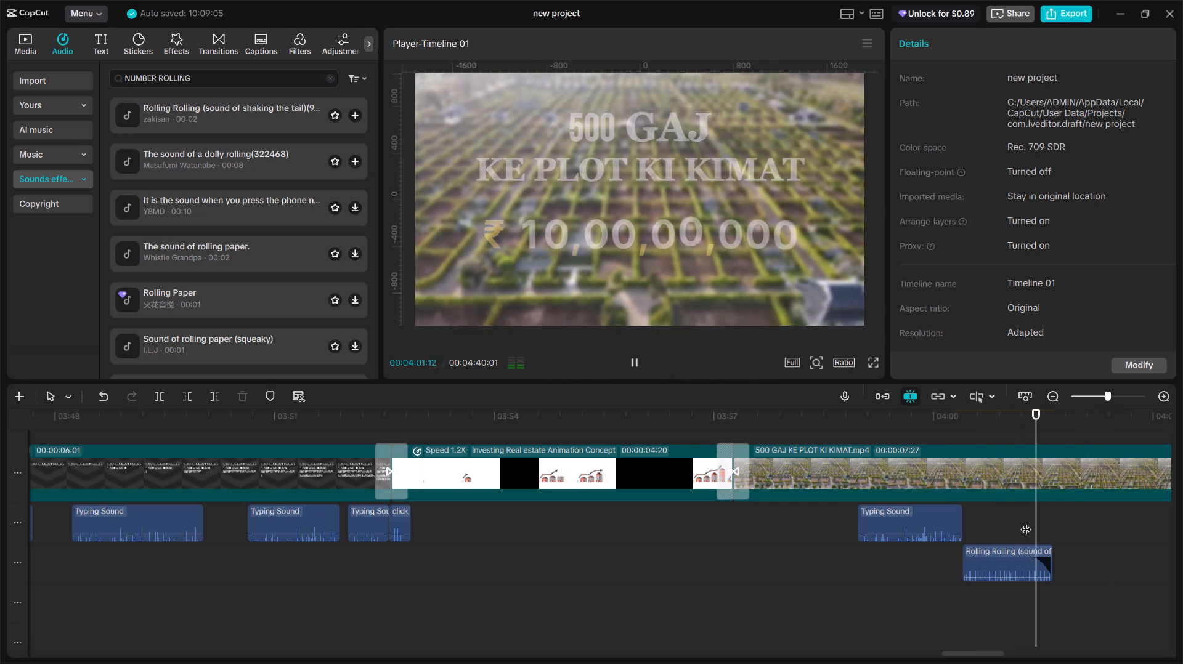
key("space")
Copy the Typing Sound to 00:04:01:19, before the OR DUSRE PLOT ME title types in, and play it back.
double_click(1058, 513)
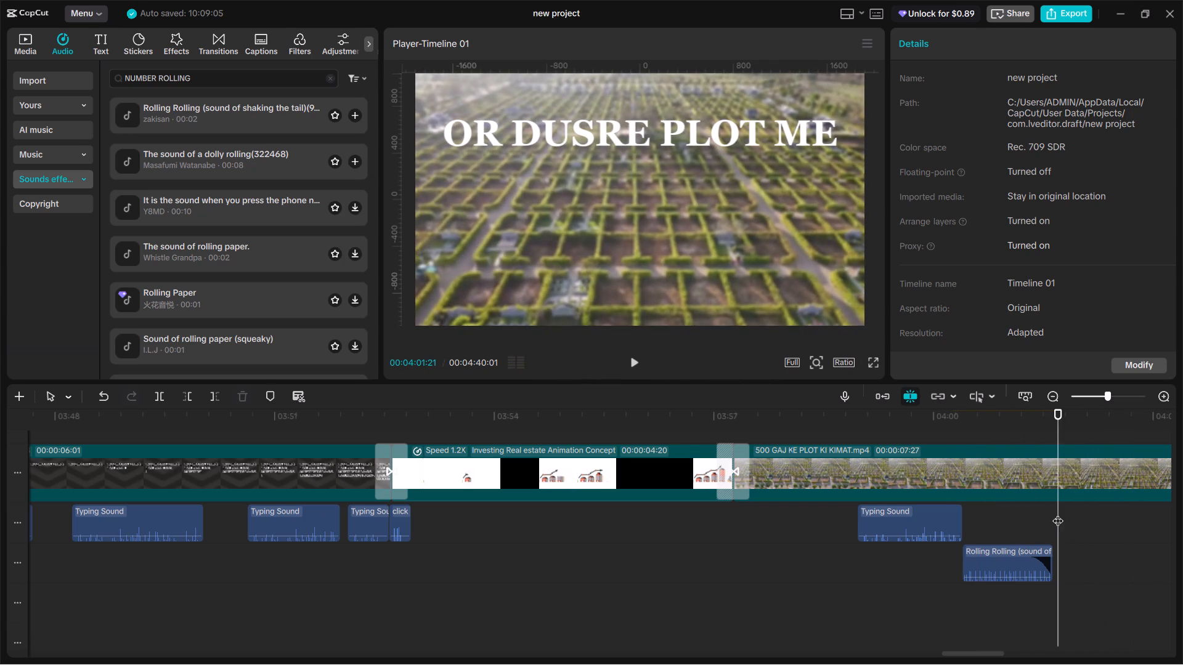
key("ctrl+c")
key("ctrl+v")
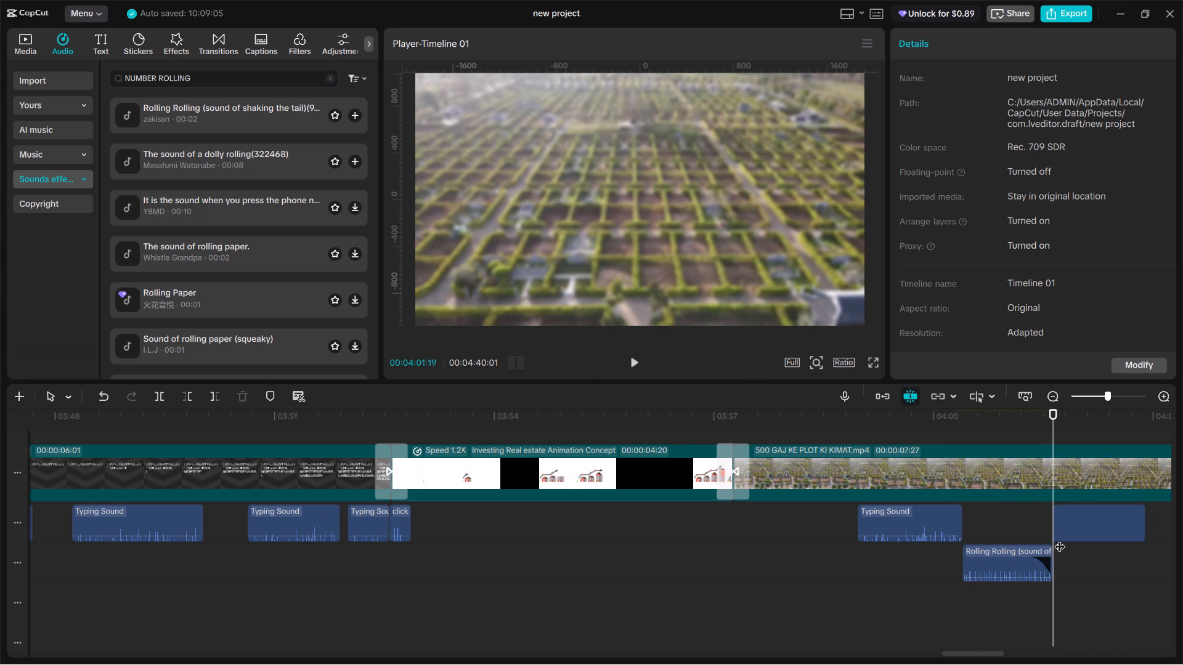
key("space")
key("space")
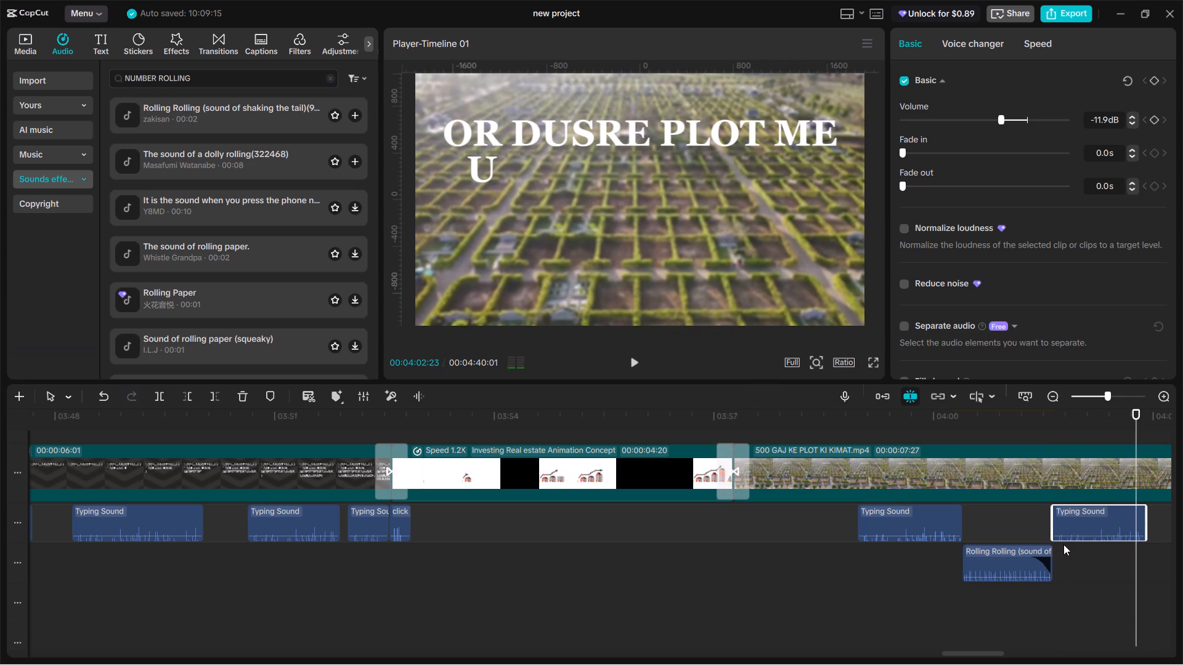
Extend the end of the OR DUSRE PLOT ME title's Typing Sound to about 00:04:03:27 and play back the section.
scroll(1100, 568, "down", 4, "alt")
key("space")
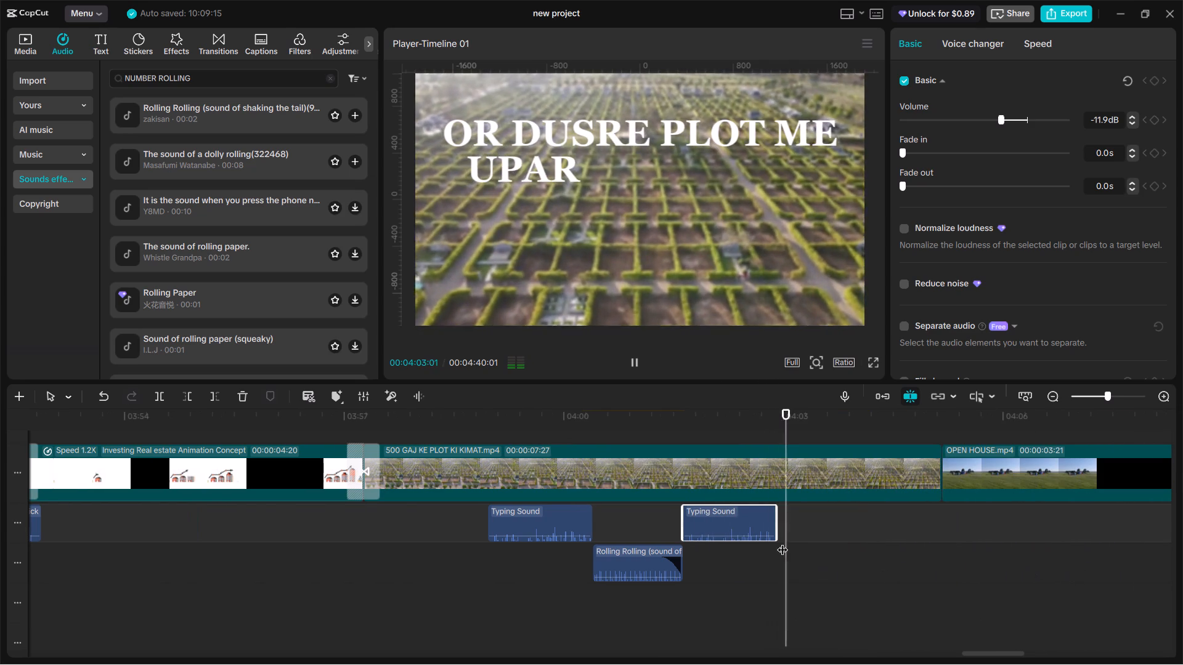
key("space")
left_click_drag(774, 510, 837, 520)
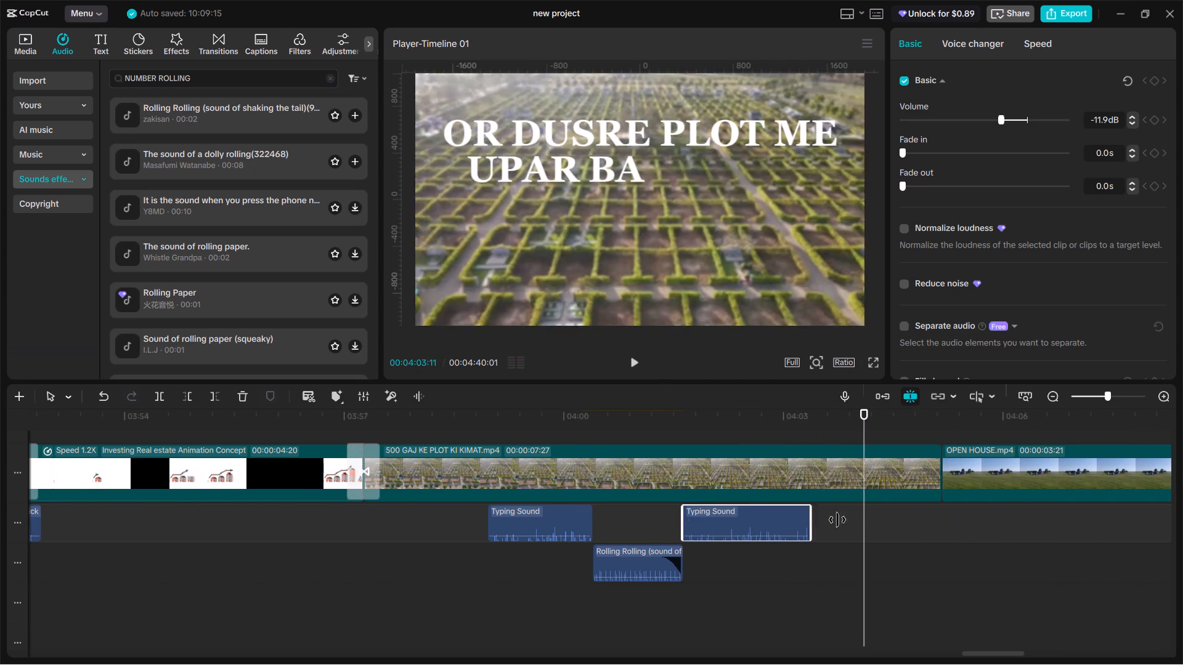
left_click_drag(837, 520, 847, 523)
left_click(799, 573)
key("space")
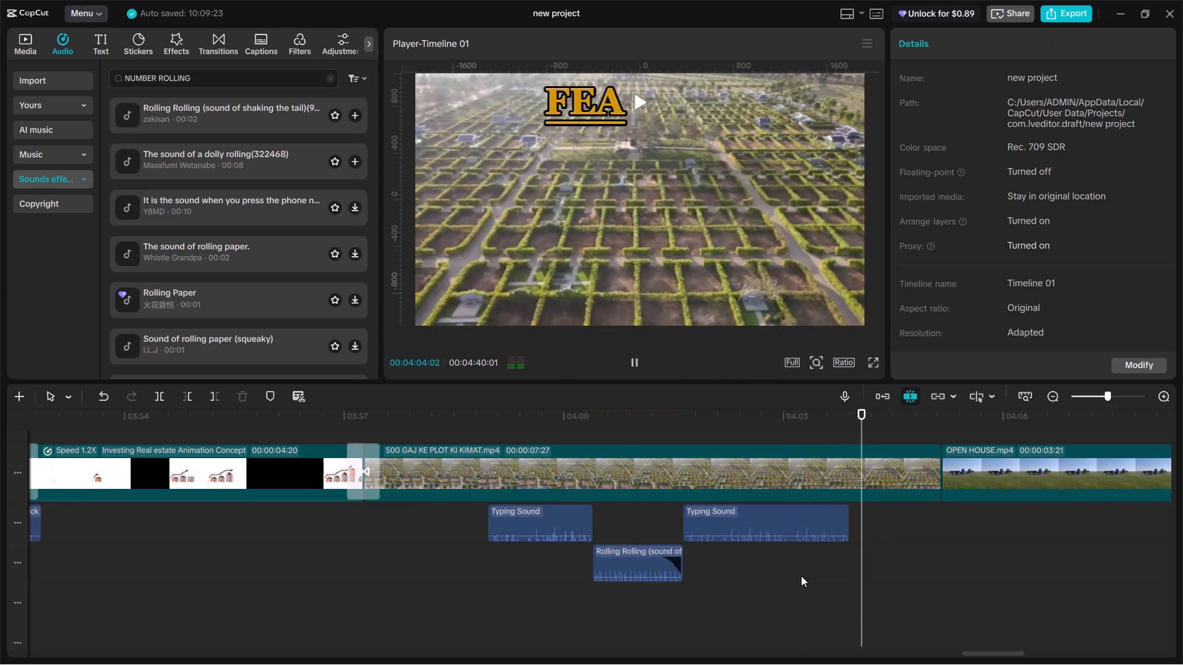
key("space")
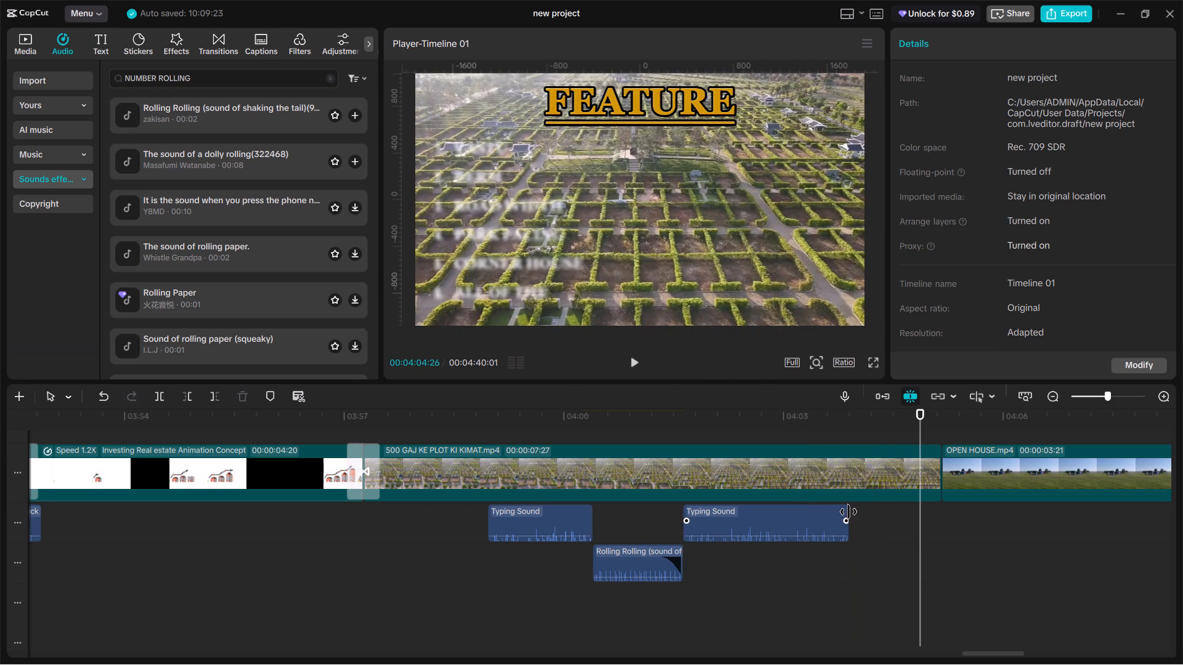
Replay the section around 00:04:03:27 to check the typing sound's end and how the FEATURE heading appears.
double_click(854, 514)
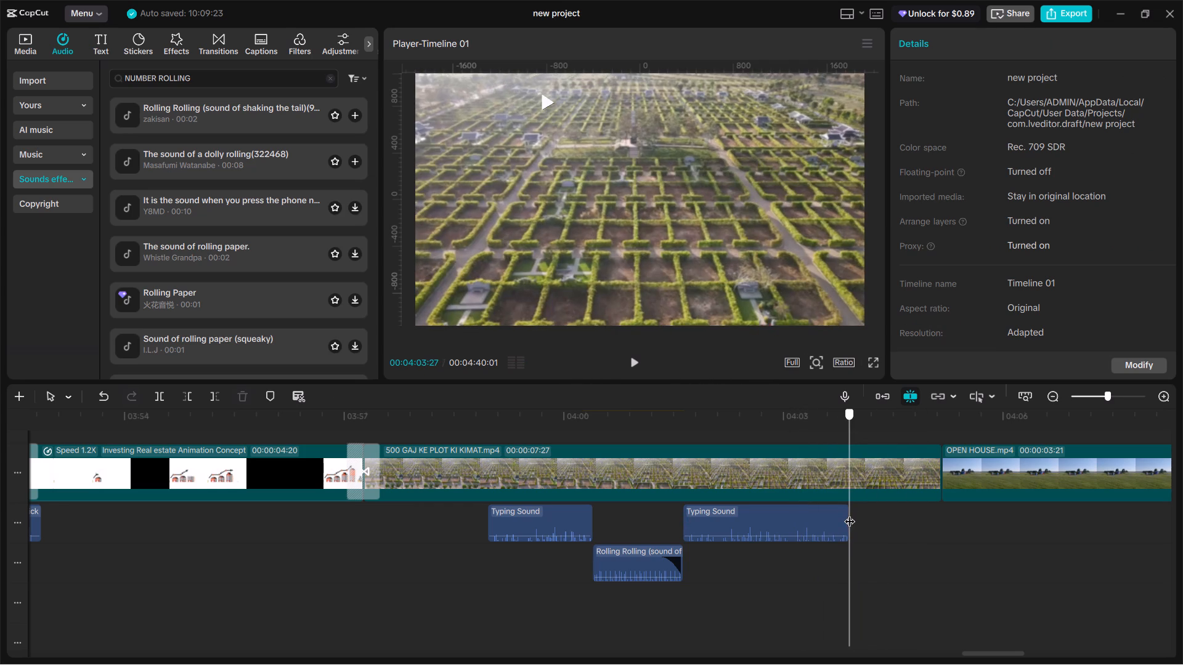
key("space")
key("space")
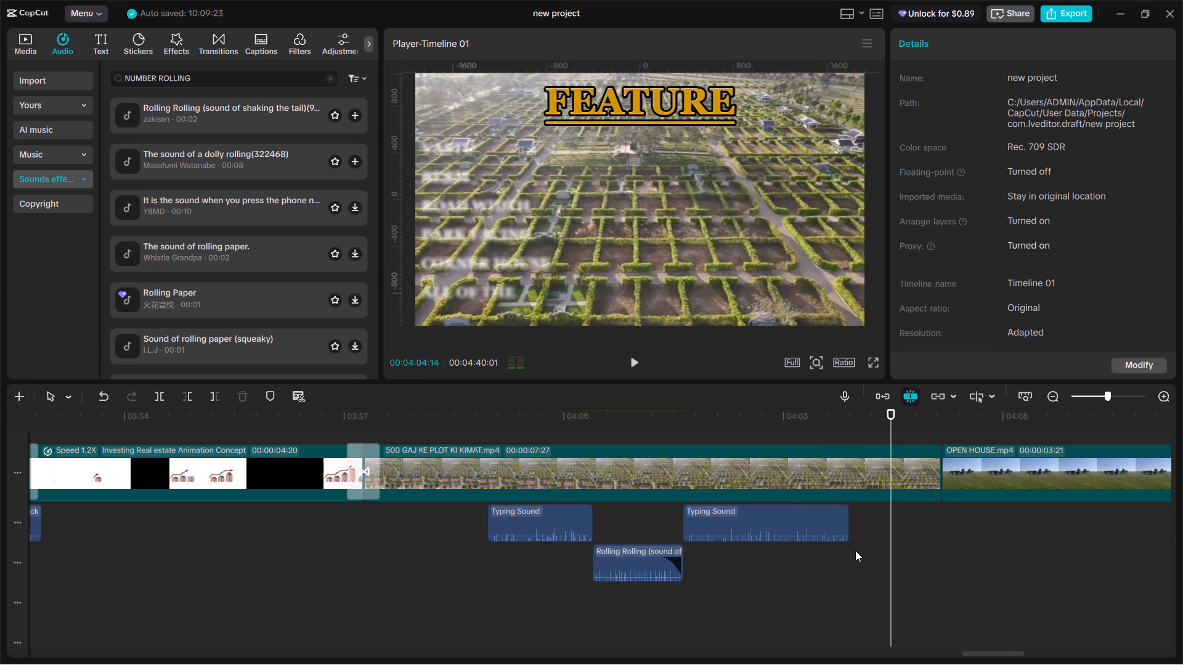
double_click(853, 555)
key("space")
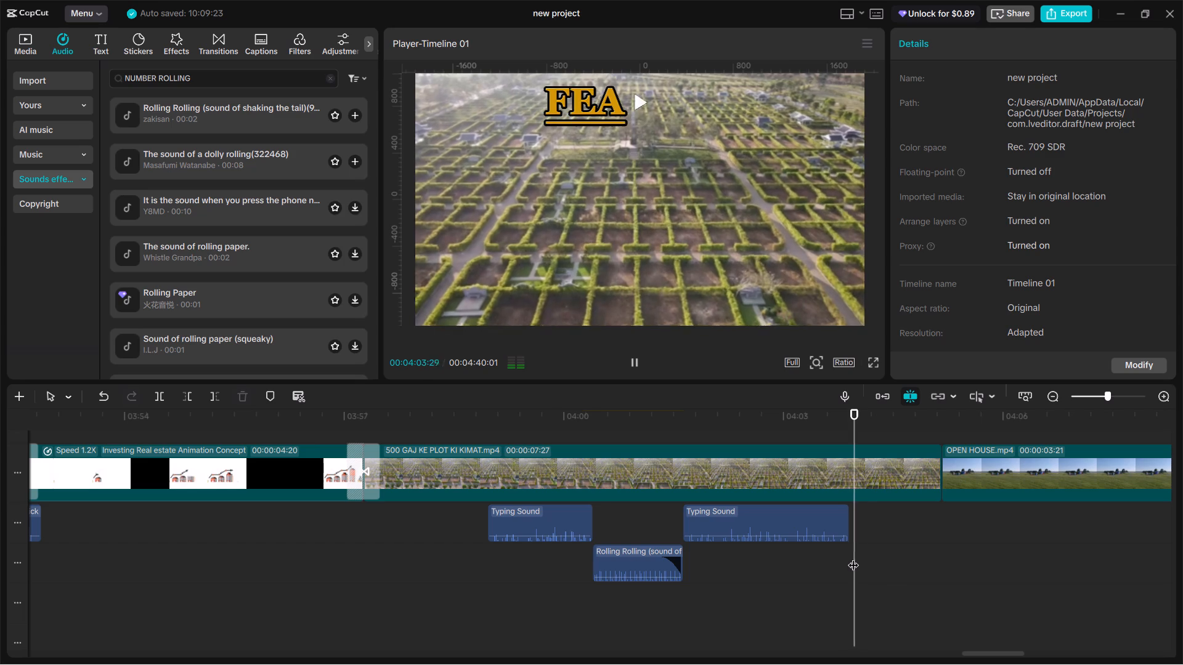
left_click(700, 565)
key("space")
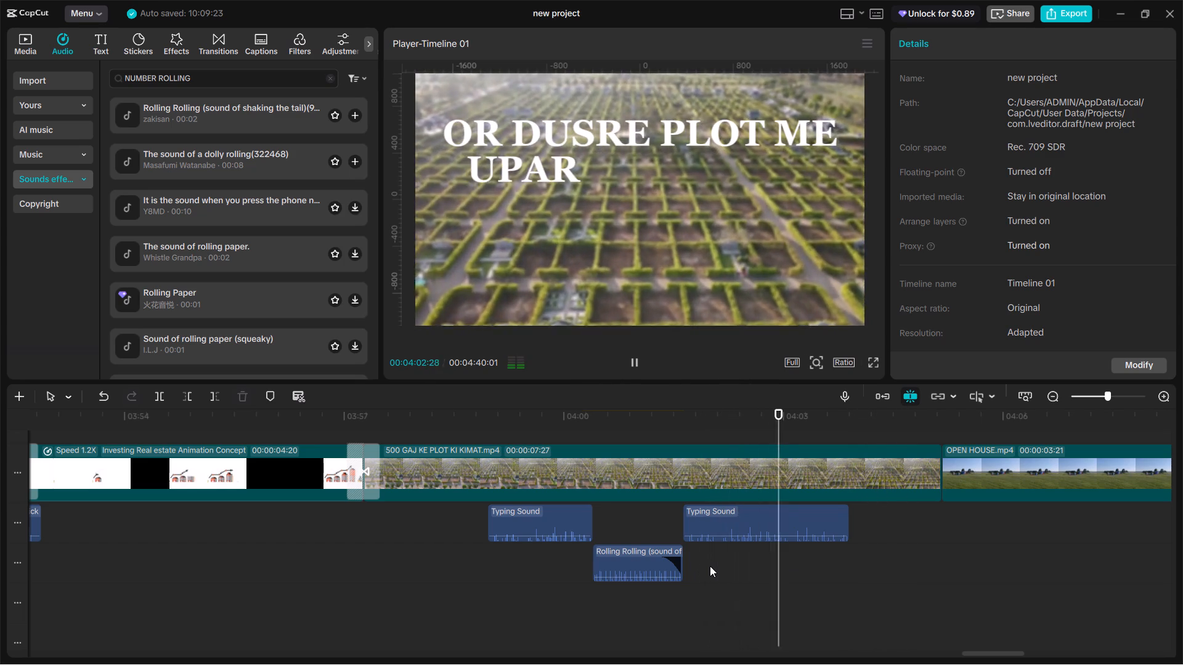
key("space")
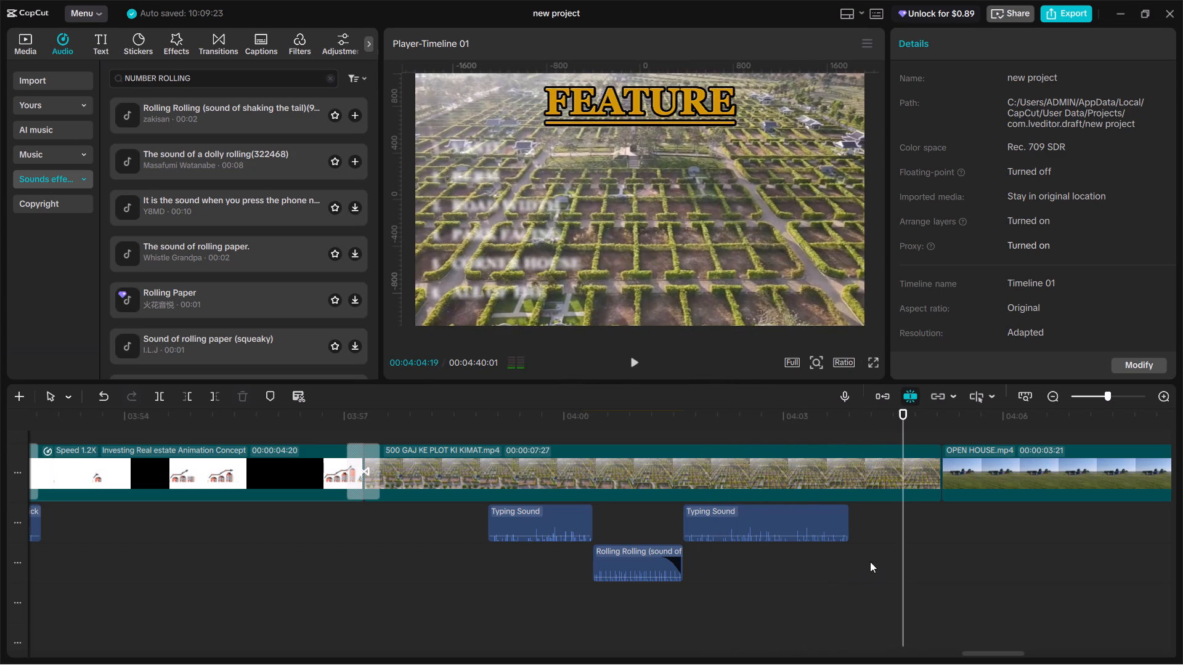
left_click(847, 562)
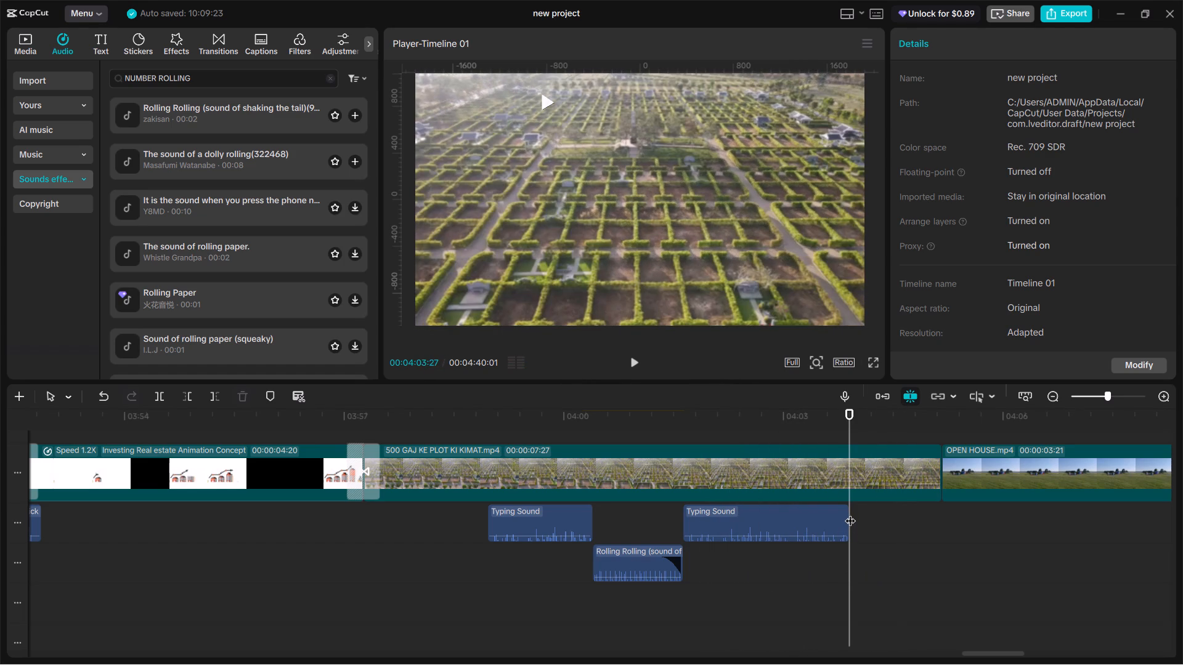
left_click_drag(850, 507, 846, 558)
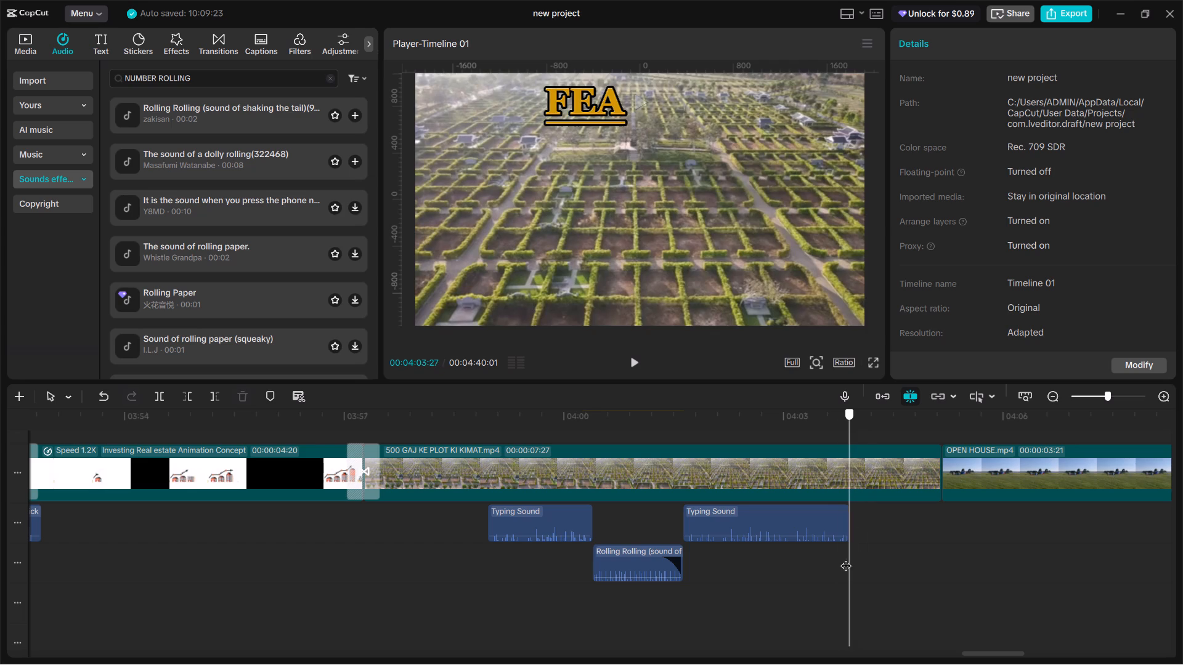
left_click_drag(846, 558, 850, 573)
key("space")
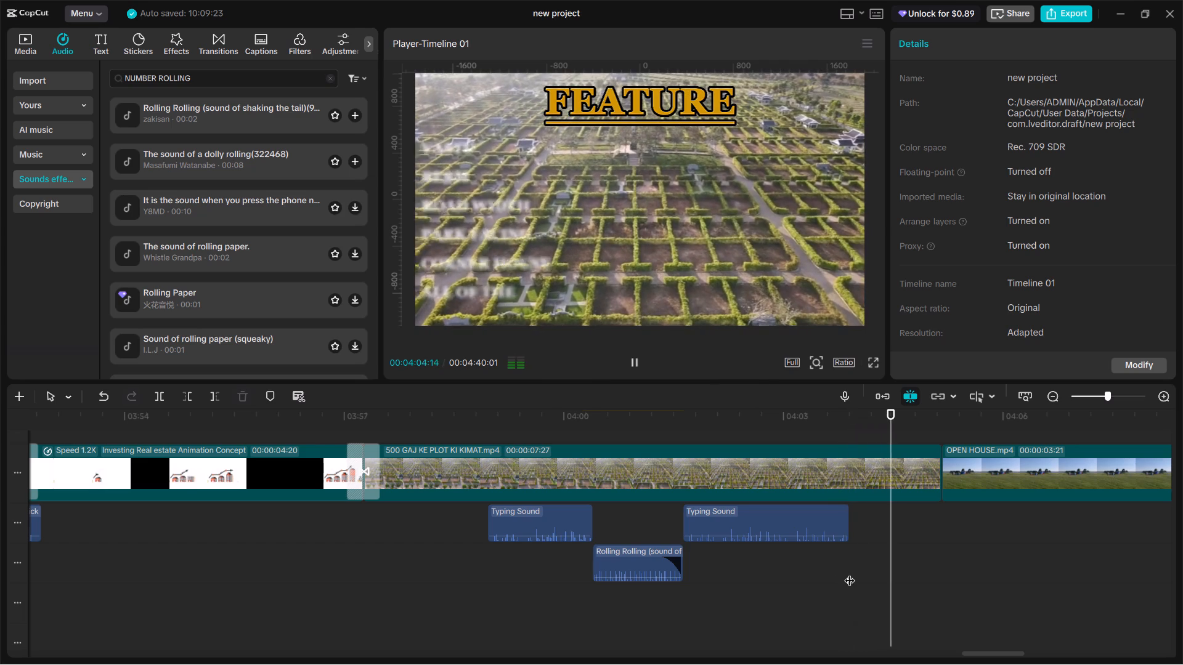
key("space")
Search the sound effects for WOOSH, place Woosh on the second audio track at about 00:04:04:12, and play back the FEATURE list.
left_click(199, 76)
key("ctrl+a")
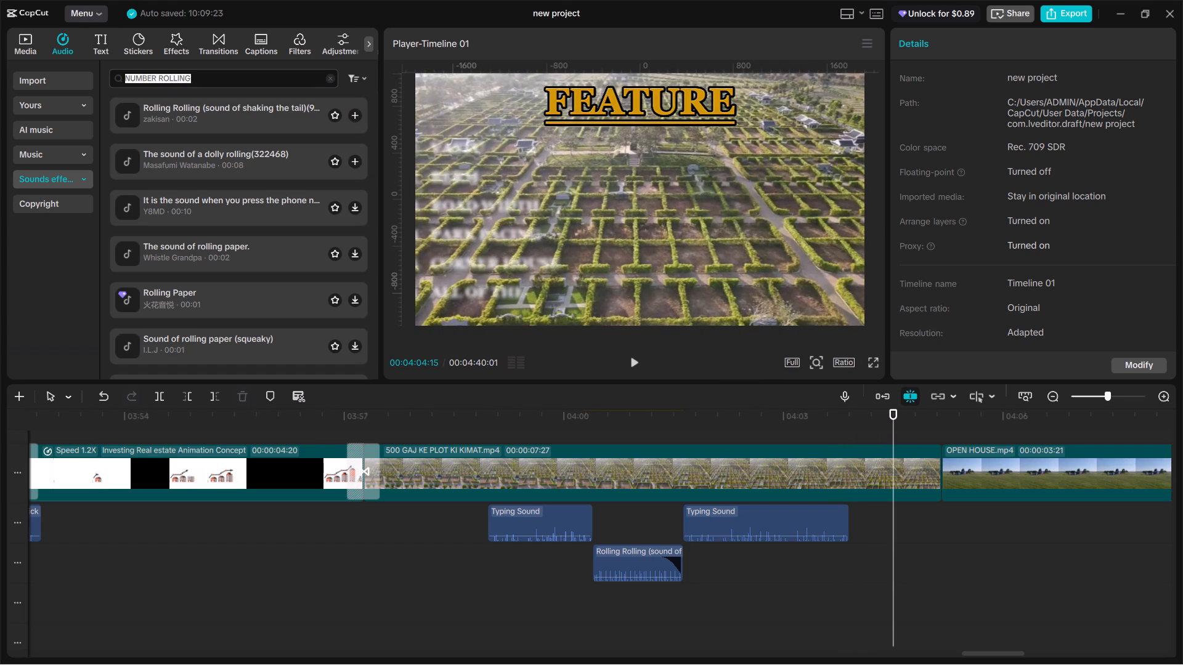
type("WOOSH")
key("Return")
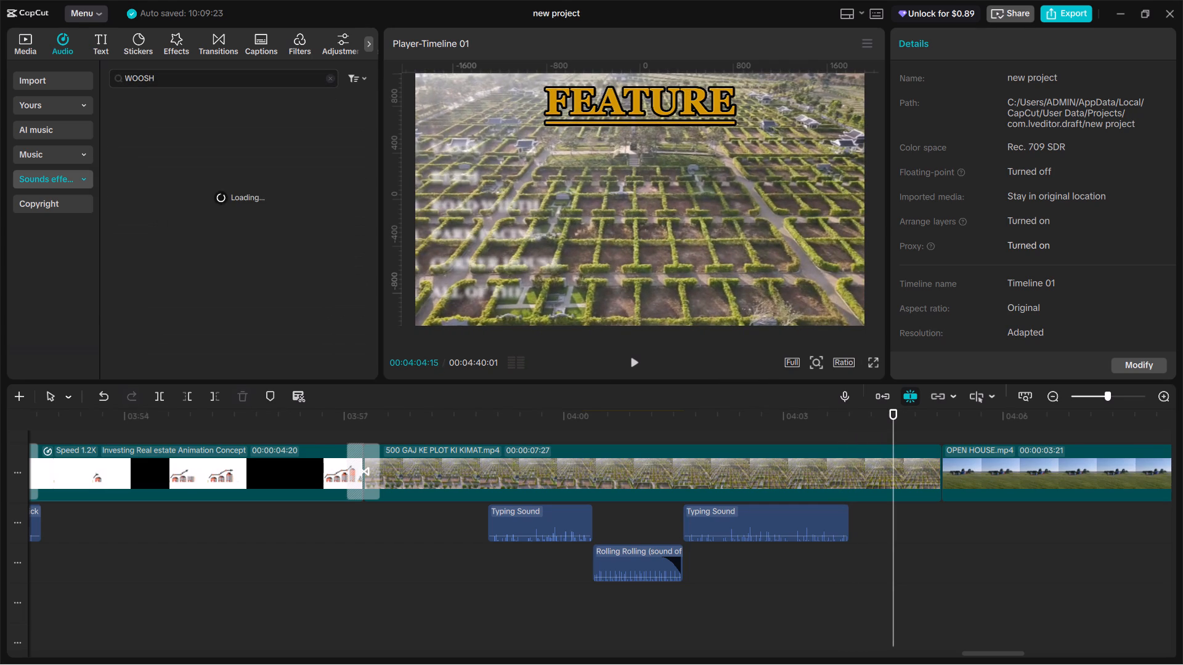
left_click(181, 109)
left_click_drag(181, 109, 680, 508)
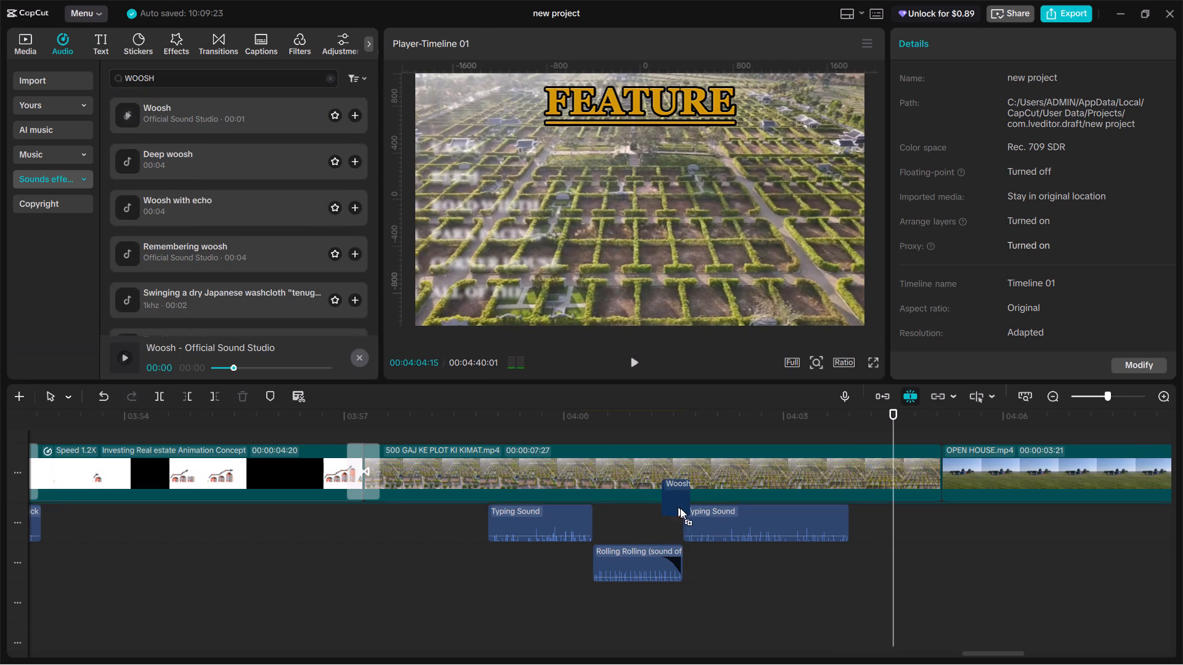
left_click_drag(680, 508, 885, 552)
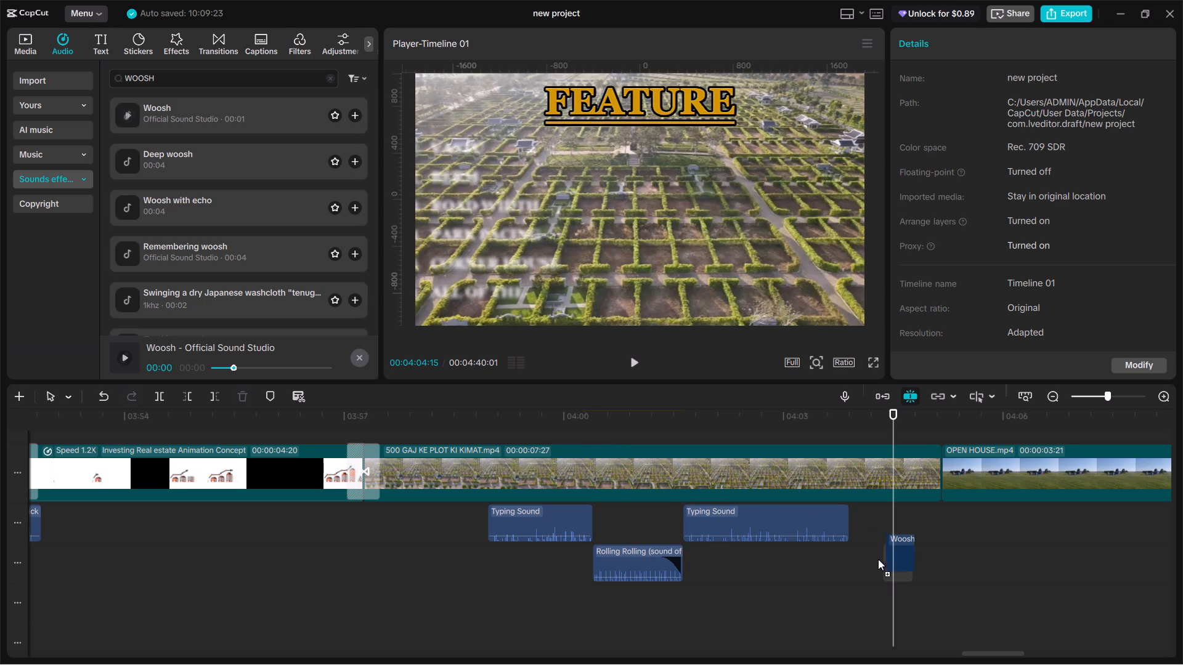
left_click(868, 564)
key("space")
key("space")
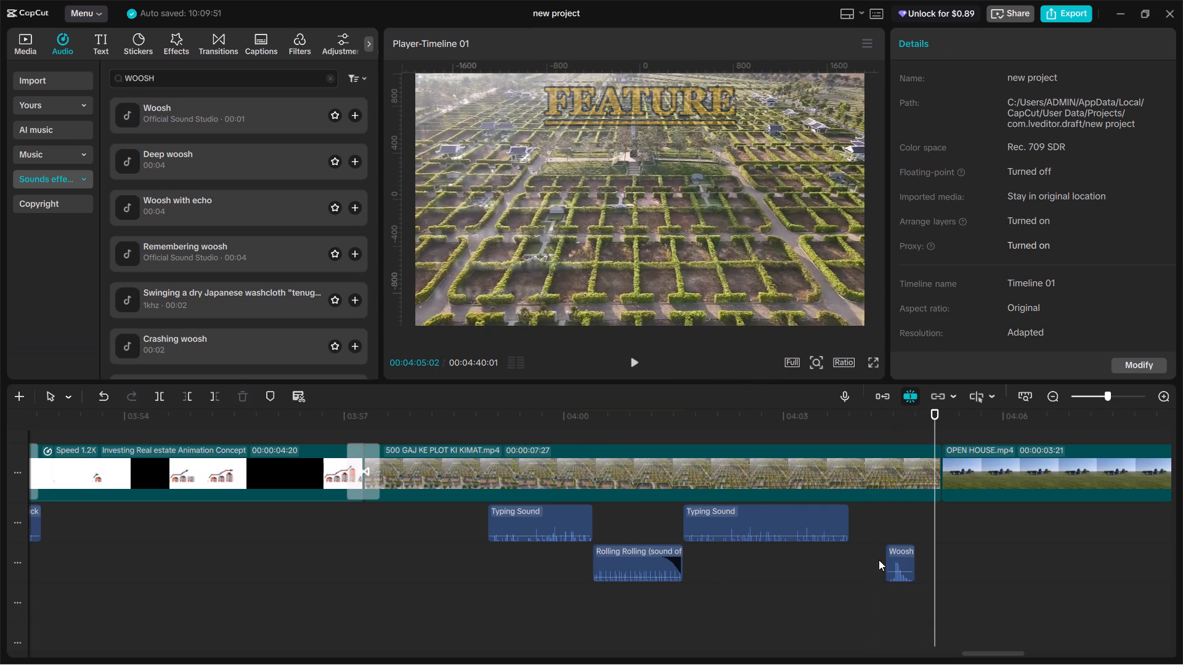
Shift the Woosh clip earlier to about 00:04:04:07 and play it back with the FEATURE list.
double_click(879, 560)
left_click_drag(898, 557, 893, 557)
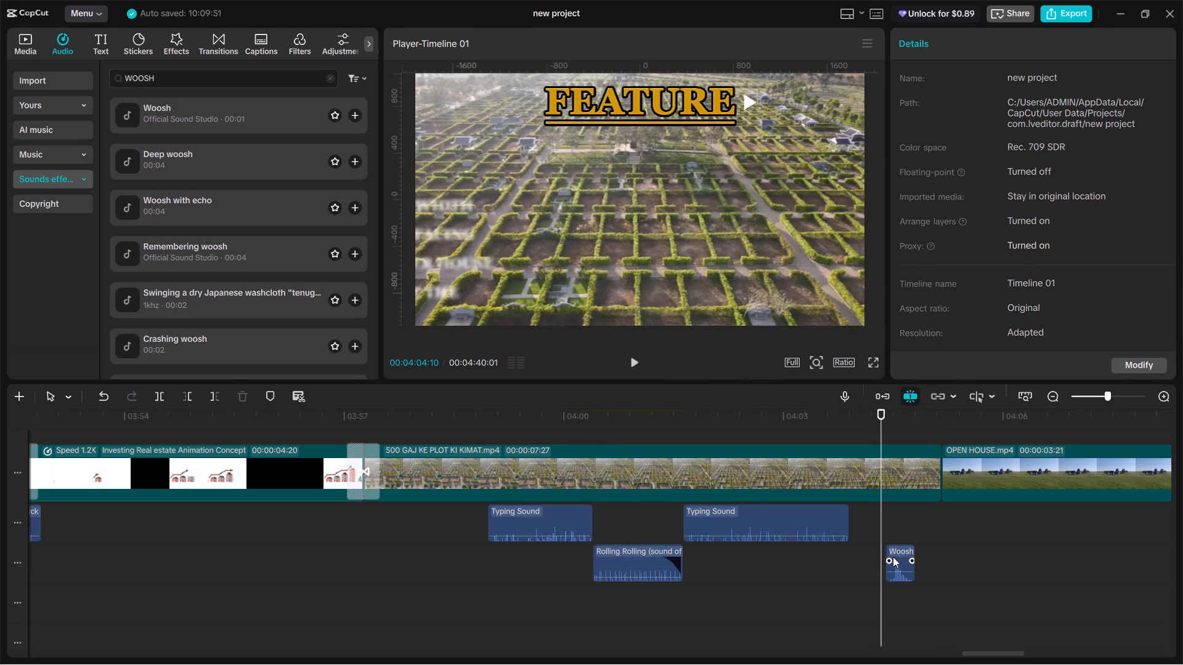
left_click_drag(893, 557, 887, 558)
left_click(860, 567)
key("space")
key("space")
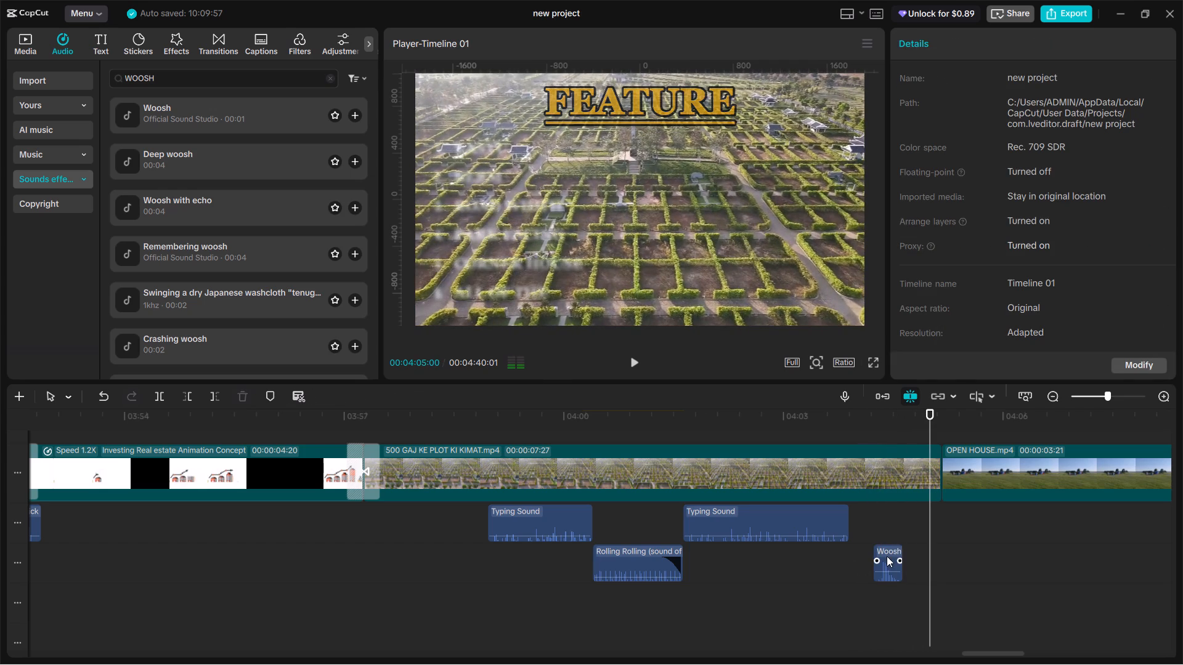
Lower the FEATURE list's Woosh volume to -8.0 dB and play back the section.
left_click(888, 555)
left_click(1006, 116)
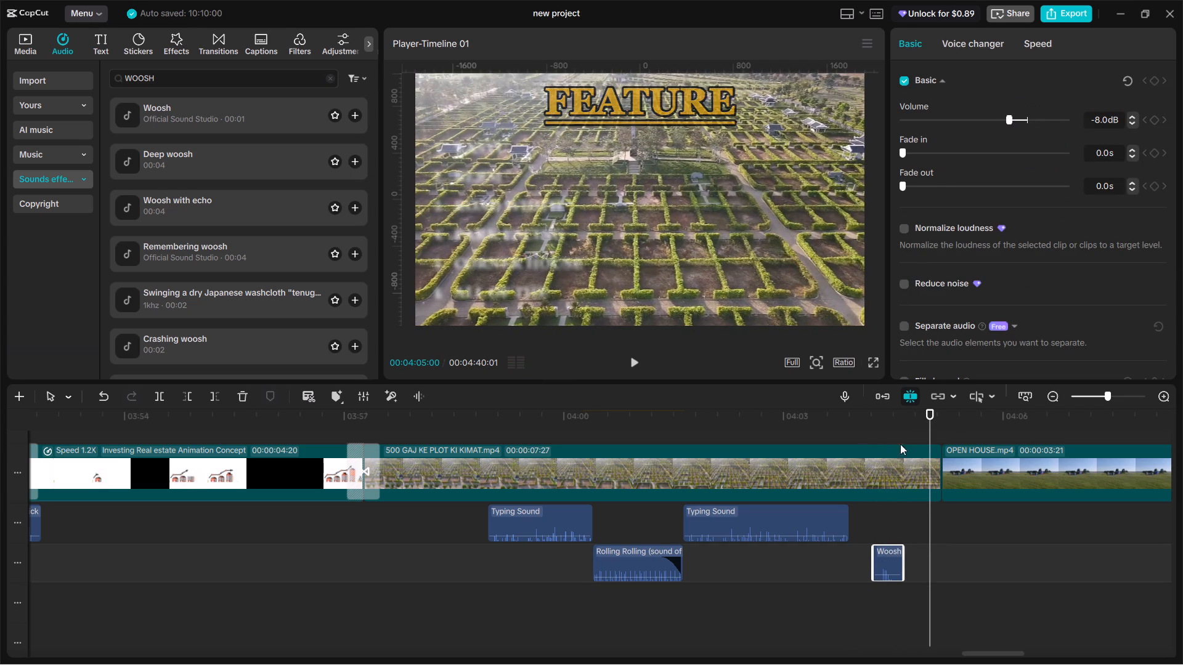
left_click(867, 518)
key("space")
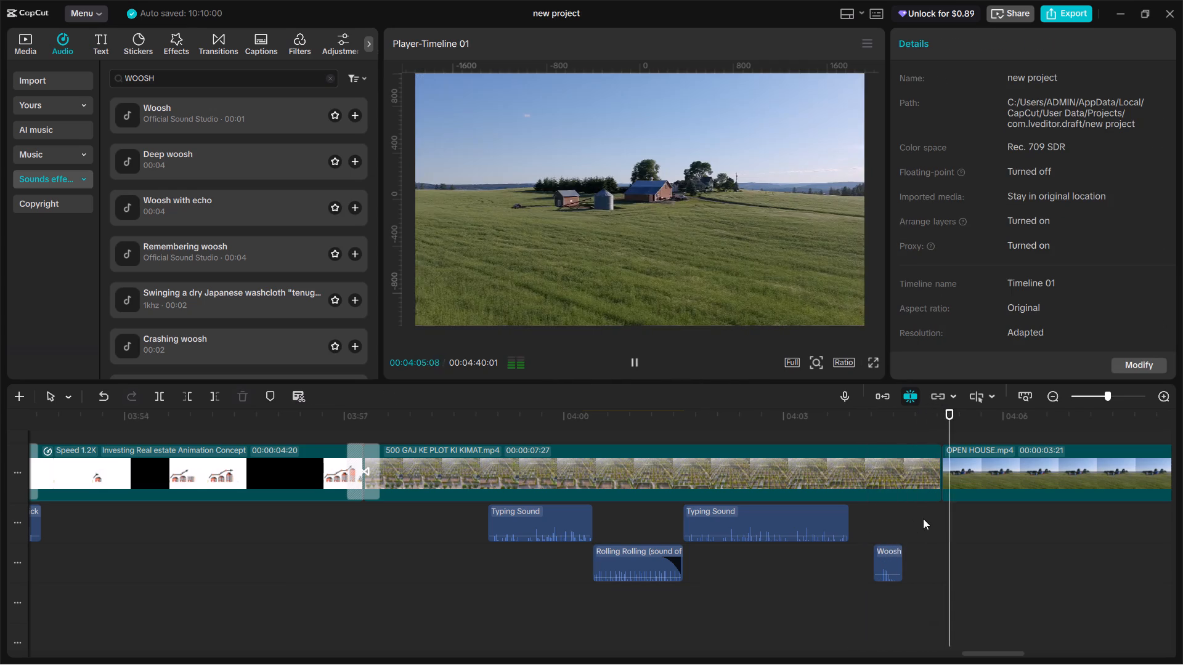
Play on through the OPEN HOUSE clip and set the playhead at 00:04:06:24, just before the 13-15 text.
scroll(941, 526, "down", 6, "alt")
key("space")
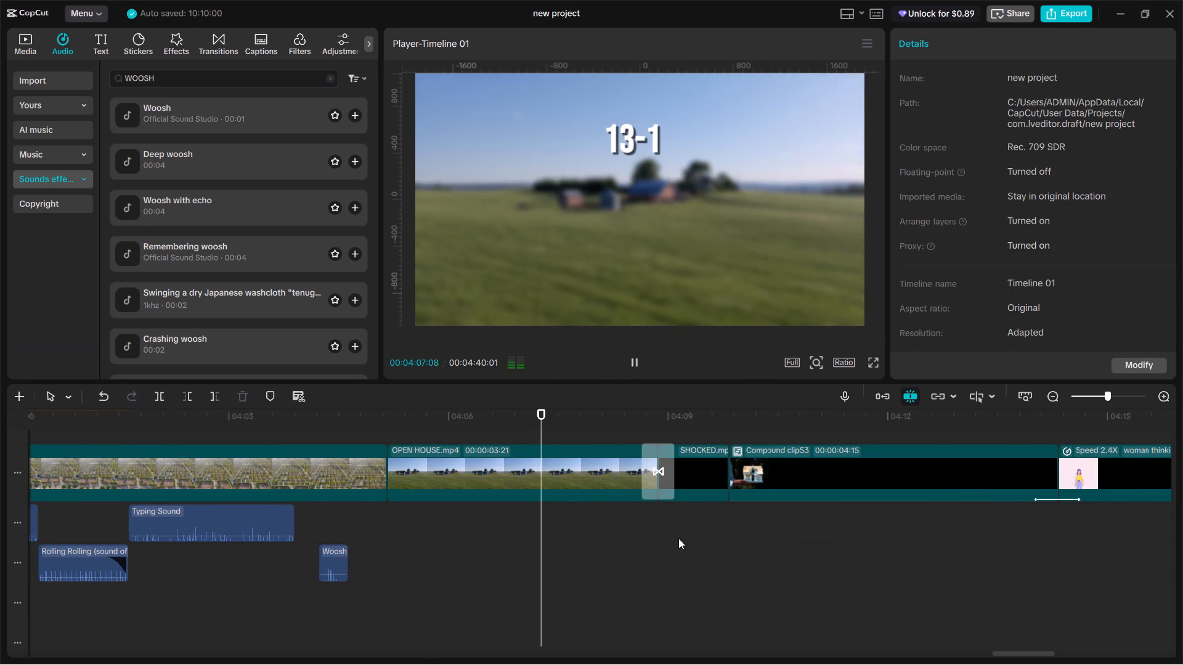
left_click(535, 528)
left_click_drag(535, 528, 508, 521)
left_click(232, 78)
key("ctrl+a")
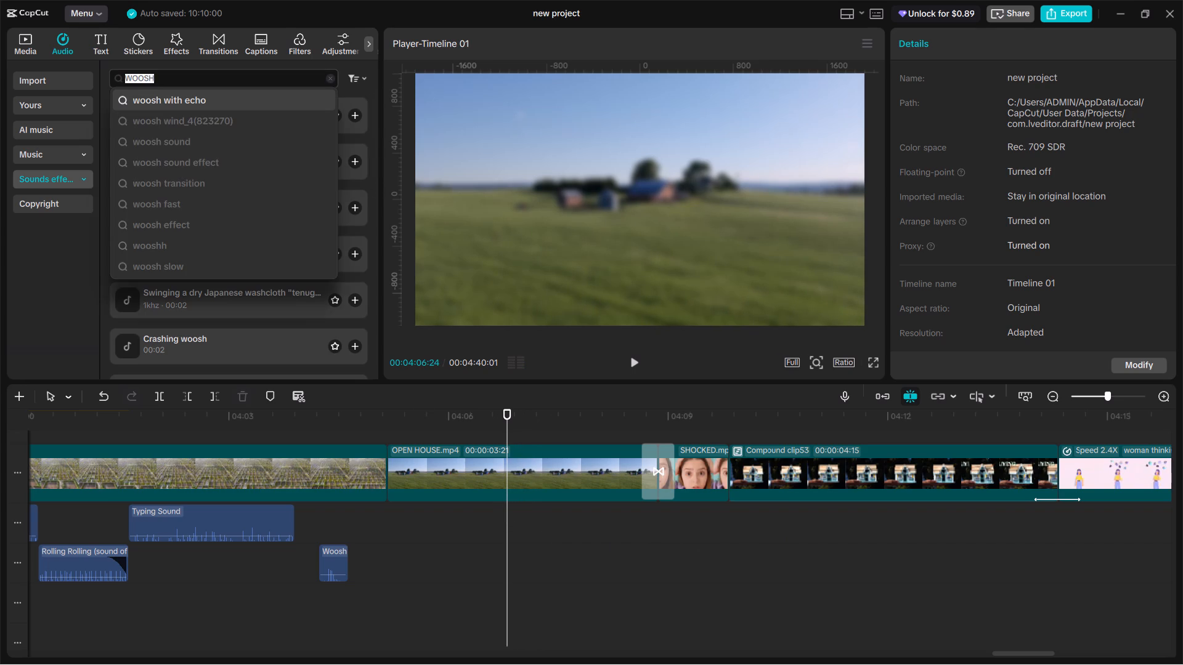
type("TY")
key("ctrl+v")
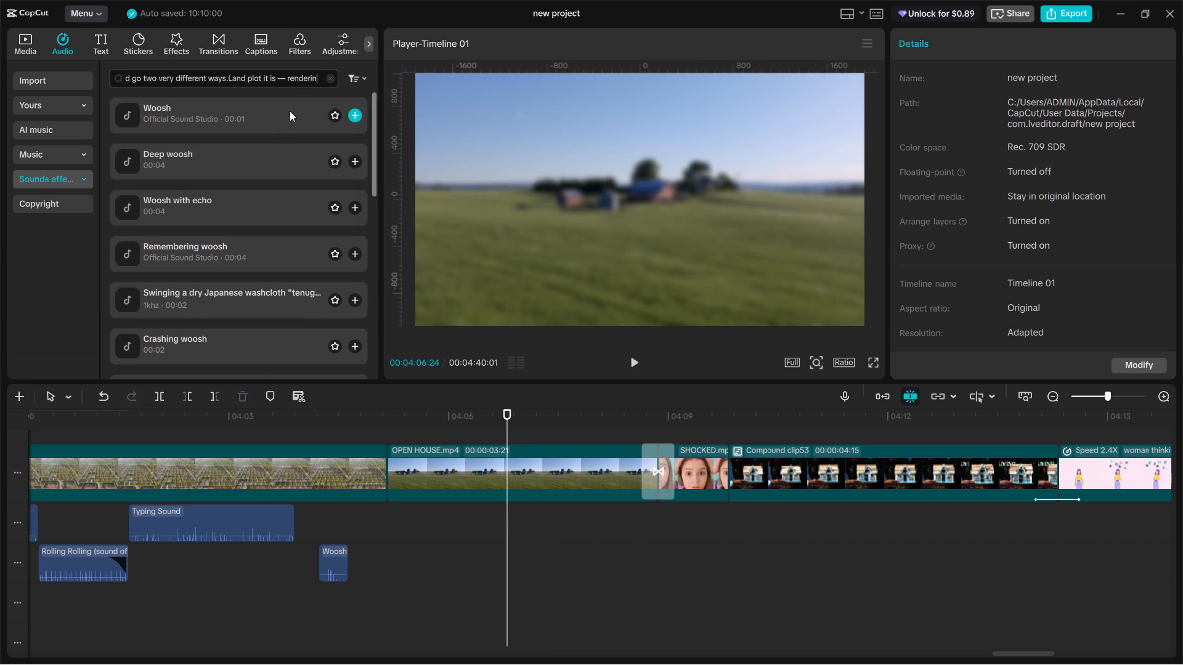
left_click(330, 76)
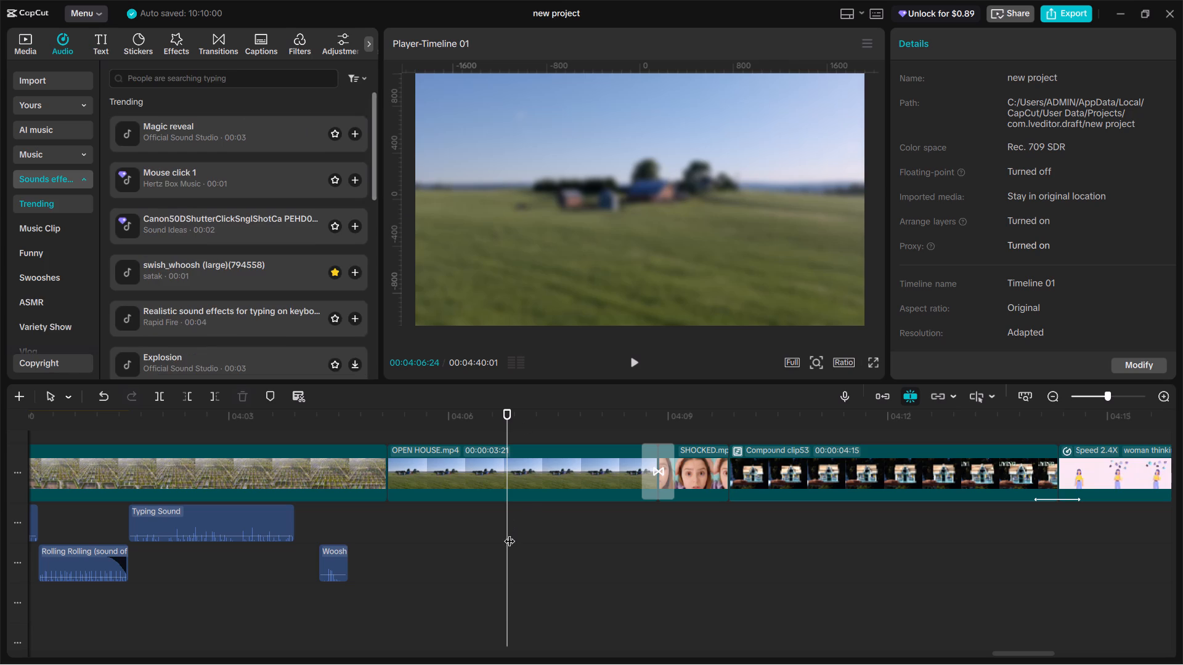
Paste the Typing Sound at 00:04:06:24 on the first audio track, play it back, and trim its end to 00:04:07:14.
key("ctrl+v")
key("space")
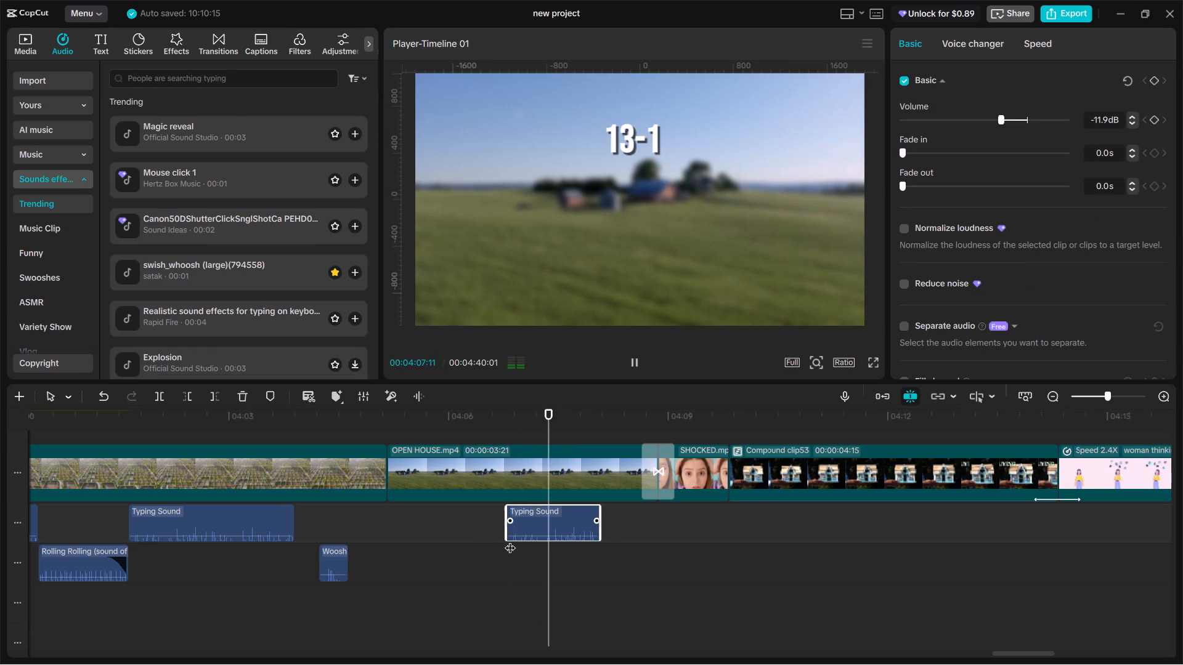
key("space")
key("space")
key("space")
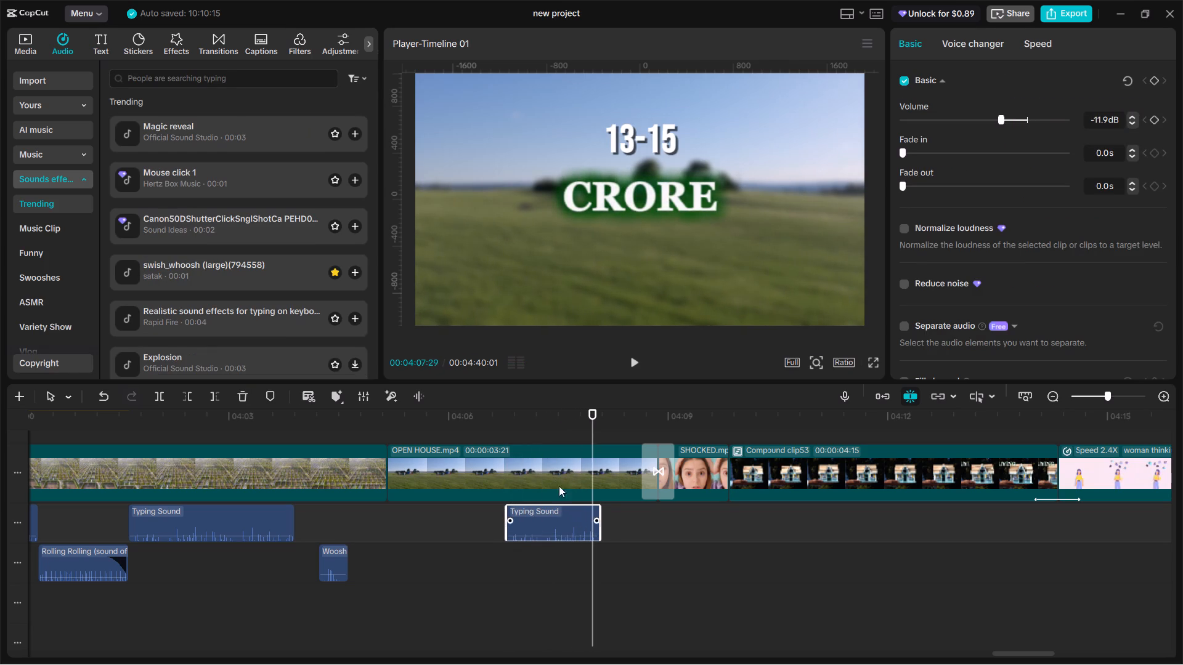
left_click(539, 421)
left_click_drag(538, 420, 557, 438)
left_click_drag(597, 513, 553, 511)
Search the sound effects for POP, place "pop! (tapping the mouth with a hand)" on the second audio track at 00:04:07:14, and play it.
left_click(274, 74)
type("POP")
key("Return")
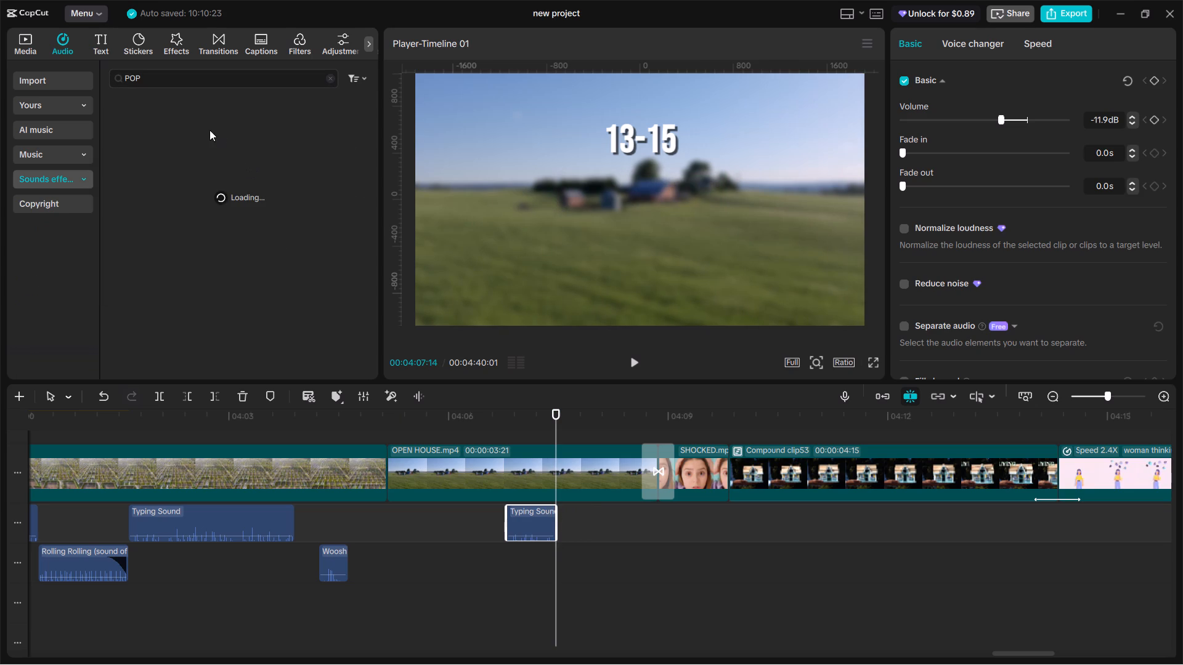
left_click(185, 147)
left_click_drag(184, 155, 543, 475)
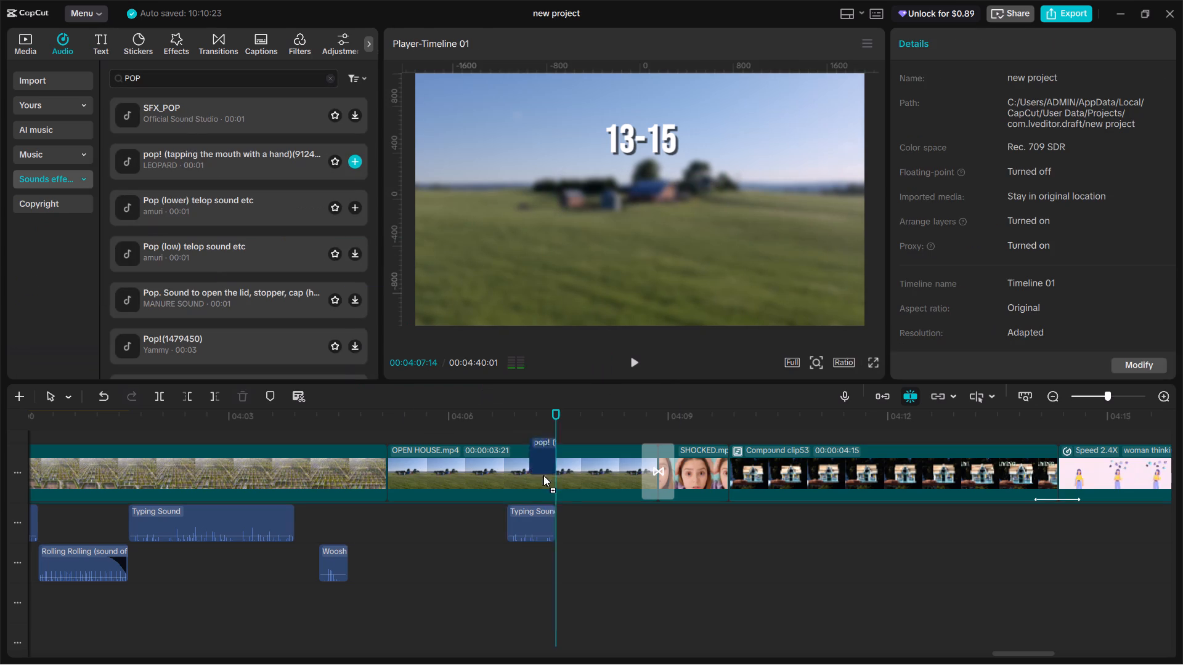
left_click_drag(543, 475, 554, 561)
left_click(543, 559)
key("space")
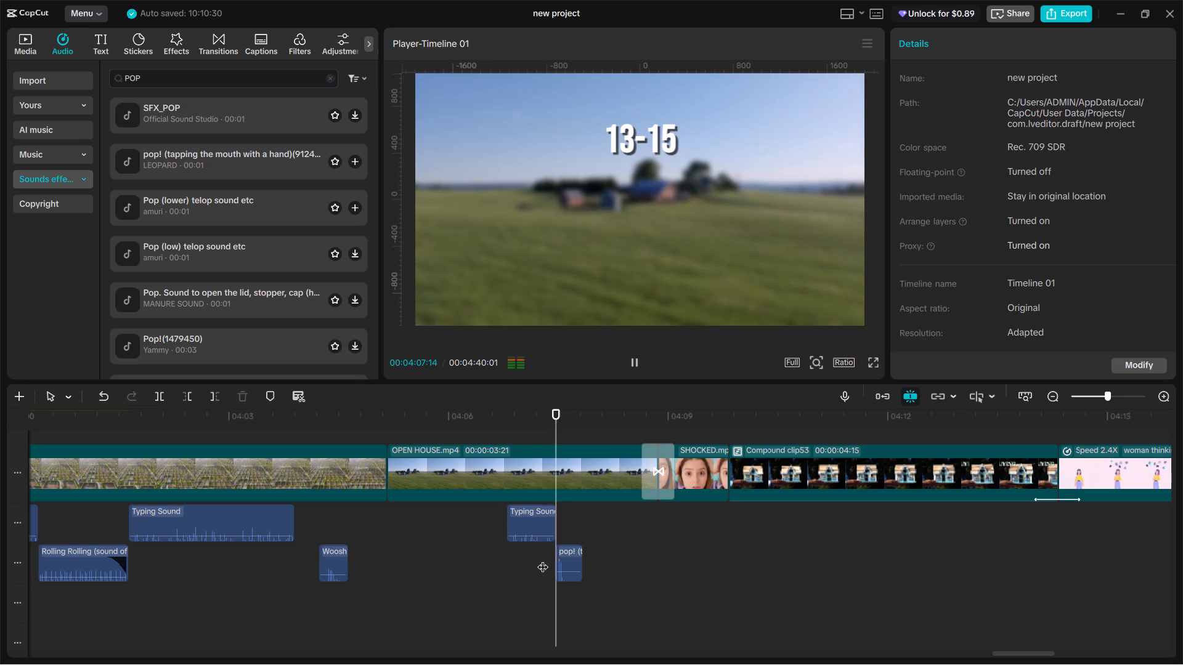
key("space")
Lower the pop sound's volume and play back the 13-15 CRORE text with its typing and pop sounds.
left_click(569, 557)
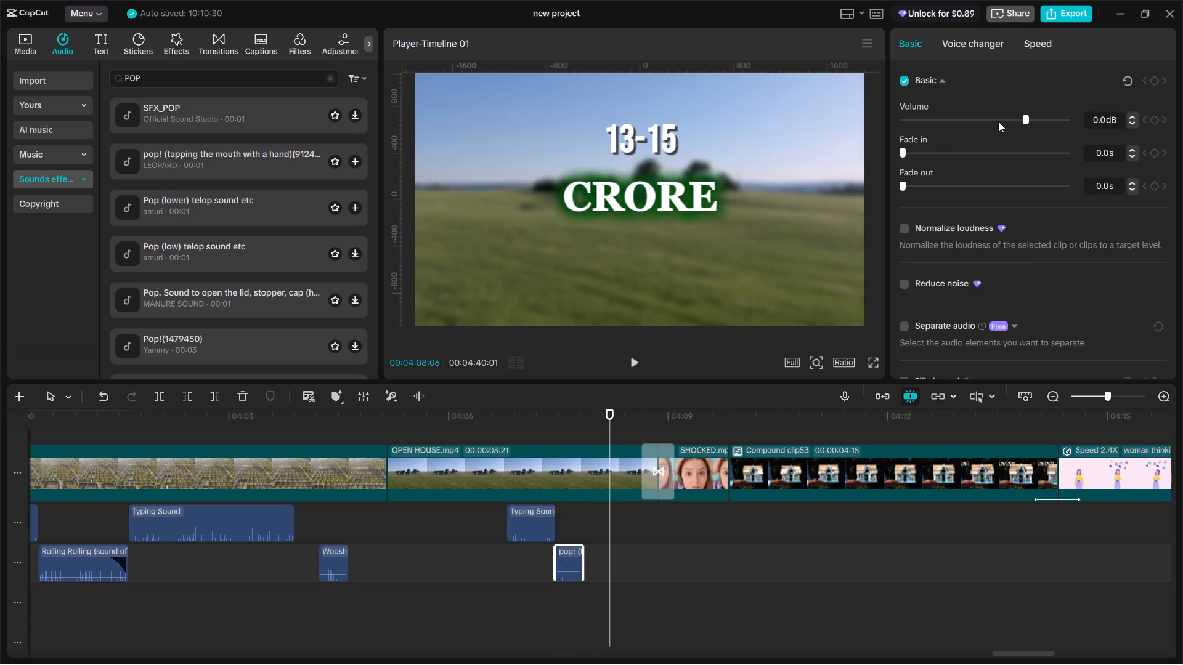
left_click(1001, 121)
left_click(559, 517)
left_click_drag(559, 517, 501, 527)
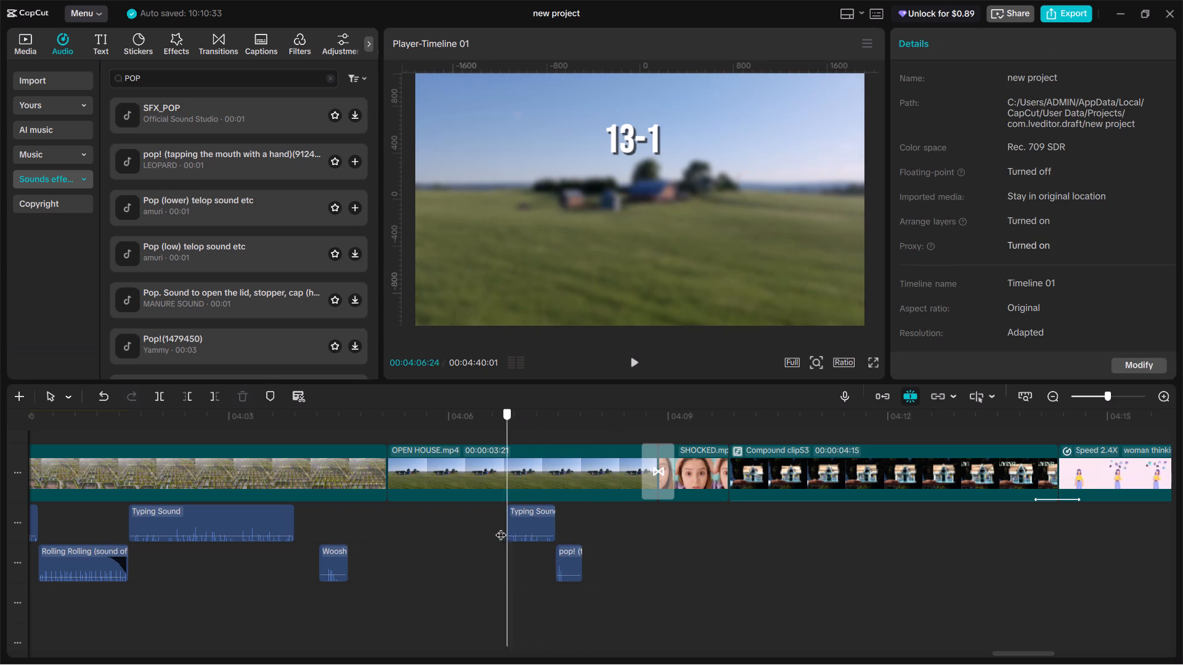
left_click_drag(501, 527, 487, 530)
key("space")
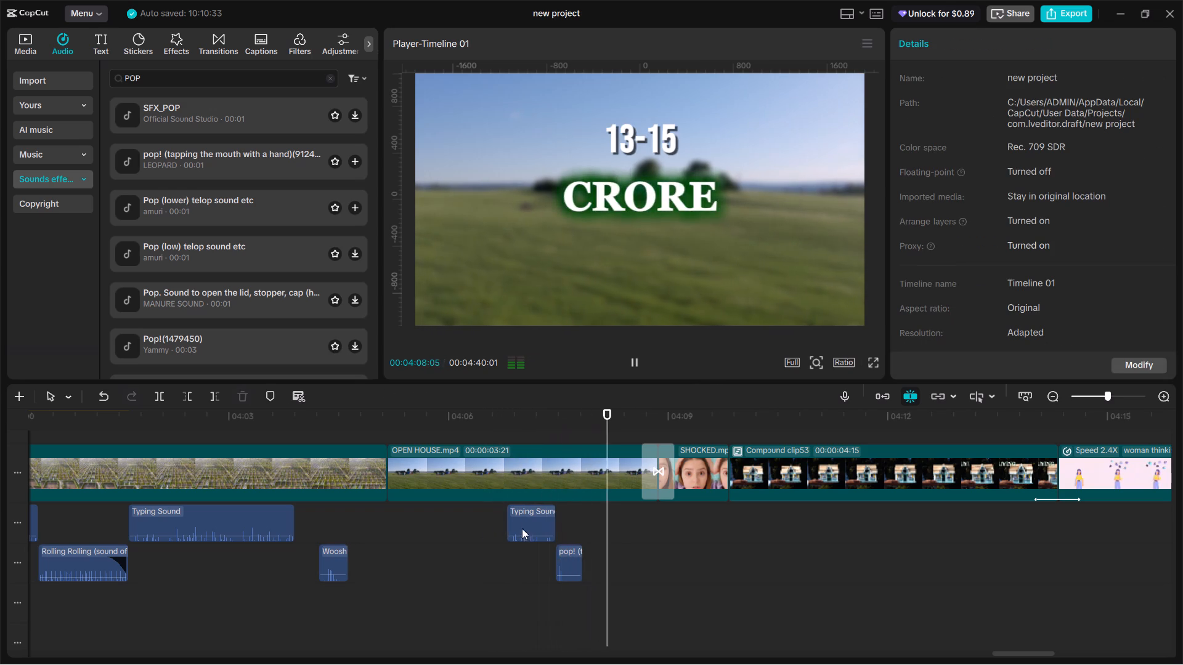
key("space")
Search the sound effects for CAMERA SHUTTER, place Shutter Sound of the Camera at 00:04:08:19 on the first audio track, and play it back.
double_click(643, 537)
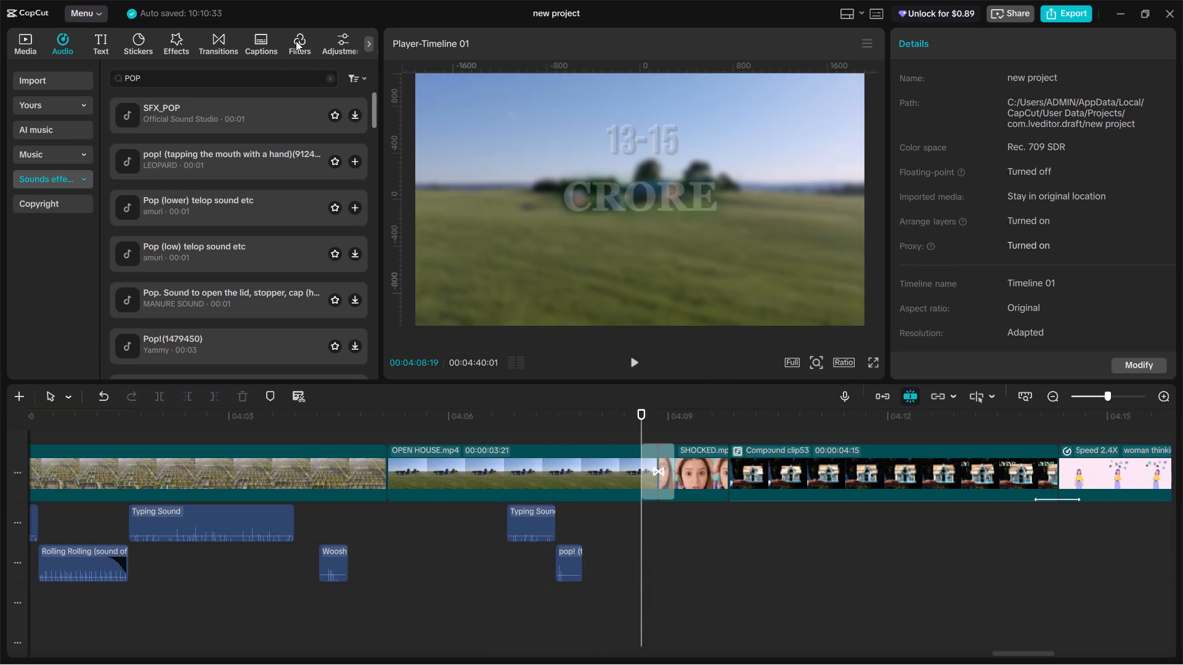
left_click(255, 79)
key("ctrl+a")
type("CAMERA SHUTTER")
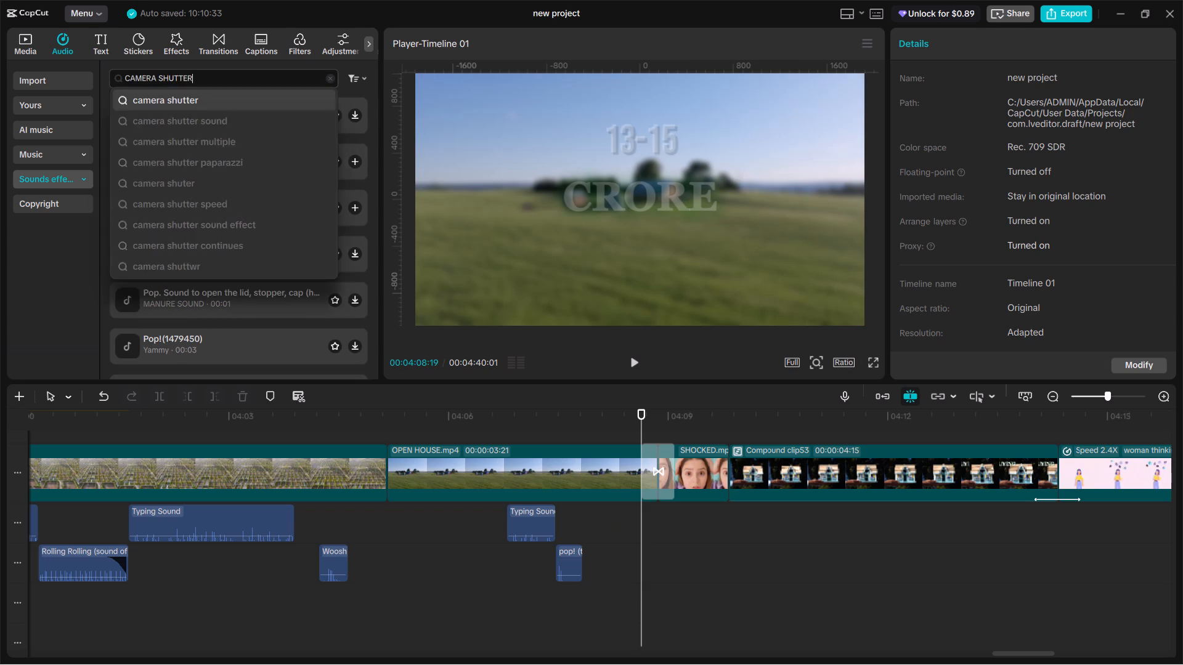
key("Return")
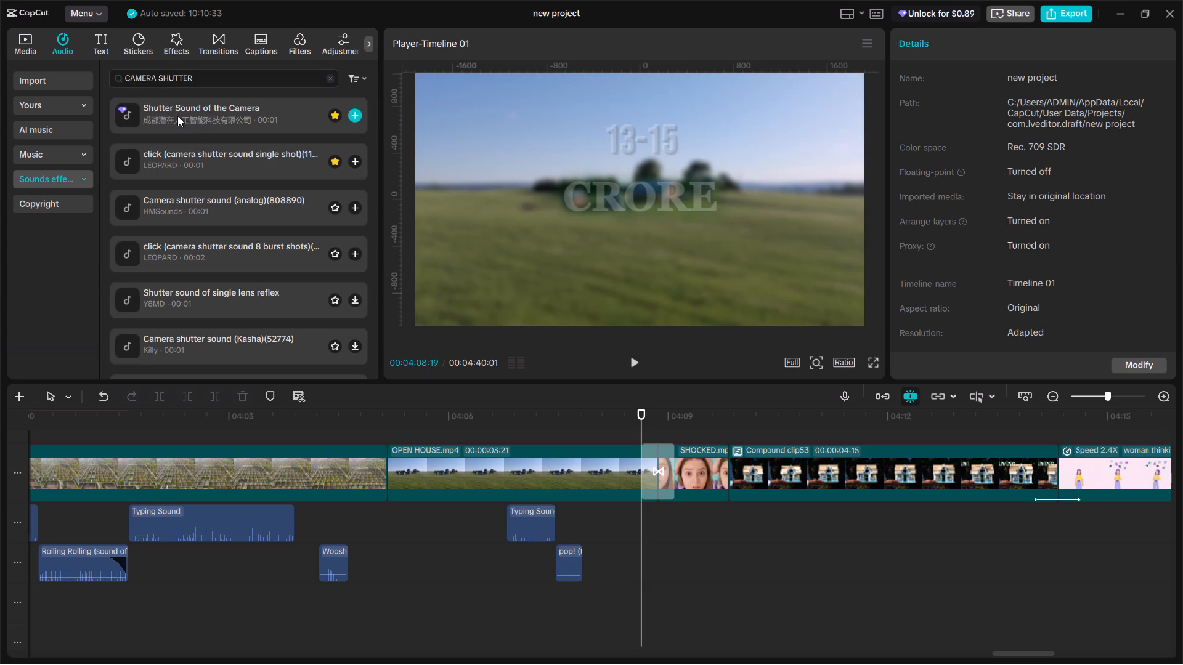
left_click_drag(177, 114, 639, 522)
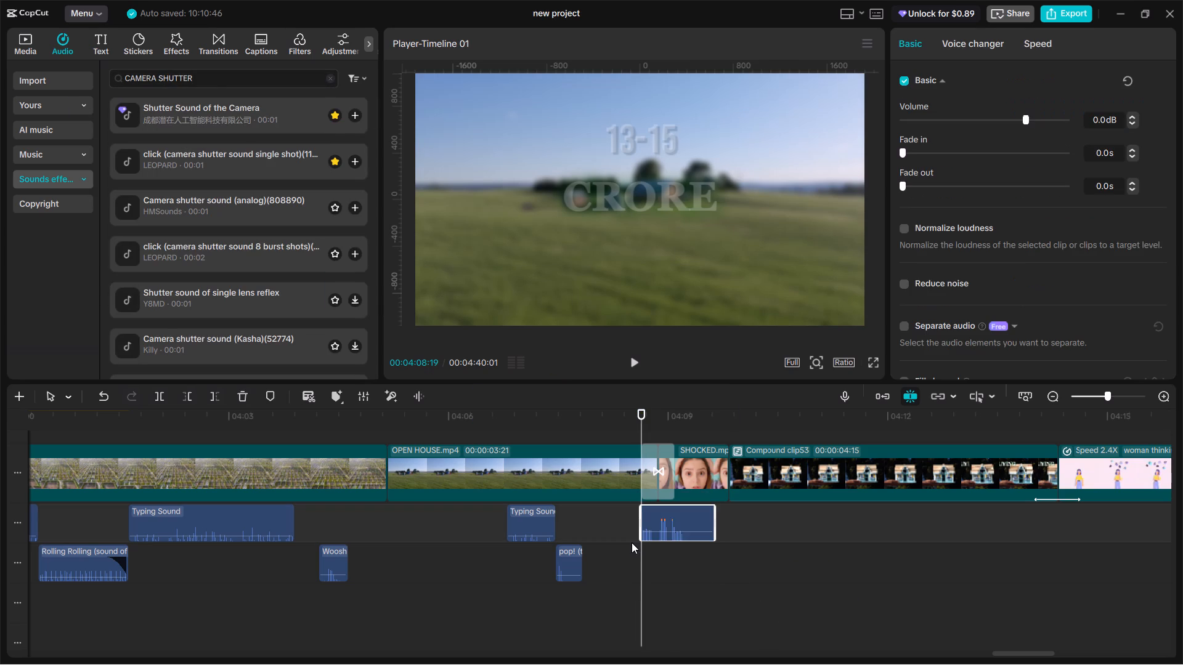
key("space")
key("space")
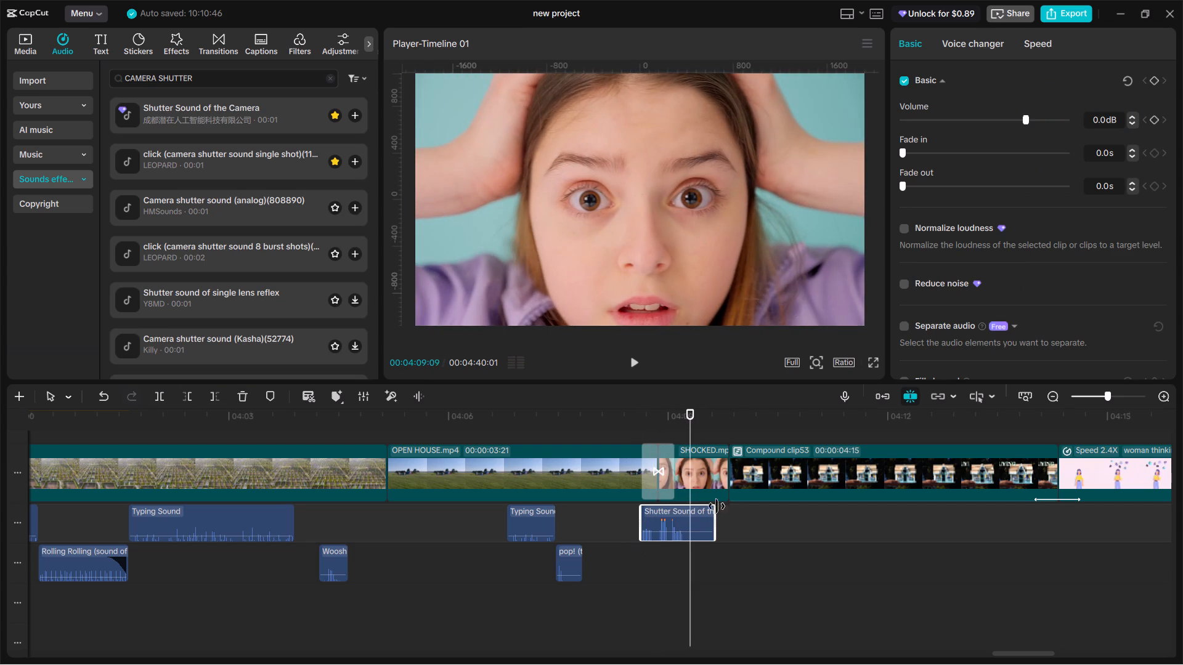
key("space")
left_click(630, 565)
key("space")
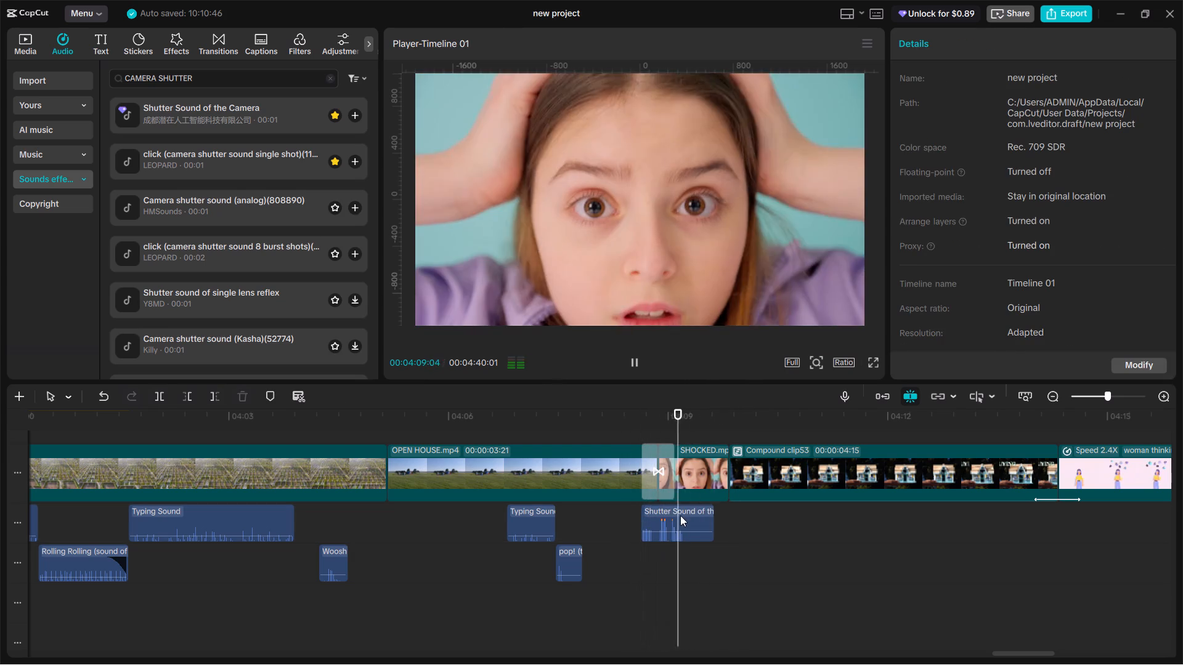
Lower the shutter sound's volume to -11.6 dB and play back through the SHOCKED clip until the BUY text appears.
key("space")
left_click(683, 517)
left_click(999, 116)
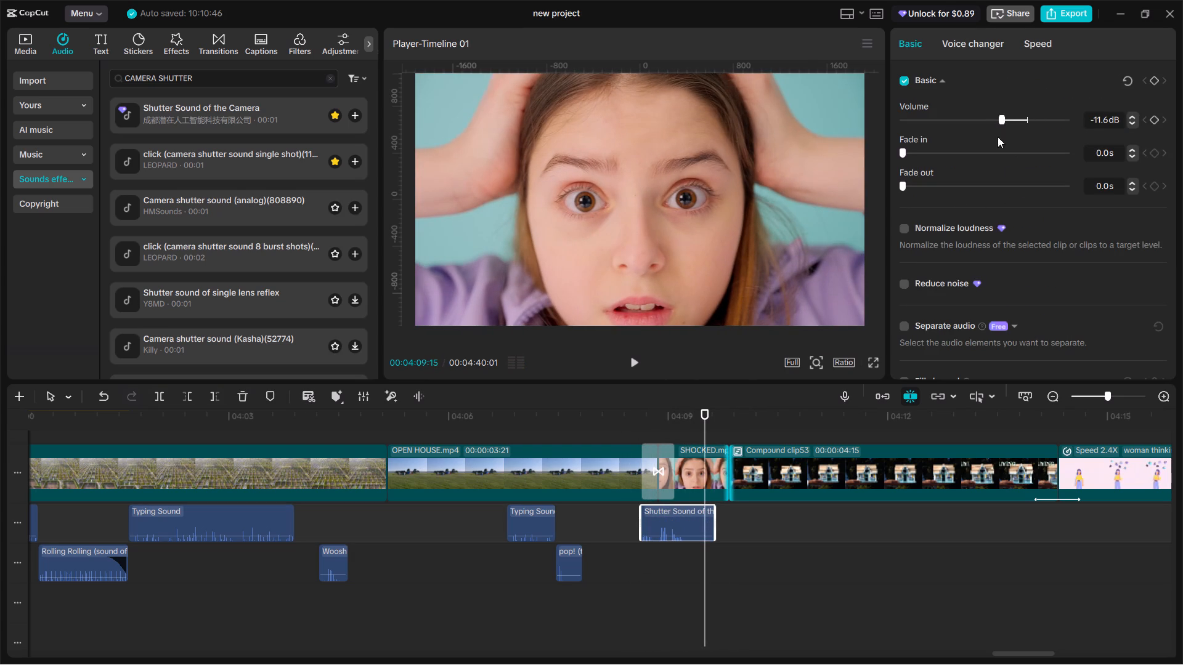
left_click(630, 567)
key("space")
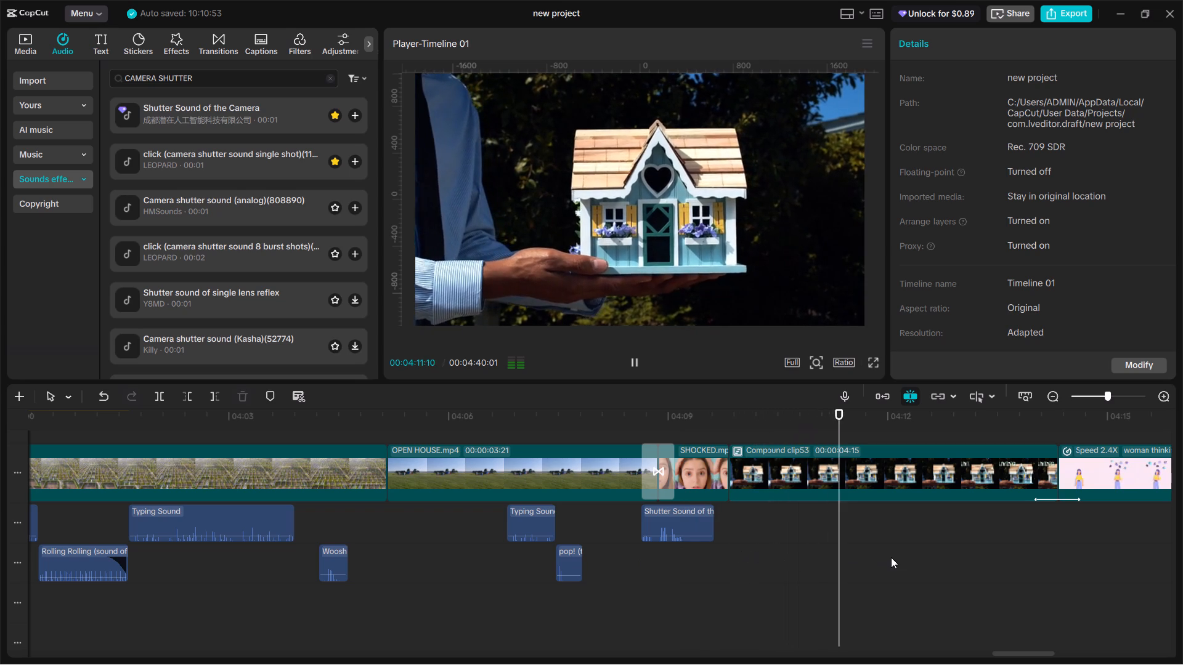
key("space")
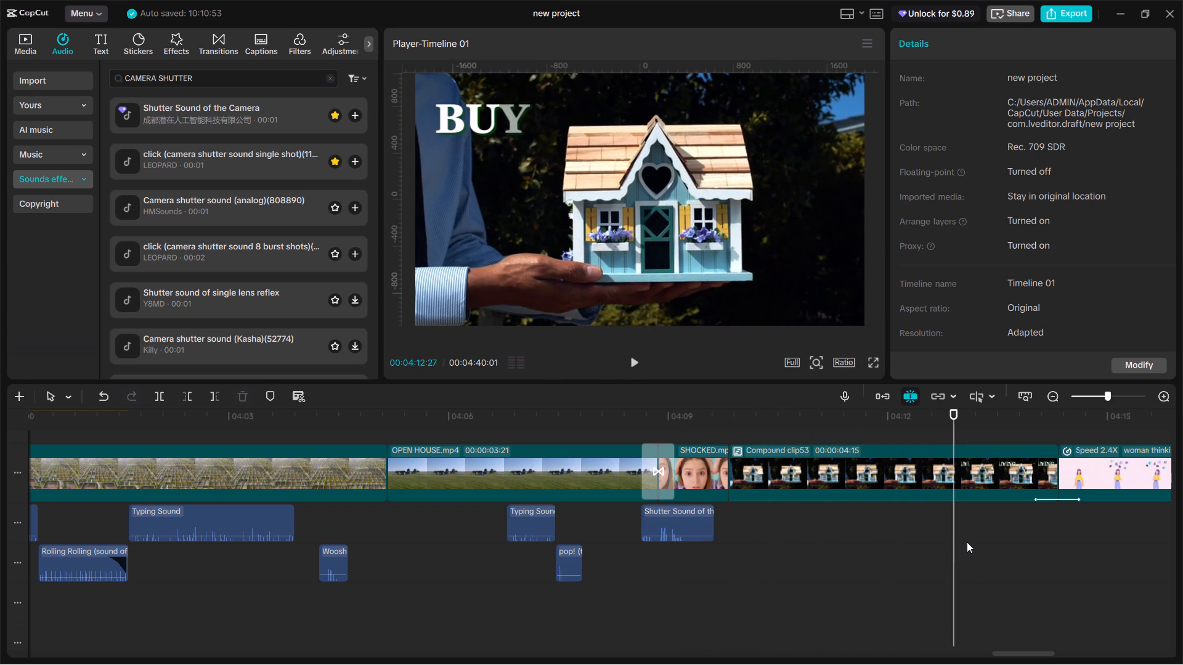
Search the sound effects for CAMERA CLICK, place the single-shot camera shutter click at 00:04:12:19 on the first audio track, and play it.
left_click(946, 538)
left_click_drag(946, 537, 935, 536)
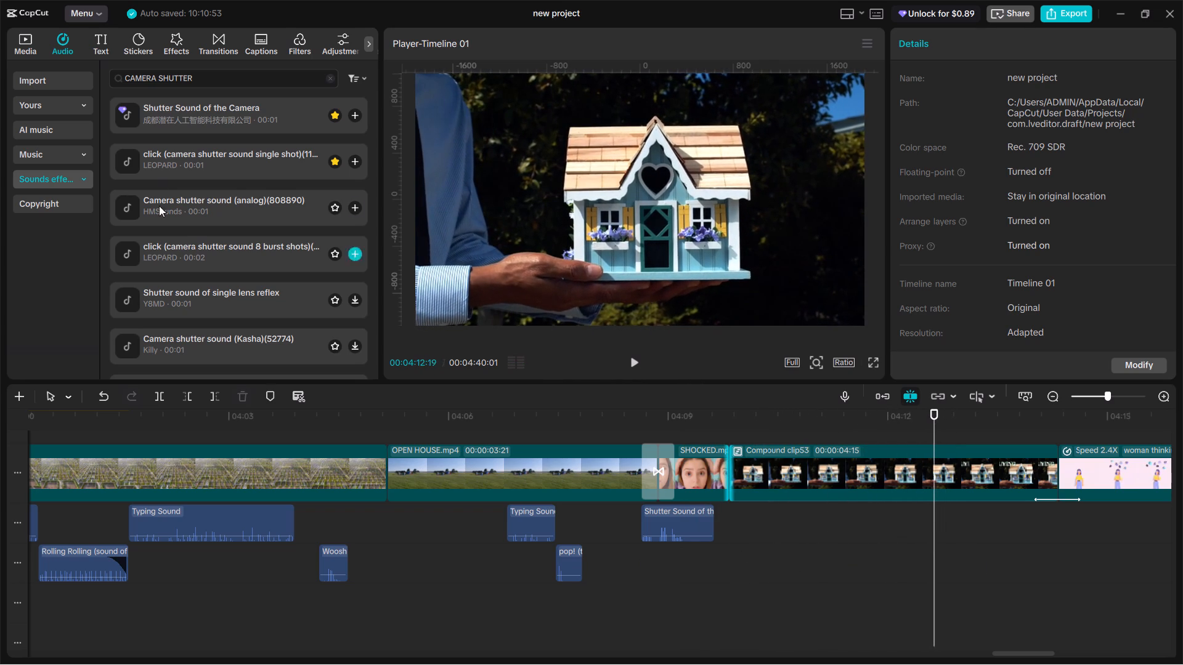
left_click(242, 81)
key("ctrl+a")
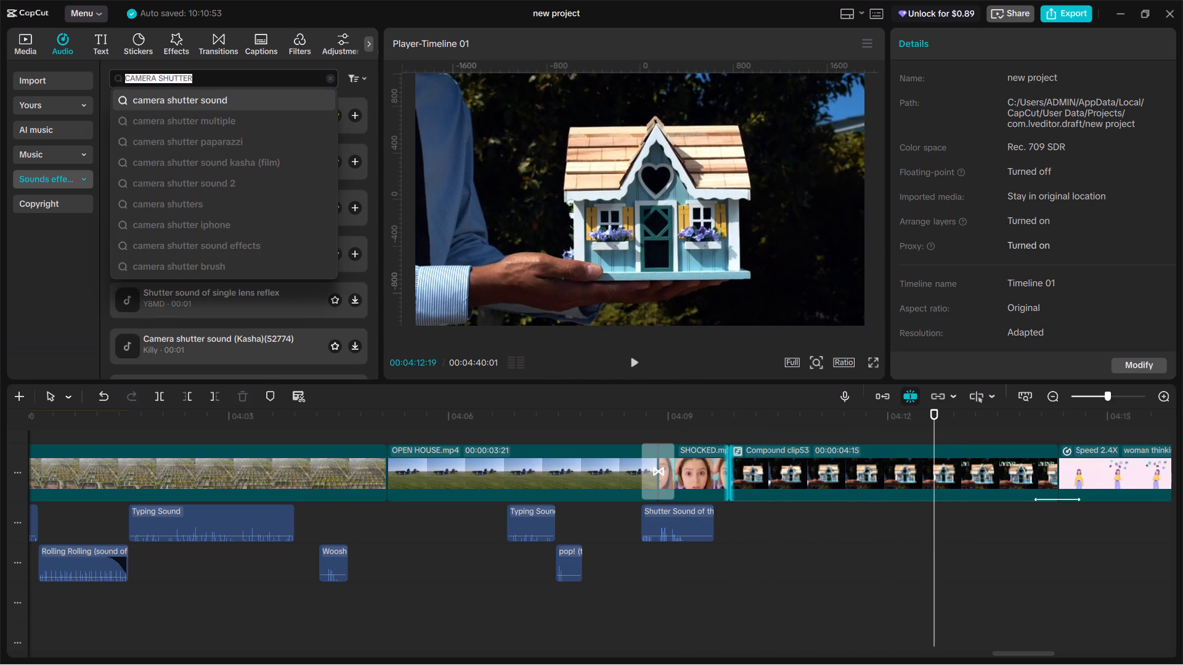
type("CAMERA CLICK")
key("Return")
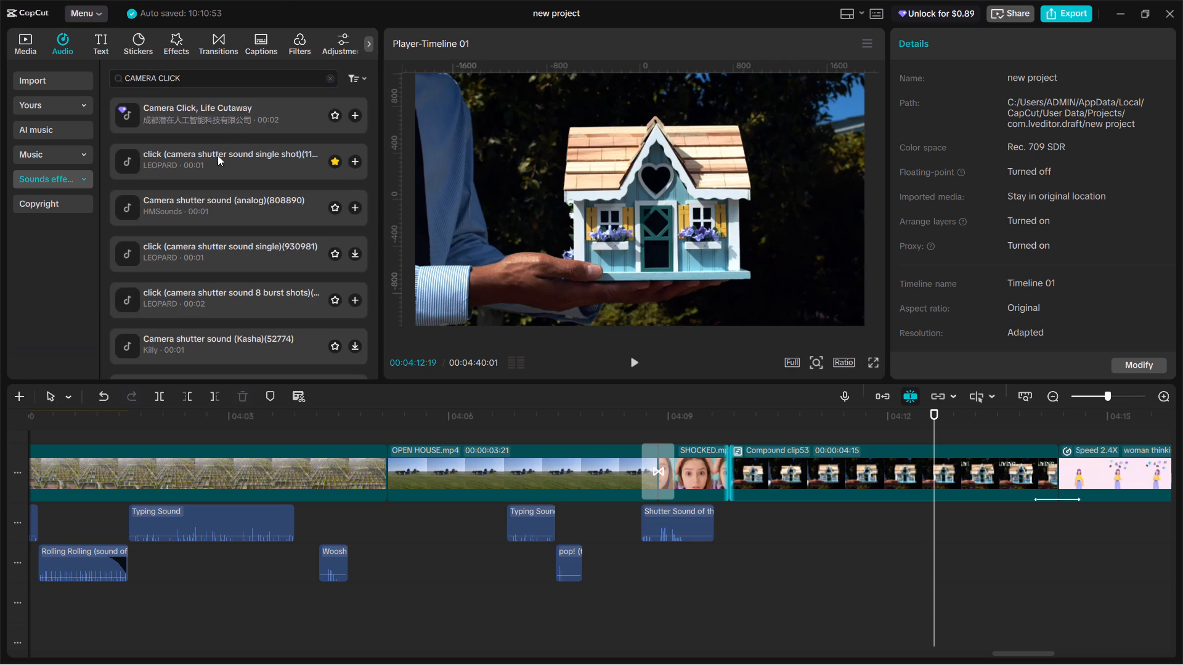
left_click_drag(217, 155, 932, 526)
key("space")
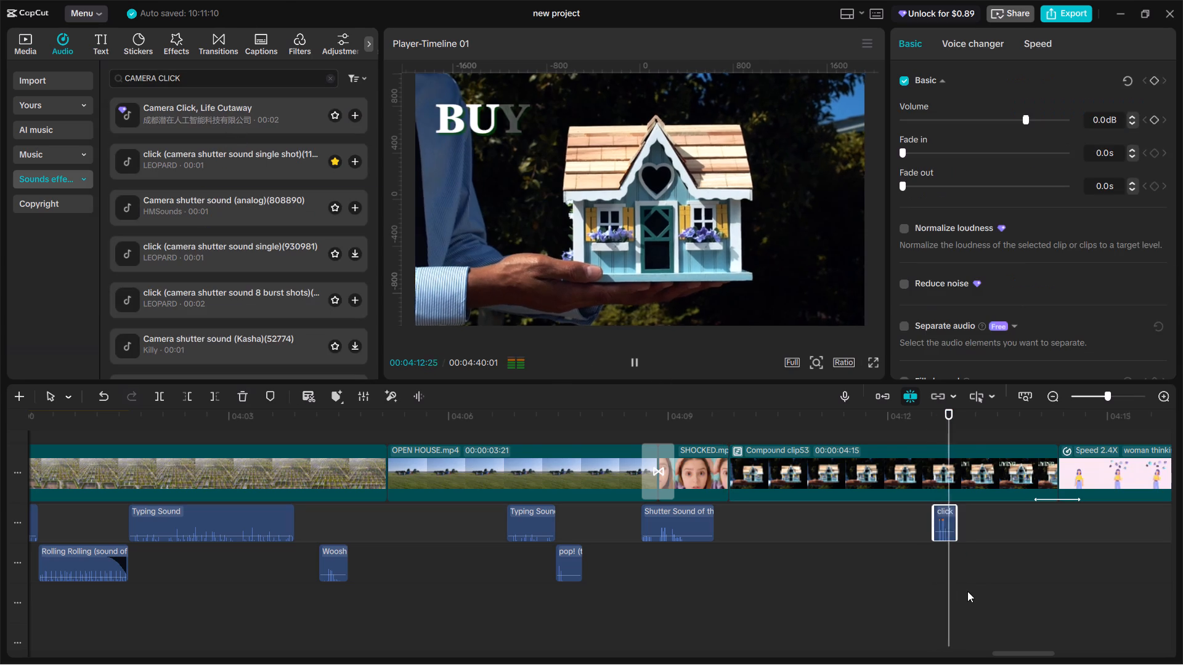
key("space")
double_click(930, 557)
key("space")
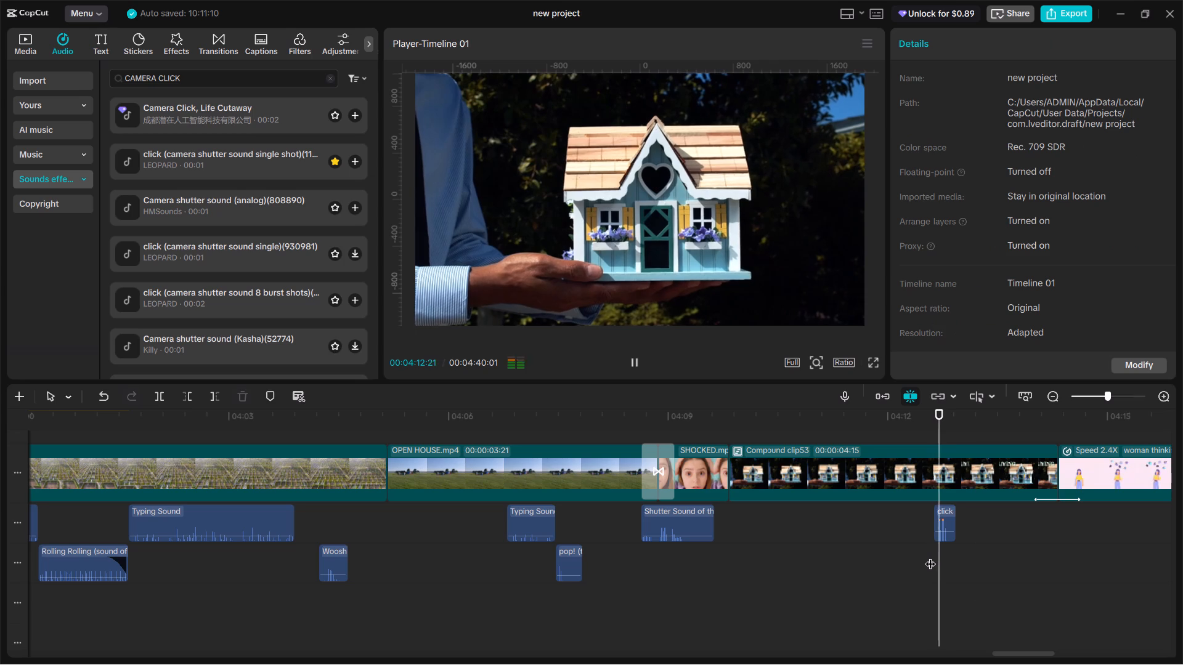
key("space")
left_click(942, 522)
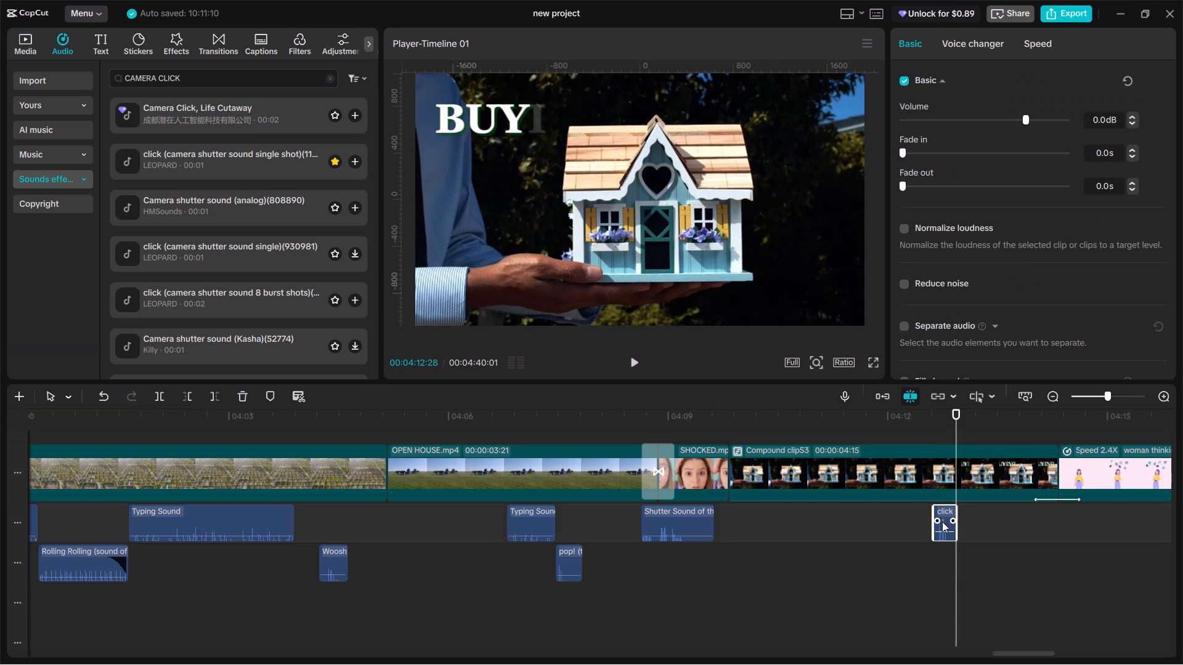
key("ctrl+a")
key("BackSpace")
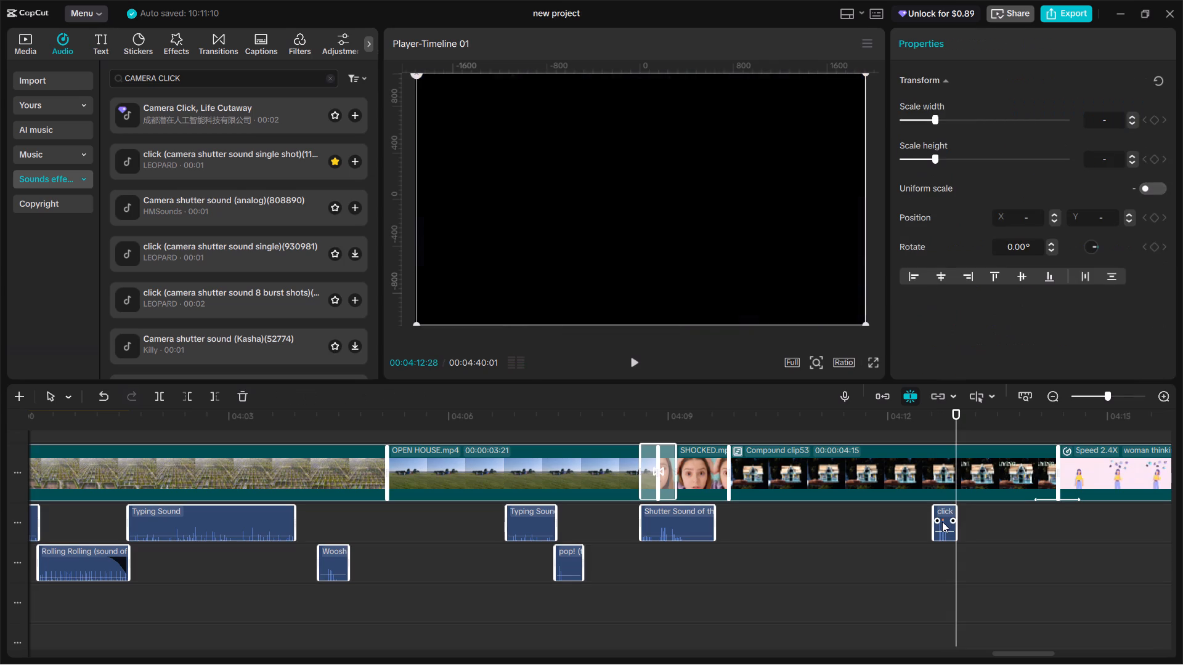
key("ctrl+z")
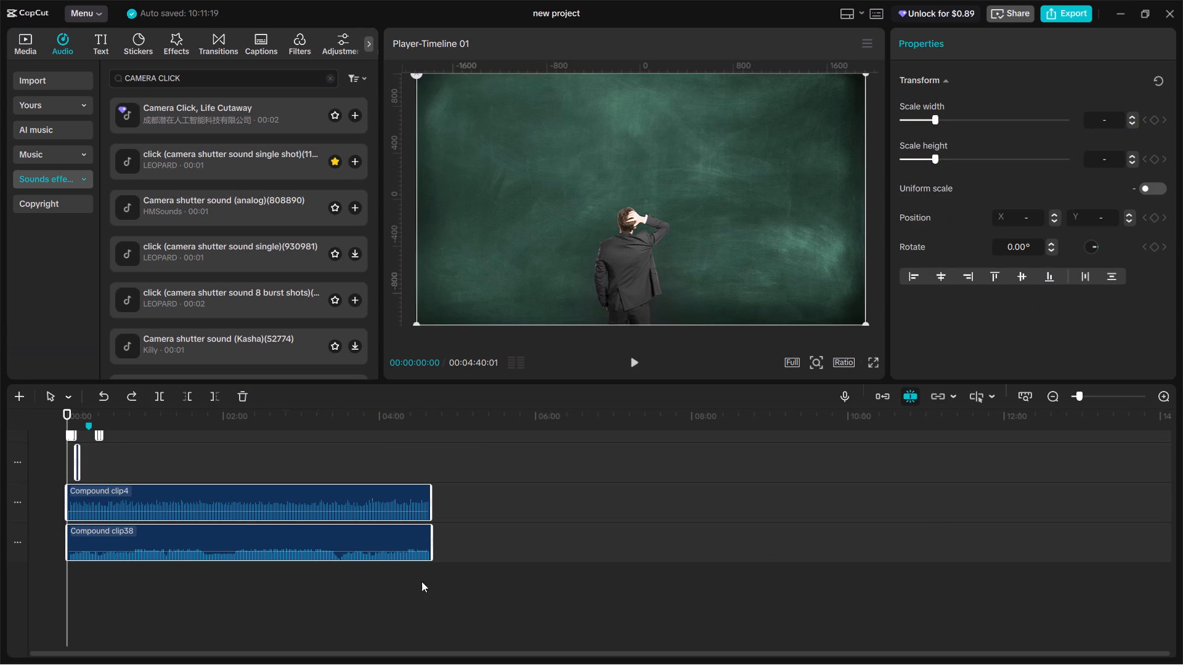
Return to 00:04:12:06, just before the BUYING text, and play back the camera click sound placed there.
scroll(251, 615, "up", 11)
scroll(251, 611, "down", 7)
left_click(222, 446)
left_click_drag(220, 448, 9, 489)
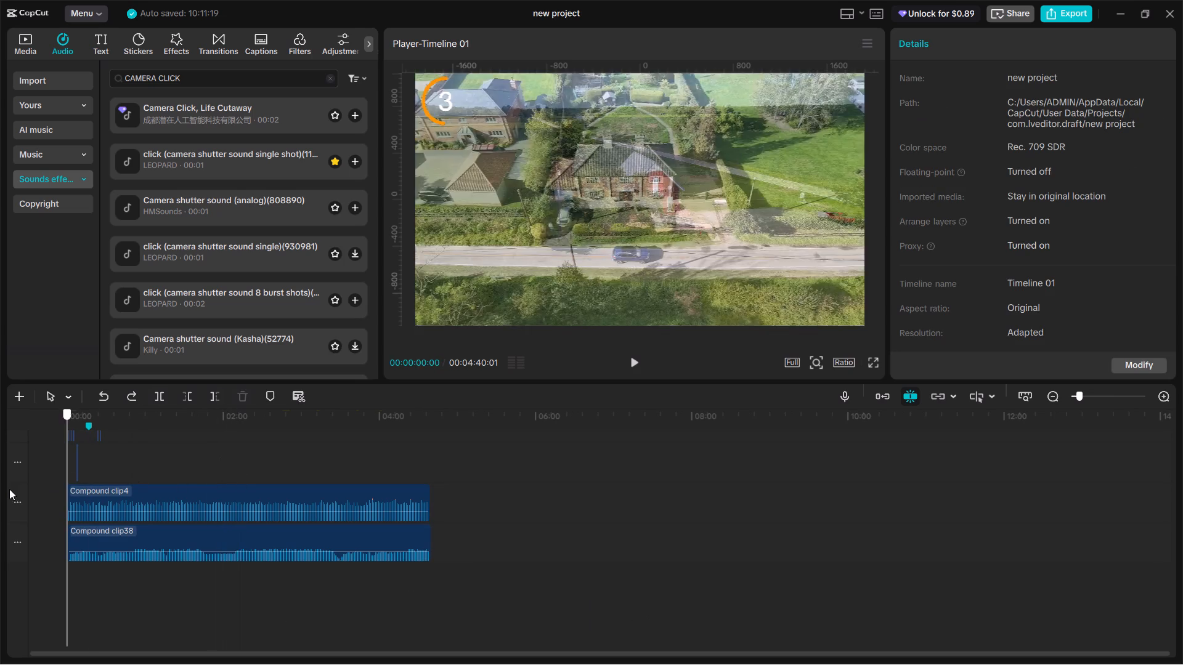
left_click_drag(9, 489, 7, 490)
key("space")
key("space")
left_click(155, 459)
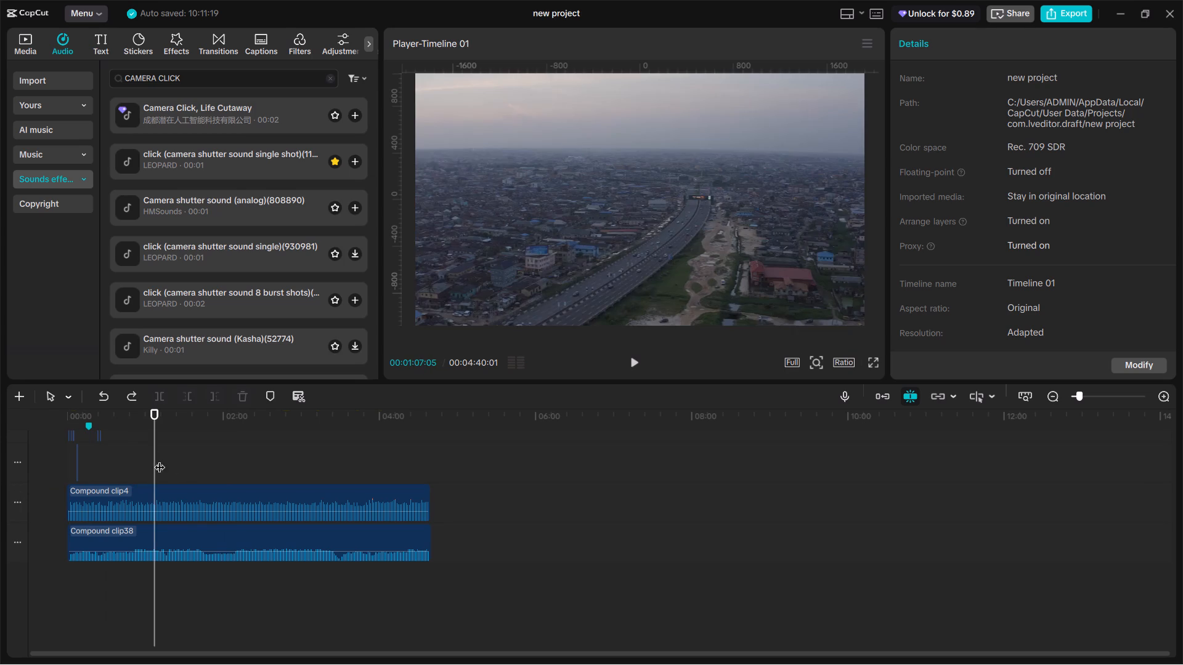
scroll(208, 478, "up", 9)
scroll(208, 487, "down", 1)
scroll(206, 490, "up", 20)
scroll(206, 490, "up", 4)
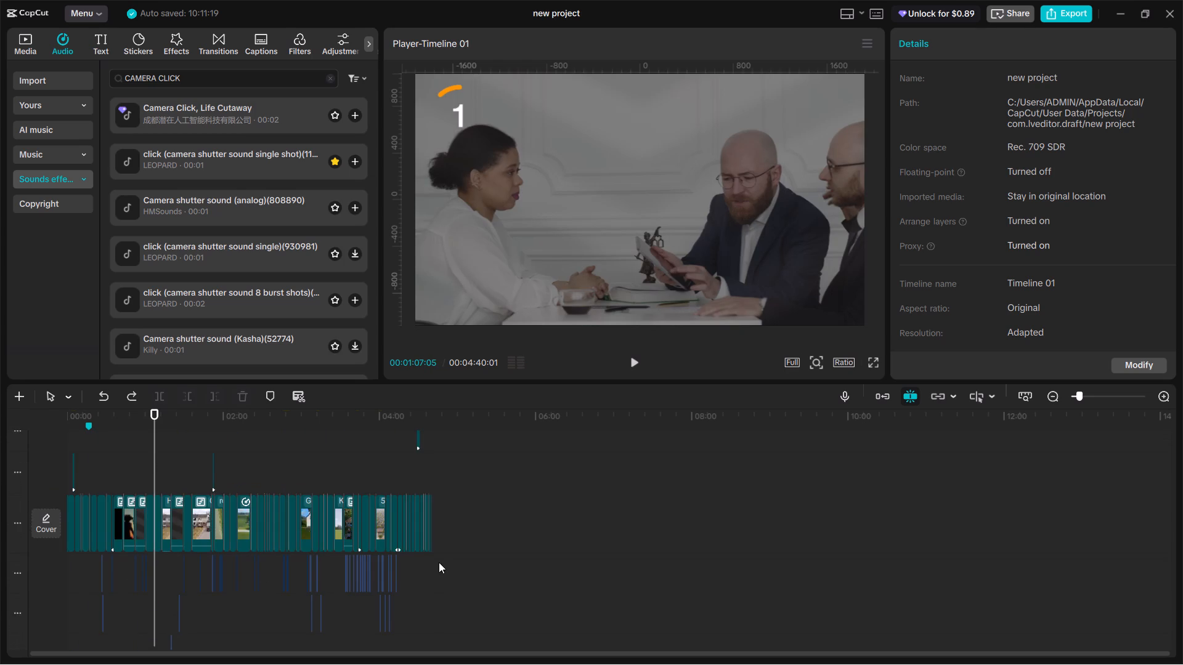
scroll(439, 562, "down", 3)
scroll(399, 576, "up", 20, "ctrl")
scroll(399, 576, "up", 4, "ctrl")
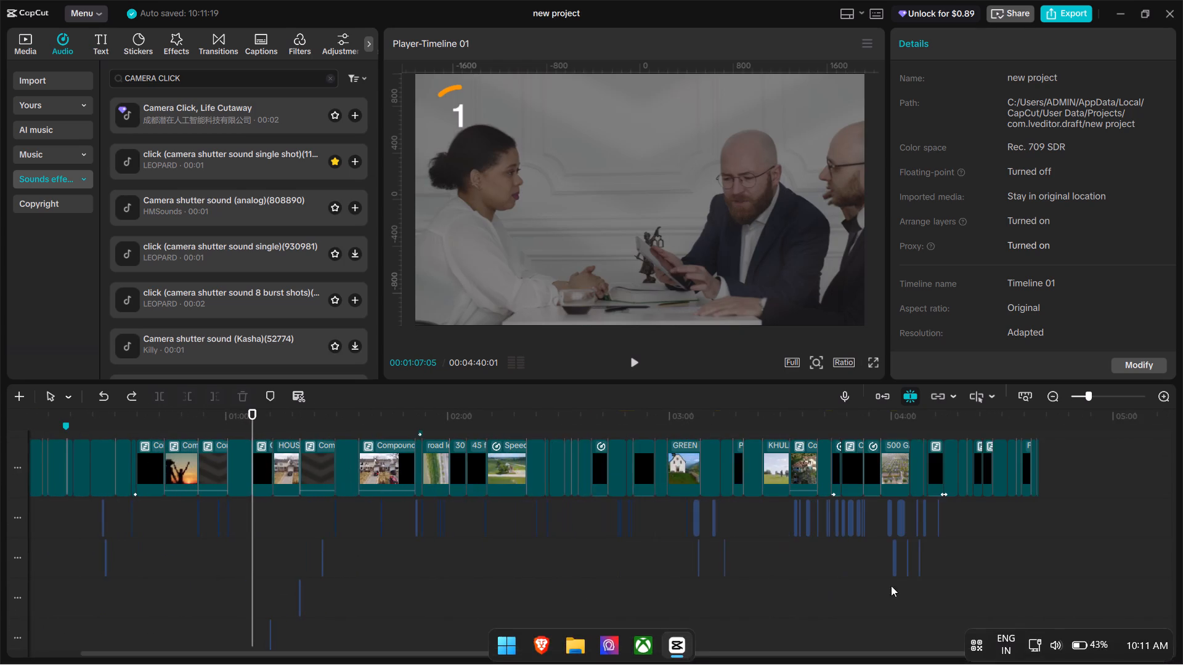
scroll(909, 586, "up", 5, "ctrl")
scroll(914, 592, "down", 8, "alt")
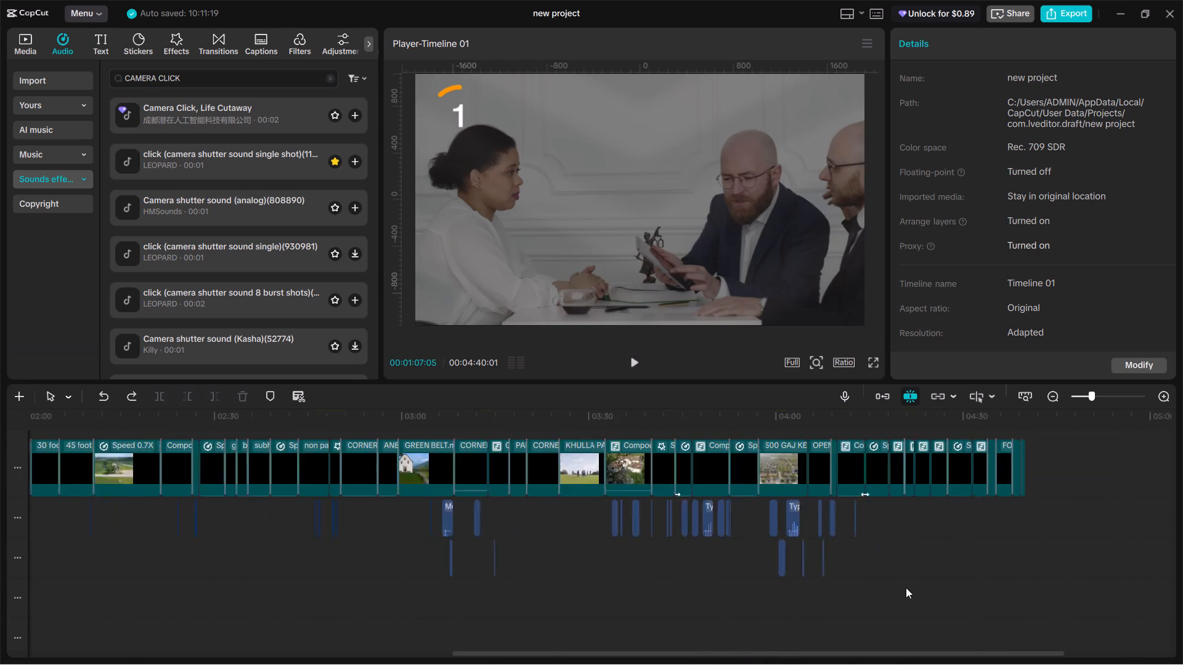
scroll(712, 577, "up", 7)
scroll(819, 585, "up", 5, "ctrl")
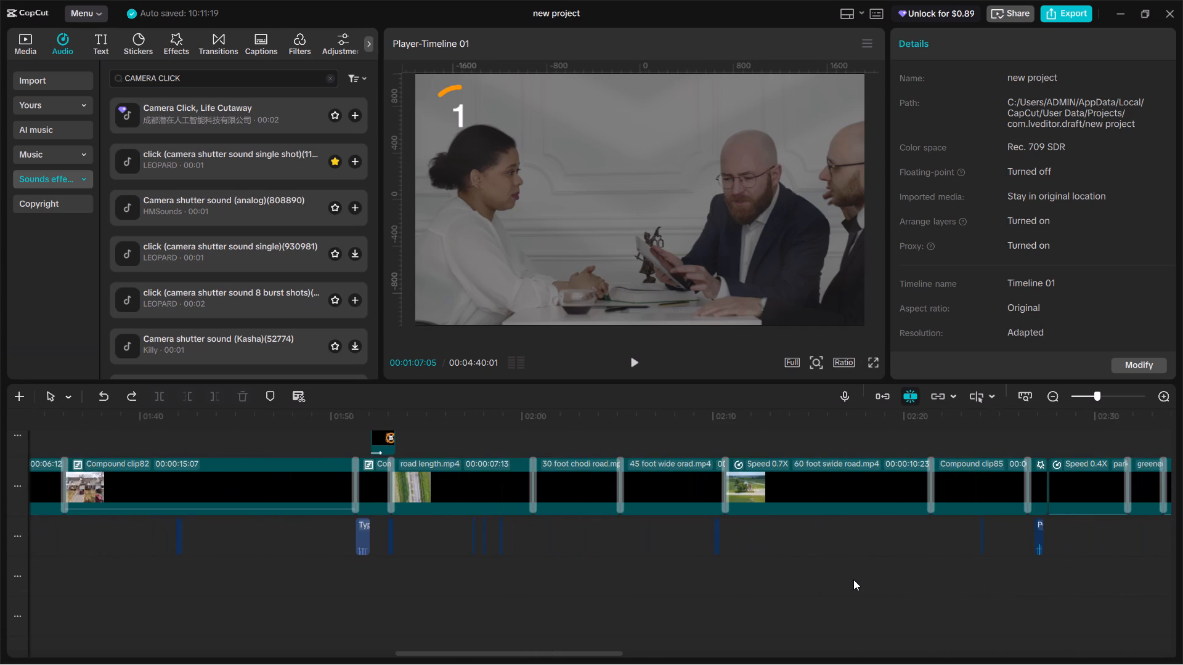
scroll(853, 579, "down", 19, "alt")
scroll(800, 586, "down", 10, "alt")
left_click(367, 571)
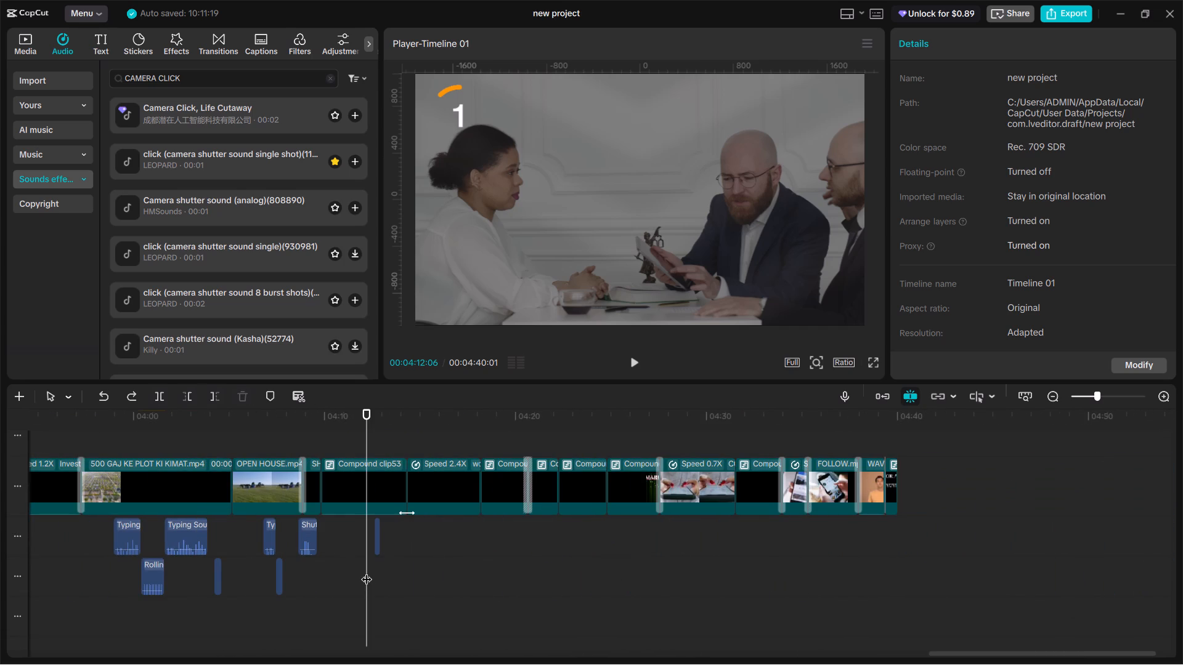
key("space")
key("space")
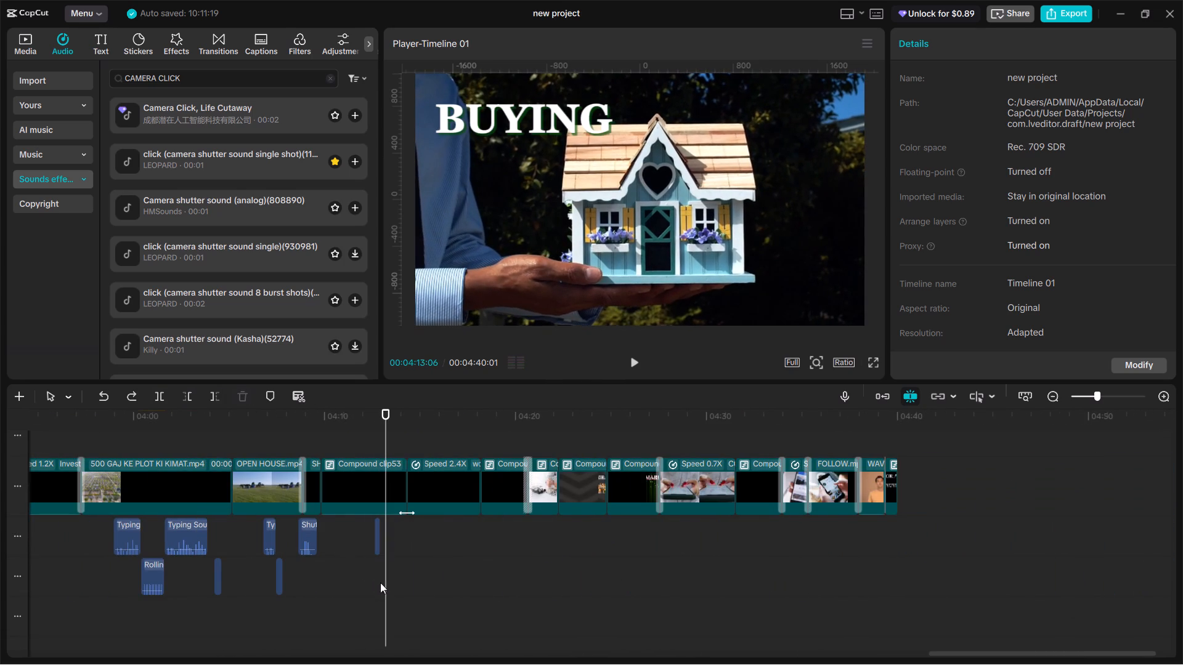
Delete the single-shot camera click sound under the BUYING text from the first audio track.
scroll(381, 585, "up", 20, "ctrl")
scroll(381, 585, "up", 10, "ctrl")
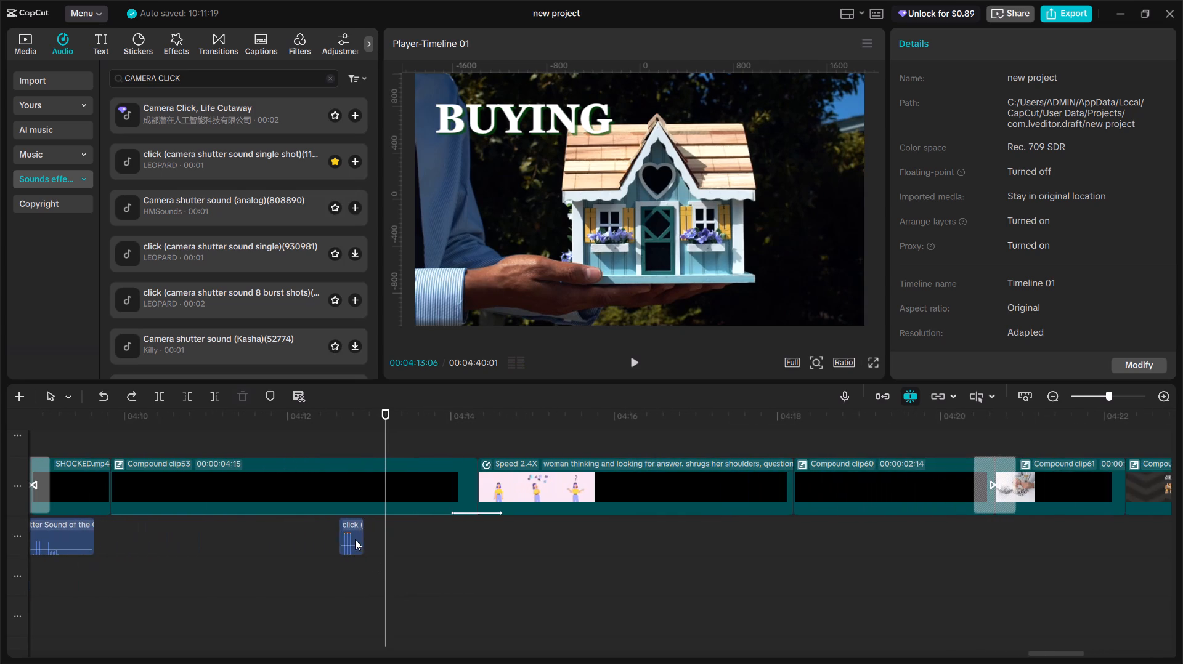
left_click(352, 538)
key("BackSpace")
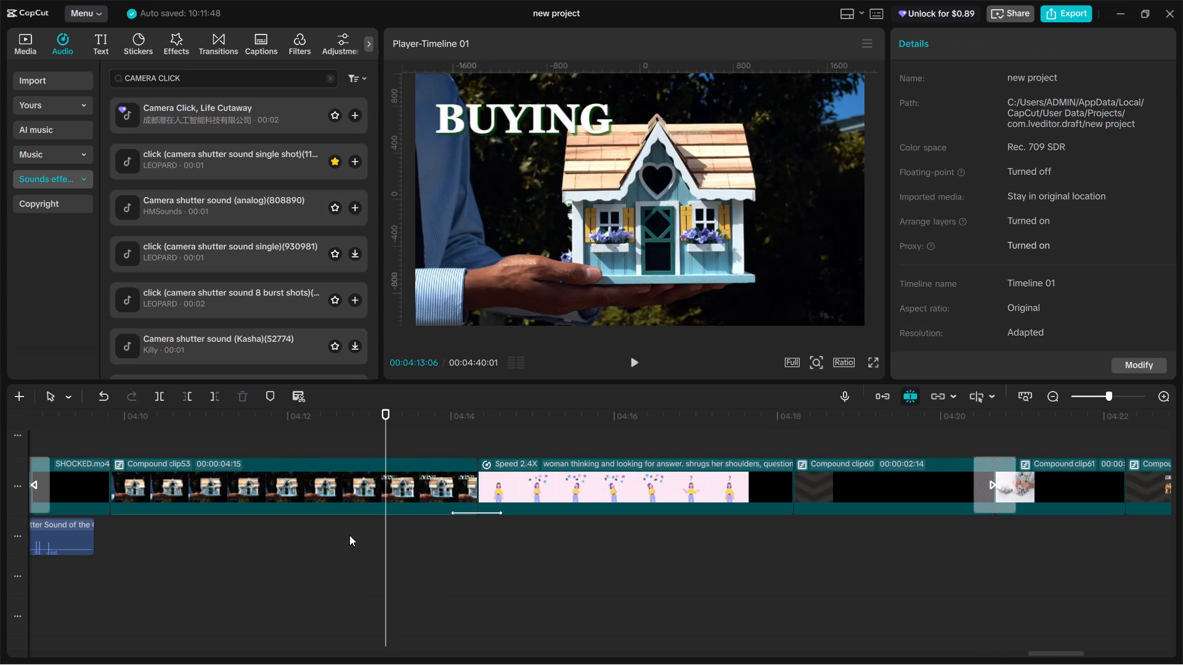
Search the sound effects for TYPING and place PC typing keyboard Kacha at 00:04:12:23 on the first audio track.
double_click(349, 535)
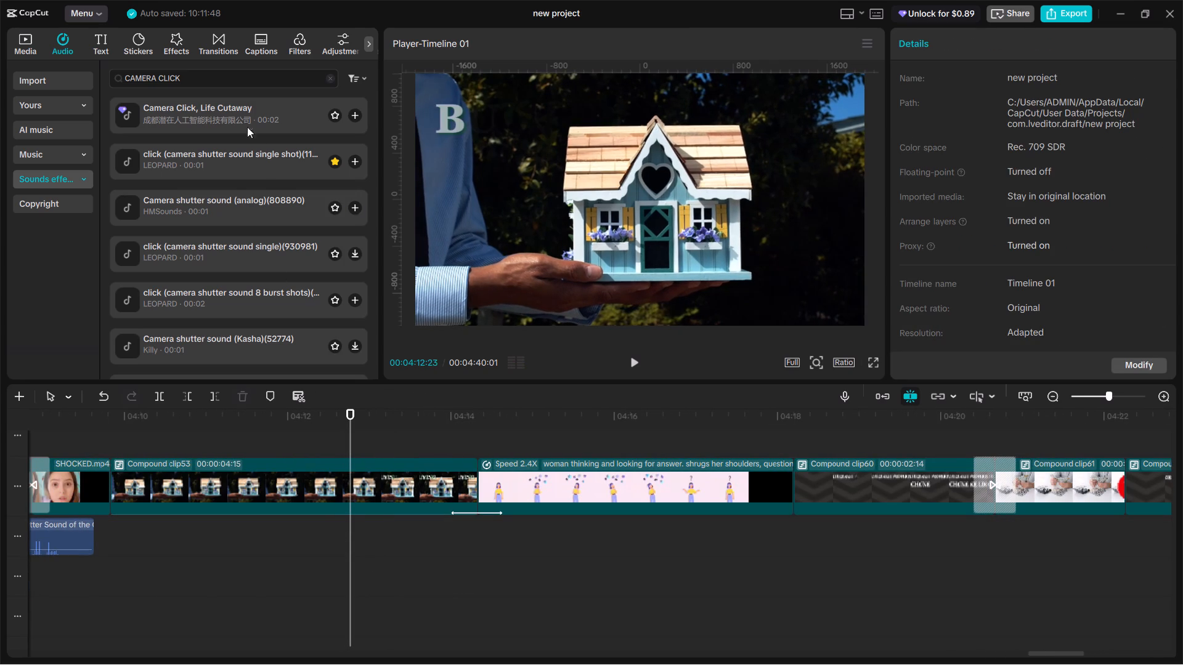
left_click(248, 71)
key("ctrl+a")
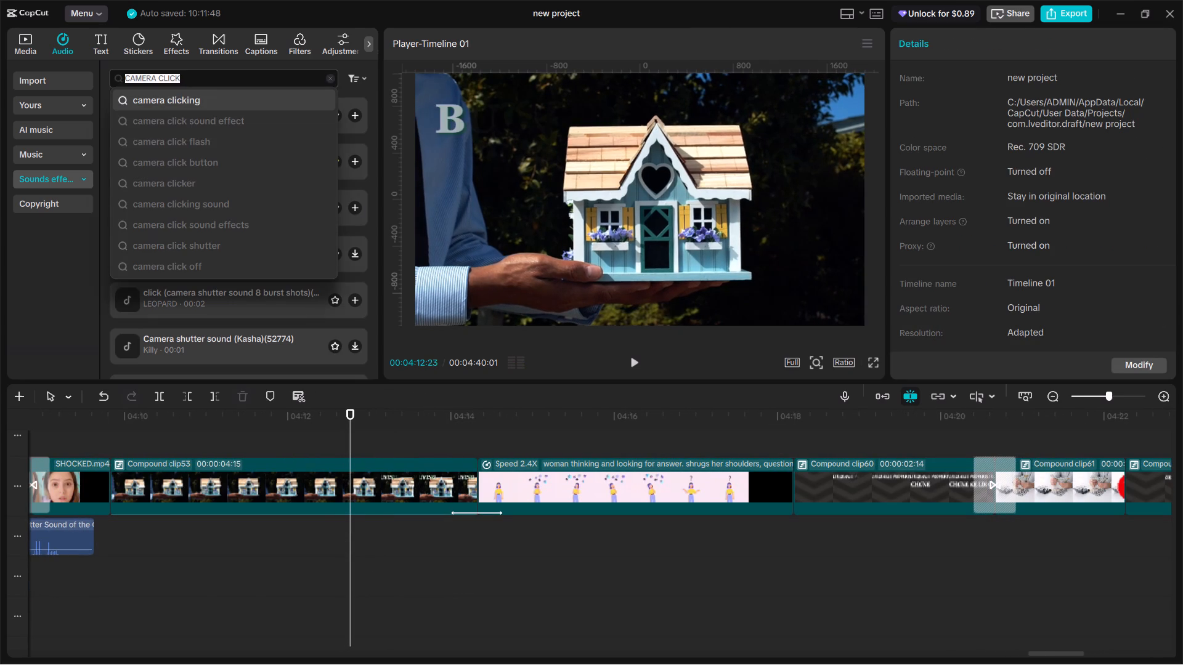
type("TYPING")
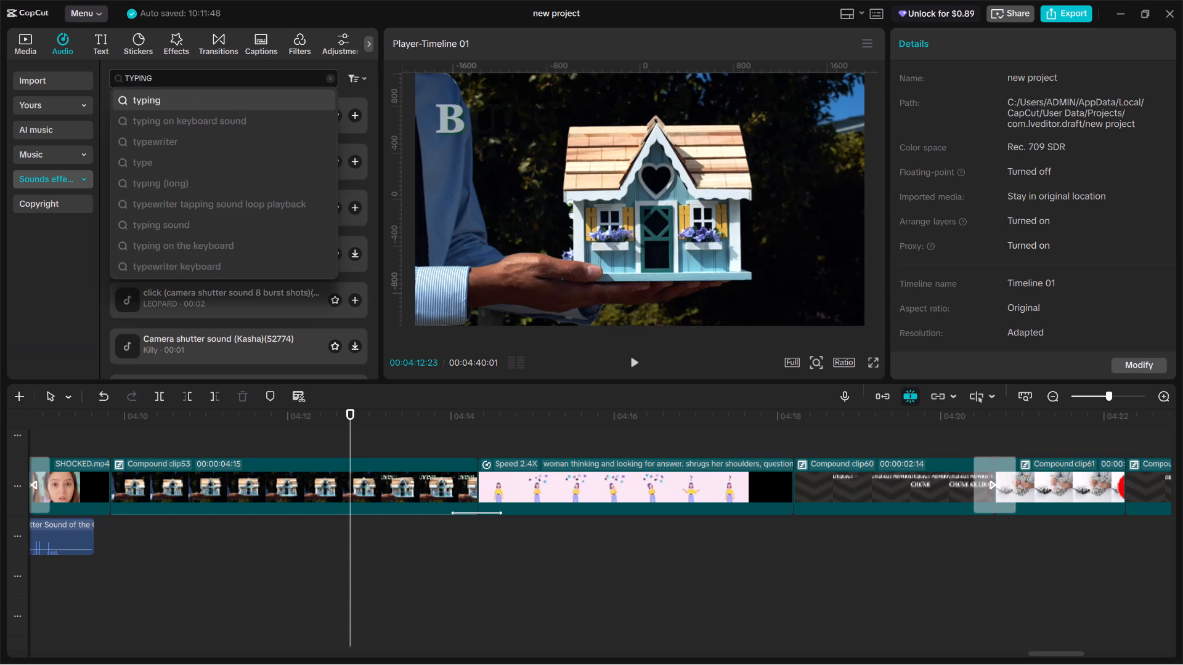
key("Return")
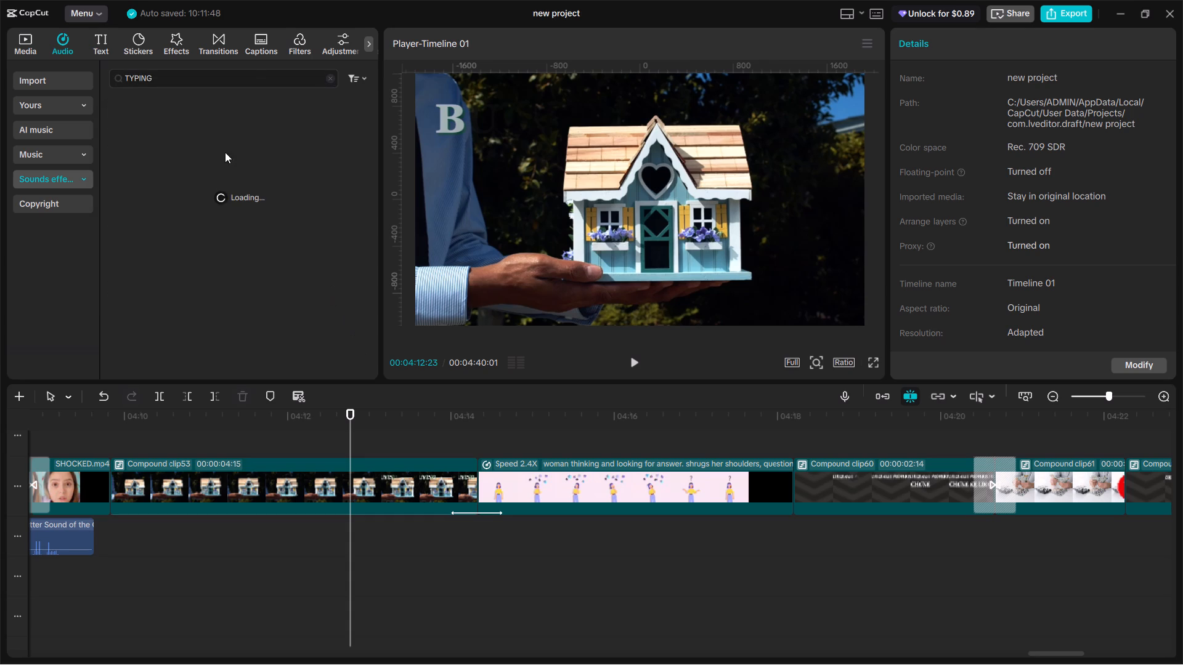
left_click(188, 119)
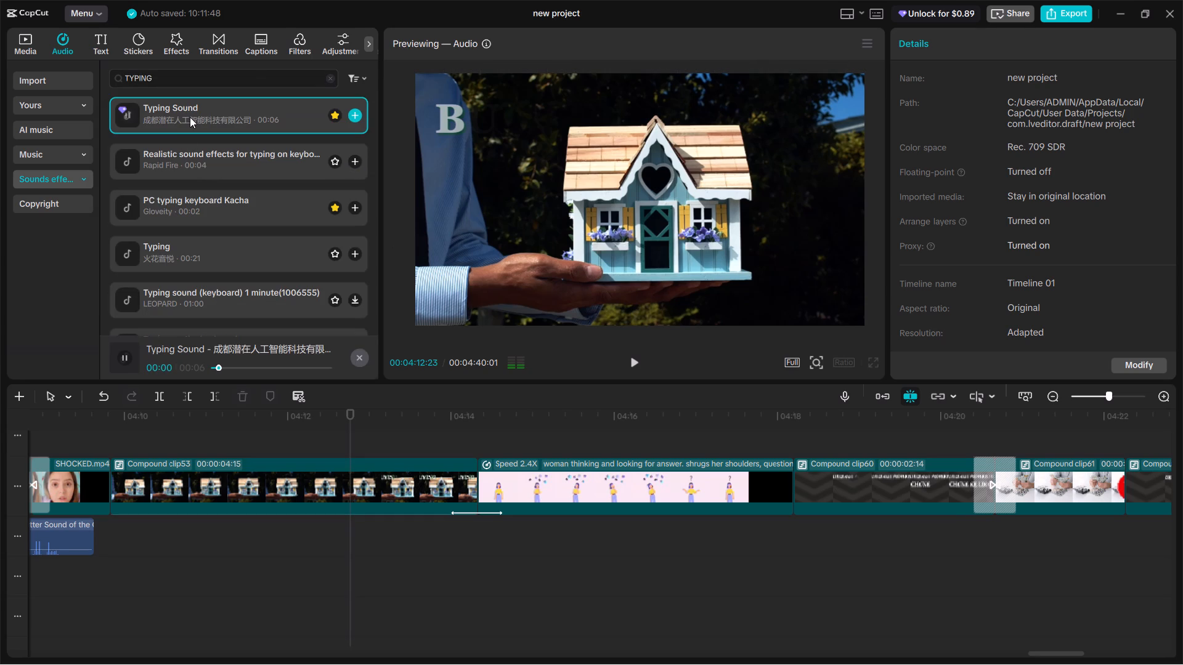
left_click(201, 200)
left_click_drag(194, 206, 439, 428)
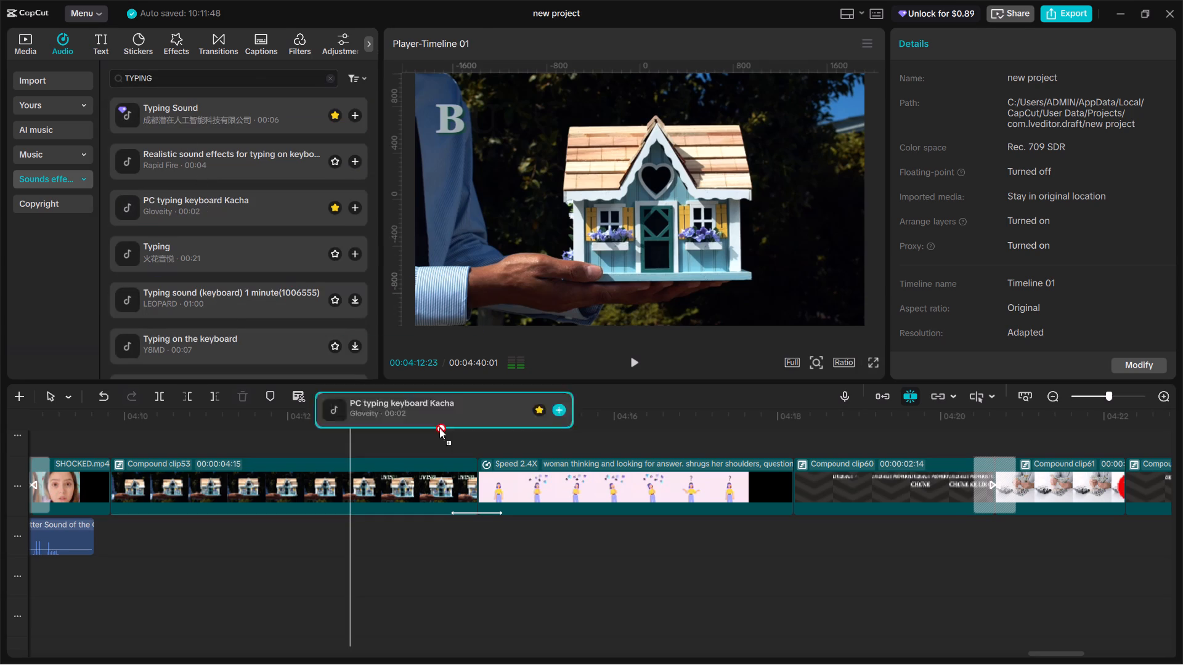
left_click_drag(439, 428, 347, 539)
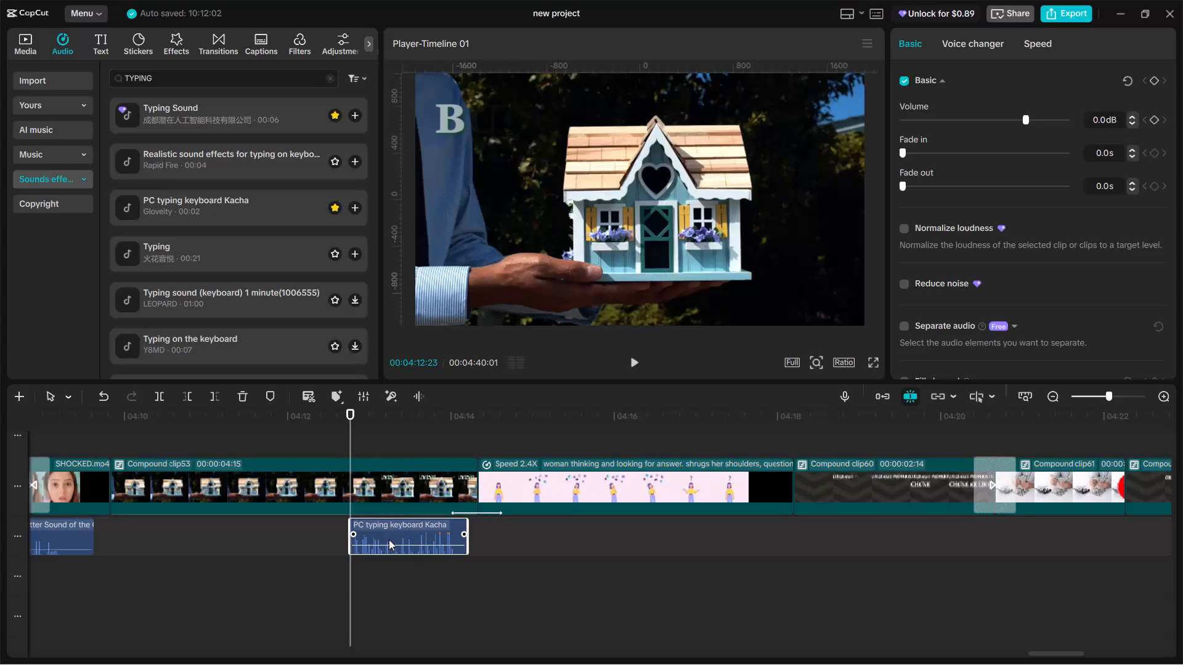
Play the typing sound with the BUYING text, split it at 00:04:13:06 and delete the remainder.
key("space")
key("space")
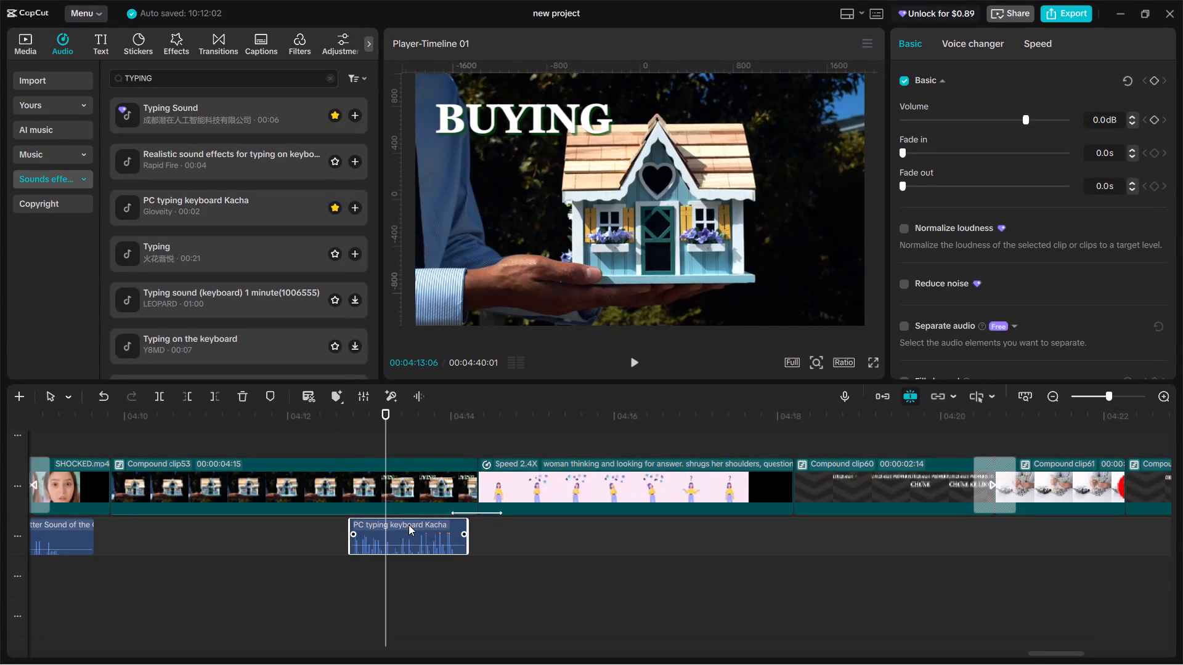
key("ctrl+b")
key("BackSpace")
Lower the trimmed typing sound's volume to -9.2 dB and play back the BUYING text with it.
left_click(370, 531)
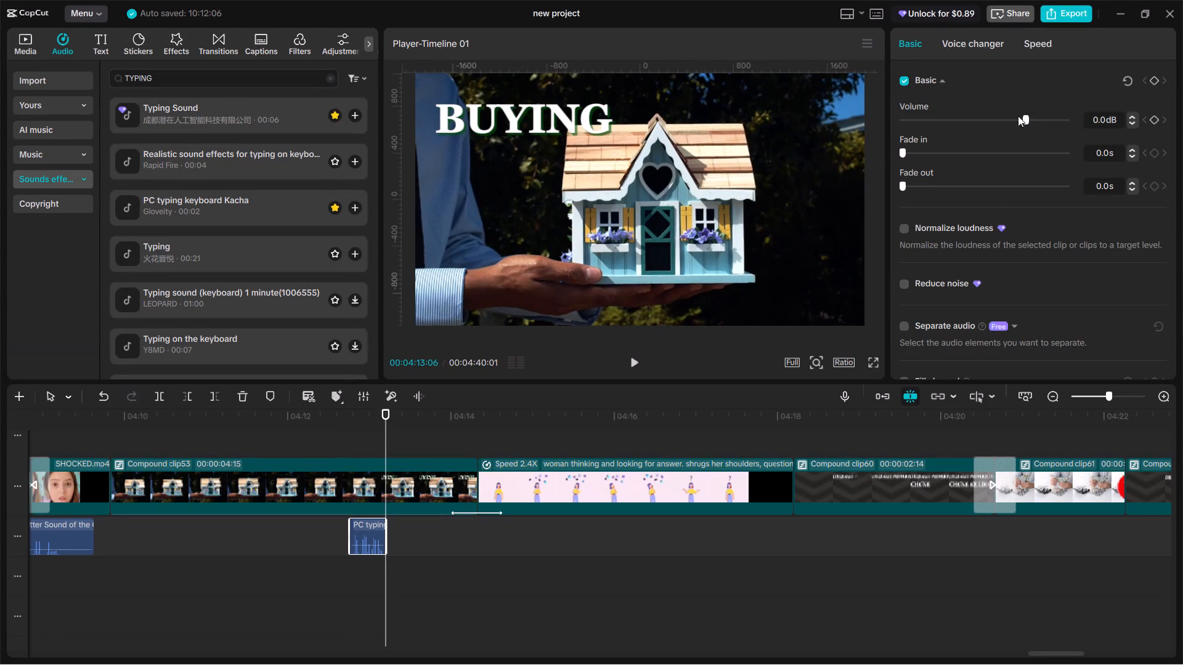
left_click(1004, 120)
left_click(343, 560)
key("space")
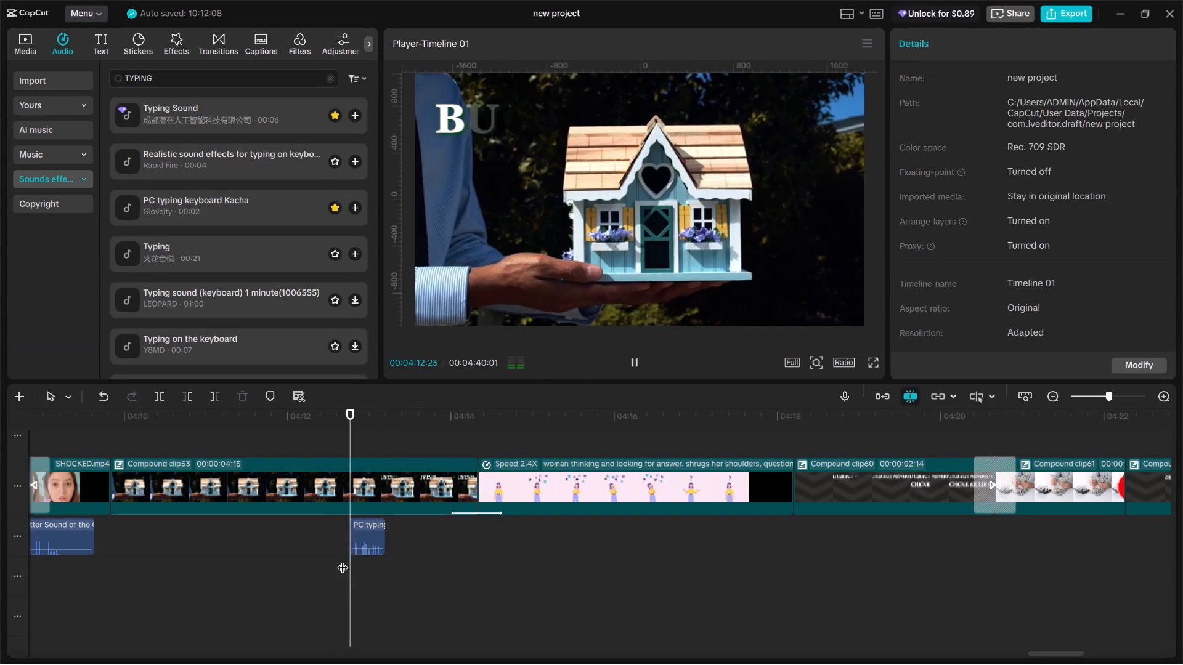
key("space")
key("space")
key("space")
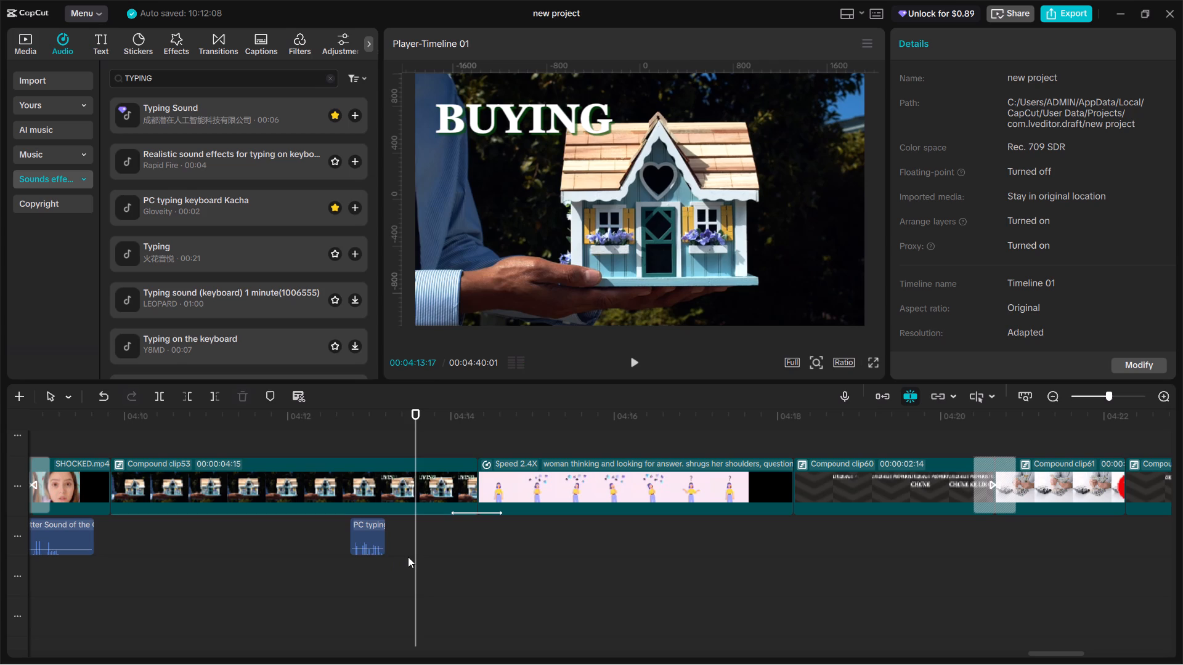
Copy the trimmed typing sound to 00:04:13:17 for the SELLING text and play back through the cut to the thinking woman clip.
left_click(362, 532, "ctrl")
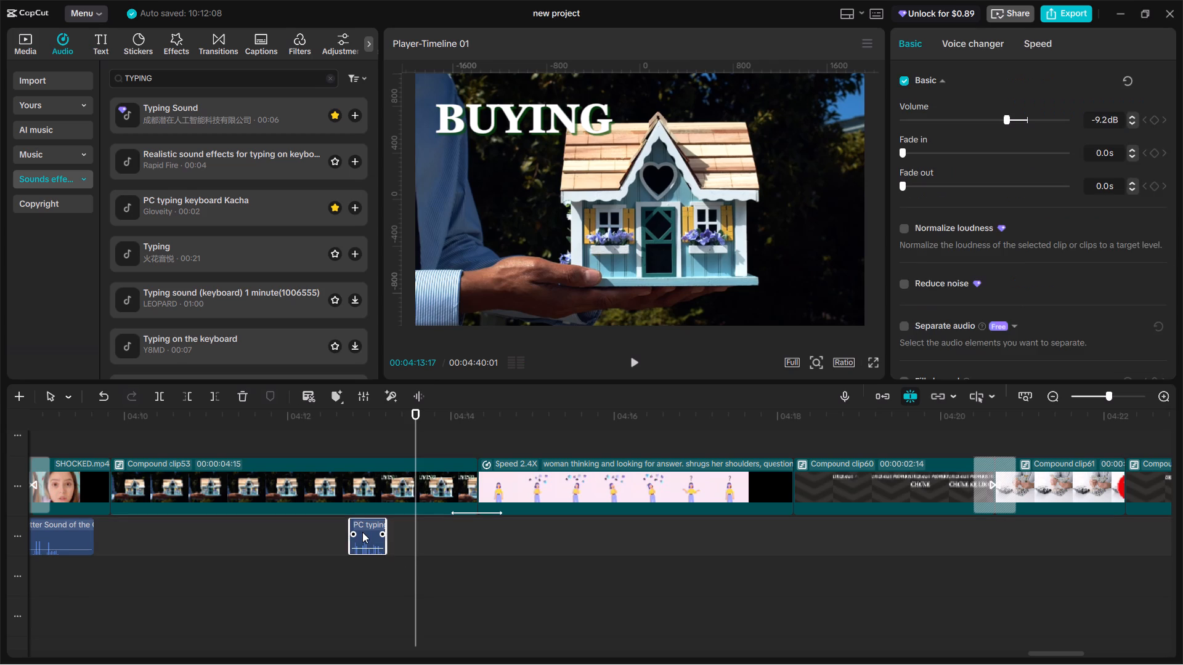
key("ctrl+c")
key("ctrl+v")
key("space")
key("space")
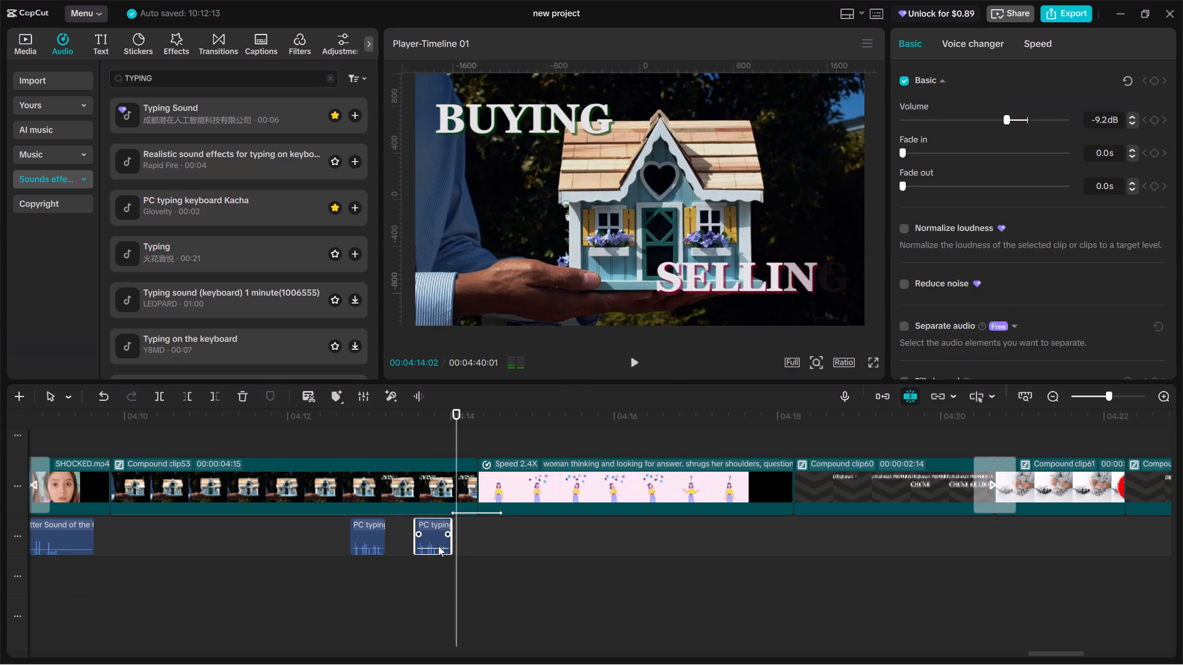
key("space")
left_click(460, 553)
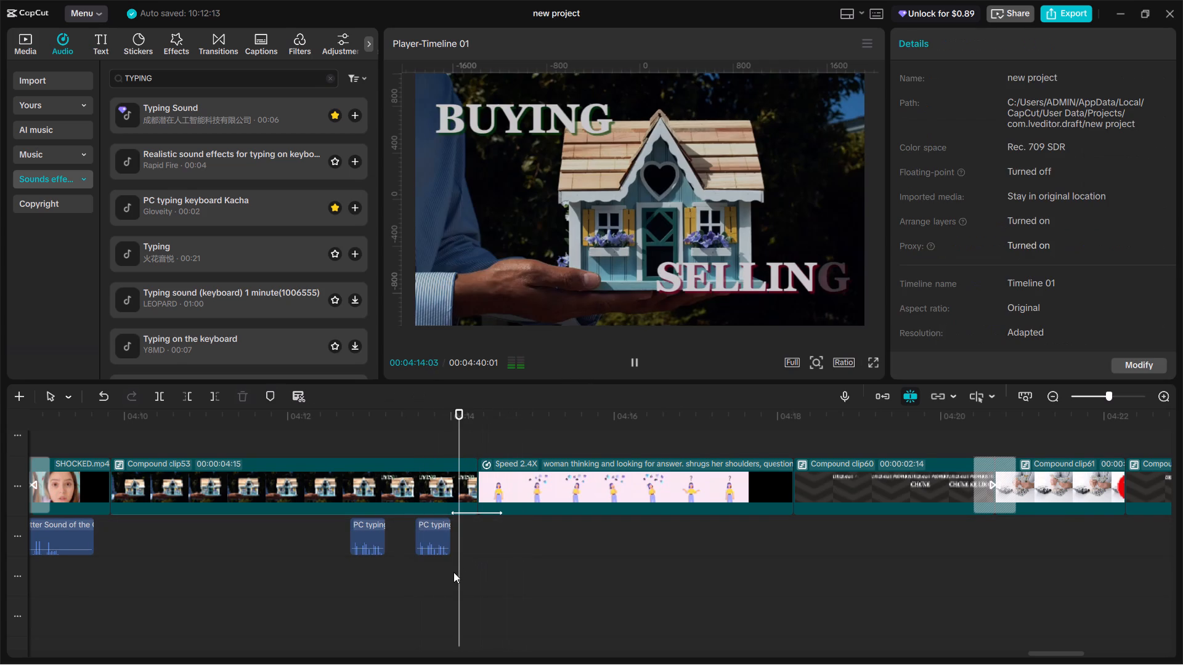
left_click_drag(450, 574, 418, 583)
double_click(417, 581)
key("space")
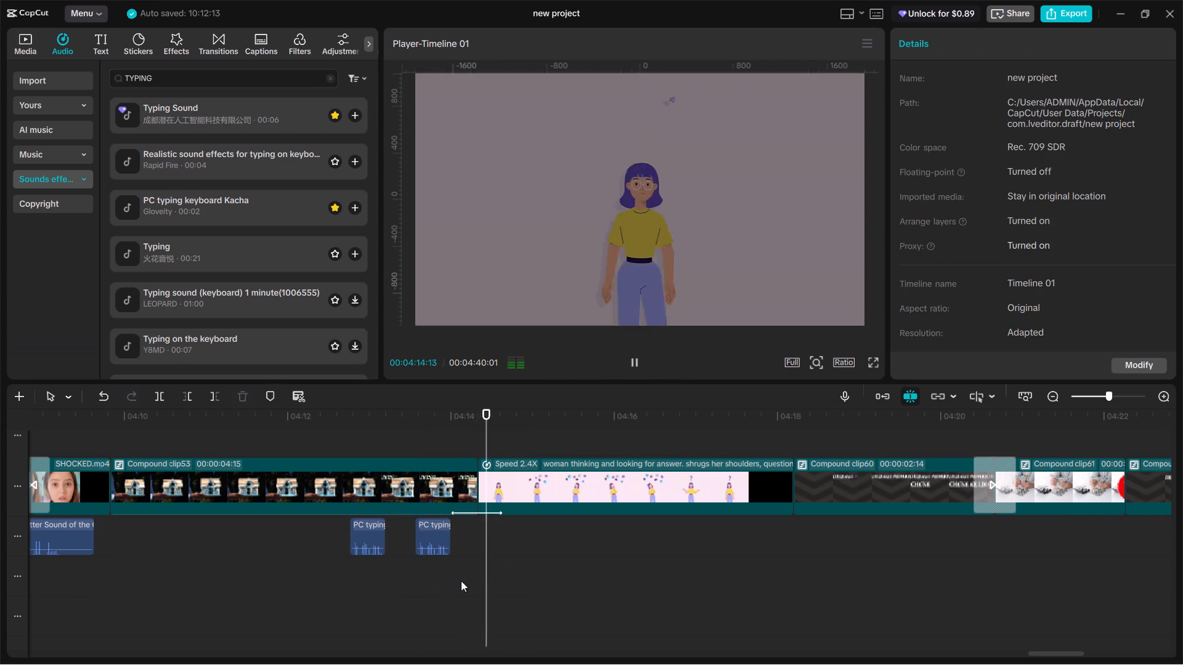
key("space")
Search the sound effects for WOOSH, place Woosh at 00:04:14:06 over the cut to the thinking woman clip, and play it back.
double_click(466, 547)
left_click_drag(208, 71, 208, 76)
key("ctrl+a")
type("WOOSH")
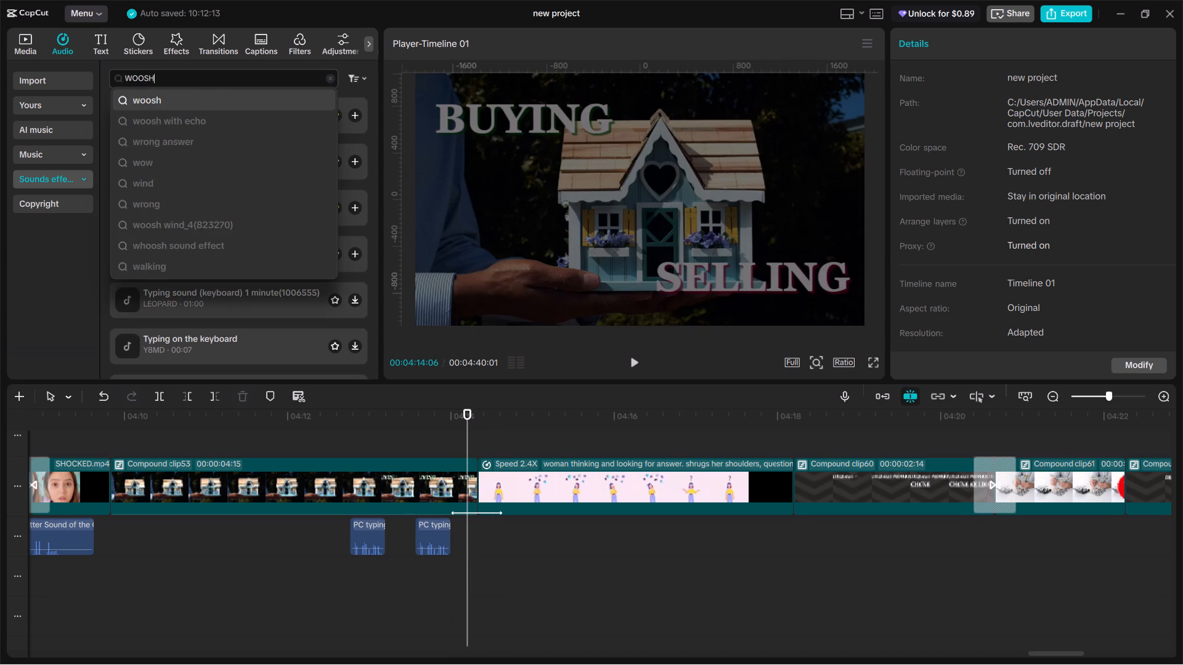
key("Return")
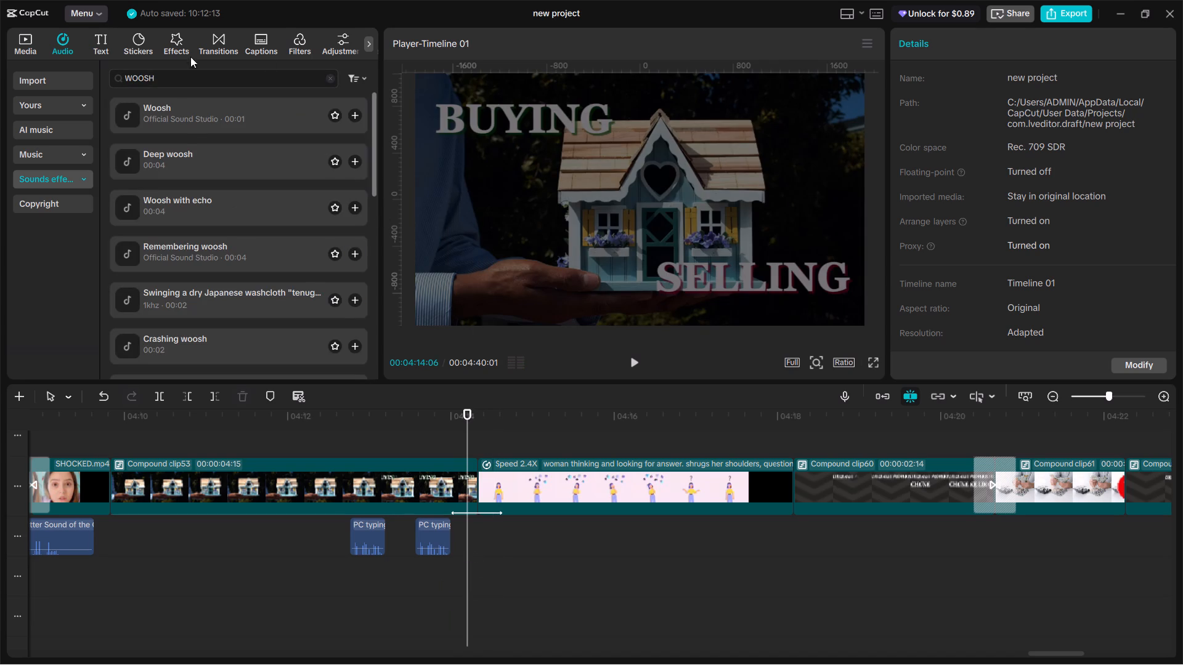
left_click(181, 114)
left_click_drag(181, 113, 474, 549)
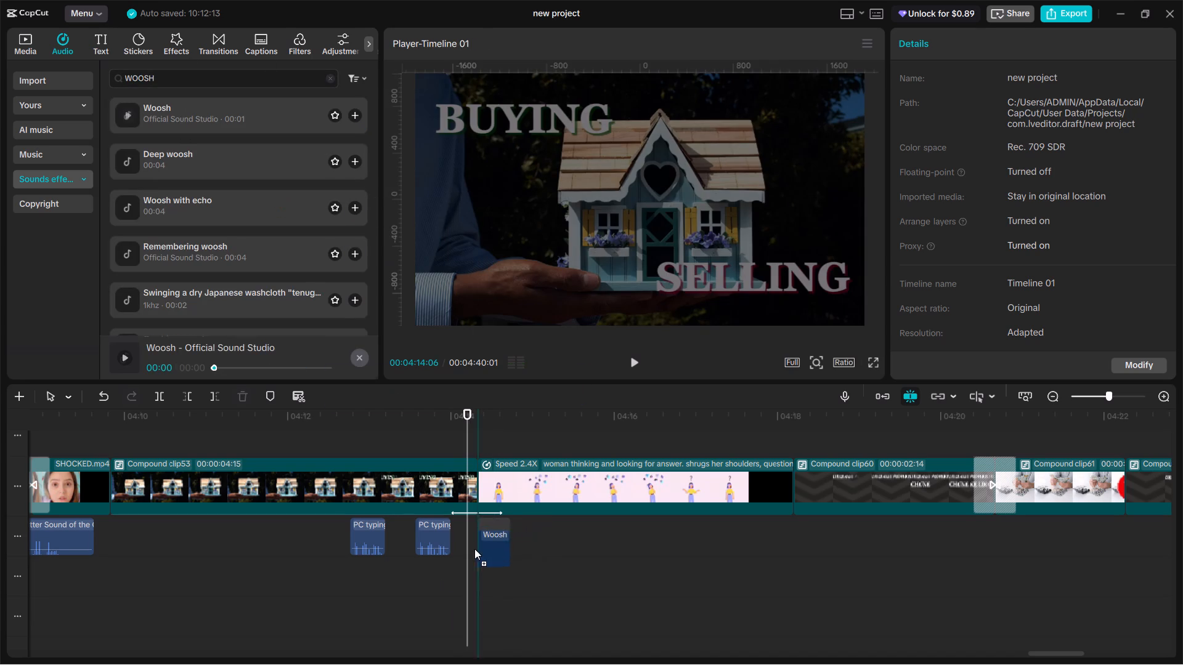
left_click_drag(474, 549, 463, 539)
key("space")
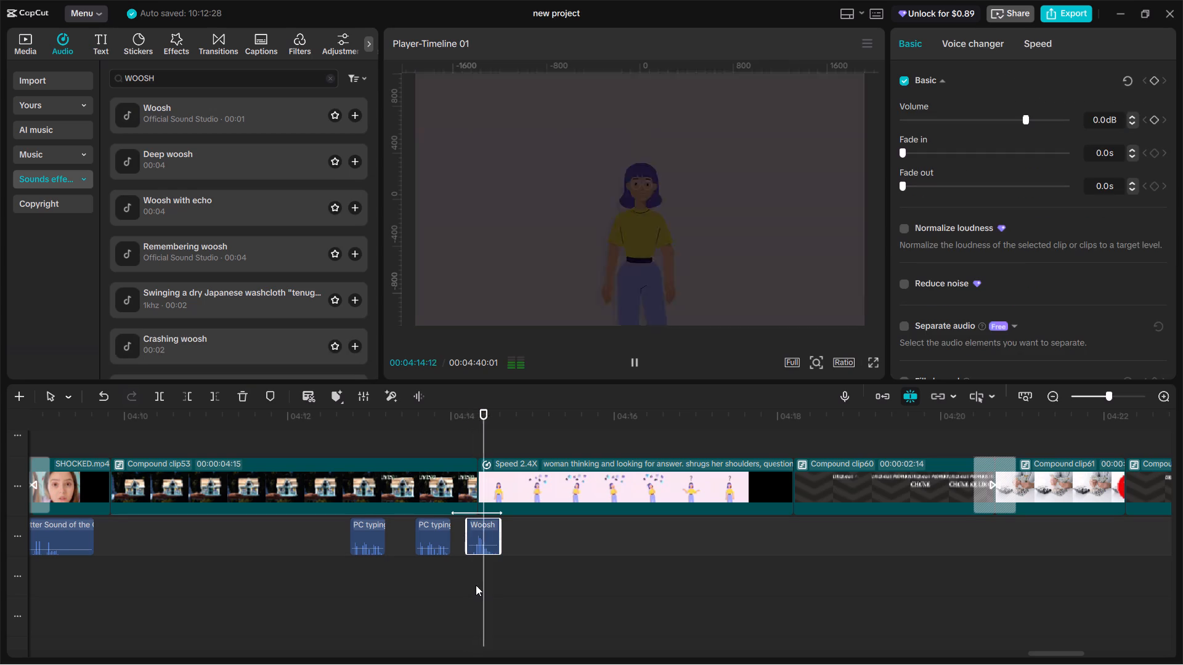
key("space")
left_click(463, 573)
key("space")
key("space")
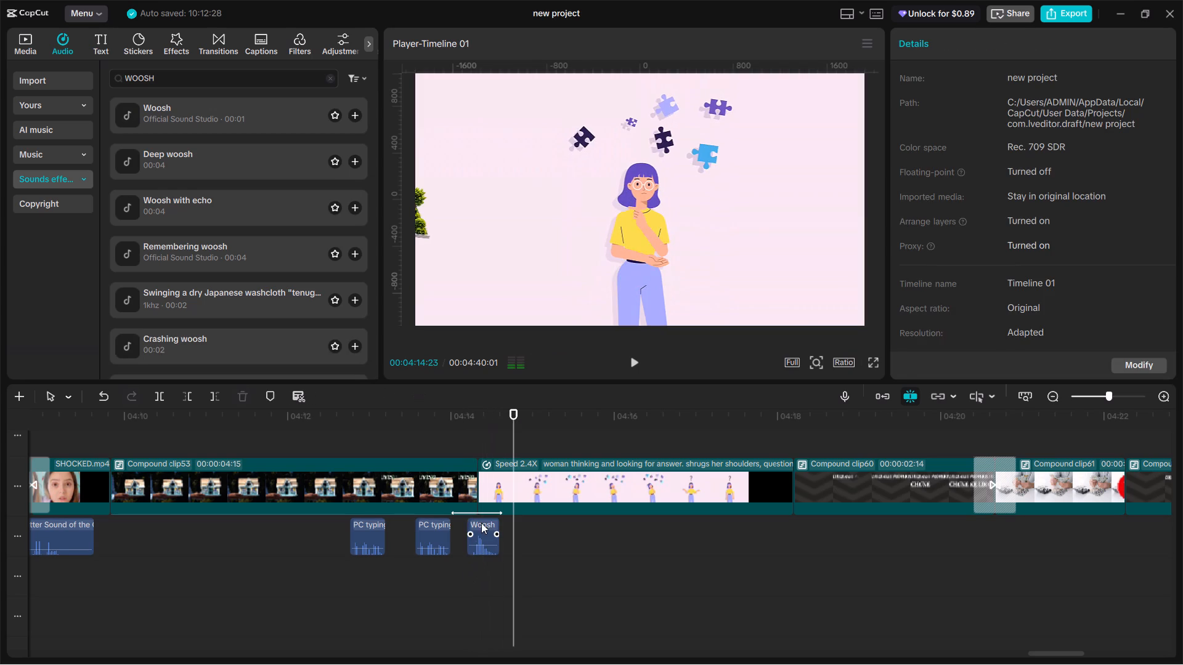
Lower the Woosh sound's volume to -12.5 dB and play back into the thinking woman clip.
left_click(481, 523)
left_click(997, 118)
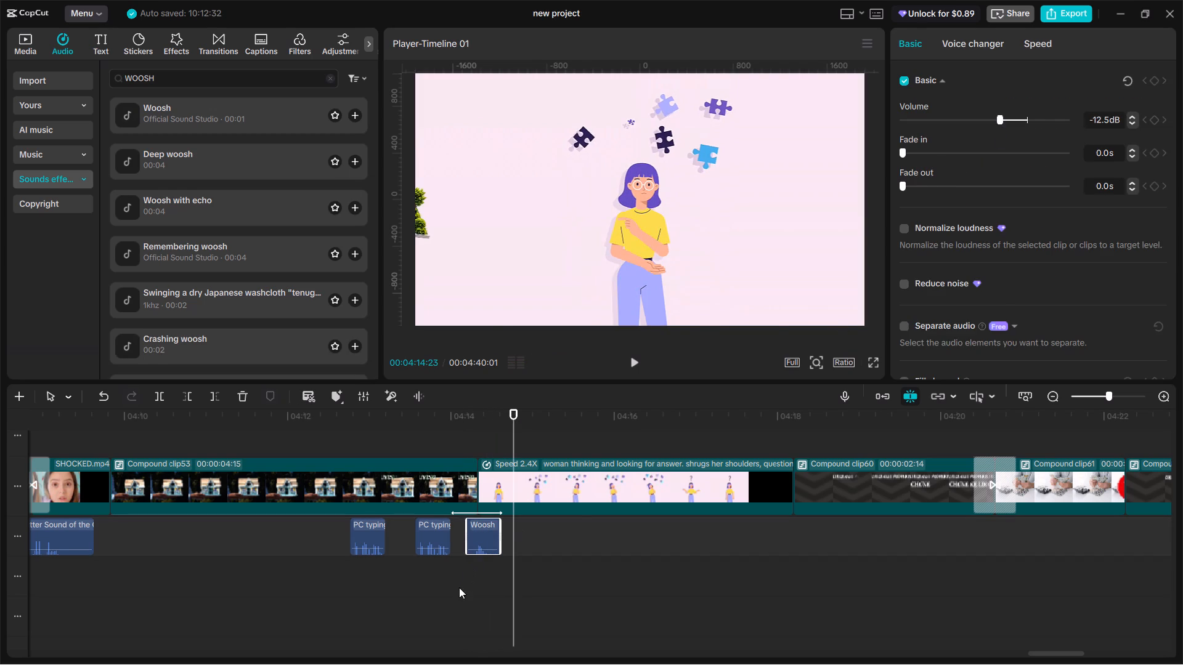
left_click(463, 582)
key("space")
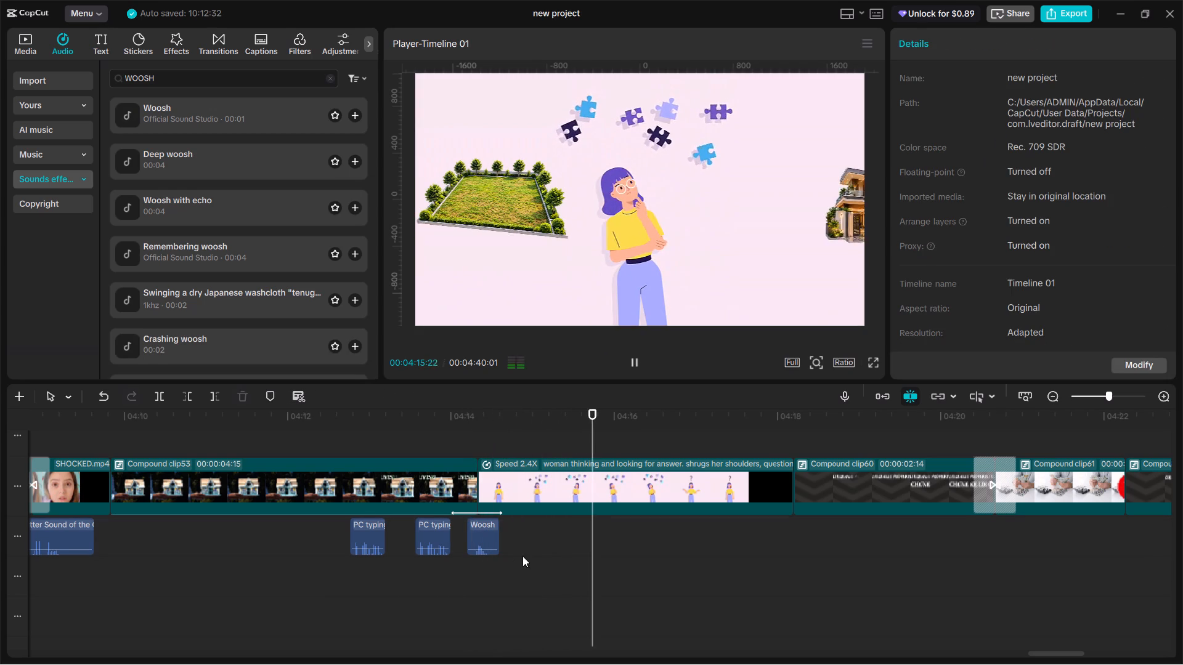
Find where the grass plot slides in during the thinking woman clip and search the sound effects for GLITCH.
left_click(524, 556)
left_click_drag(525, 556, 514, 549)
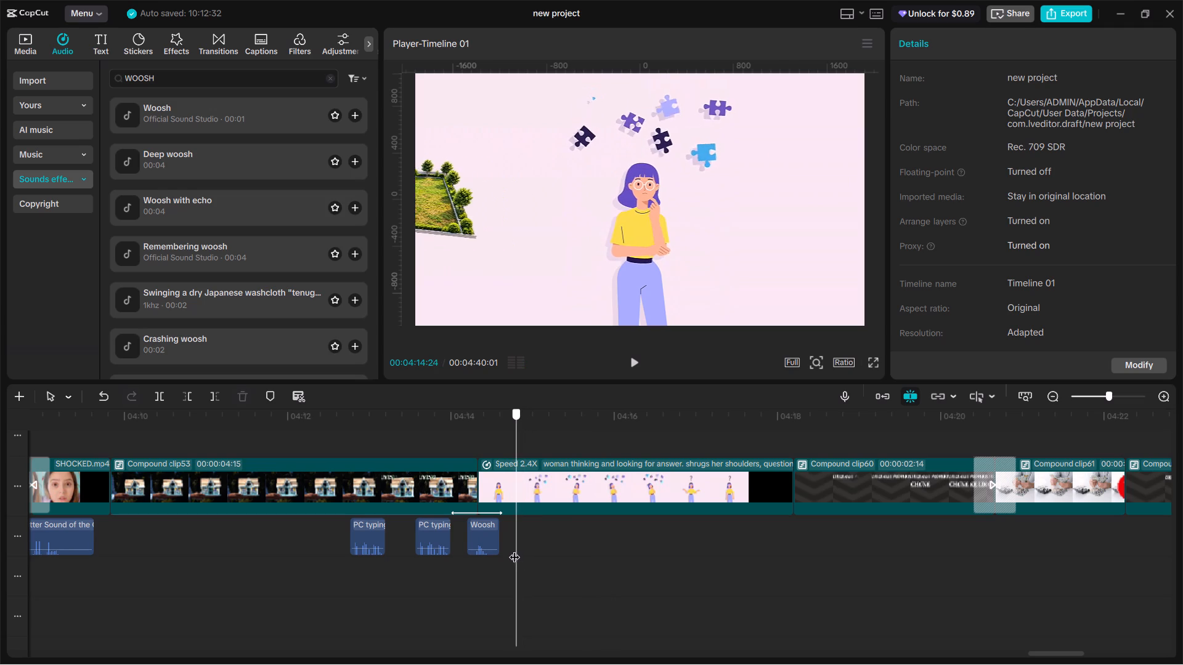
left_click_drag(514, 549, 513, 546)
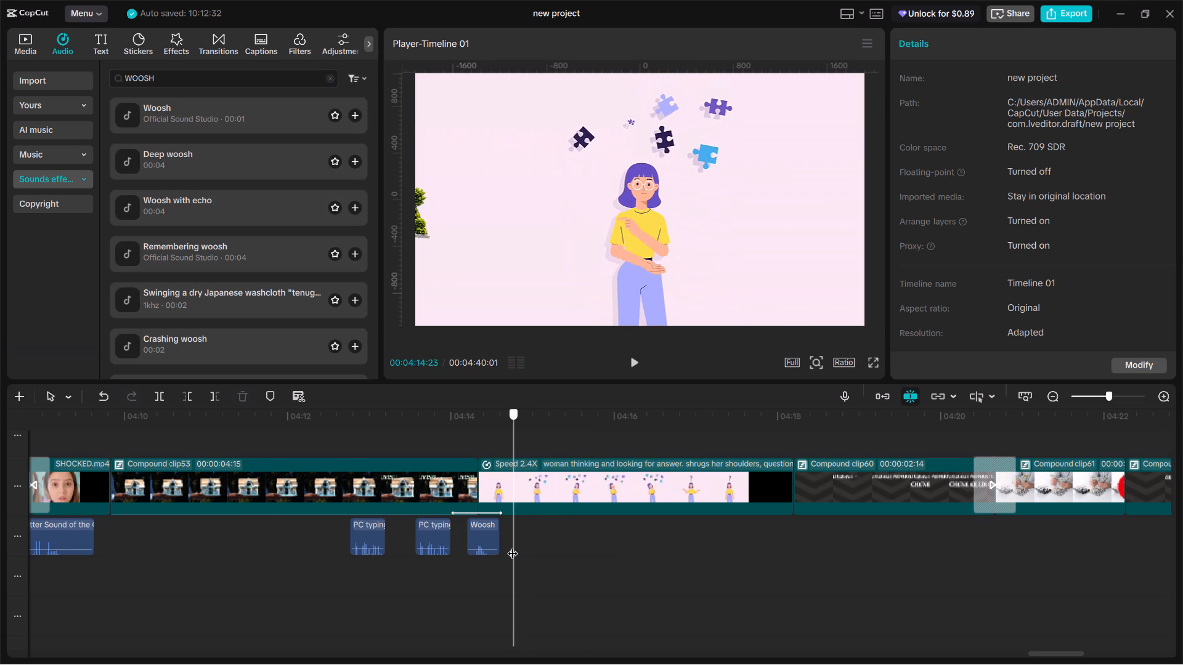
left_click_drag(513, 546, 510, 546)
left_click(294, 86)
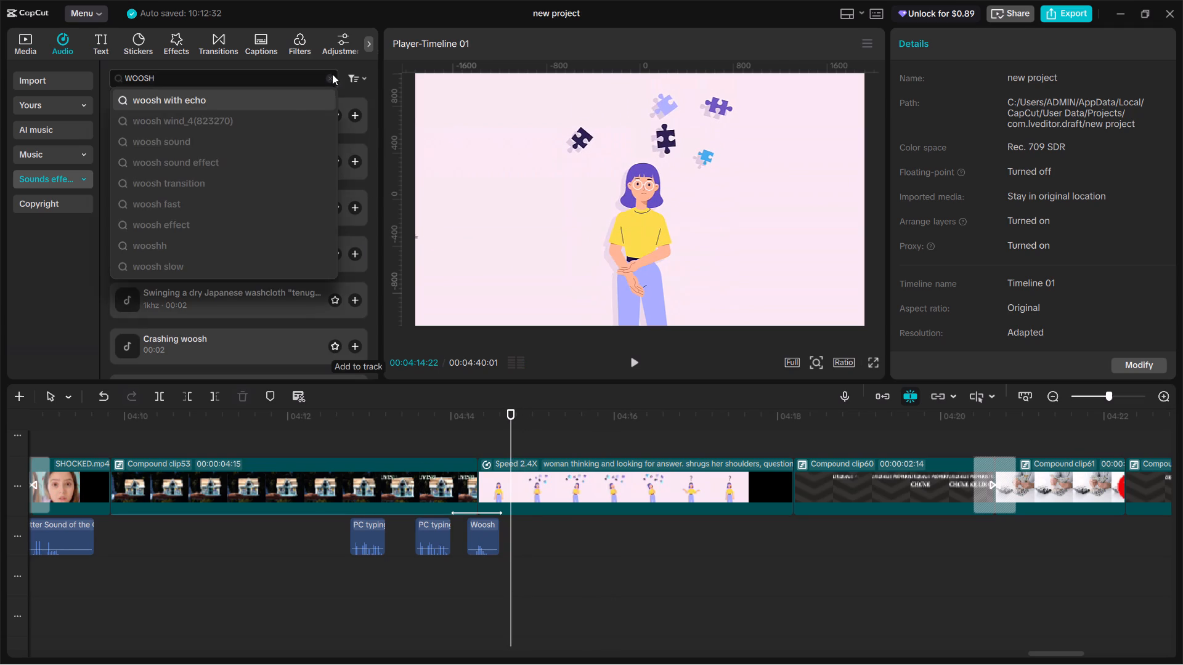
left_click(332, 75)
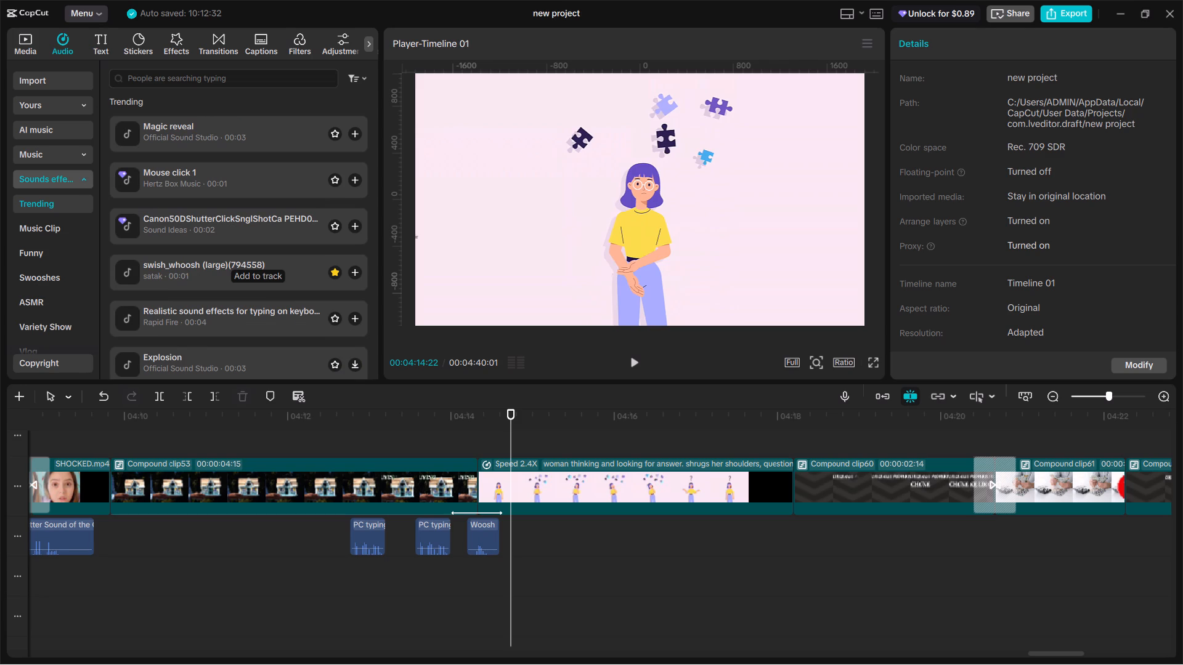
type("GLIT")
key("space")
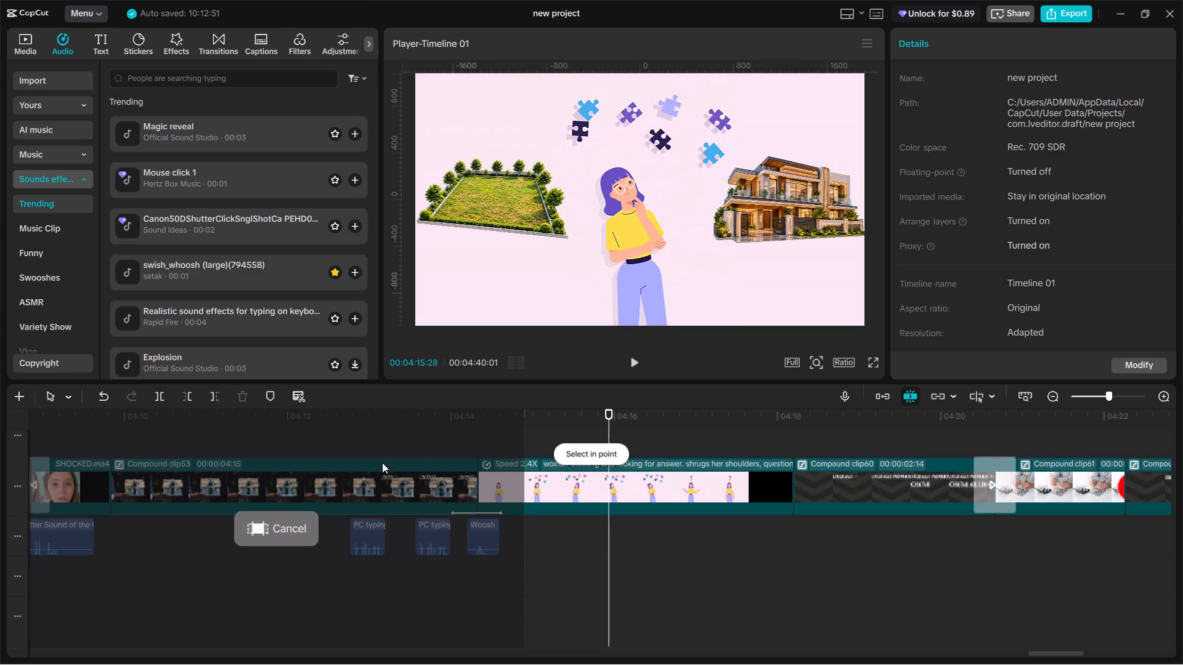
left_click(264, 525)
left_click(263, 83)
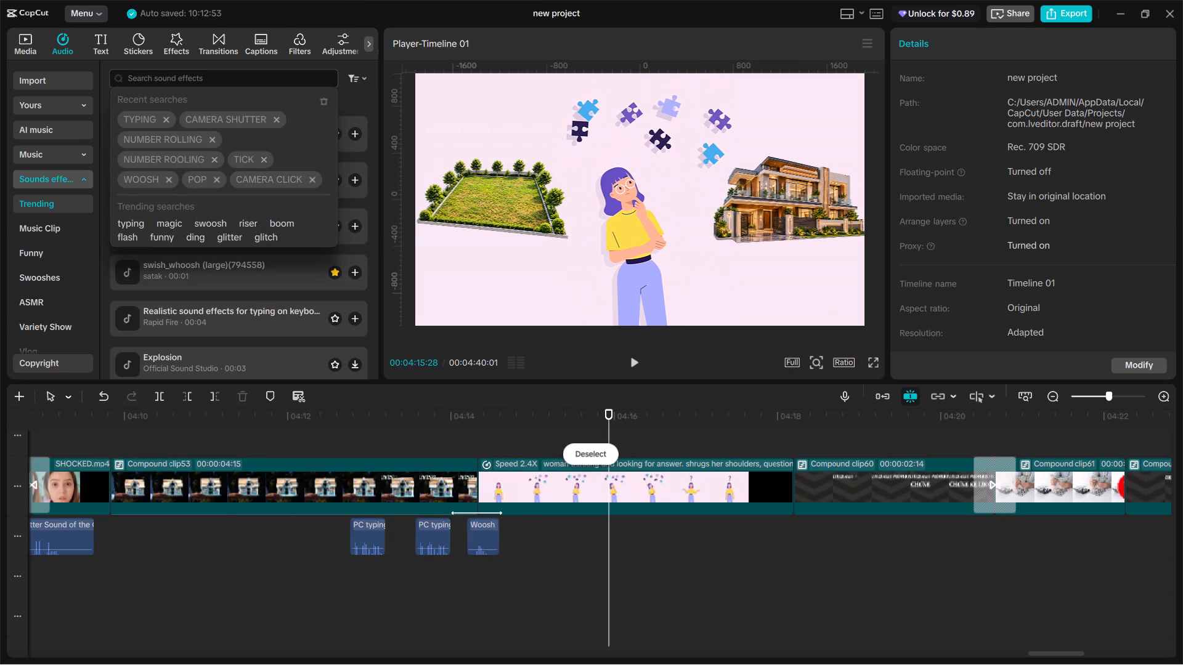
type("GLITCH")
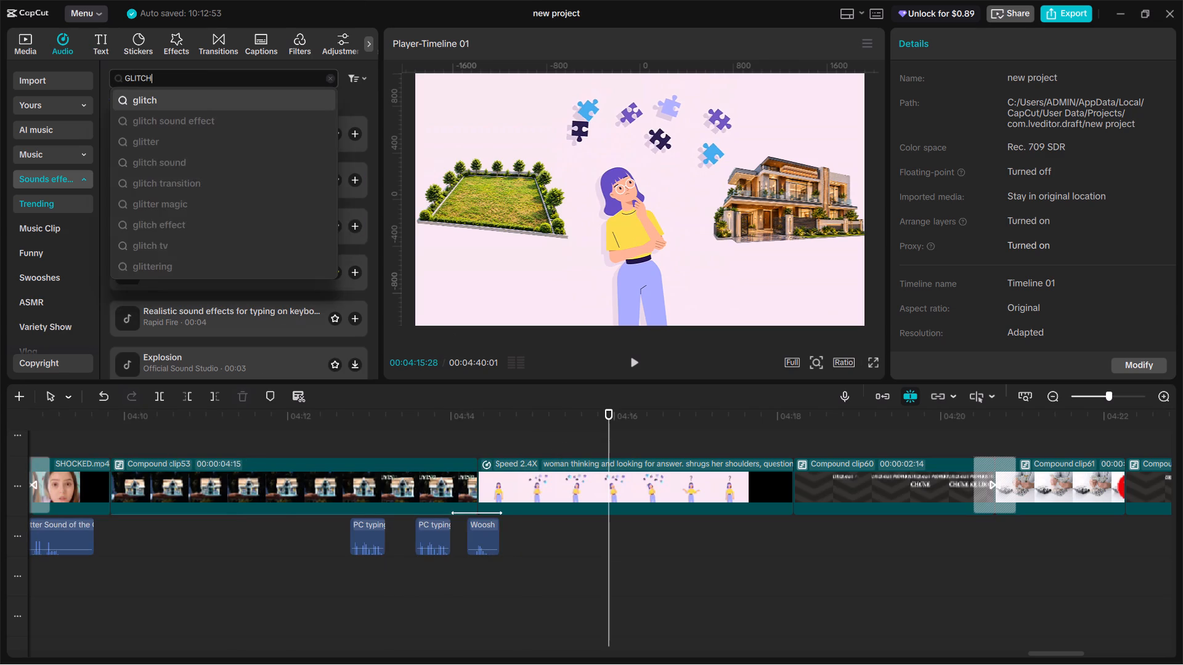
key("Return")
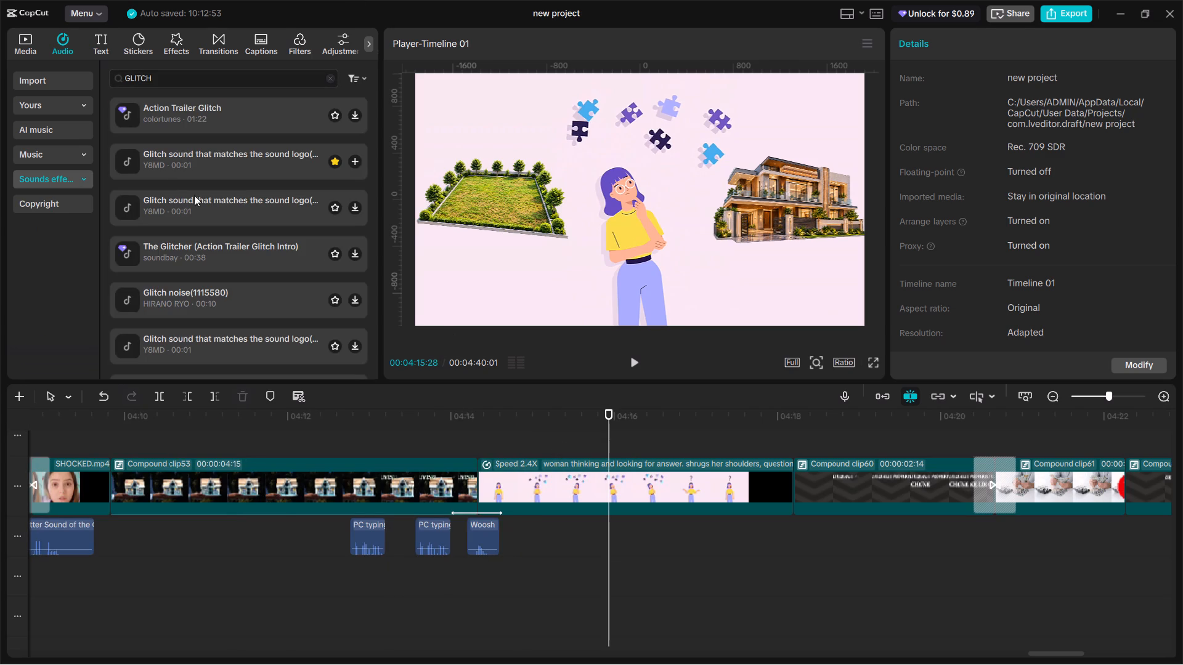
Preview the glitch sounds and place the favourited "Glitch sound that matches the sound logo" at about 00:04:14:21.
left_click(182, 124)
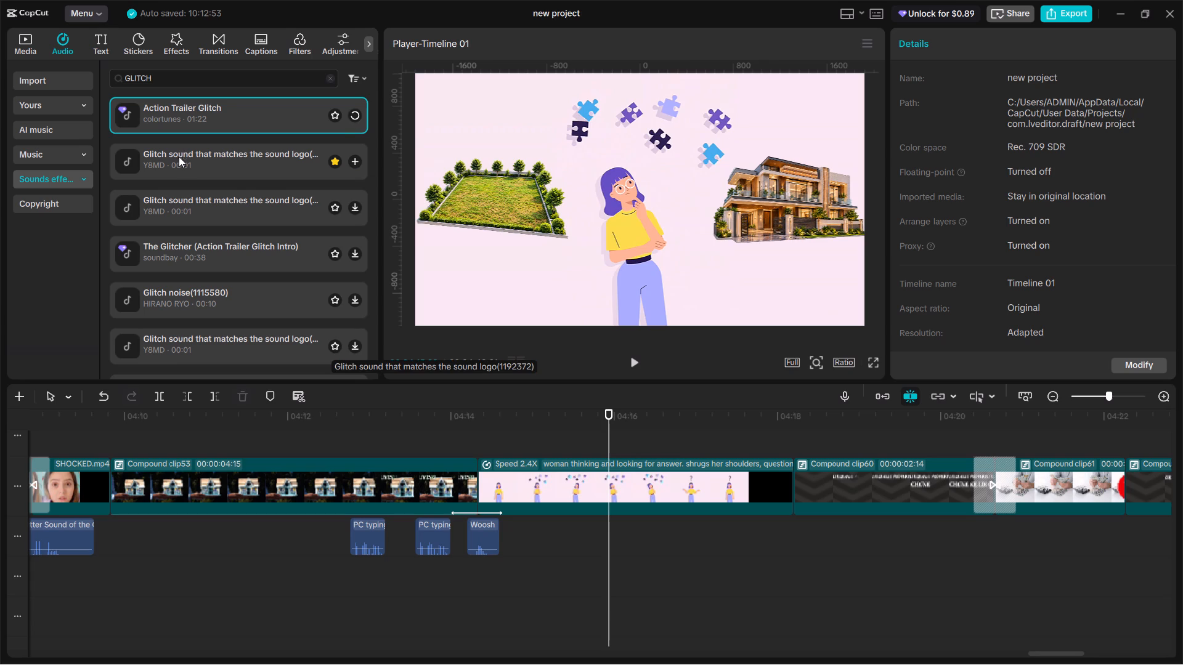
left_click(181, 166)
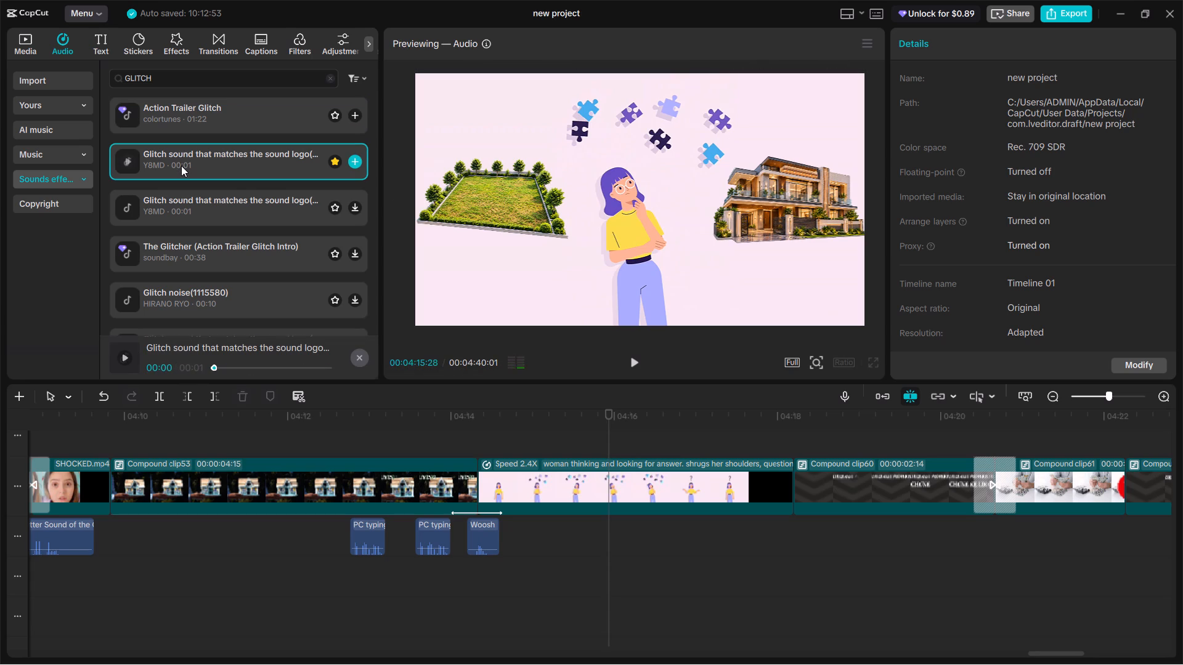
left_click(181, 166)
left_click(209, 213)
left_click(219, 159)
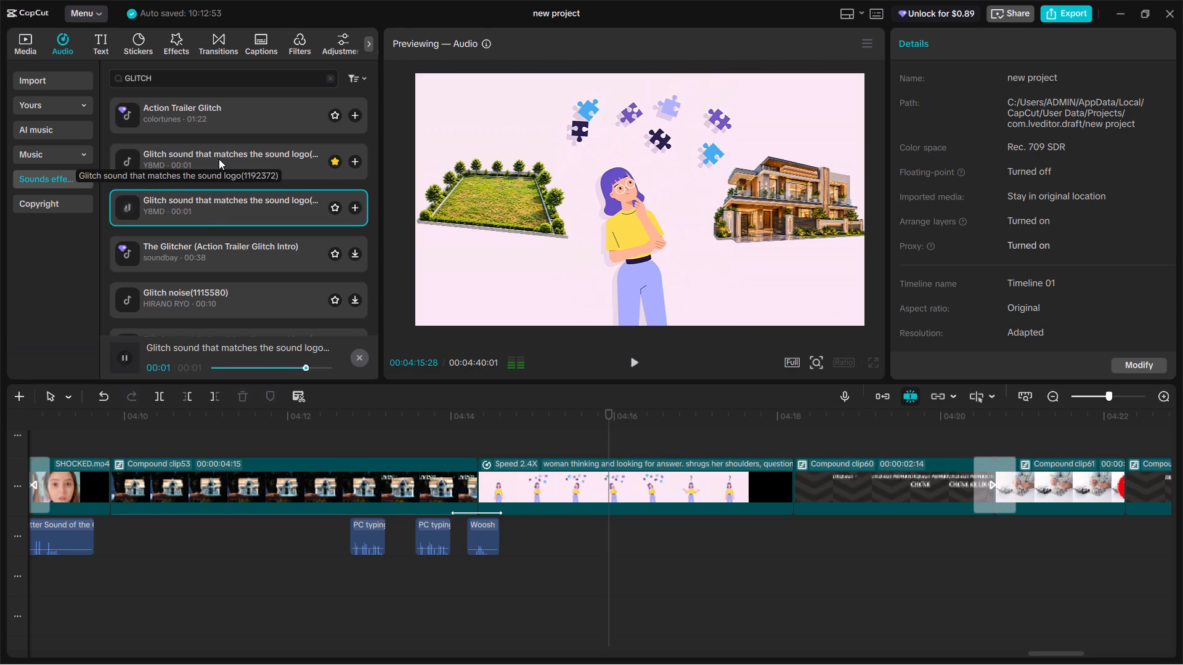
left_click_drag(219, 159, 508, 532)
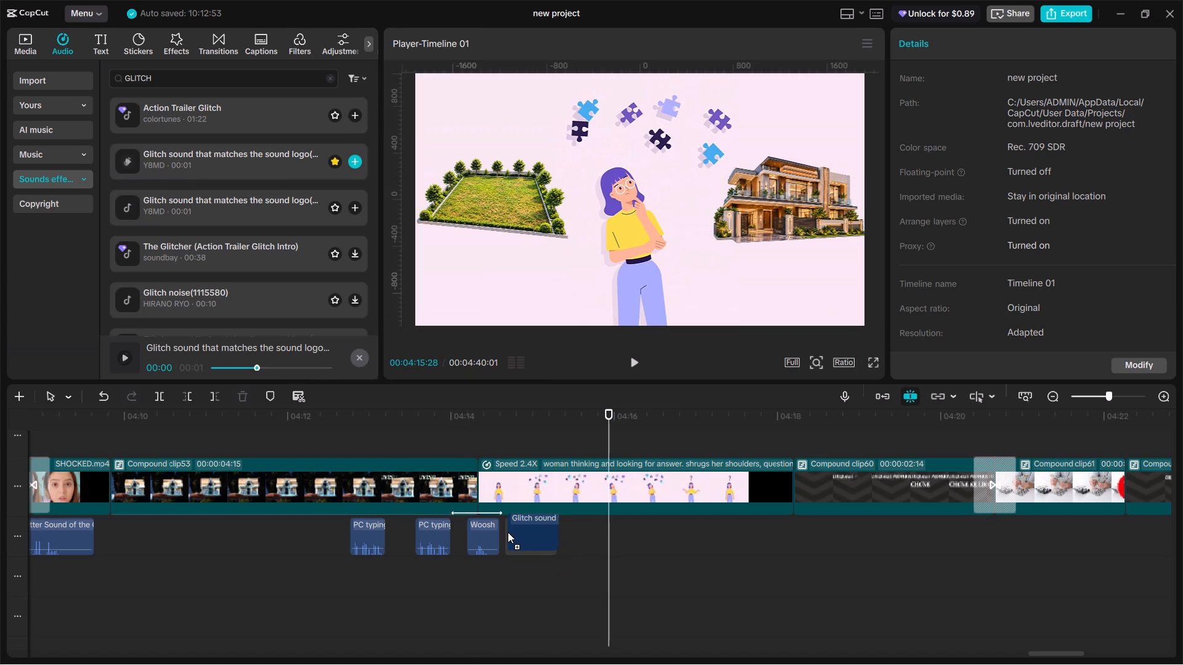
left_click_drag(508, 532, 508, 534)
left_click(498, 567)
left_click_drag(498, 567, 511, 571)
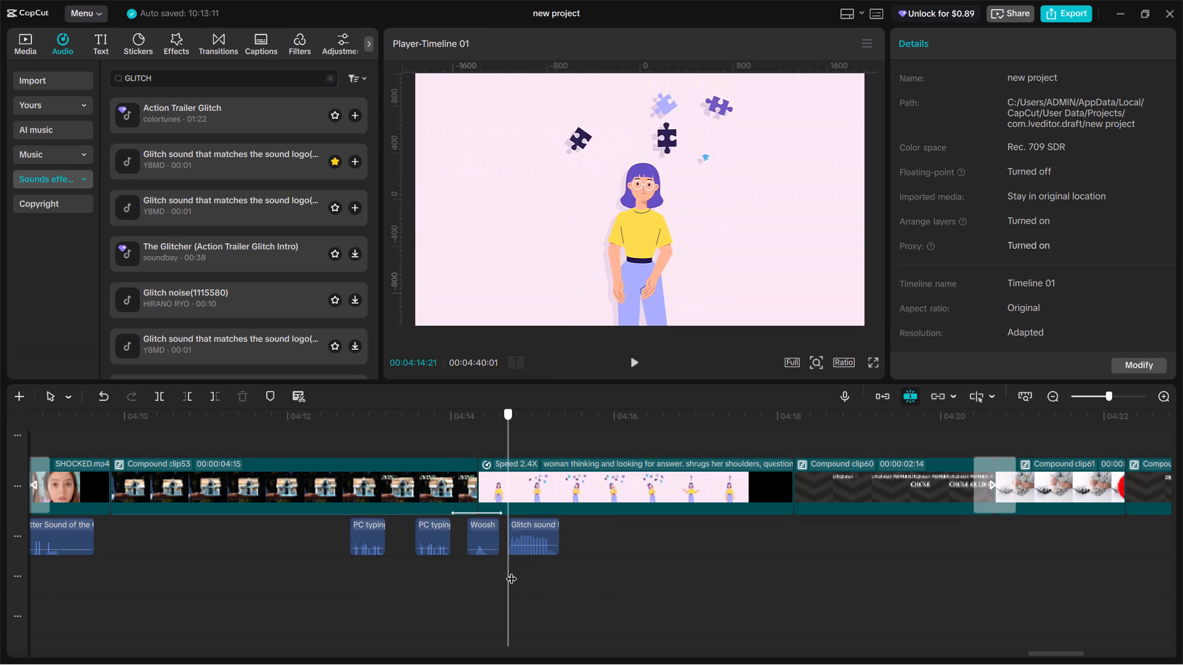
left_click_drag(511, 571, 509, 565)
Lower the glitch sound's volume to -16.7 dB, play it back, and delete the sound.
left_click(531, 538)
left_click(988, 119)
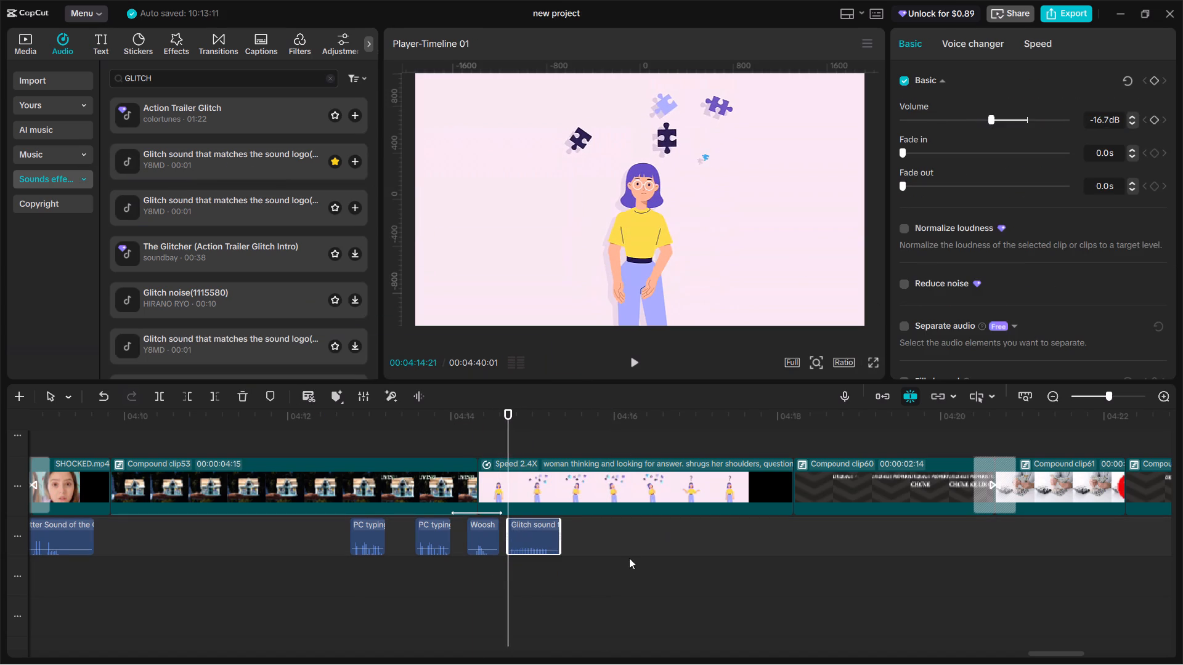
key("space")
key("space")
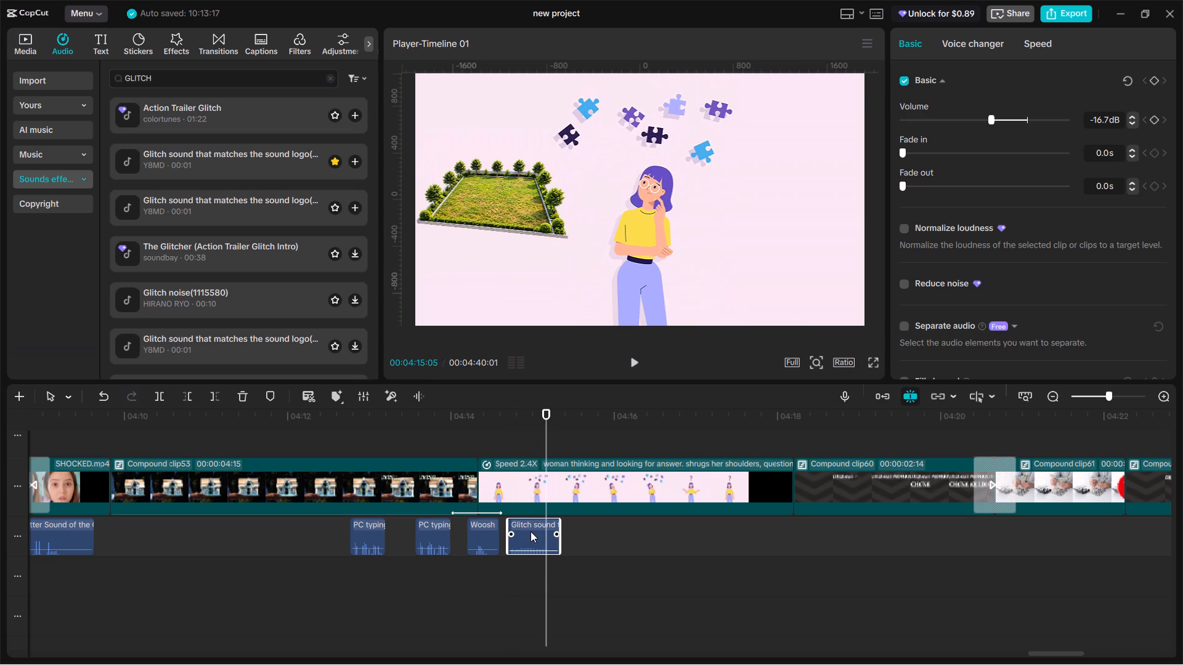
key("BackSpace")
Replay the cut, search the sound effects for CAMERA CLICK, and place the single-shot camera shutter click at 00:04:14:06 below the Woosh.
left_click(516, 538)
left_click_drag(516, 538, 505, 536)
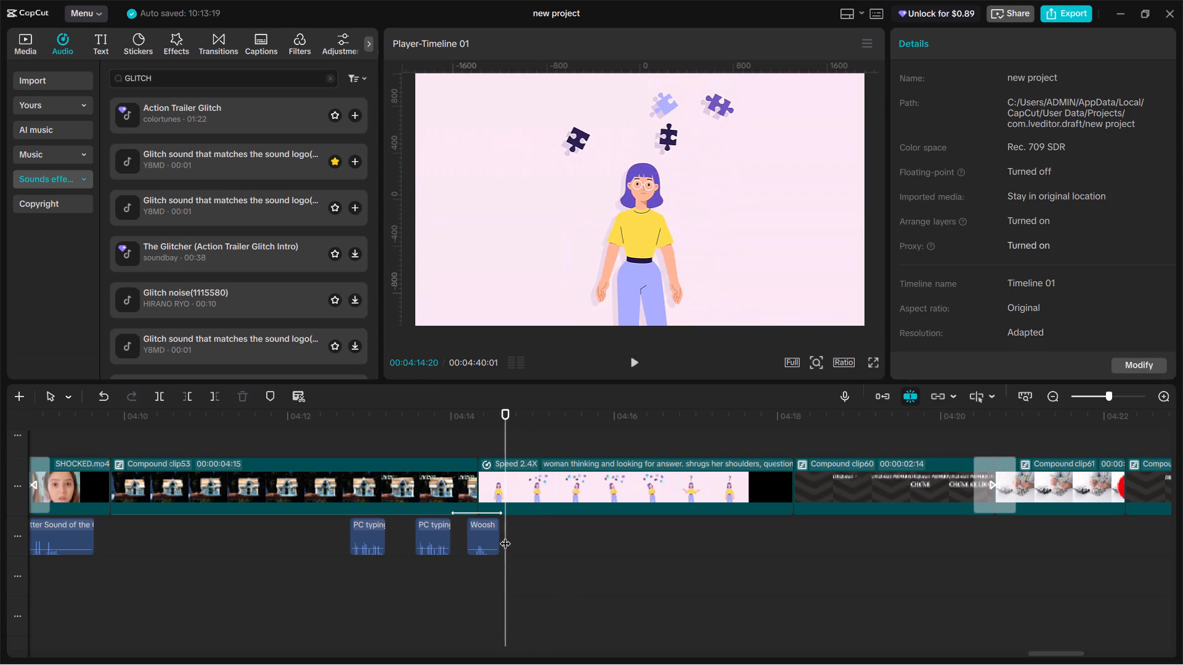
key("space")
left_click(505, 536)
left_click(470, 570)
key("space")
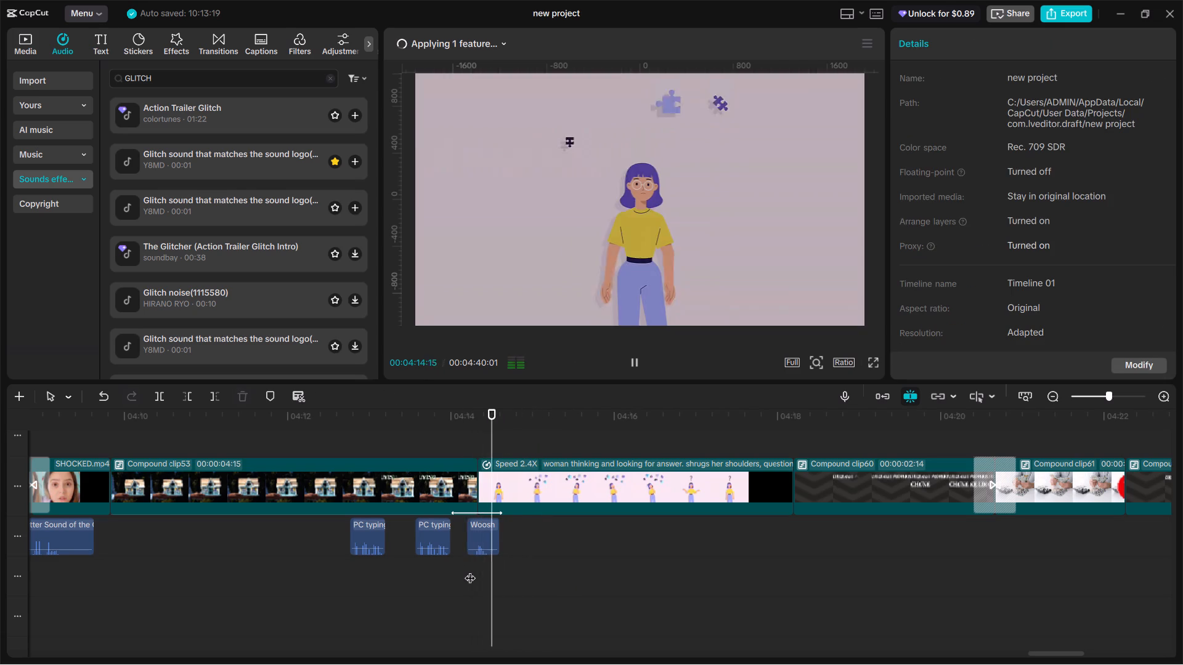
left_click(471, 570)
left_click(239, 78)
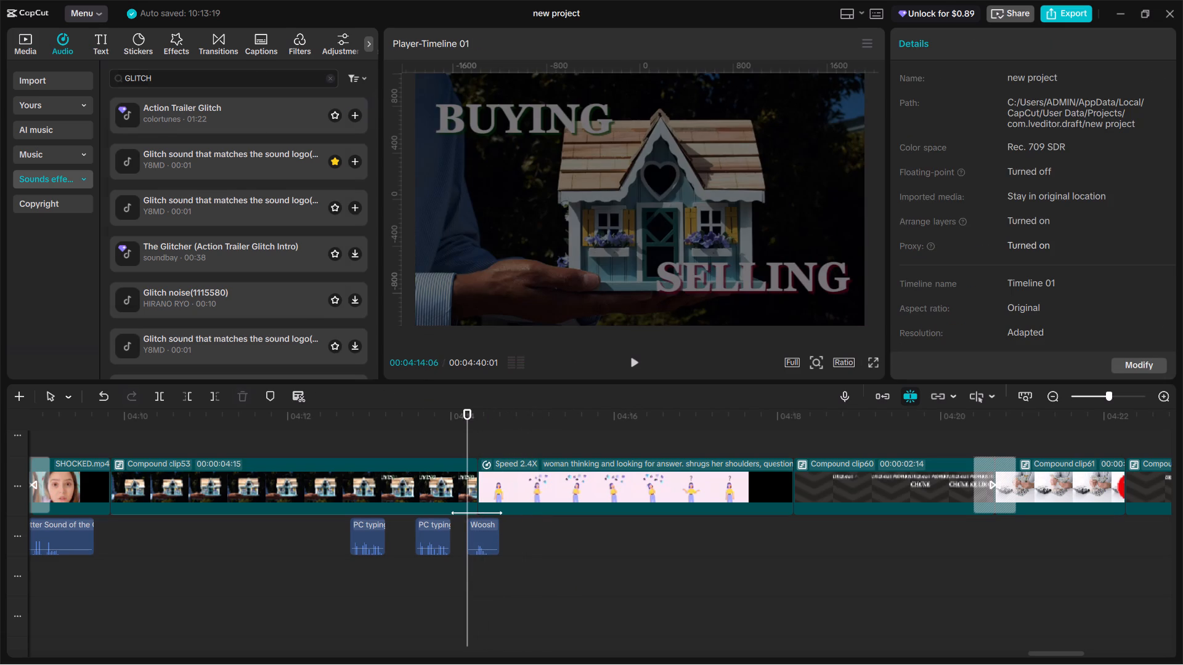
key("ctrl+a")
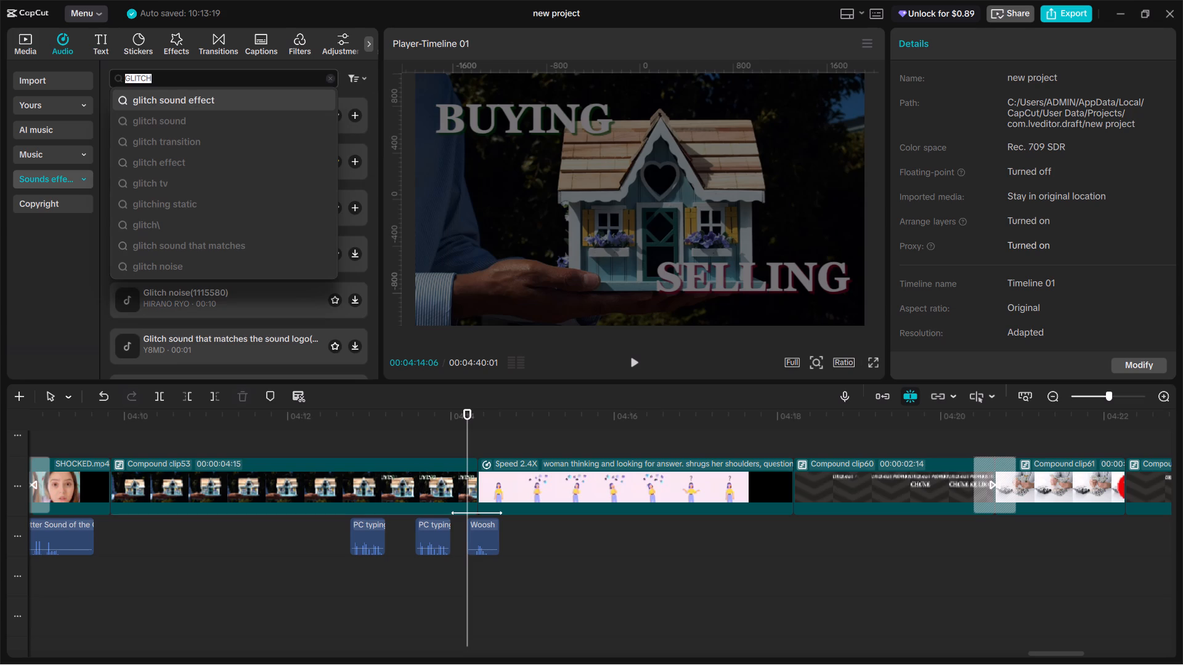
type("CAMERA CLICK")
key("Return")
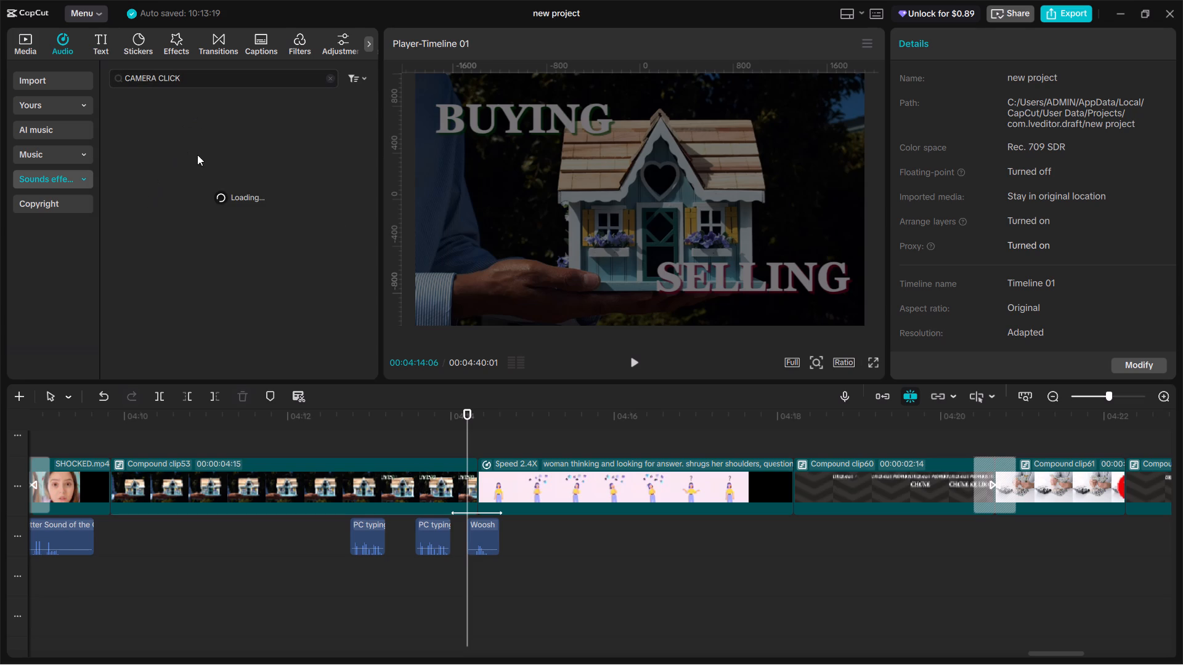
left_click_drag(197, 155, 471, 579)
Delete the Woosh sound above the camera click at the cut to the thinking woman clip.
left_click(487, 537)
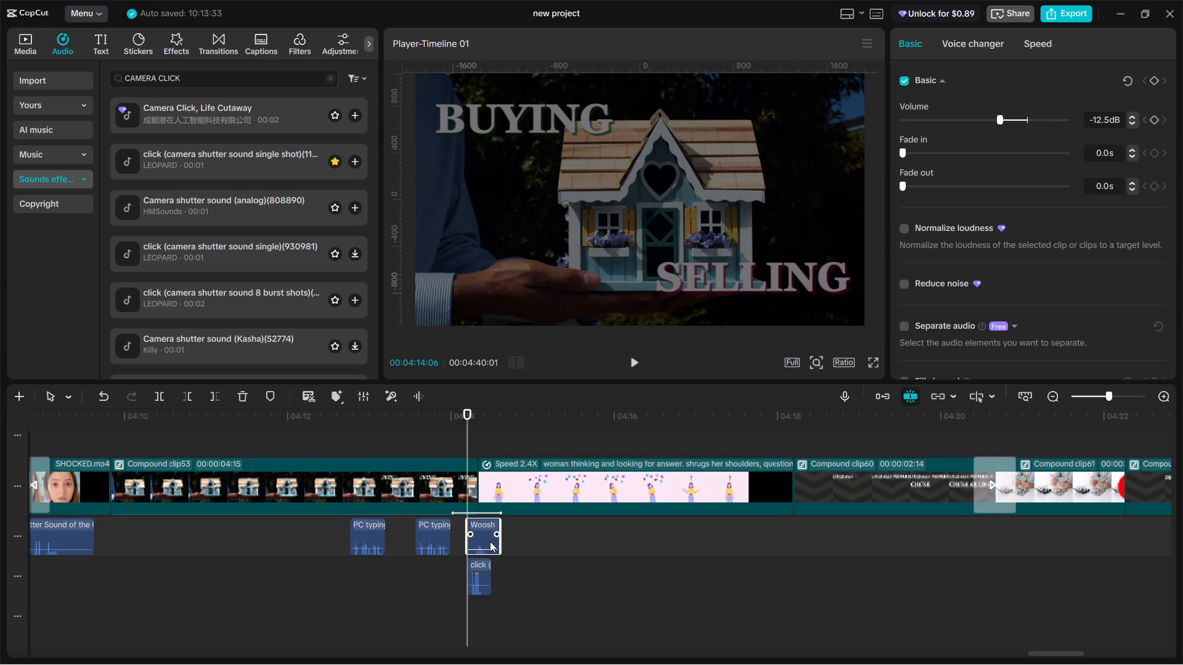
key("BackSpace")
Lower the camera click's volume to -14.0 dB and play back the cut to the thinking woman clip.
left_click(476, 578)
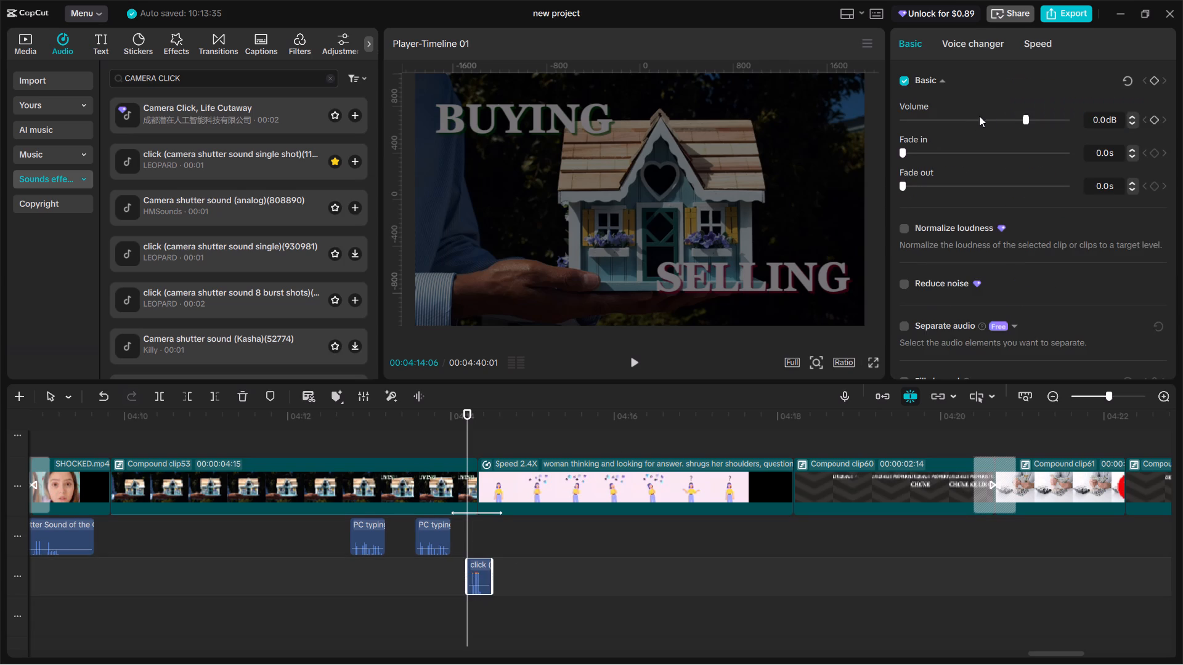
left_click(999, 119)
left_click(994, 119)
left_click(463, 530)
double_click(463, 573)
key("space")
key("space")
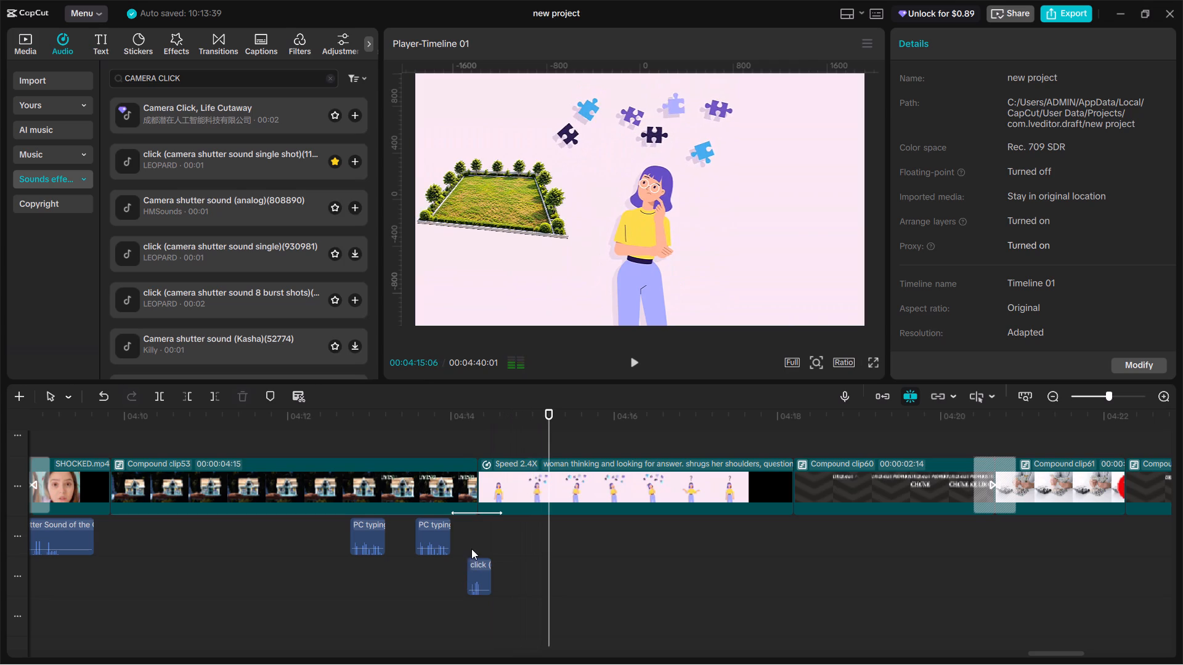
left_click(461, 539)
key("space")
key("space")
Search the sound effects for WOOSH, place Woosh at 00:04:14:23 where the grass plot slides in, and play it back.
left_click(504, 537)
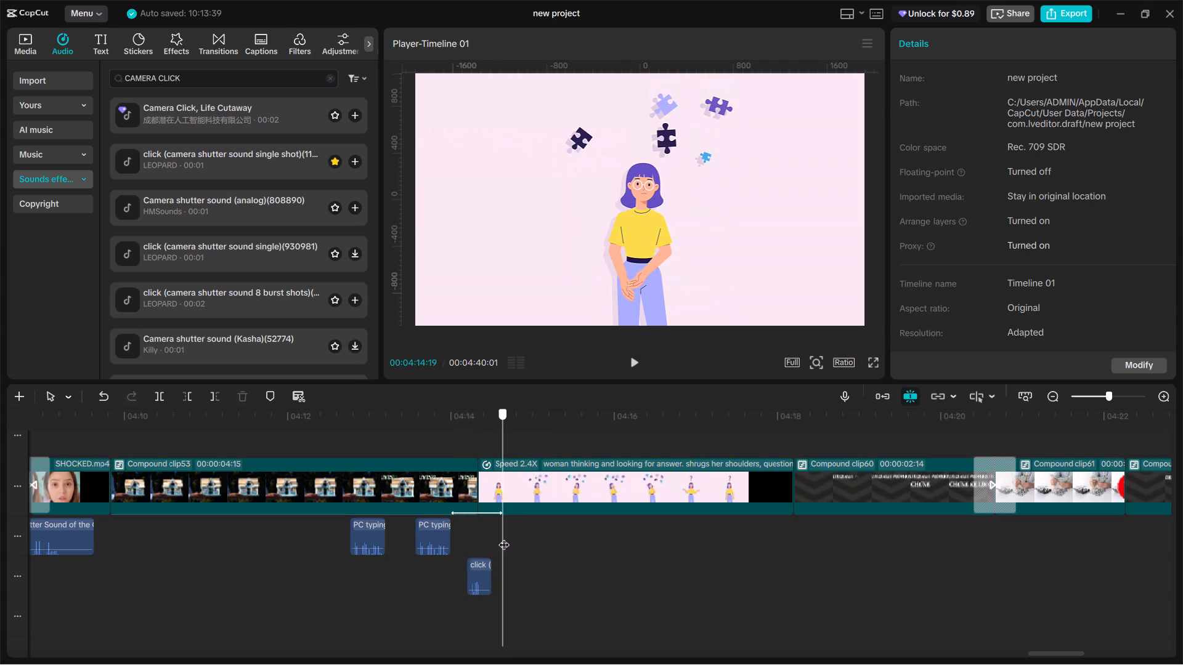
left_click_drag(505, 537, 513, 544)
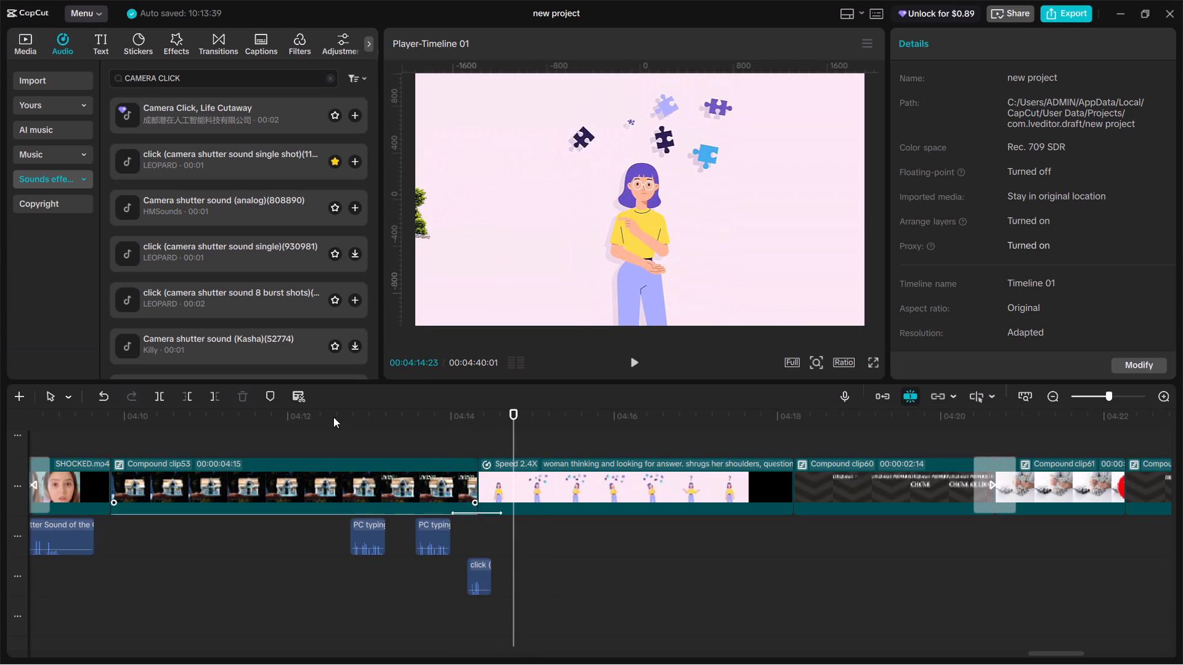
left_click(270, 86)
key("ctrl+a")
type("WOOSH]")
left_click_drag(193, 111, 223, 122)
left_click(216, 82)
key("BackSpace")
key("Return")
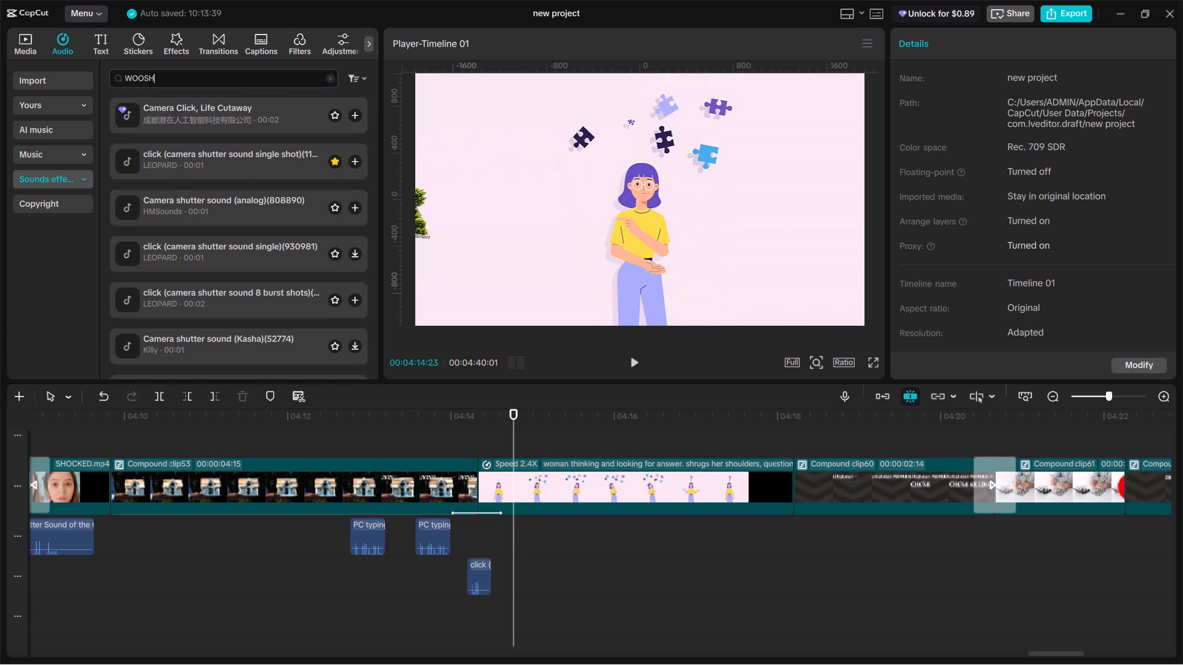
left_click(200, 113)
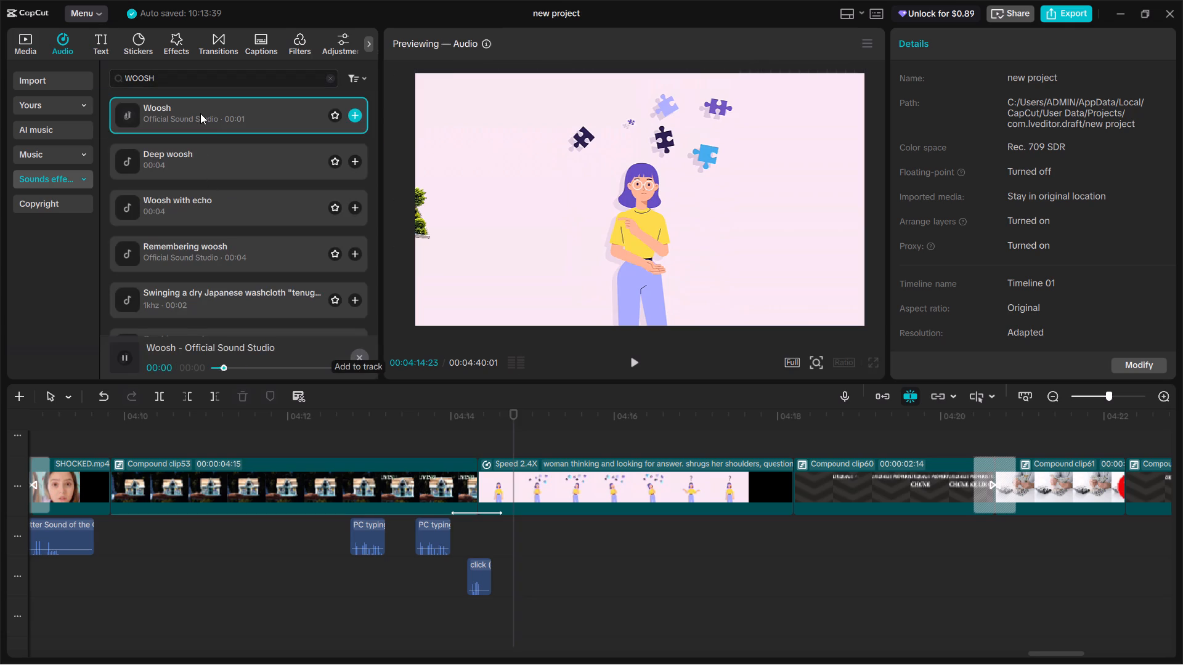
left_click_drag(200, 113, 515, 570)
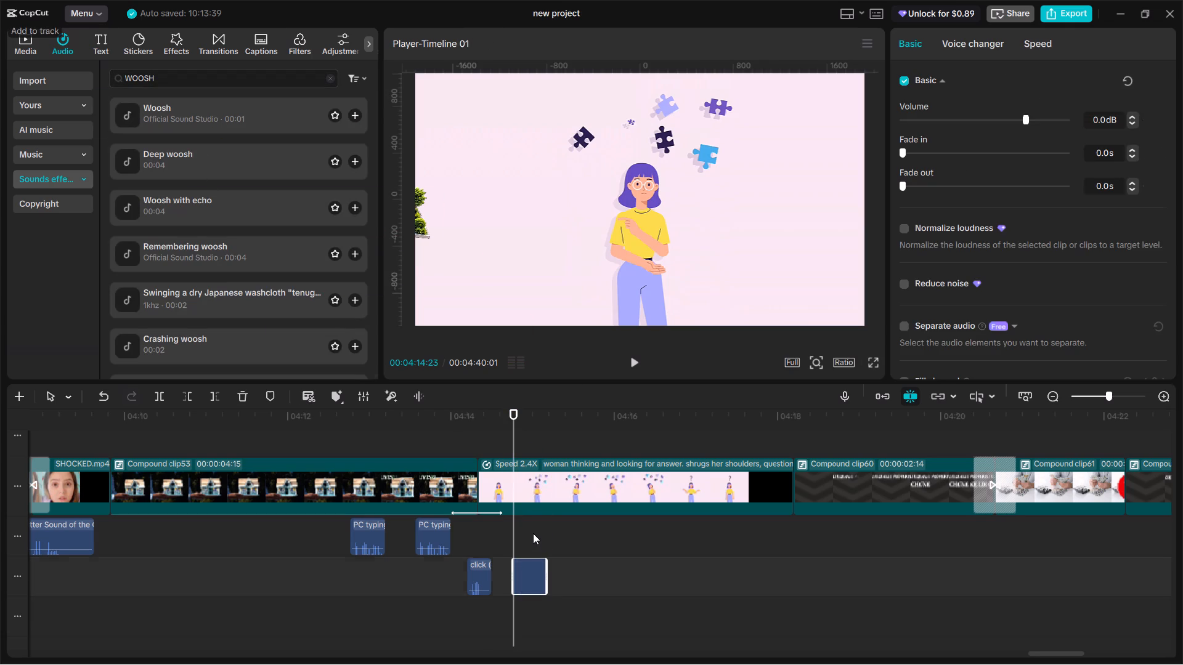
key("space")
key("space")
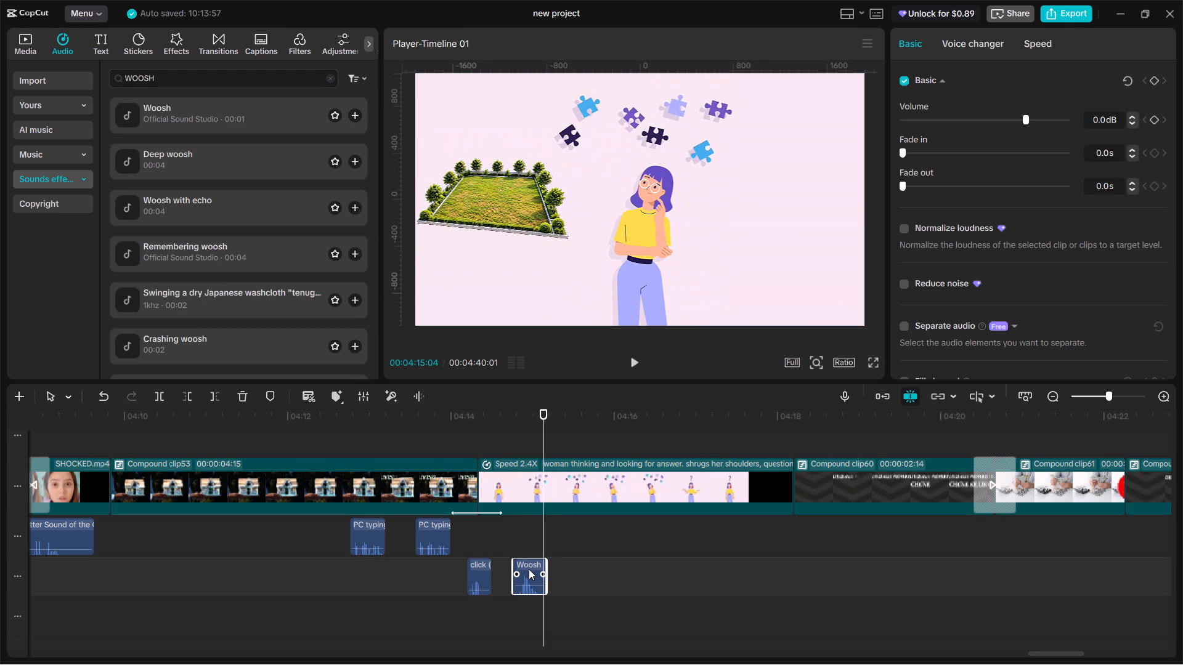
Lower the new Woosh sound's volume to -9.8 dB and play back the grass plot's entrance.
key("ctrl+c")
left_click(994, 117)
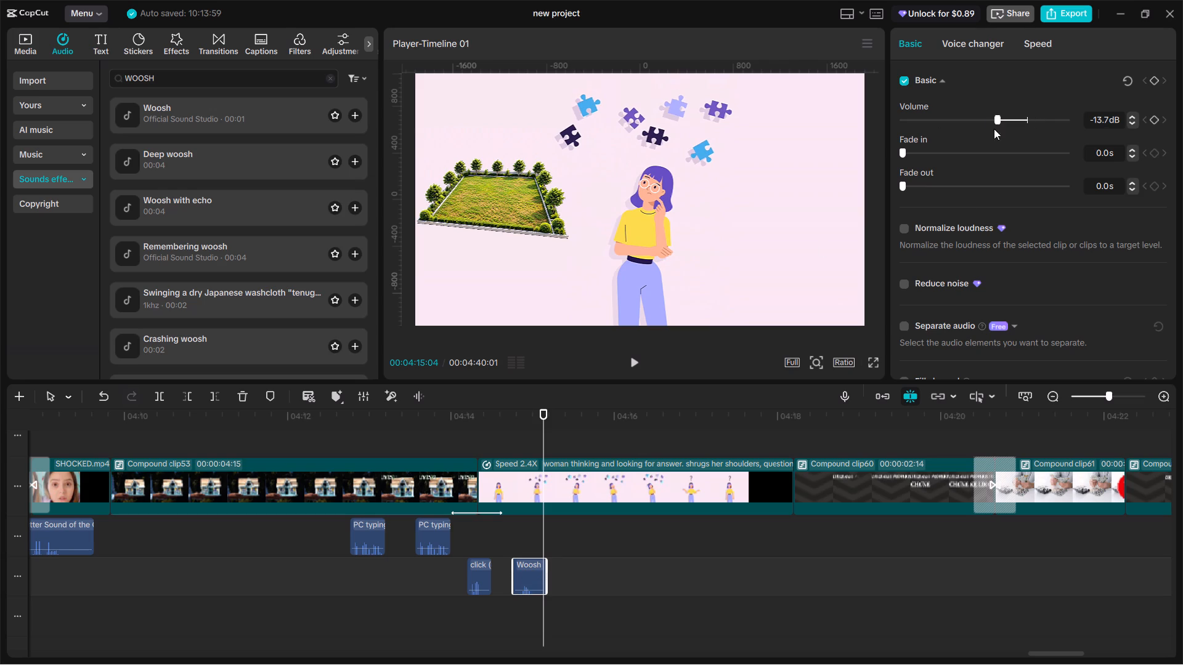
left_click(1002, 119)
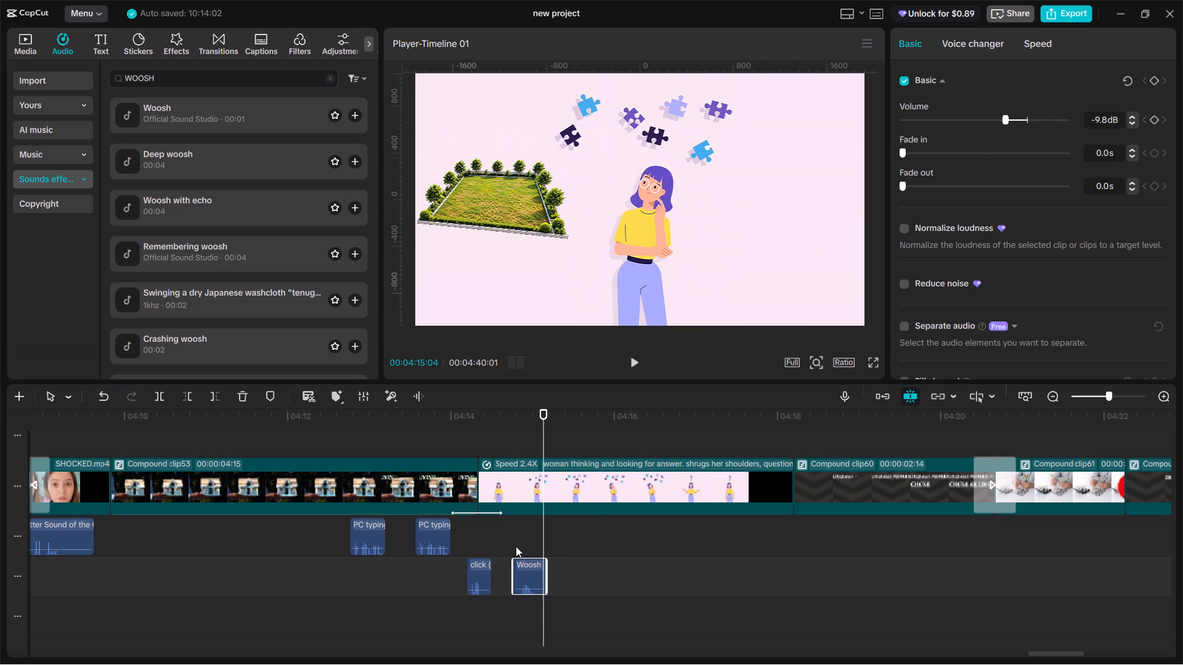
left_click(517, 539)
key("space")
key("space")
key("space")
key("space")
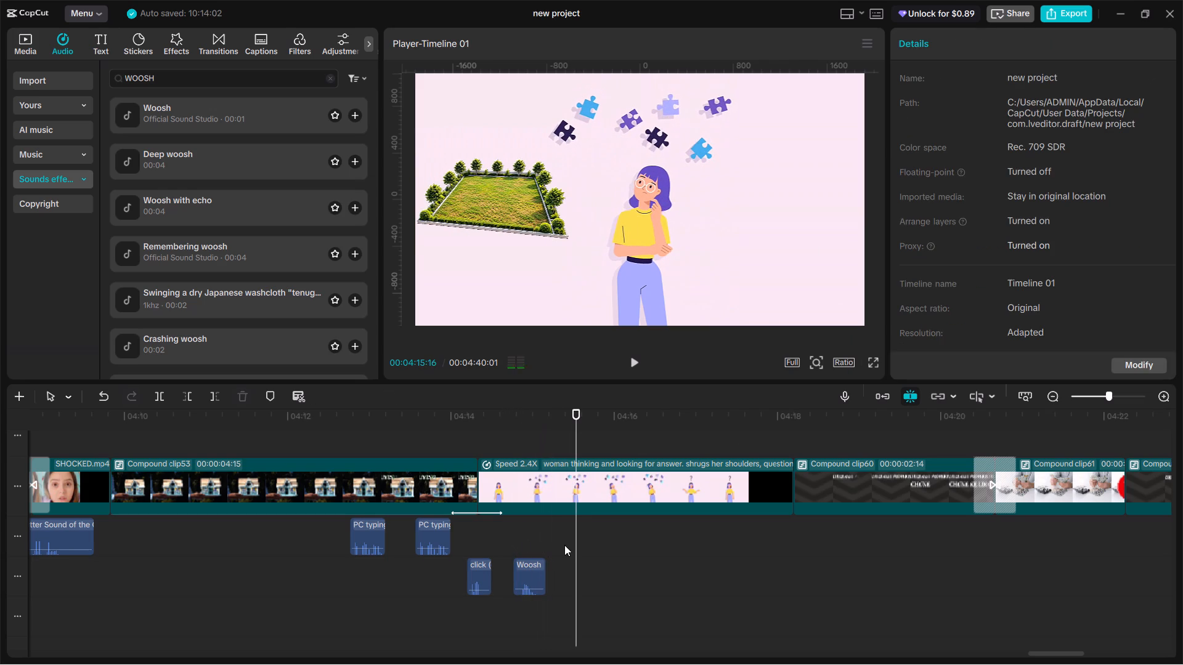
Paste a copy of the Woosh sound at 00:04:15:16 where the house slides in, and play it back.
key("ctrl+v")
key("space")
key("space")
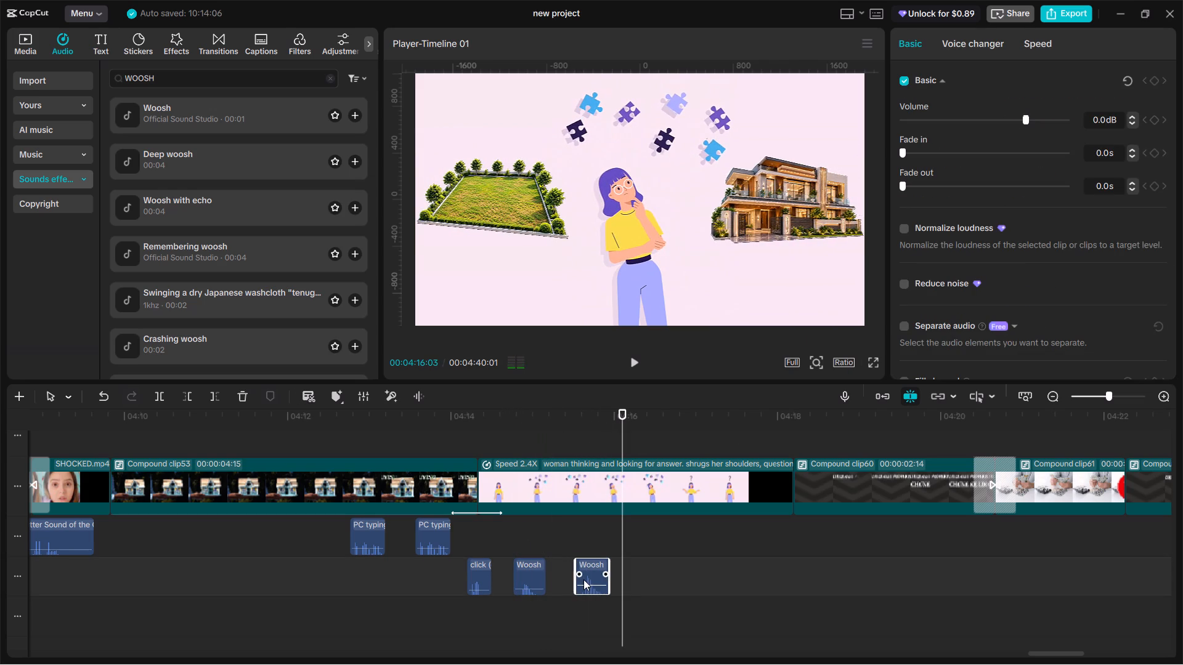
Try the house's Woosh at -11.6 dB, set its volume to -7.4 dB, and play back the house's entrance.
left_click(583, 579)
left_click(998, 121)
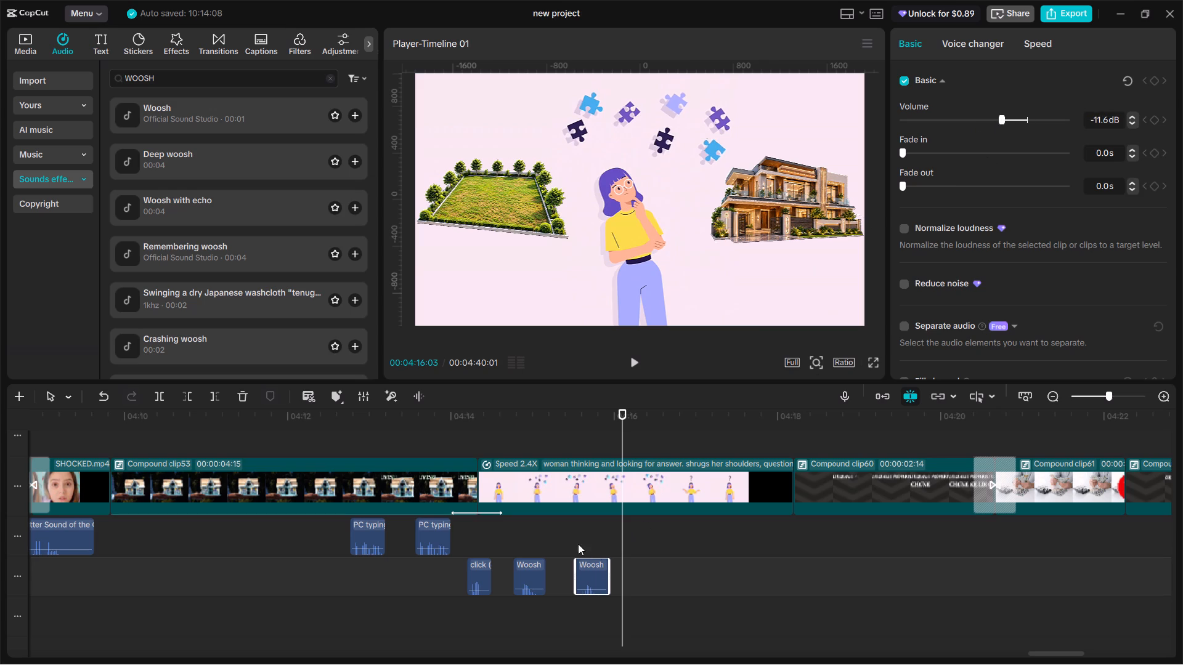
left_click(578, 544)
key("space")
key("space")
left_click(585, 570)
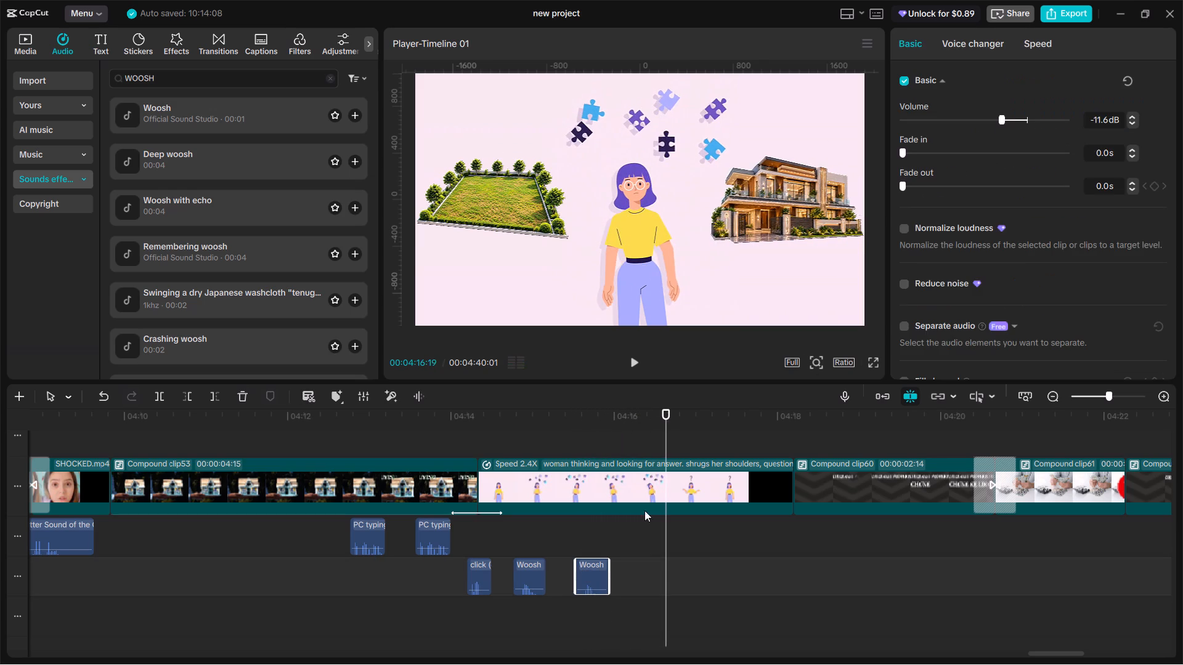
left_click(1007, 117)
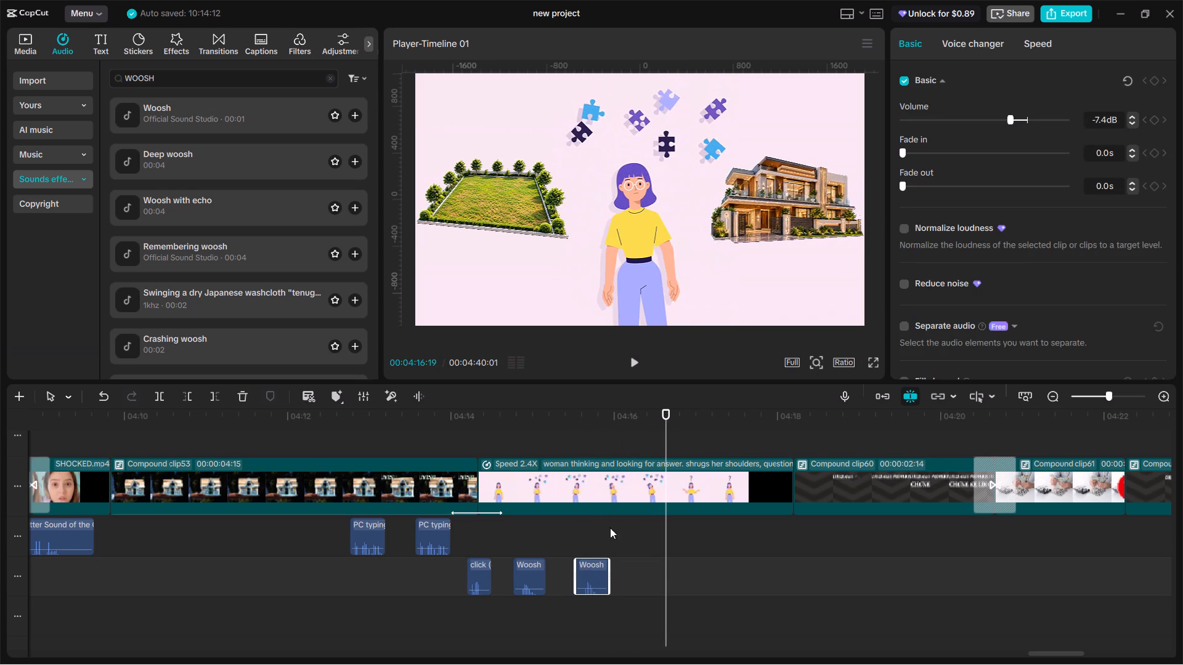
left_click(576, 535)
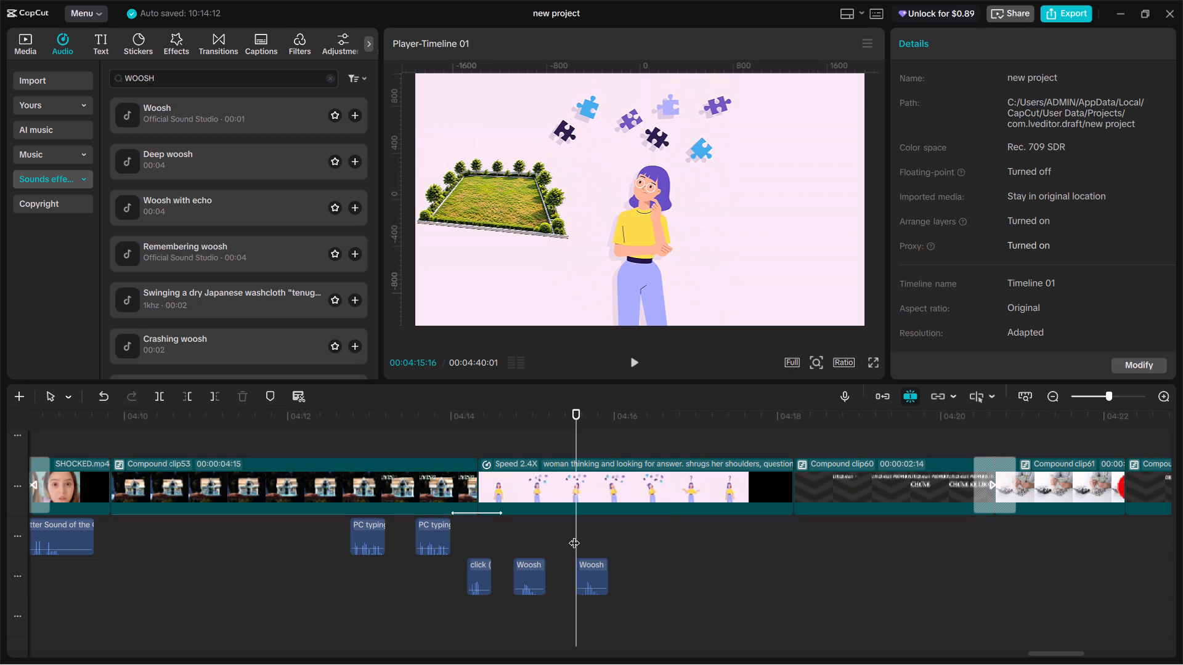
key("space")
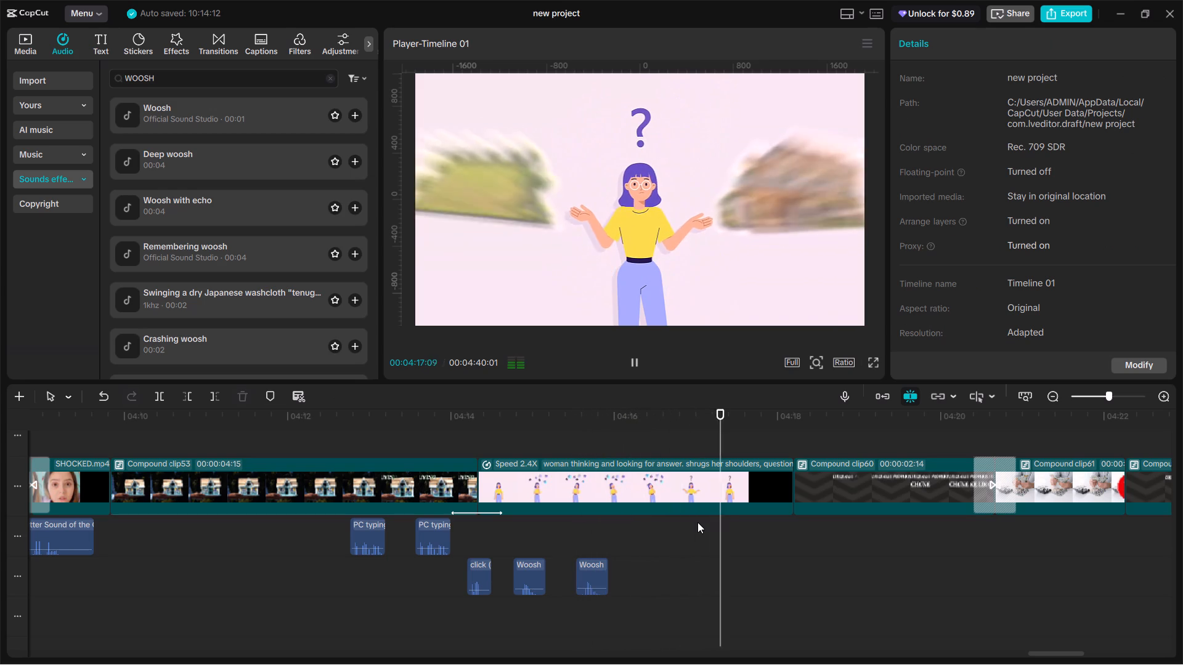
key("space")
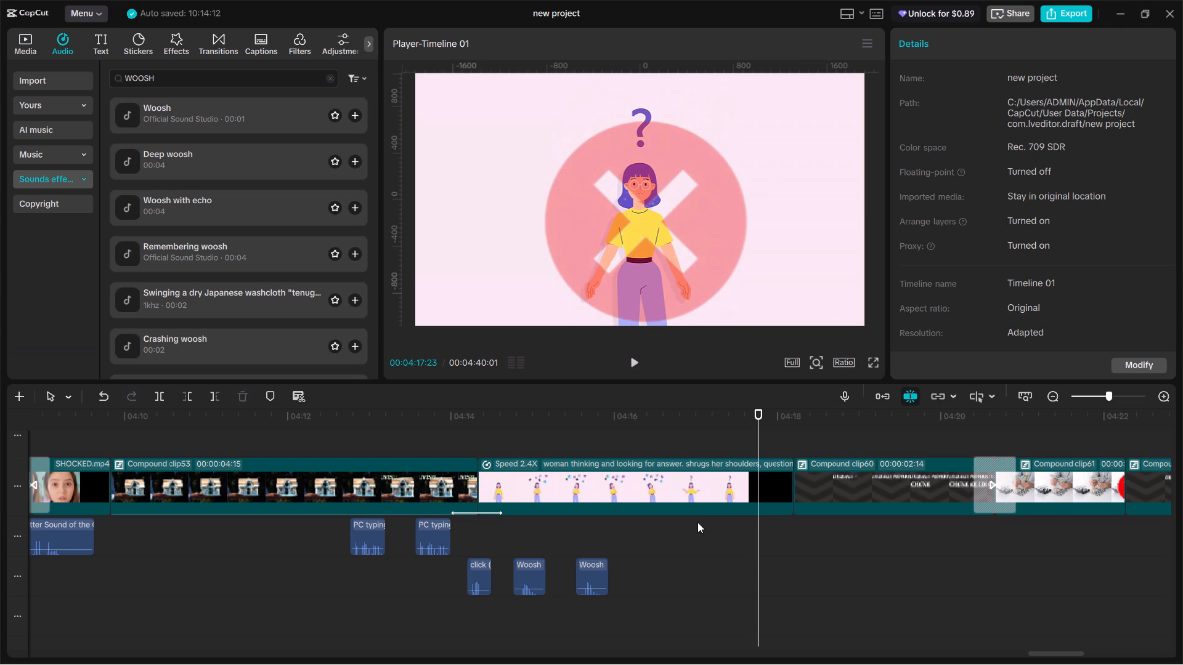
Play and scrub through the end of the thinking woman clip to locate where the red cross appears.
key("space")
key("space")
left_click(765, 556)
left_click_drag(765, 556, 707, 554)
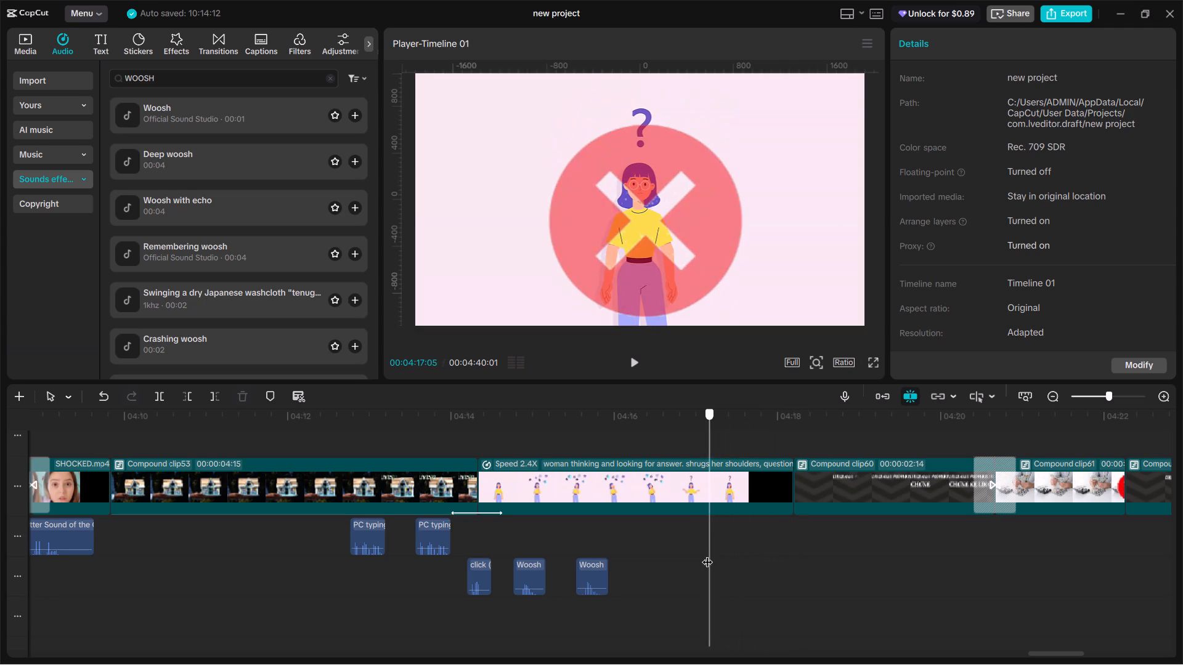
left_click_drag(707, 554, 746, 560)
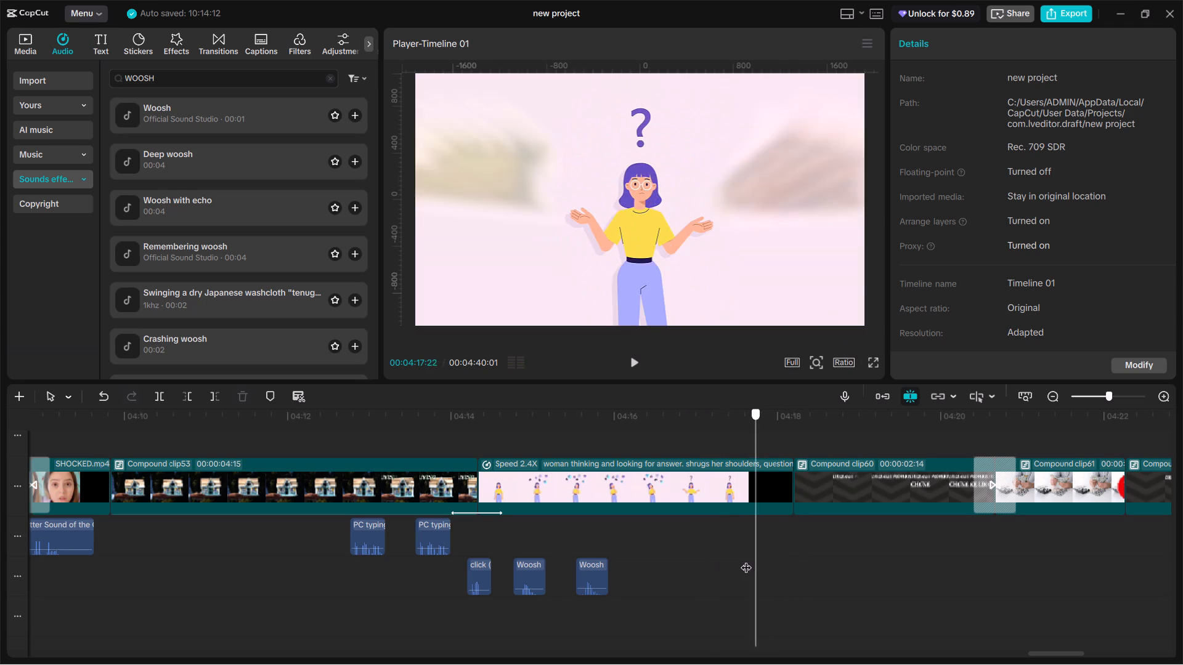
left_click_drag(746, 560, 746, 560)
key("space")
key("space")
double_click(760, 557)
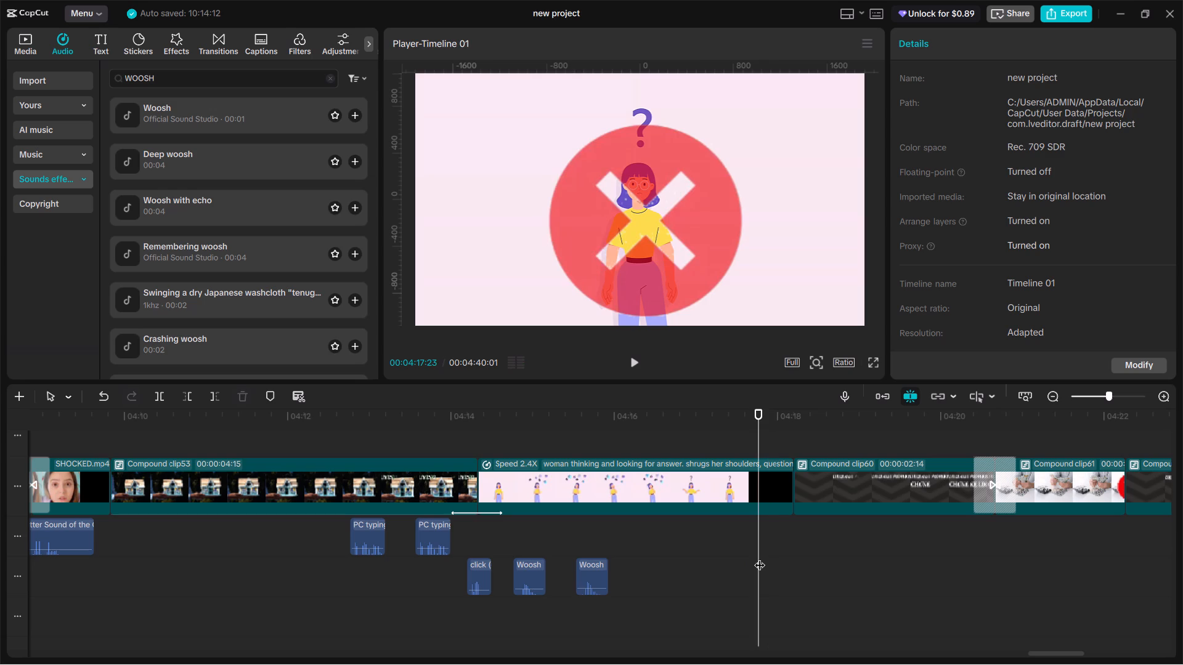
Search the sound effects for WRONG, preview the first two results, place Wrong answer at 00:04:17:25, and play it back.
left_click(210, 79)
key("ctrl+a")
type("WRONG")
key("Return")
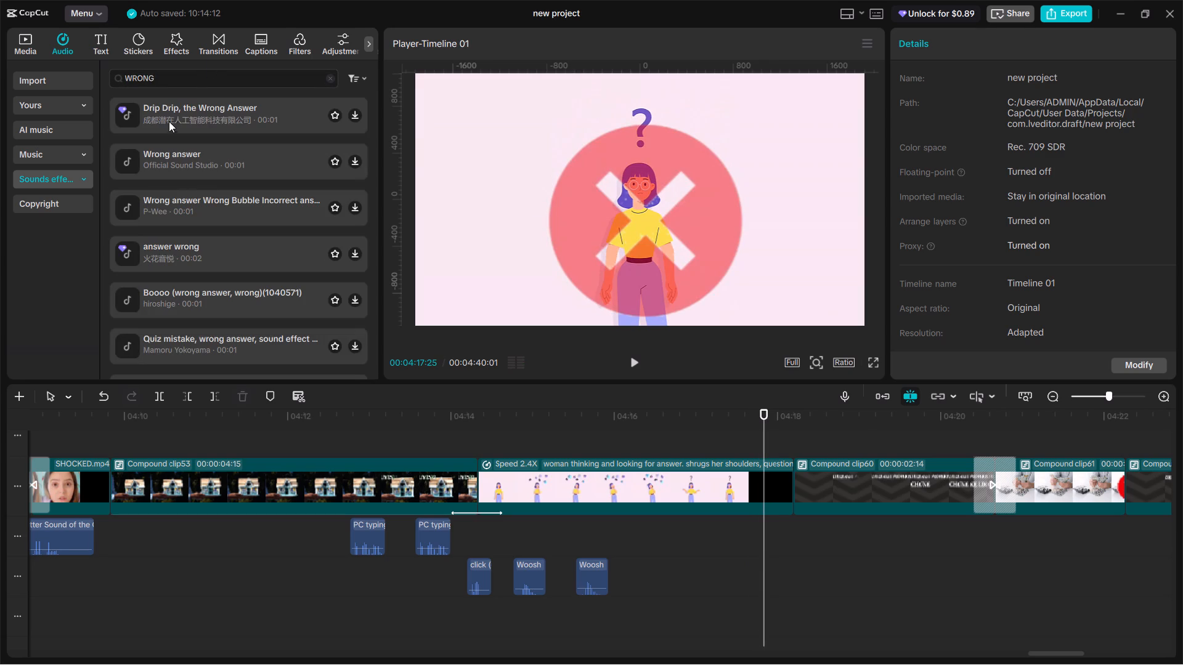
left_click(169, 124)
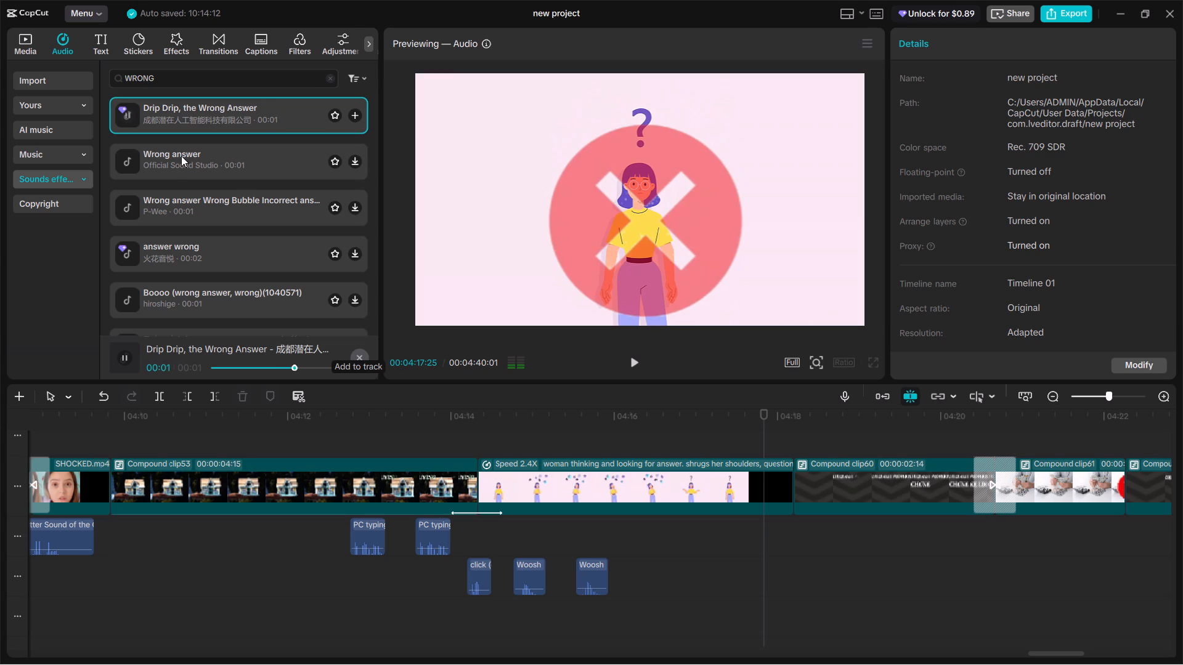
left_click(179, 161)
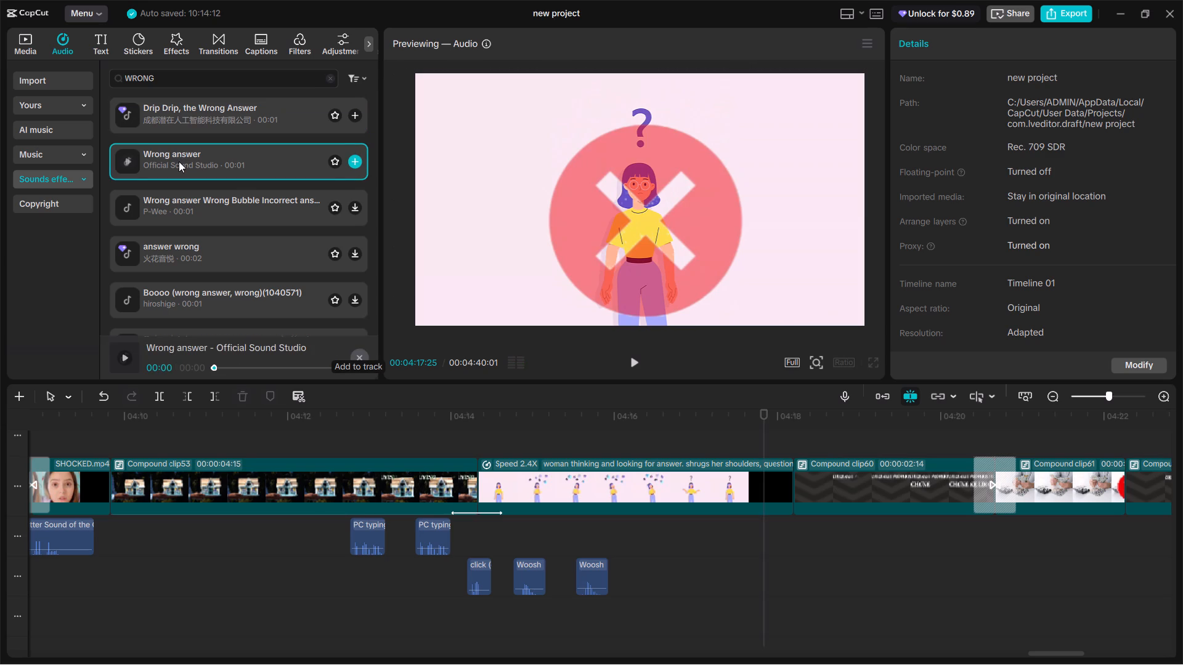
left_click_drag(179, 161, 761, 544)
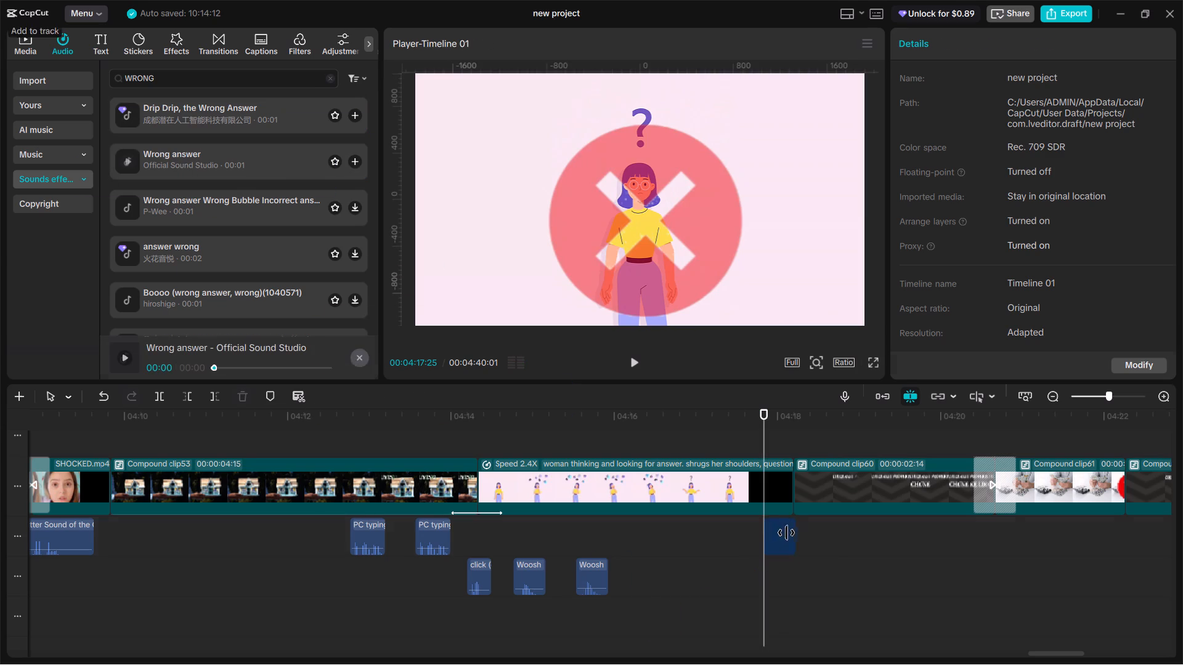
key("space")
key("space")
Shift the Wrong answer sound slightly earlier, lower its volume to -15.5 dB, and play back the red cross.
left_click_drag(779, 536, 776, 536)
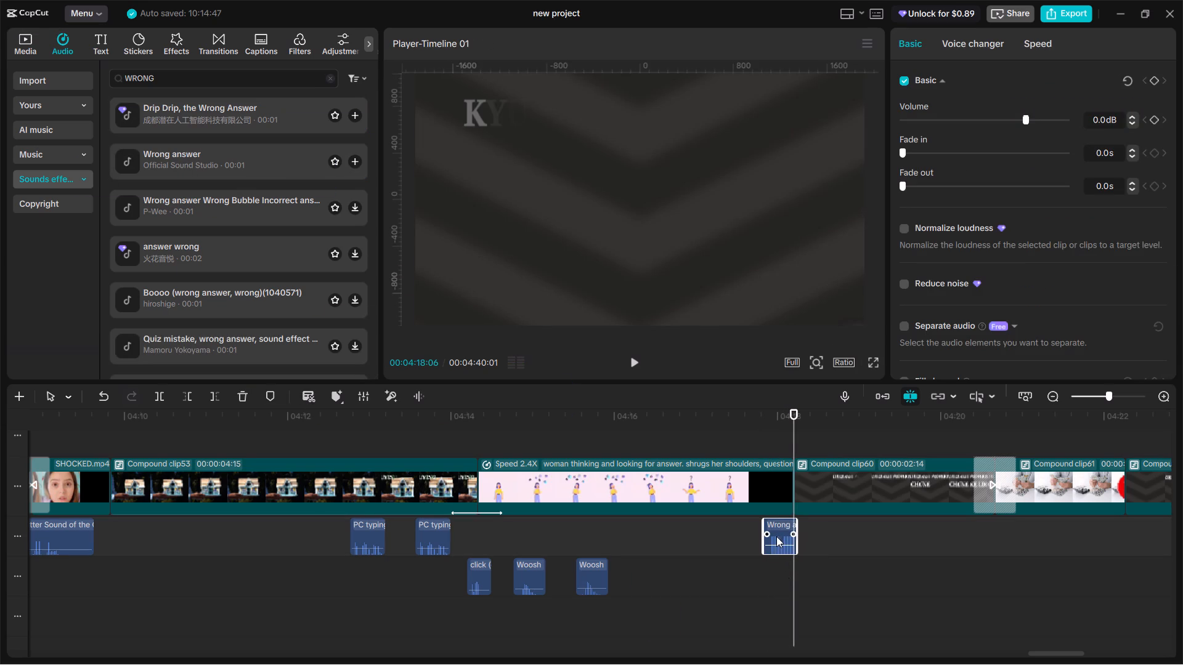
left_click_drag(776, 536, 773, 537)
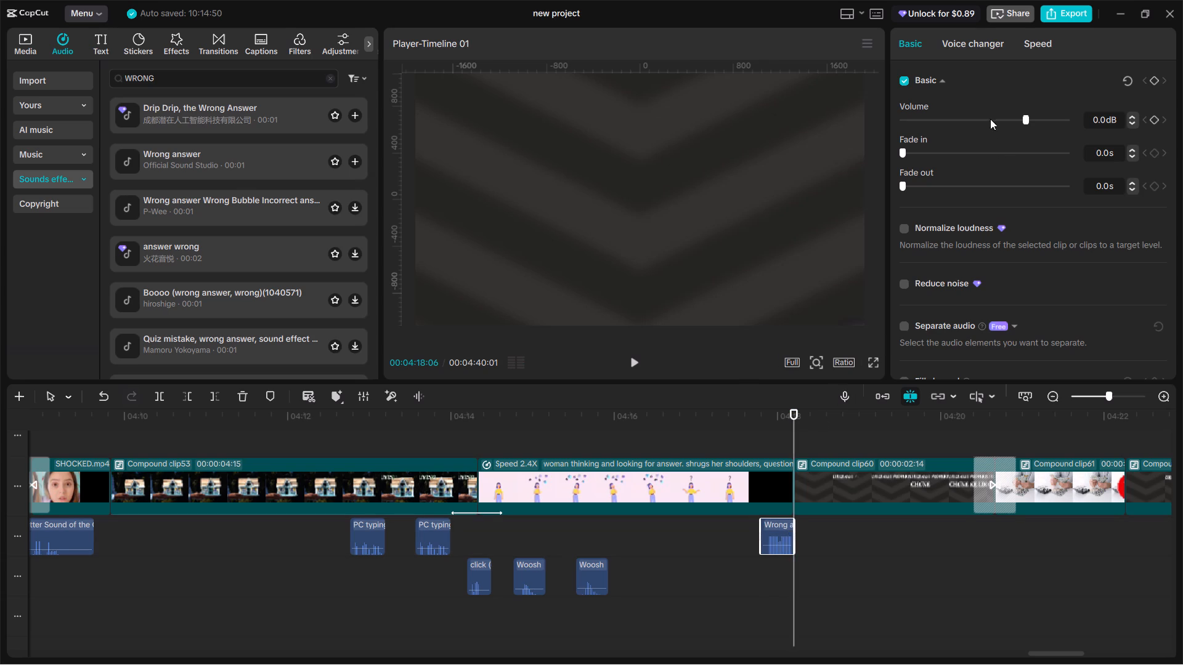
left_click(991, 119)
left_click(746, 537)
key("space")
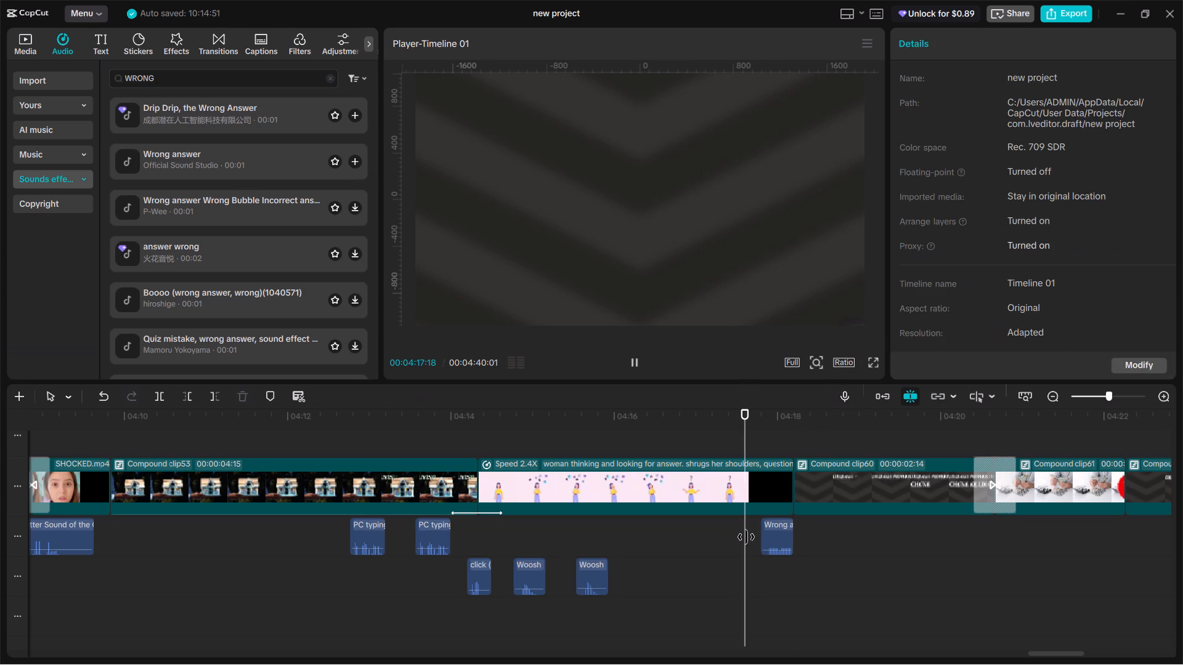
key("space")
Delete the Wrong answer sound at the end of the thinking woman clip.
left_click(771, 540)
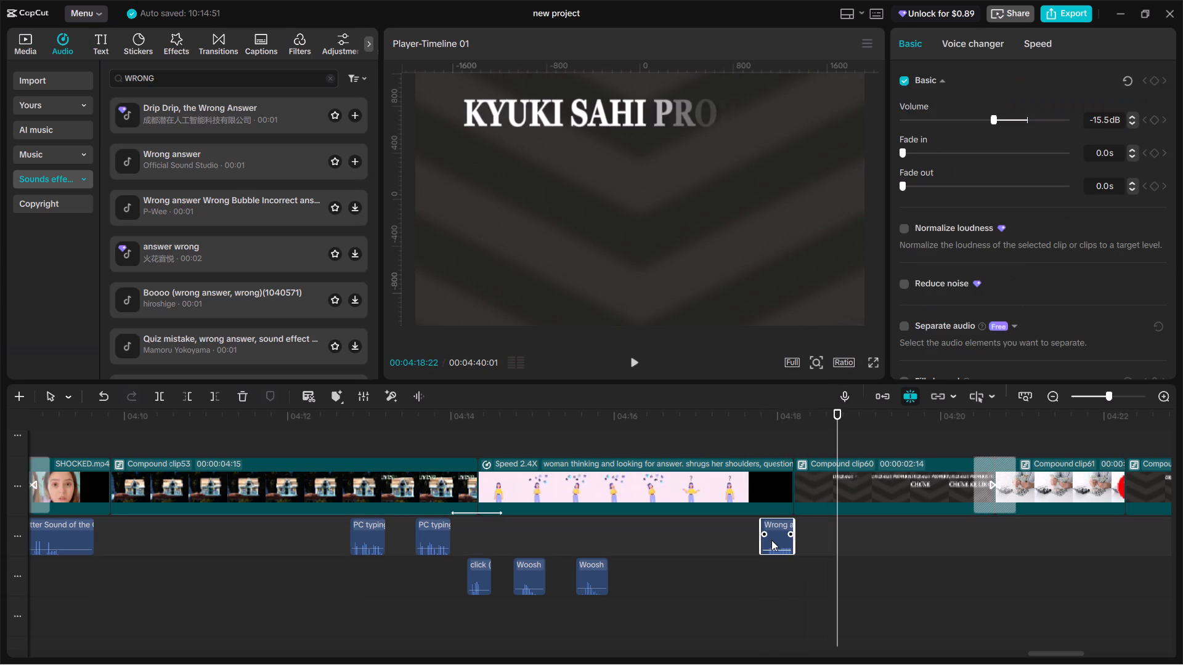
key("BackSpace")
Copy the first short PC typing sound to 00:04:18:06, the start of the KYUKI SAHI PROPERTY text clip, and play it back.
left_click(798, 531)
left_click_drag(798, 532, 808, 535)
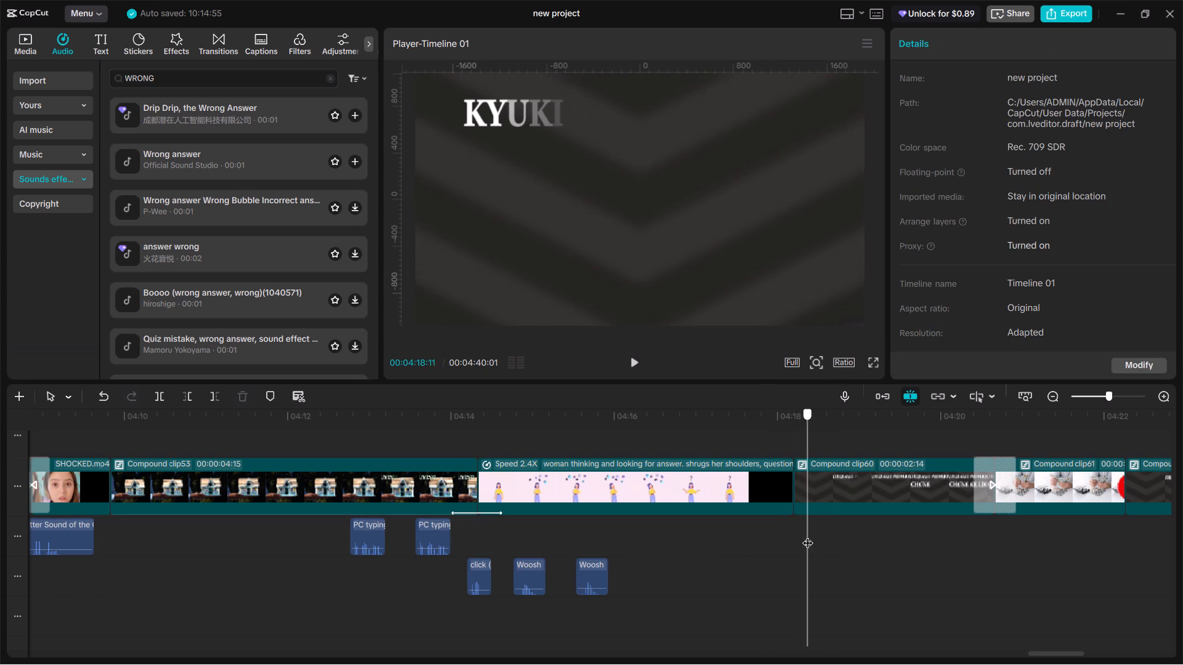
left_click_drag(808, 535, 793, 526)
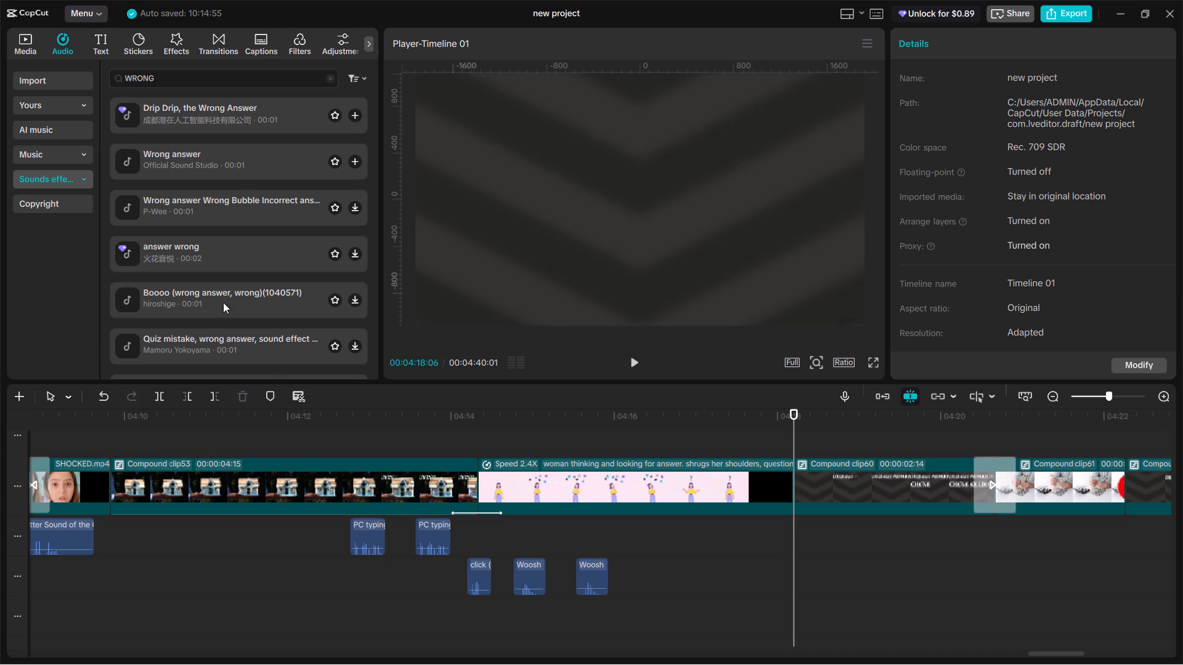
left_click(370, 534)
key("ctrl+c")
key("ctrl+v")
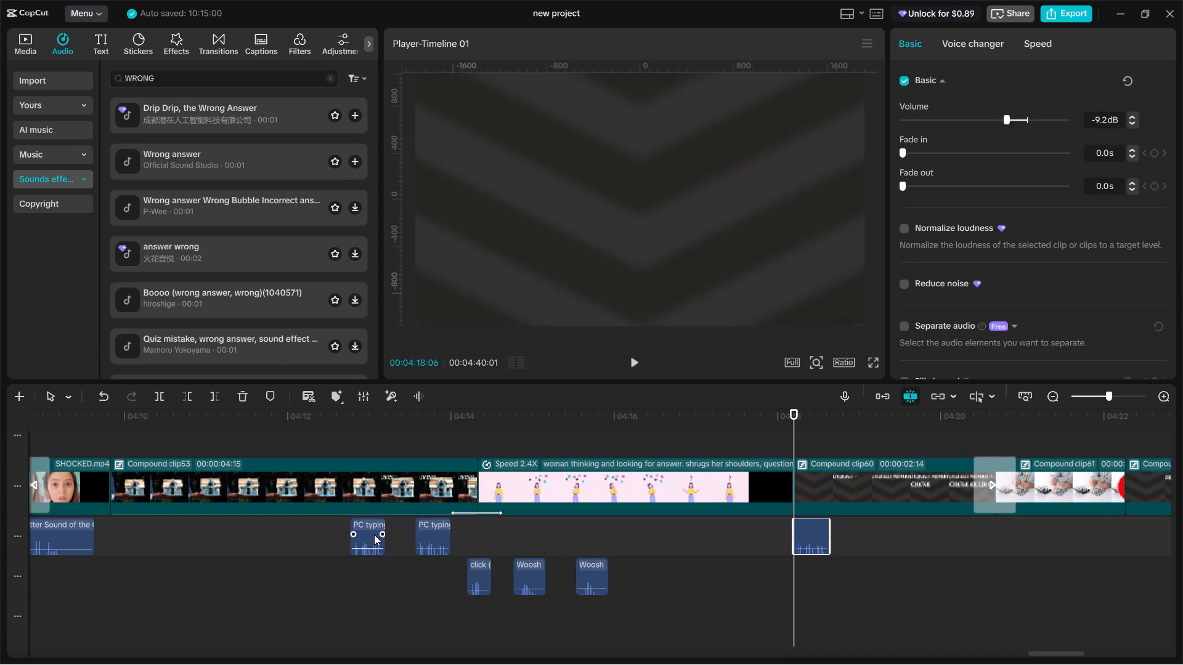
key("space")
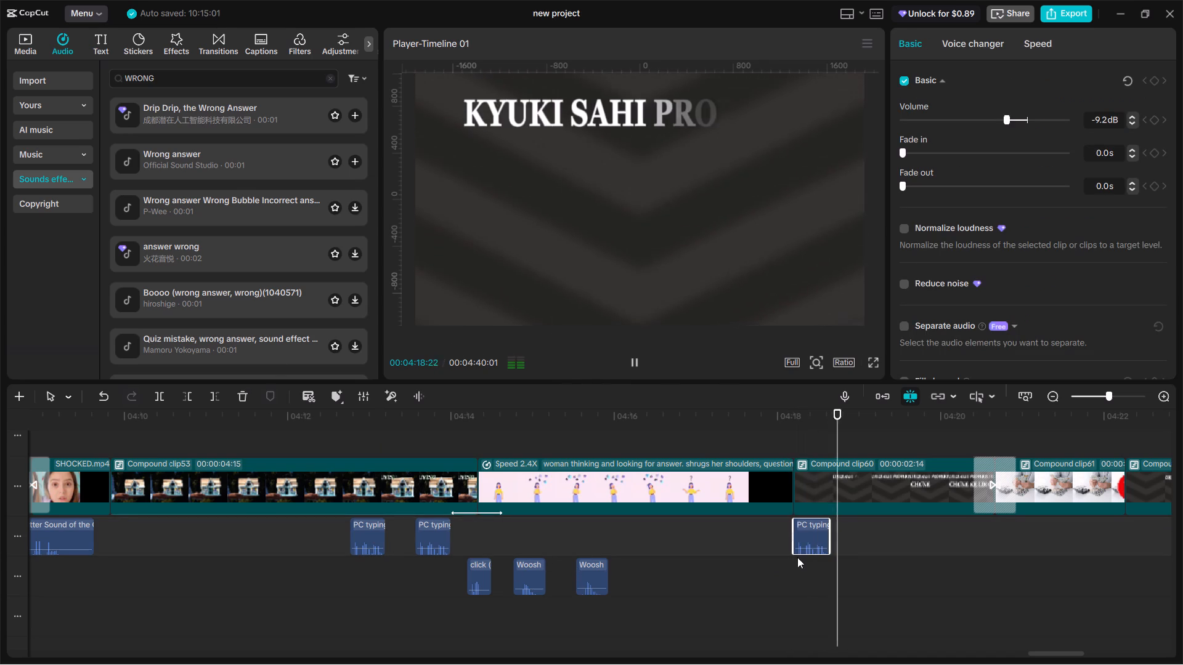
key("space")
key("space")
key("space")
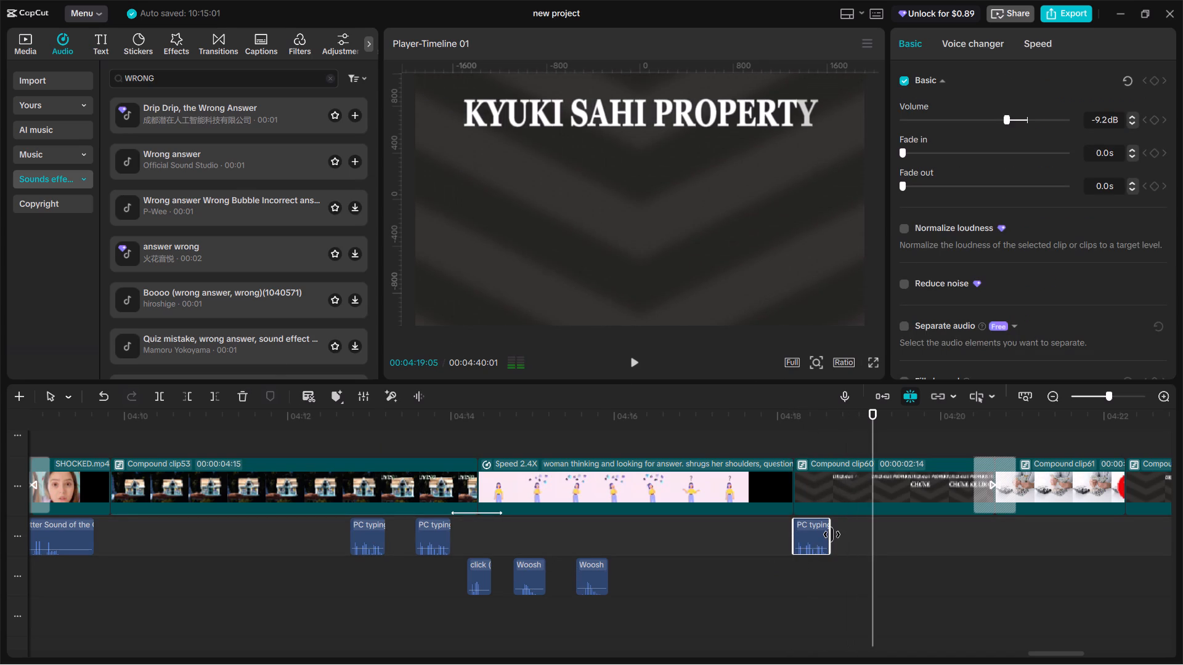
Extend the pasted PC typing sound past KYUKI SAHI PROPERTY into the CHUNE KE LIE line, playing back to check its end.
left_click_drag(830, 533, 866, 536)
left_click(821, 526)
left_click_drag(829, 522, 871, 530)
key("space")
key("space")
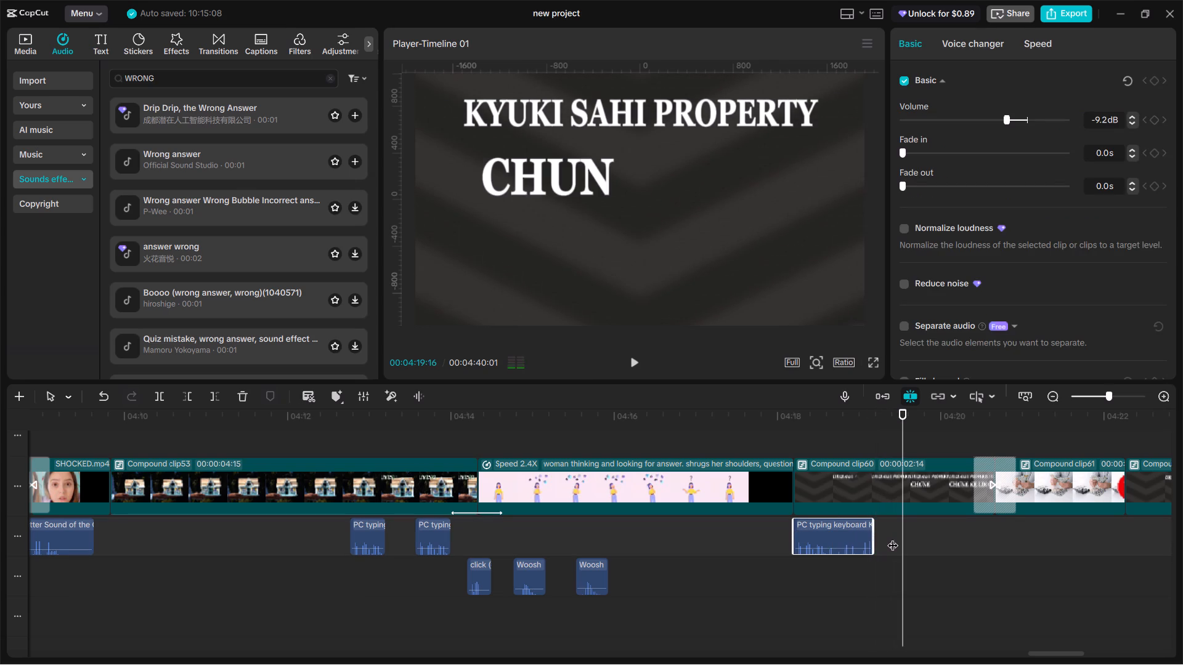
left_click_drag(870, 526, 913, 531)
key("space")
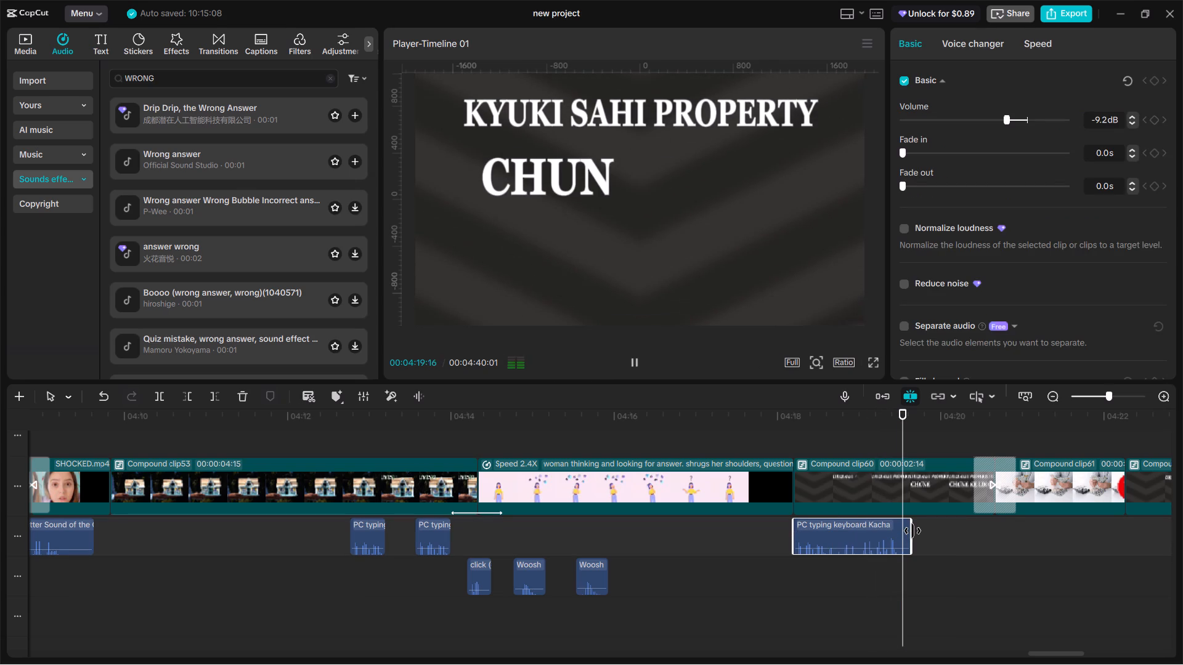
key("space")
key("space")
left_click_drag(909, 525, 927, 528)
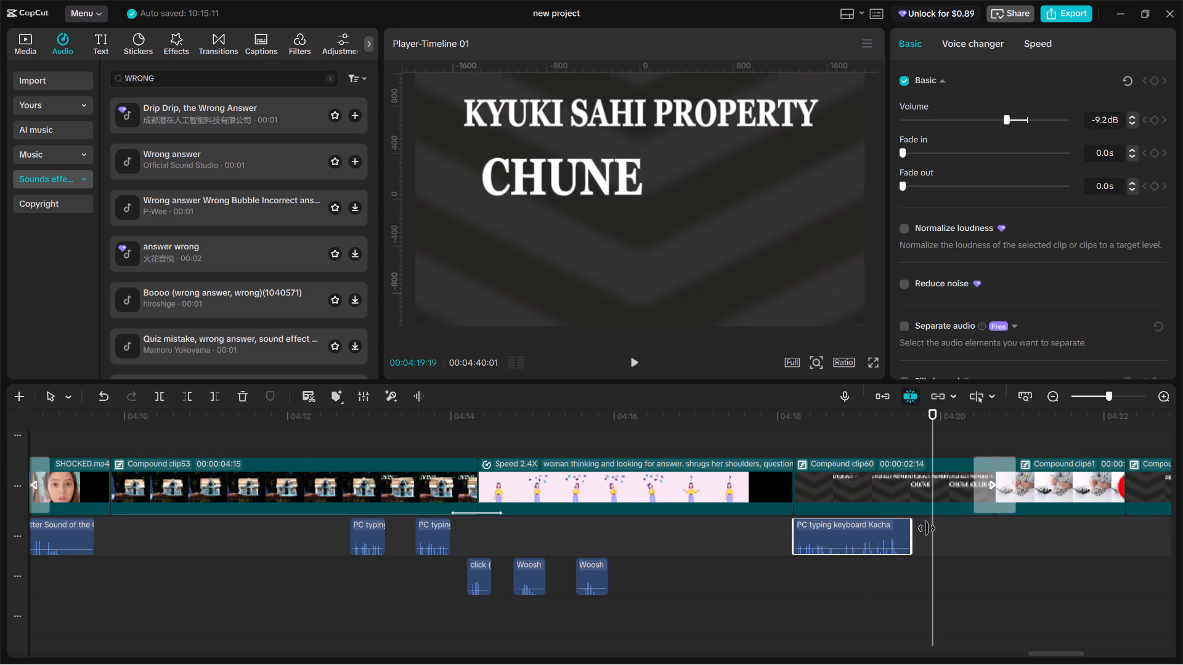
left_click_drag(927, 528, 929, 530)
left_click_drag(913, 527, 926, 530)
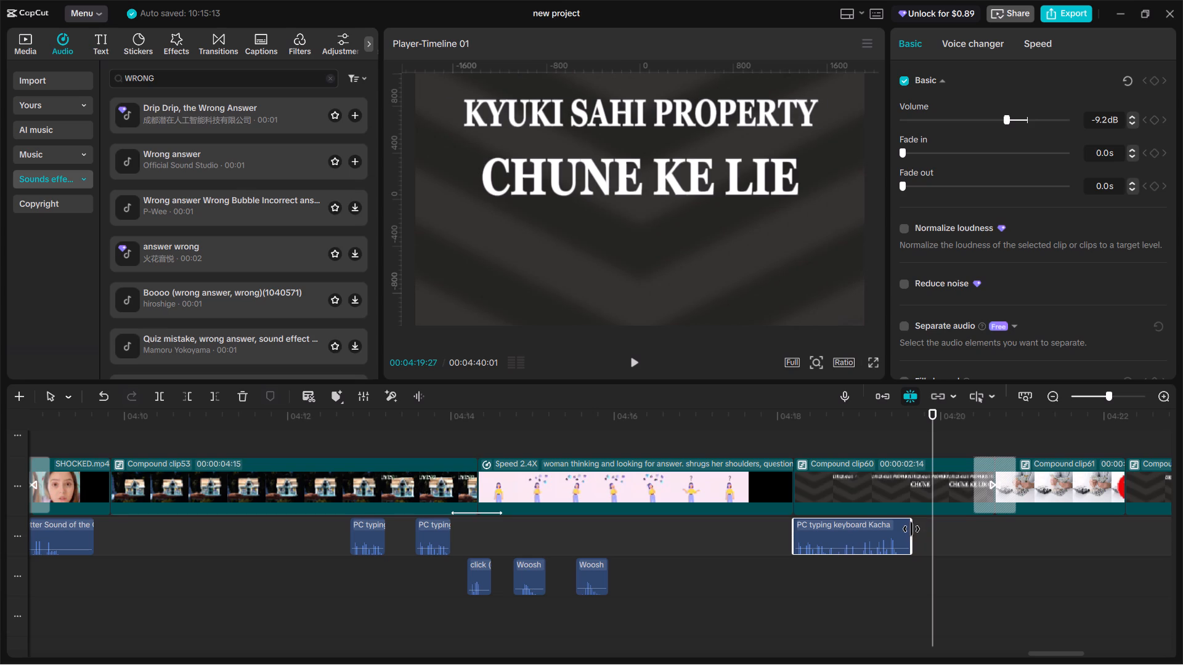
left_click_drag(911, 529, 924, 529)
left_click(888, 533)
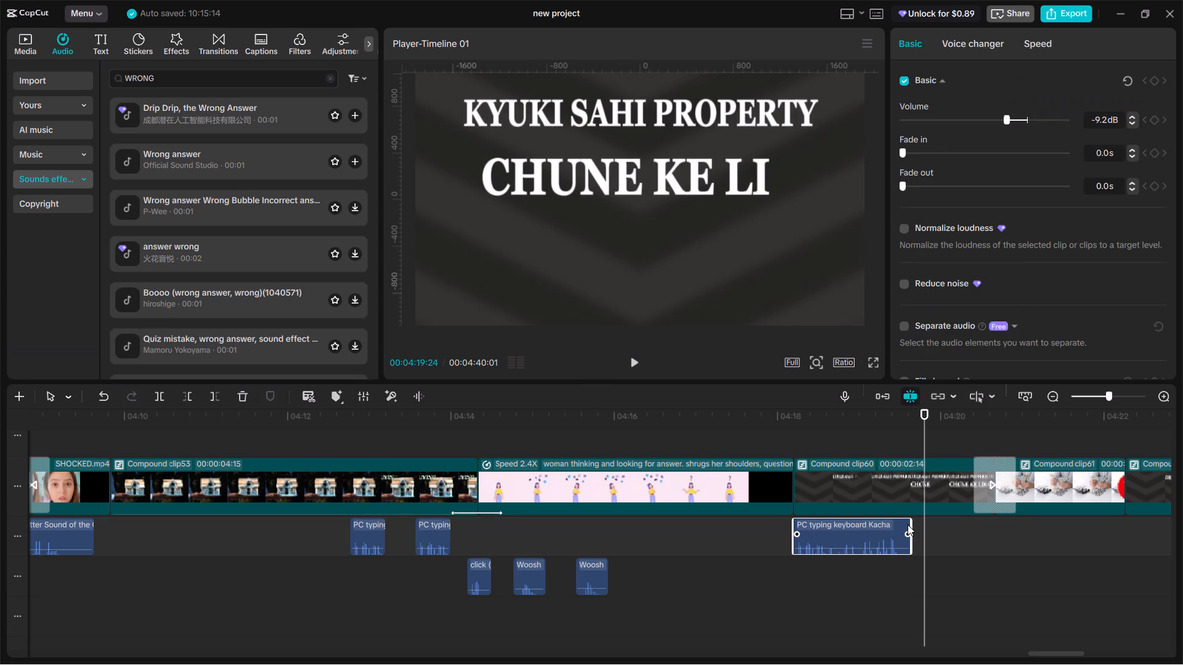
left_click_drag(910, 525, 916, 526)
Paste another PC typing sound at 00:04:19:24, play it back, and extend it to about 00:04:20:17, covering the SIRF line.
key("ctrl+v")
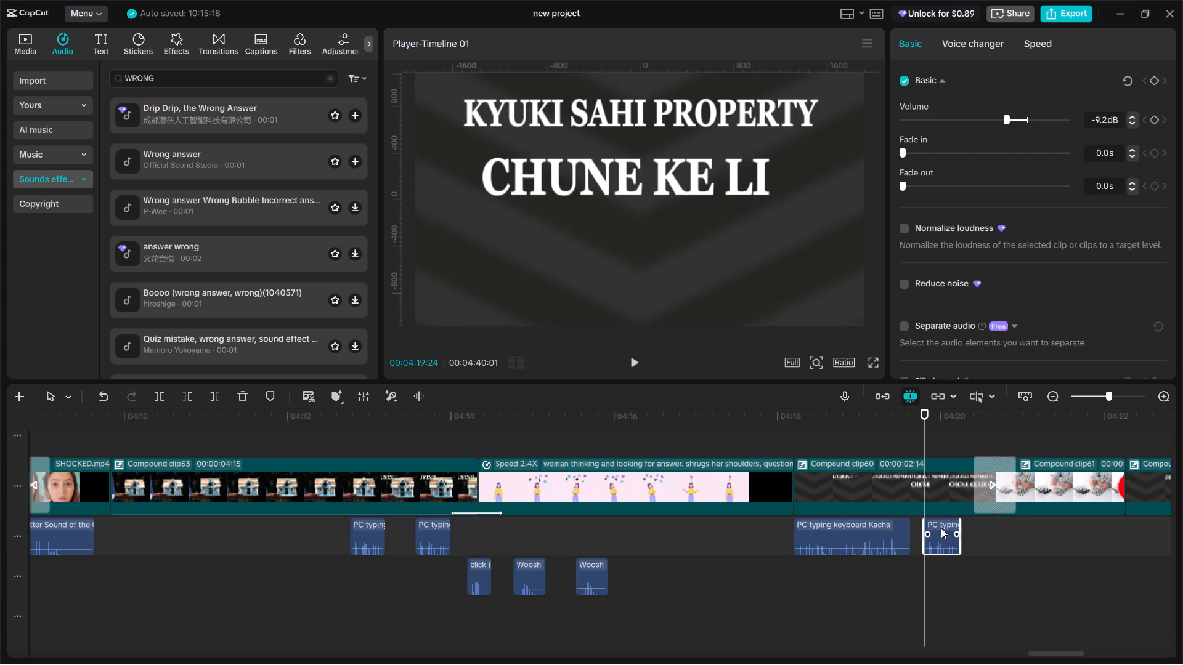
key("space")
key("space")
key("space")
key("space")
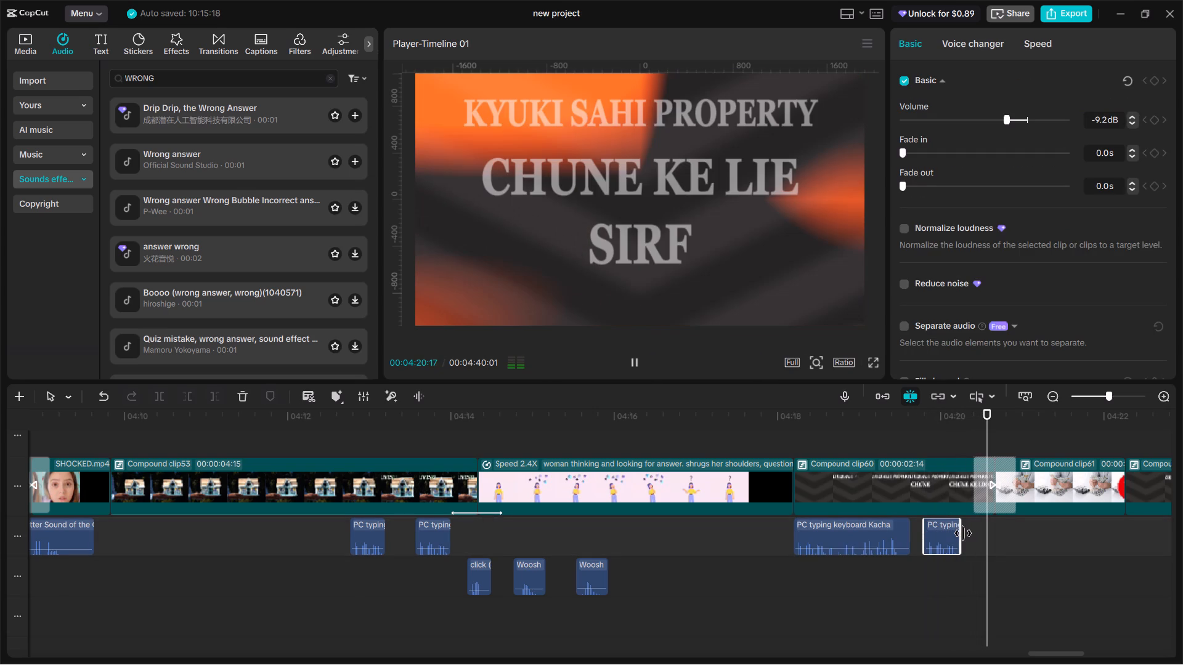
left_click_drag(958, 525, 985, 531)
Play back the typing sounds over the text clip and continue through the money clip into the AGR AP MOHALI text.
left_click(965, 592)
key("space")
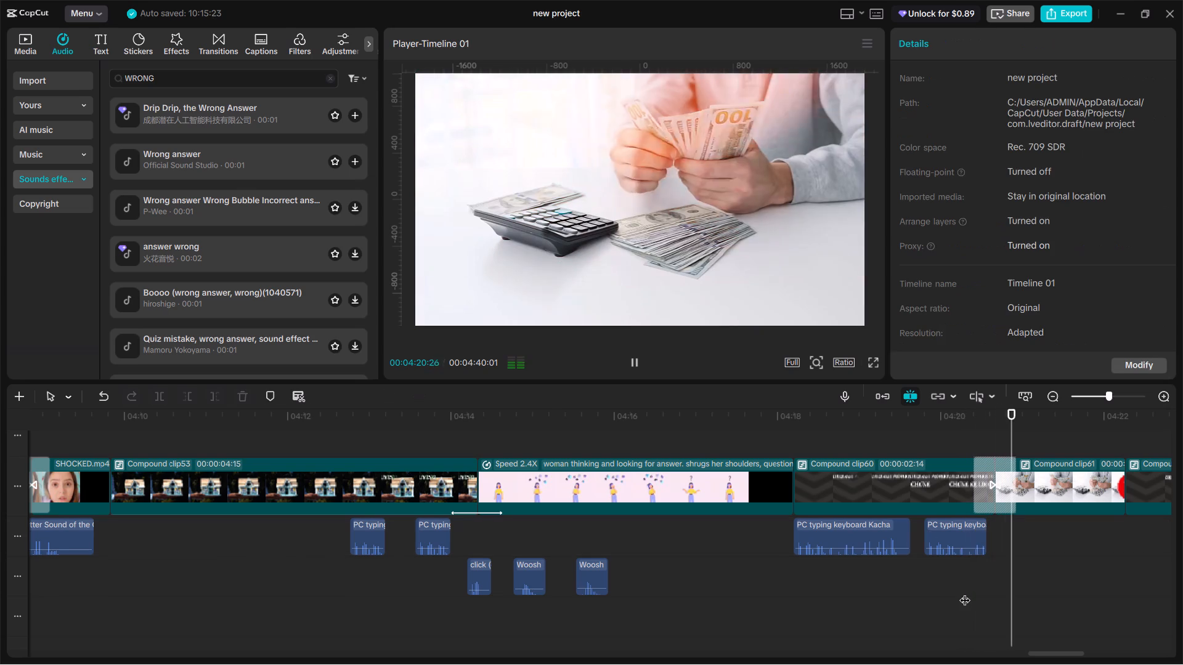
left_click(788, 581)
key("space")
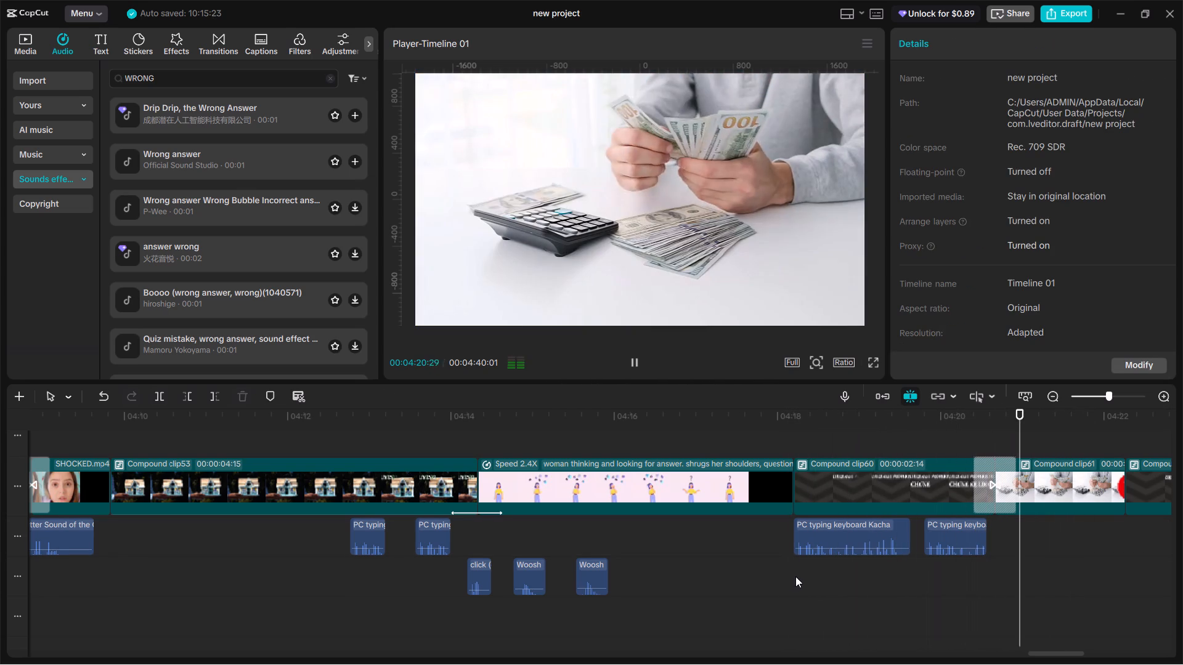
key("space")
key("space")
key("space")
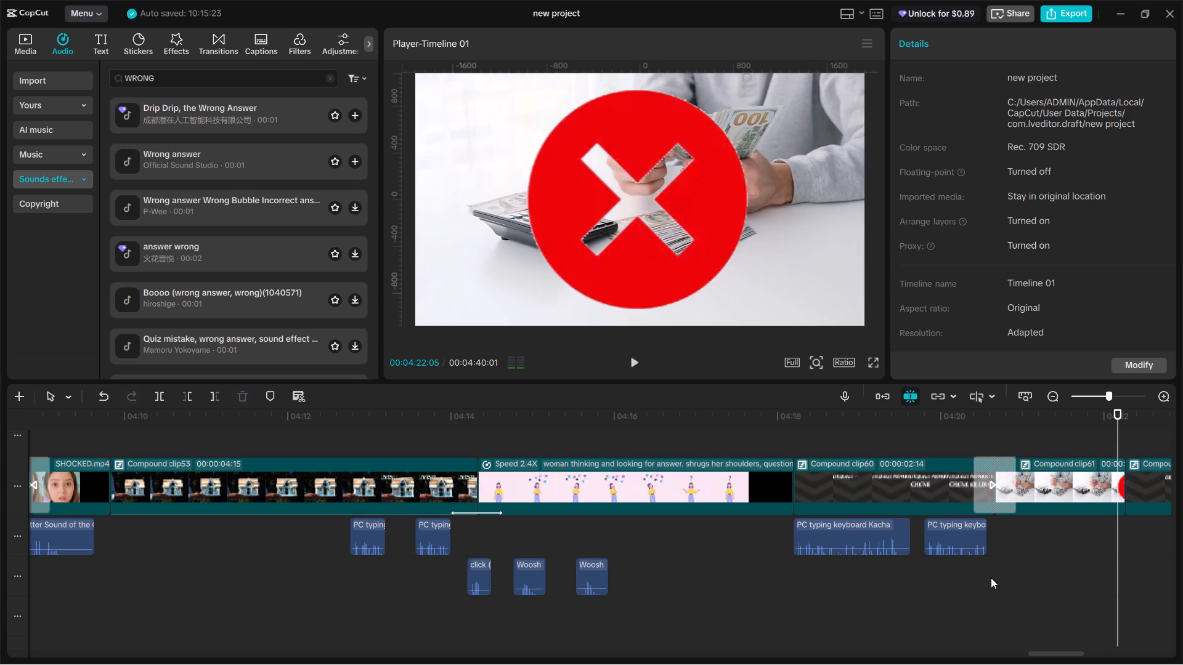
key("space")
key("space")
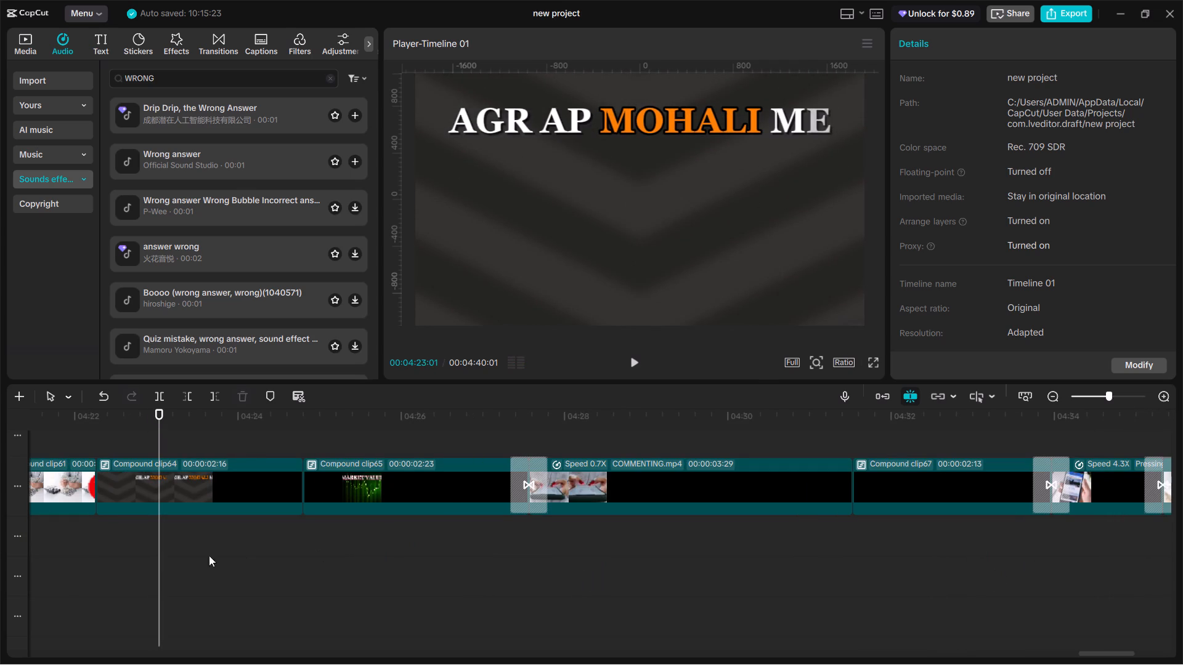
Paste the PC typing sound at 00:04:22:08 under the AGR AP MOHALI text, extend it to about 00:04:23:02, and play it back.
left_click(145, 555)
left_click_drag(145, 555, 90, 554)
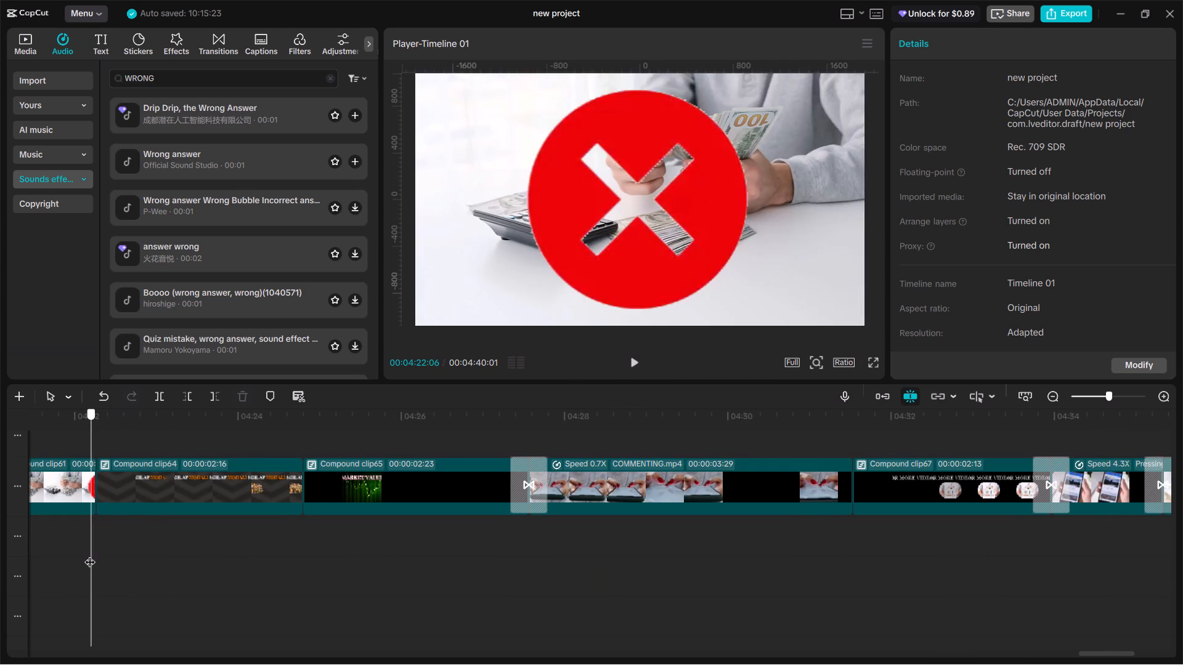
left_click_drag(90, 554, 97, 559)
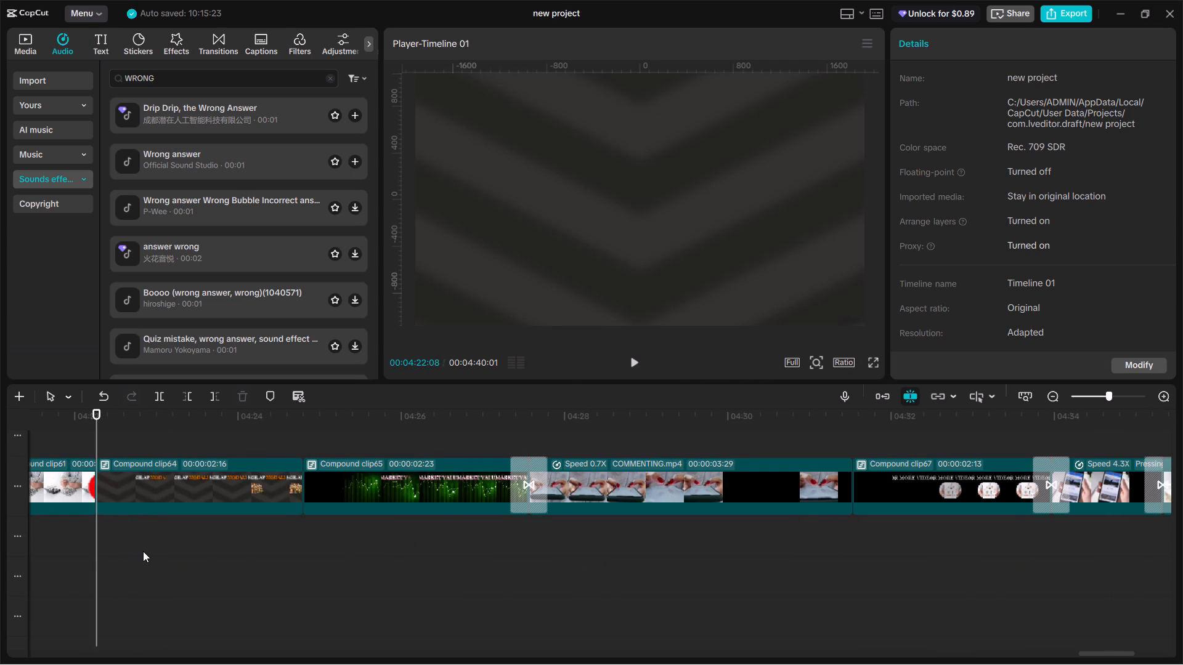
key("ctrl+v")
key("space")
key("space")
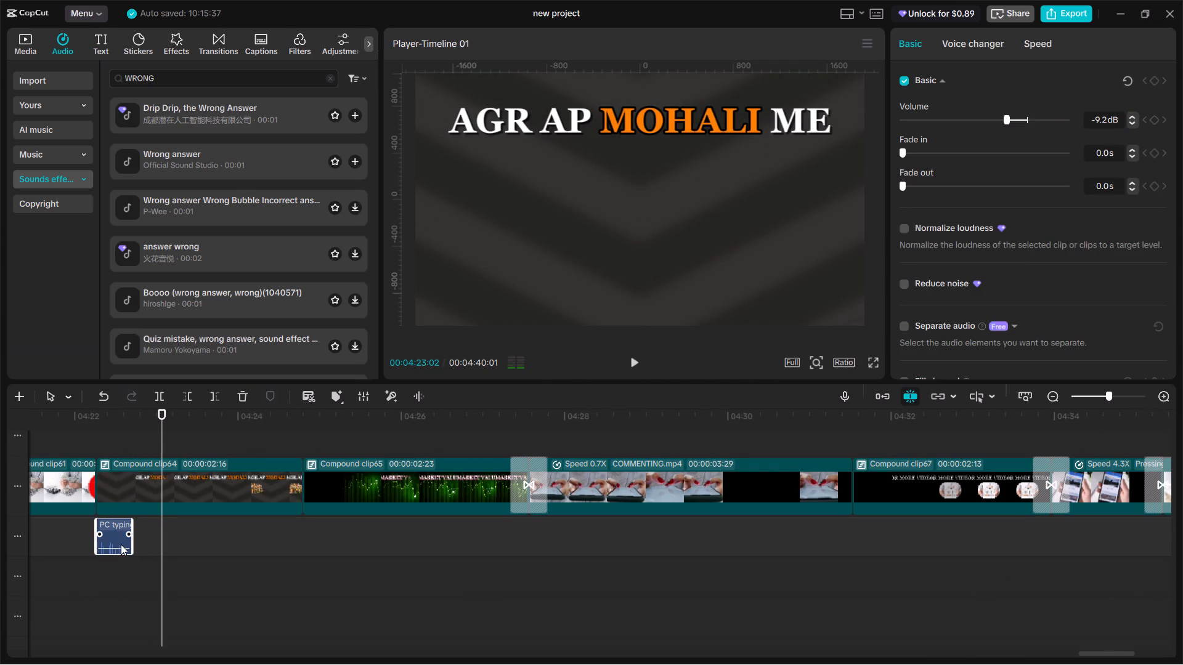
left_click_drag(131, 525, 160, 534)
key("space")
key("space")
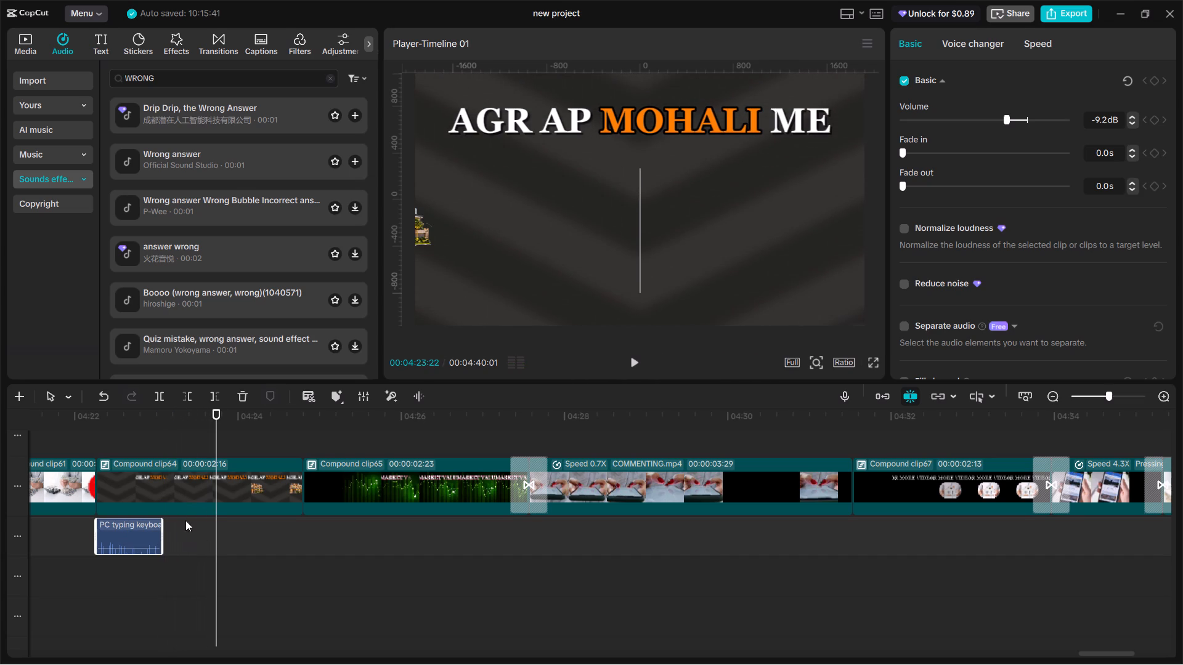
Search for WOOSH, place the Woosh sound at 00:04:23:22 where the house slides in, set its volume to -8.6 dB, and play on.
left_click(193, 77)
key("ctrl+a")
type("WOOSH")
key("Return")
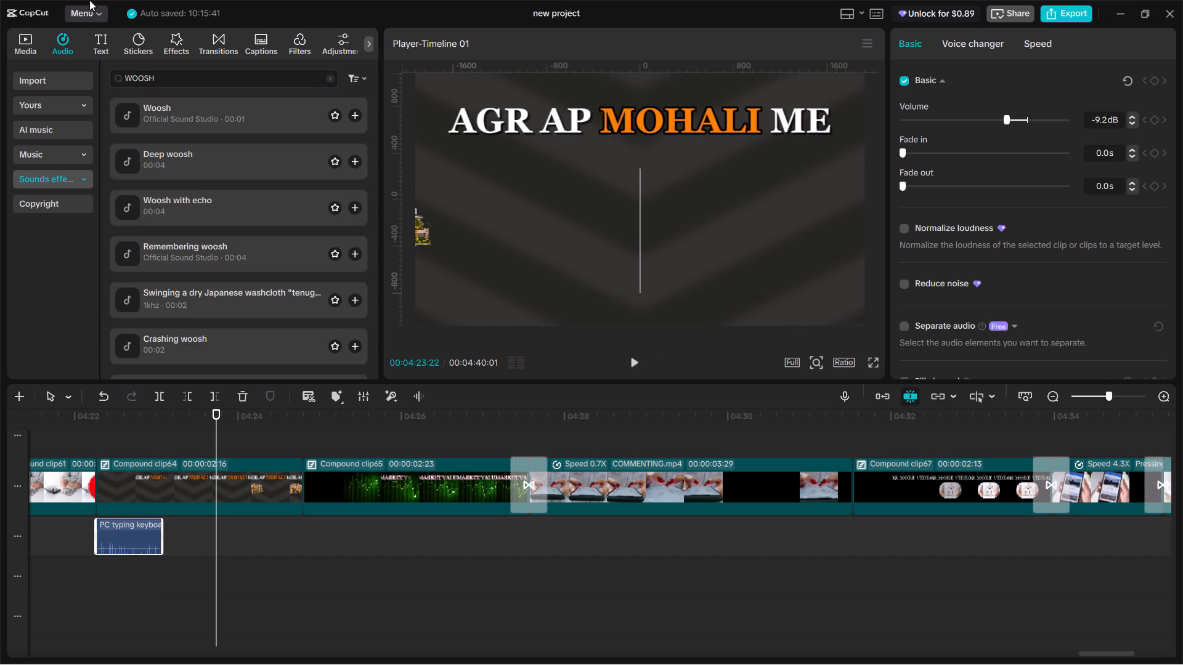
left_click_drag(192, 99, 213, 534)
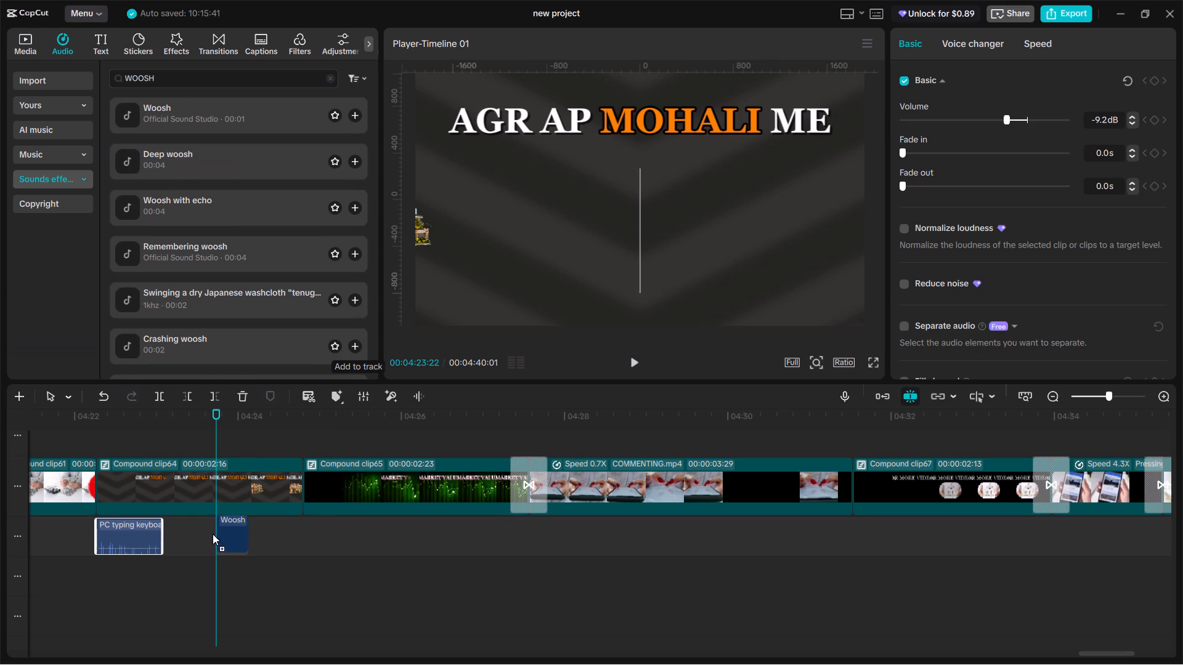
key("space")
key("space")
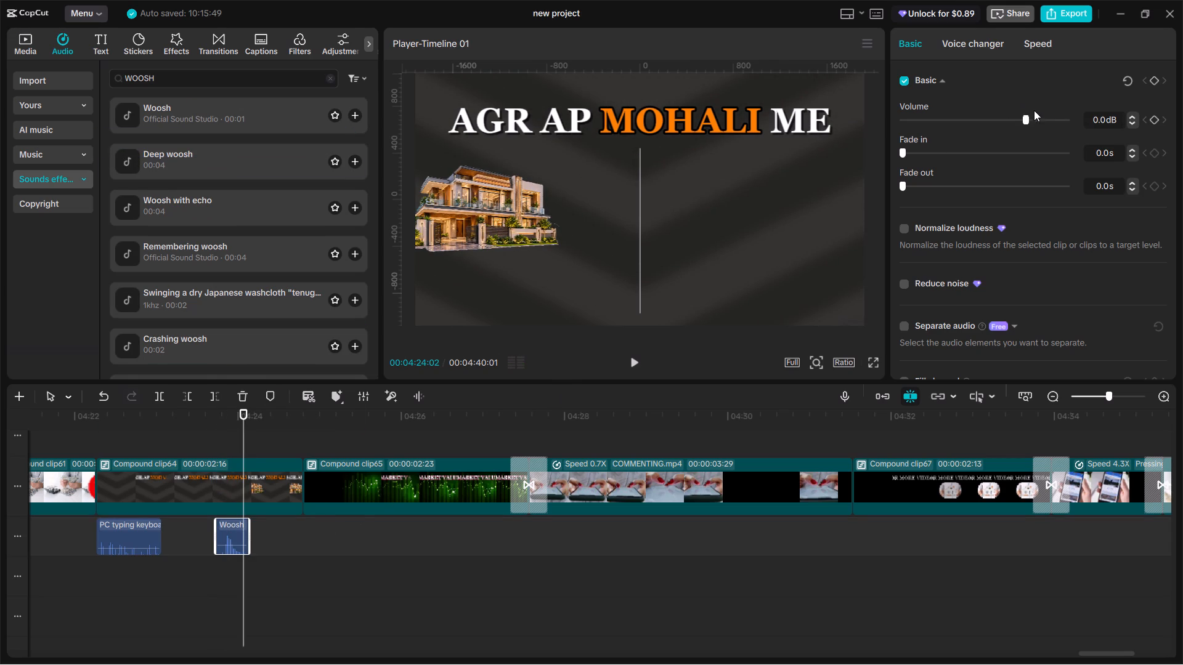
left_click(1005, 119)
key("space")
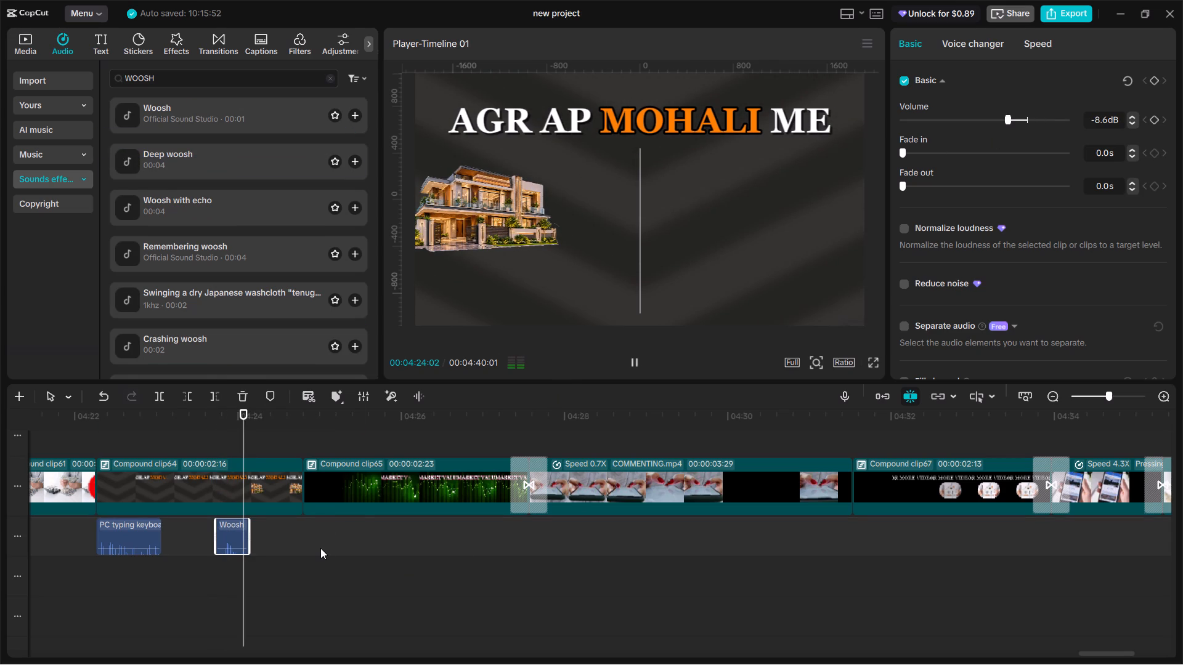
key("space")
key("space")
key("space")
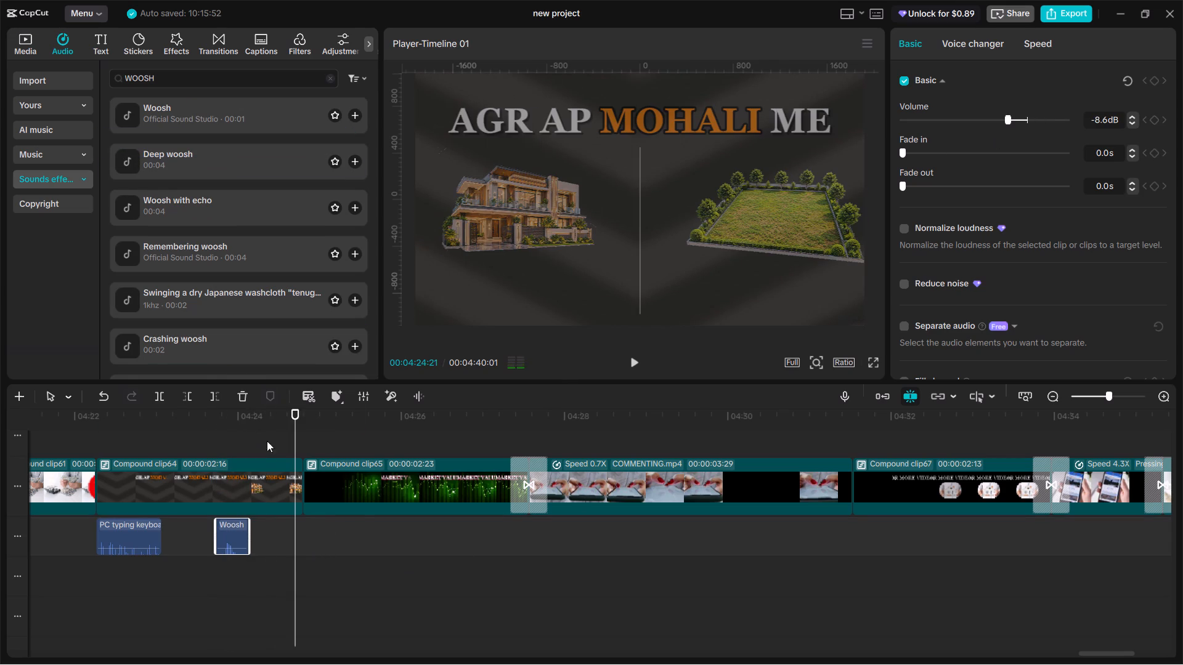
Add a second Woosh at 00:04:24:08 where the green plot slides in, set its volume to -7.1 dB, and play back both wooshes.
left_click(283, 431)
left_click_drag(283, 431, 262, 426)
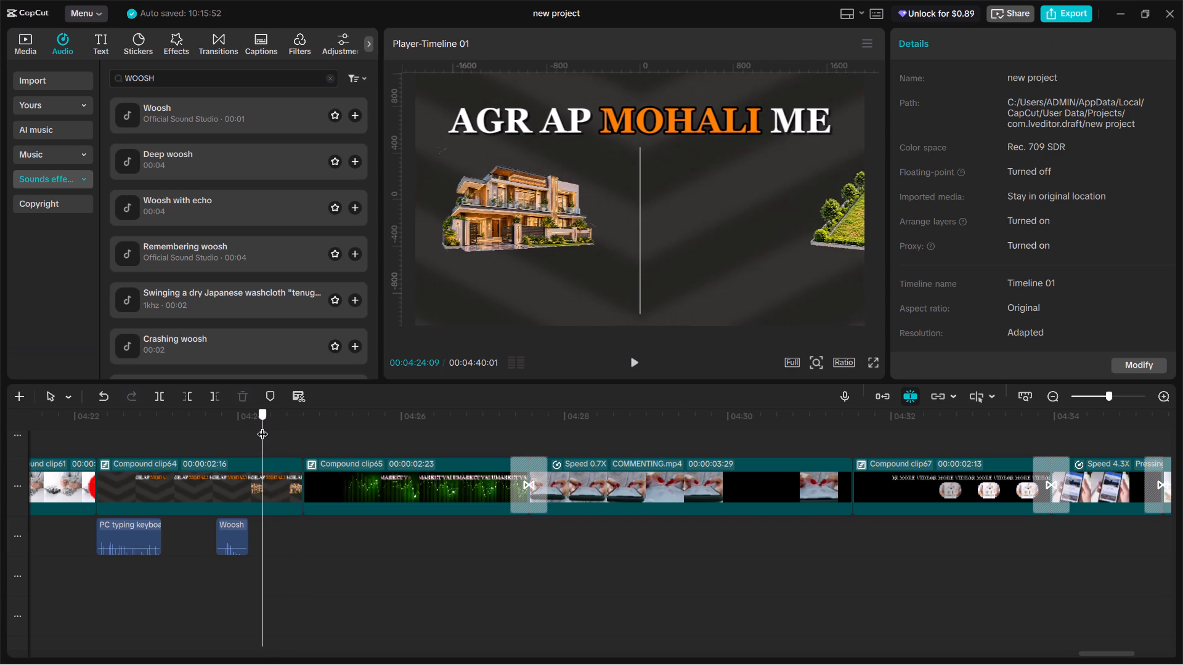
left_click_drag(262, 426, 261, 420)
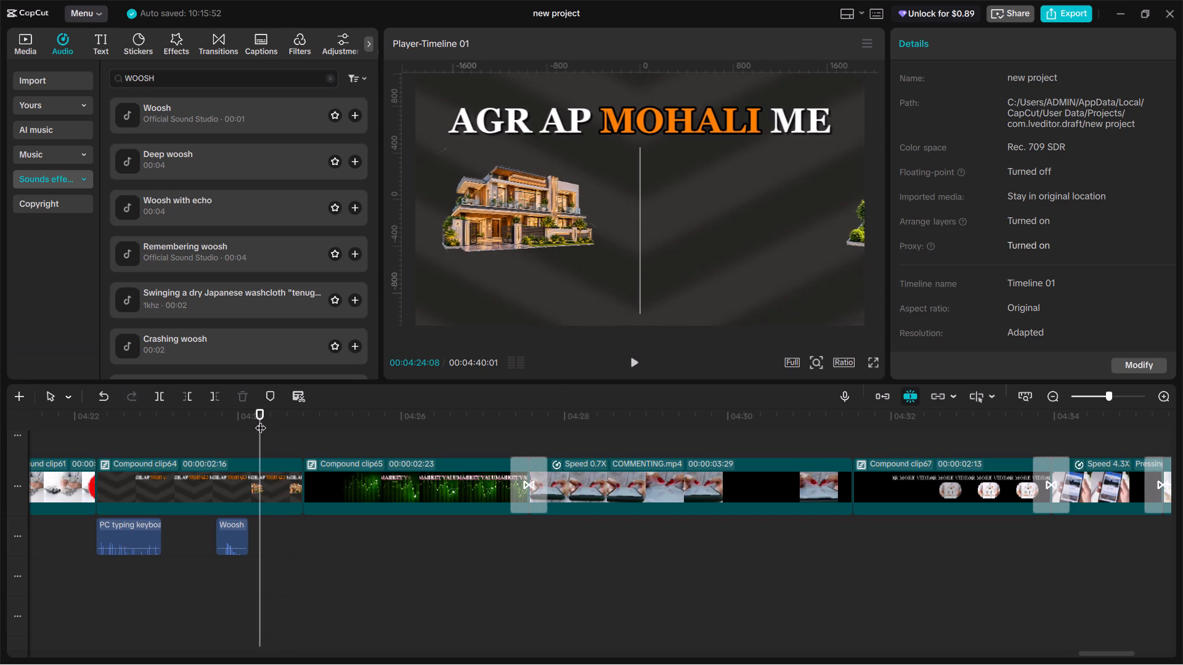
key("ctrl+v")
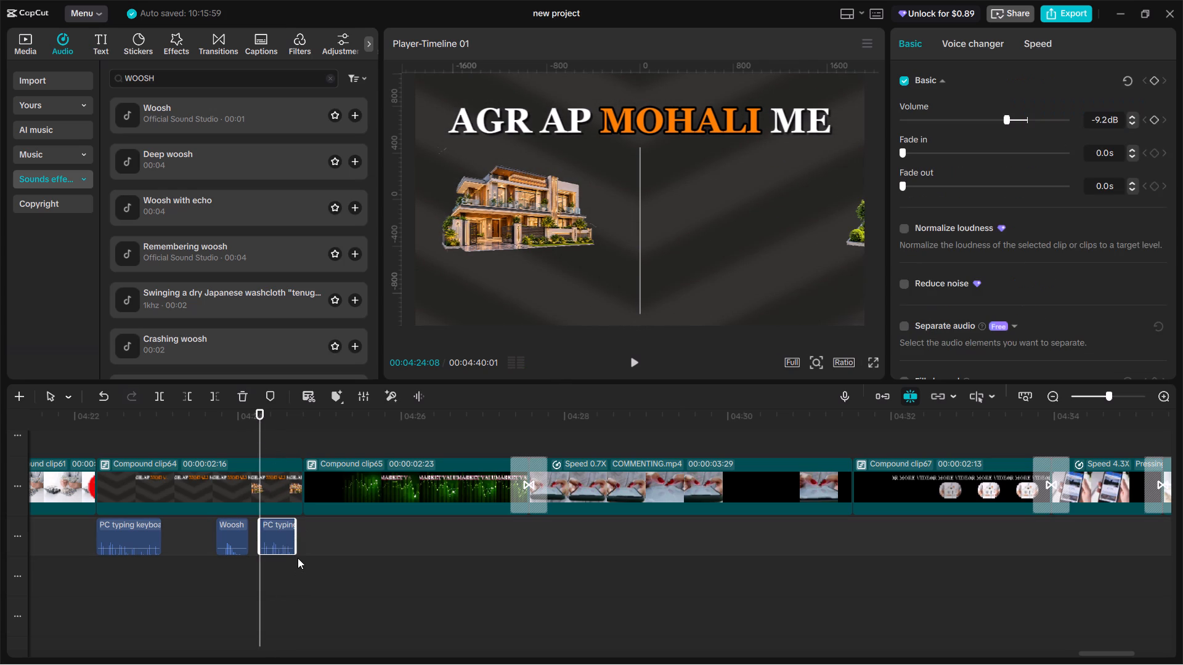
key("BackSpace")
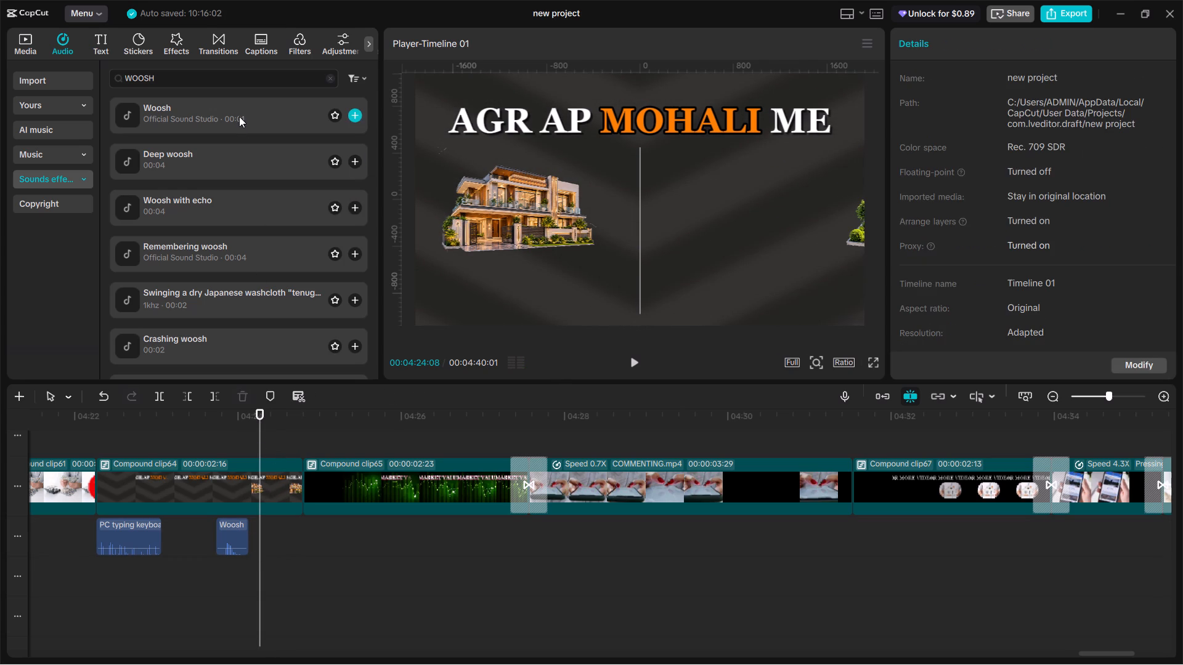
left_click_drag(239, 116, 258, 539)
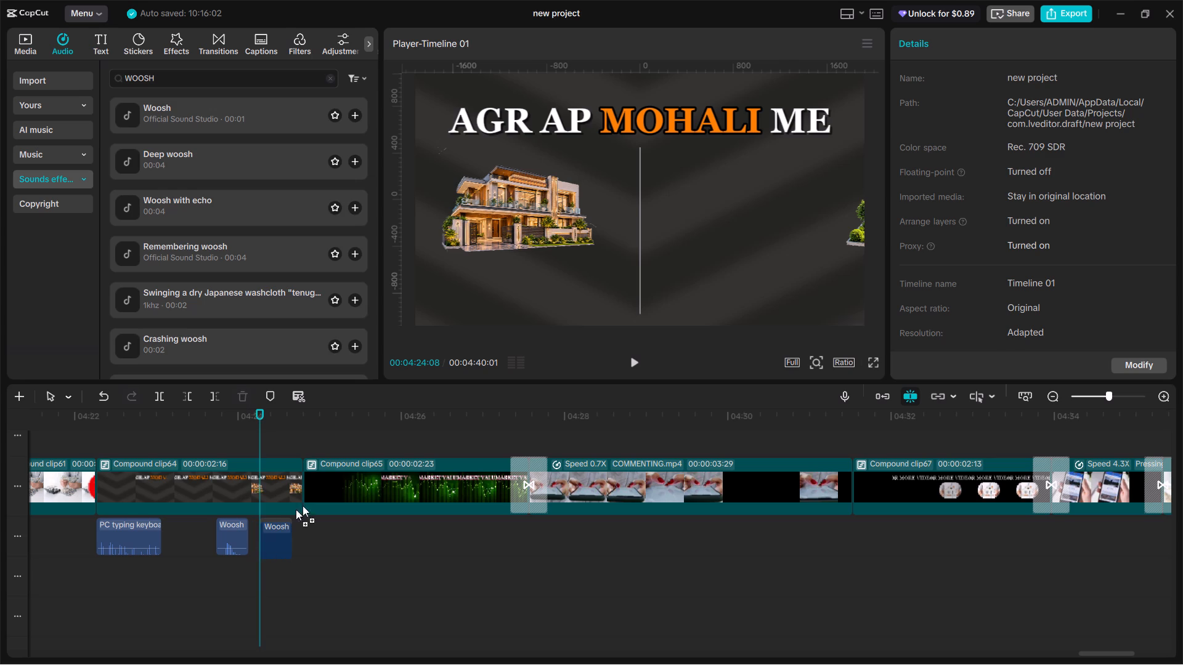
left_click(1008, 119)
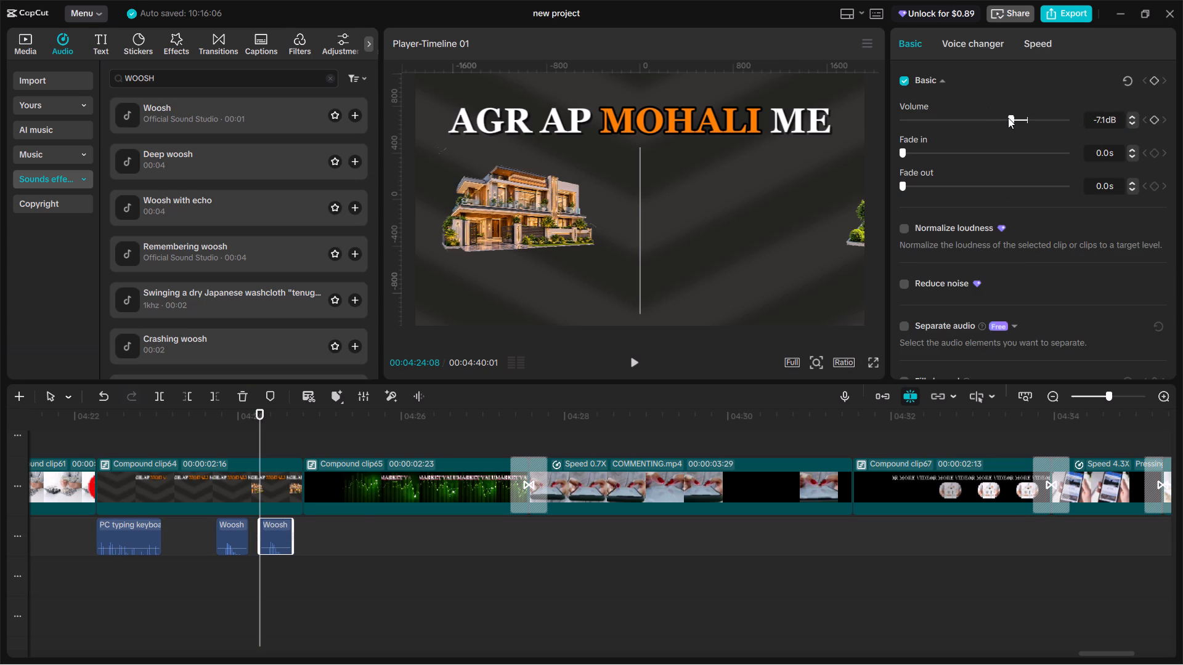
left_click(217, 430)
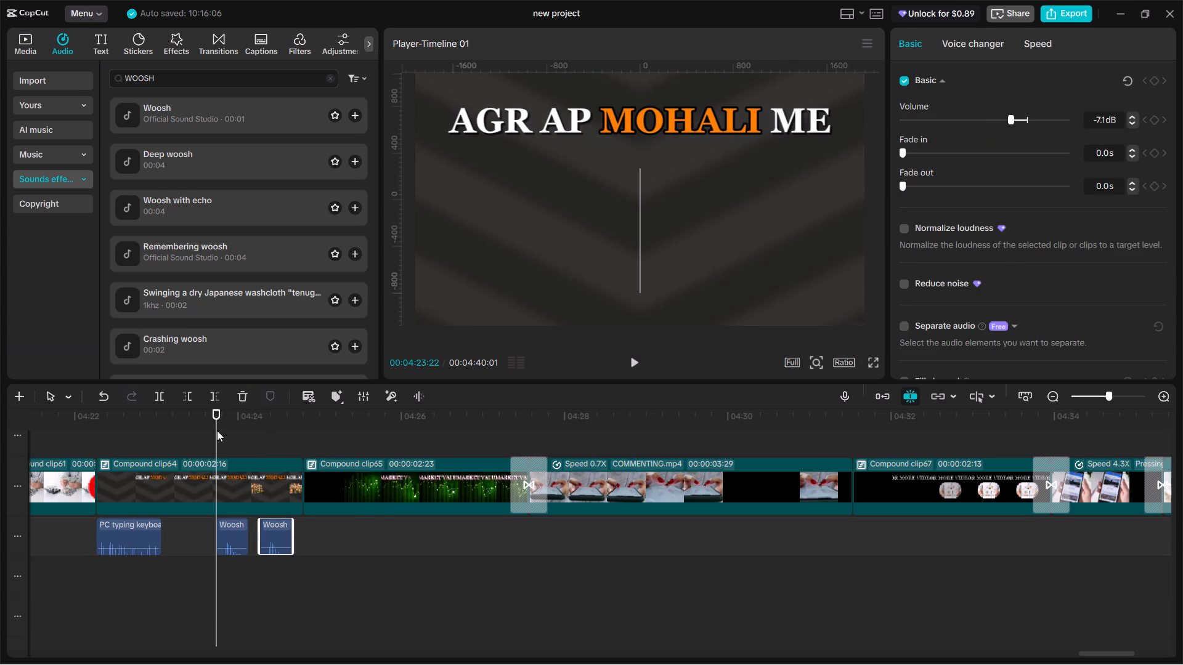
key("space")
key("space")
left_click(200, 435)
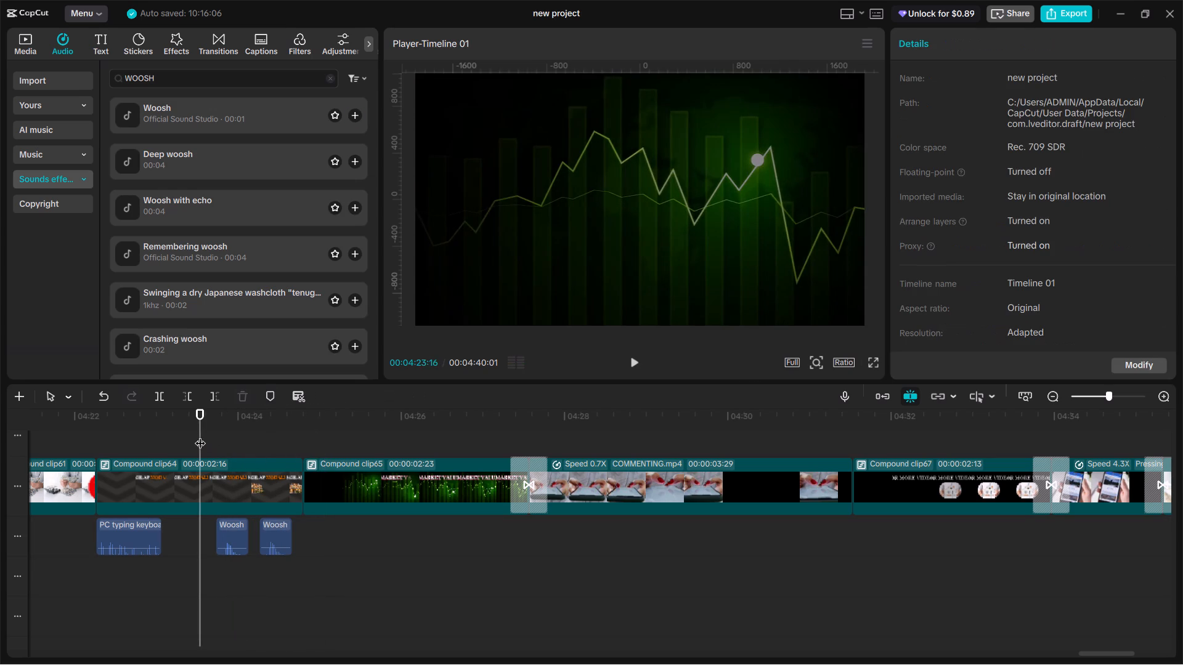
key("space")
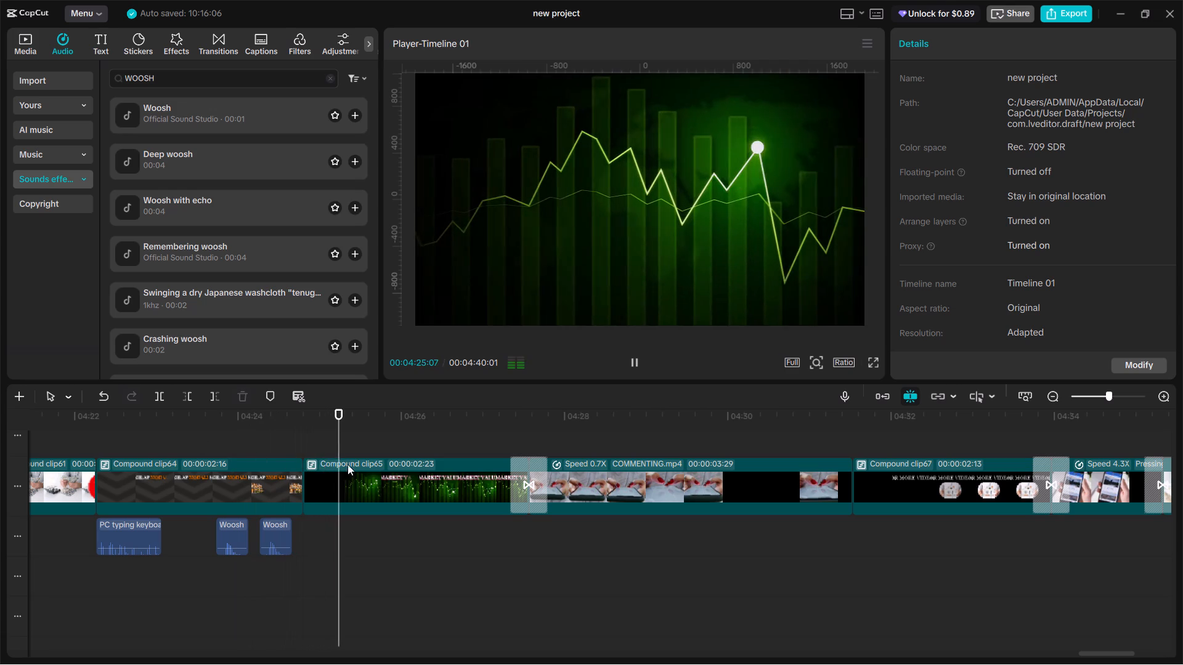
key("space")
Paste the PC typing sound at 00:04:25:10, just before the MARKET VALUE text starts typing, and play it back.
left_click(343, 443)
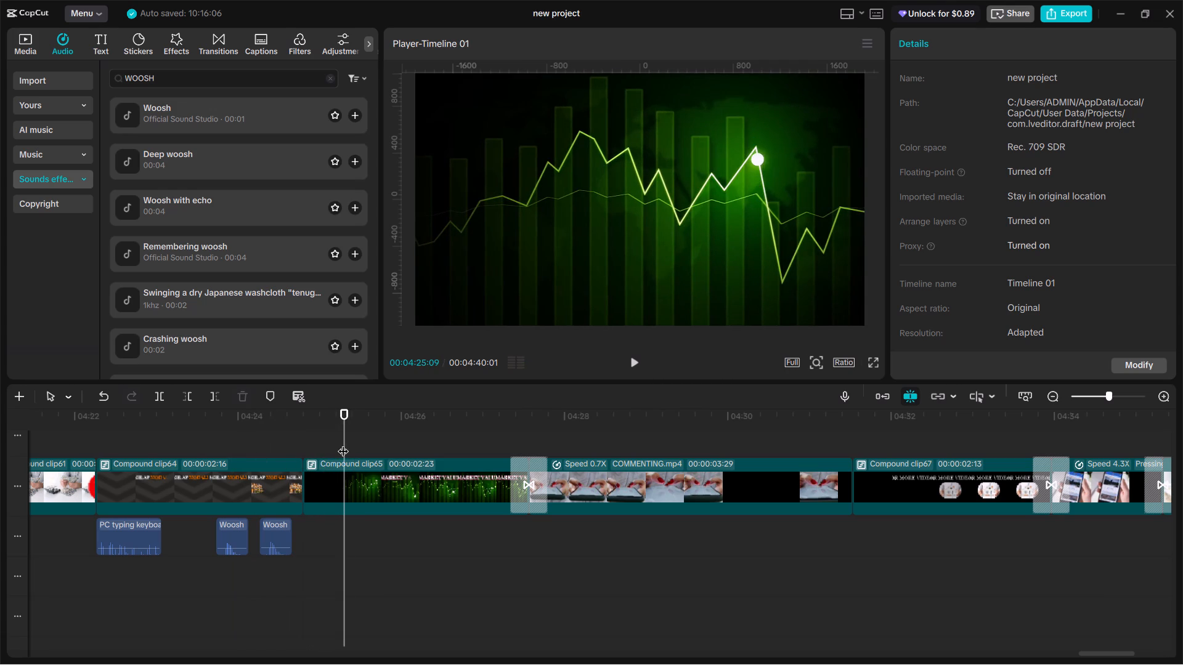
left_click_drag(343, 443, 351, 443)
key("space")
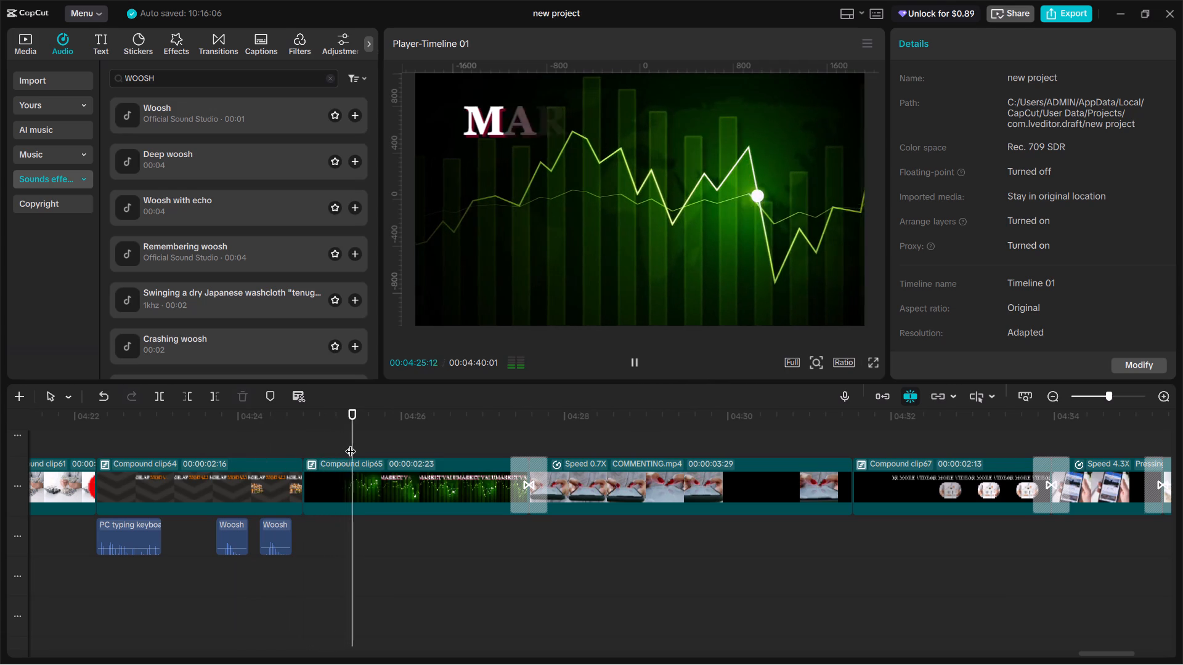
left_click(369, 441)
left_click_drag(370, 441, 352, 431)
left_click_drag(352, 431, 347, 428)
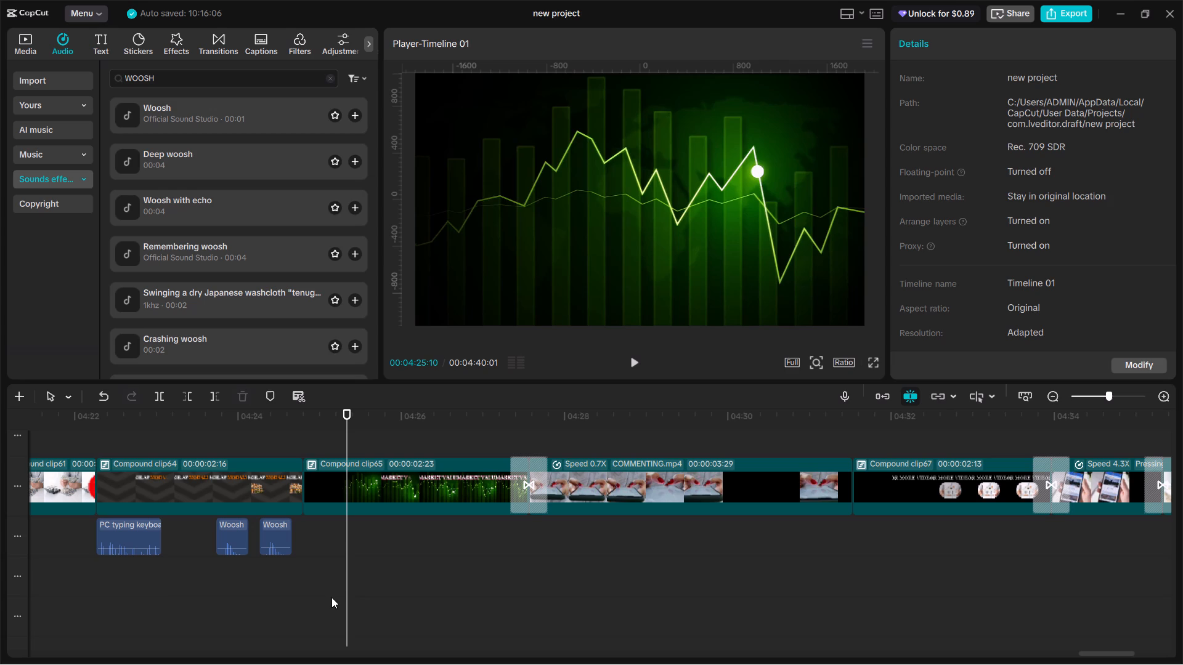
key("ctrl+v")
key("space")
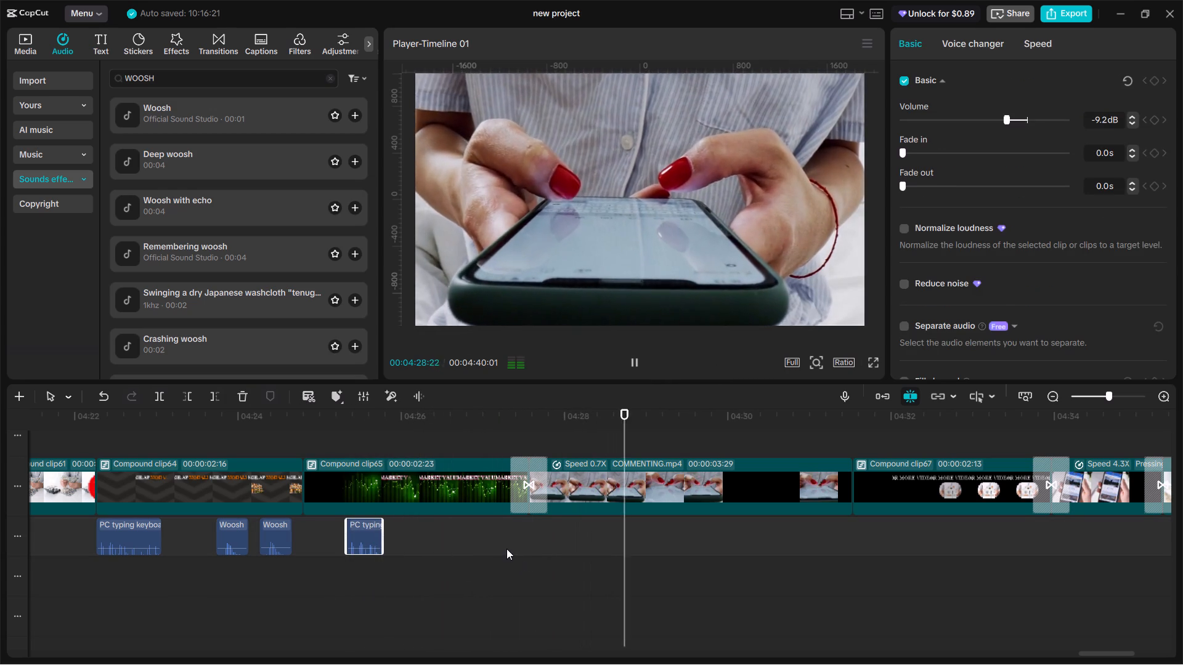
Search for CAMERA CLICK and place the single-shot camera shutter click at 00:04:27:13, on the transition into COMMENTING.mp4.
left_click(506, 549)
left_click_drag(506, 549, 519, 553)
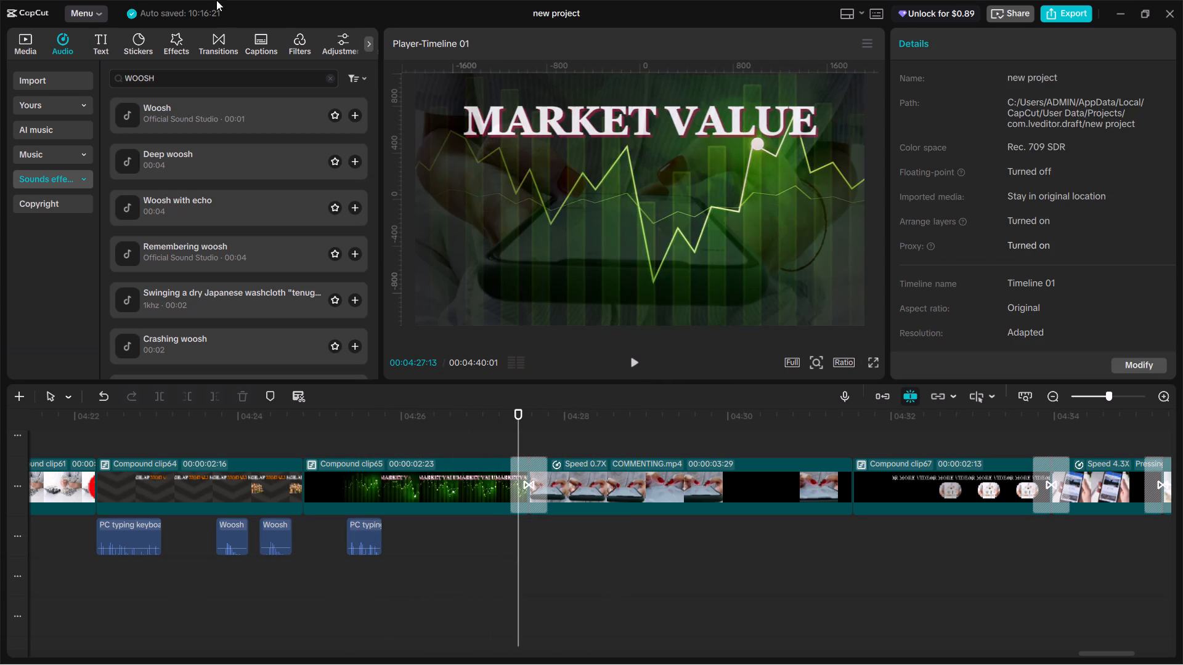
left_click(216, 76)
key("ctrl+a")
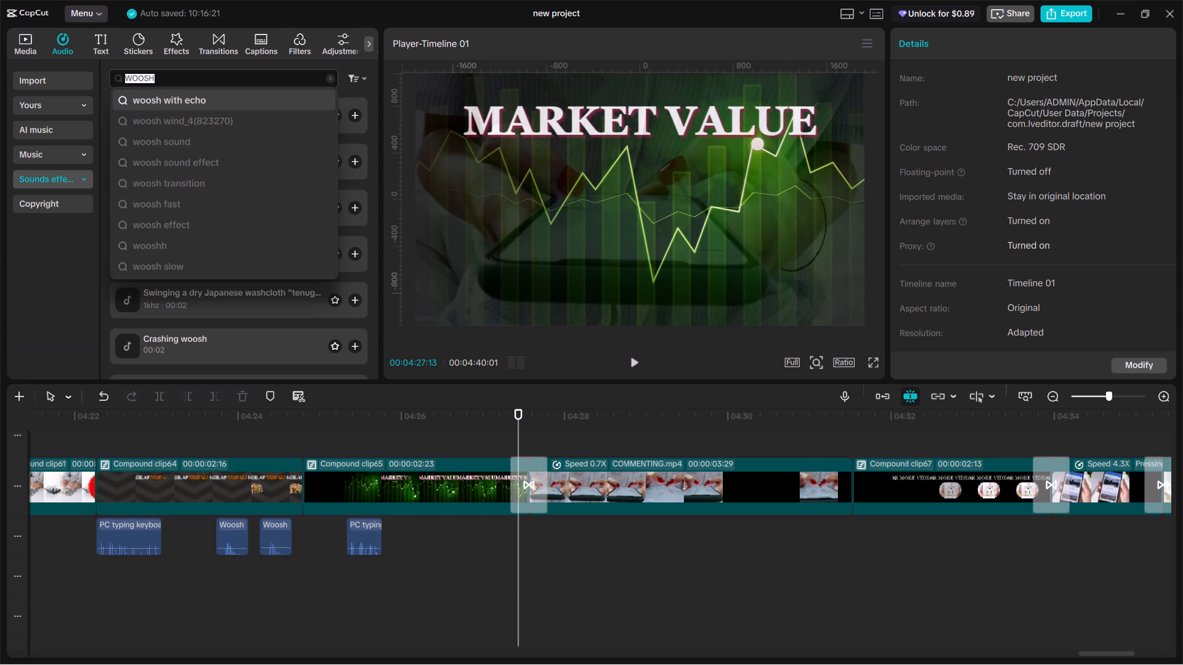
type("CAMERA CLICK")
key("Return")
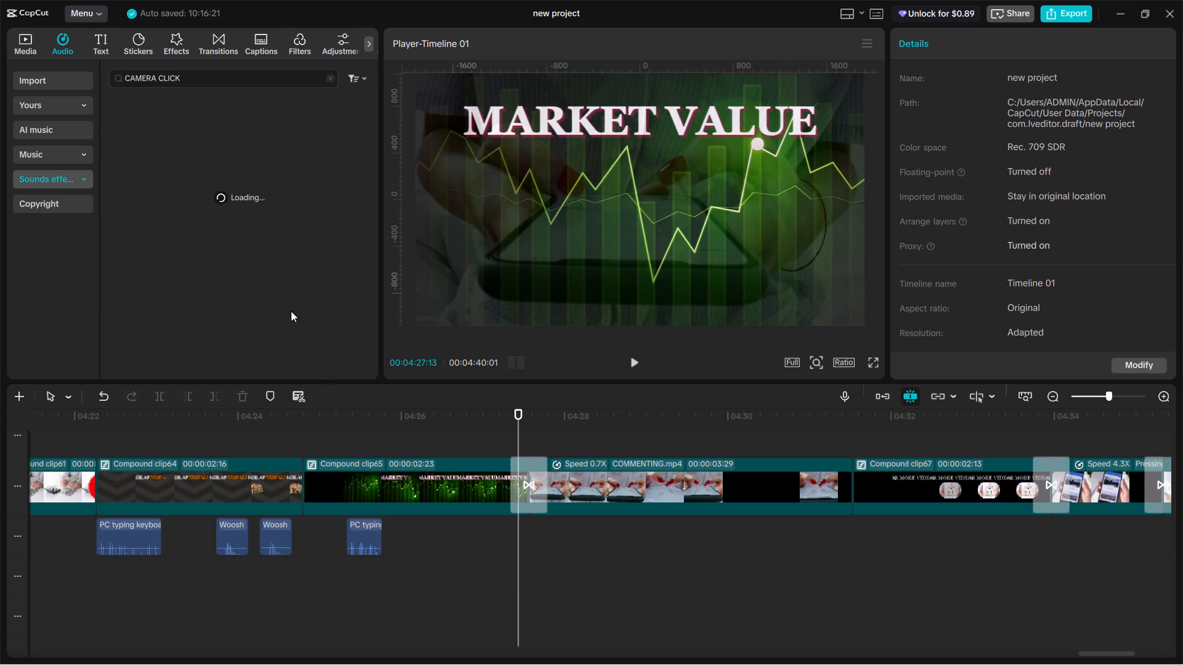
left_click_drag(201, 110, 203, 61)
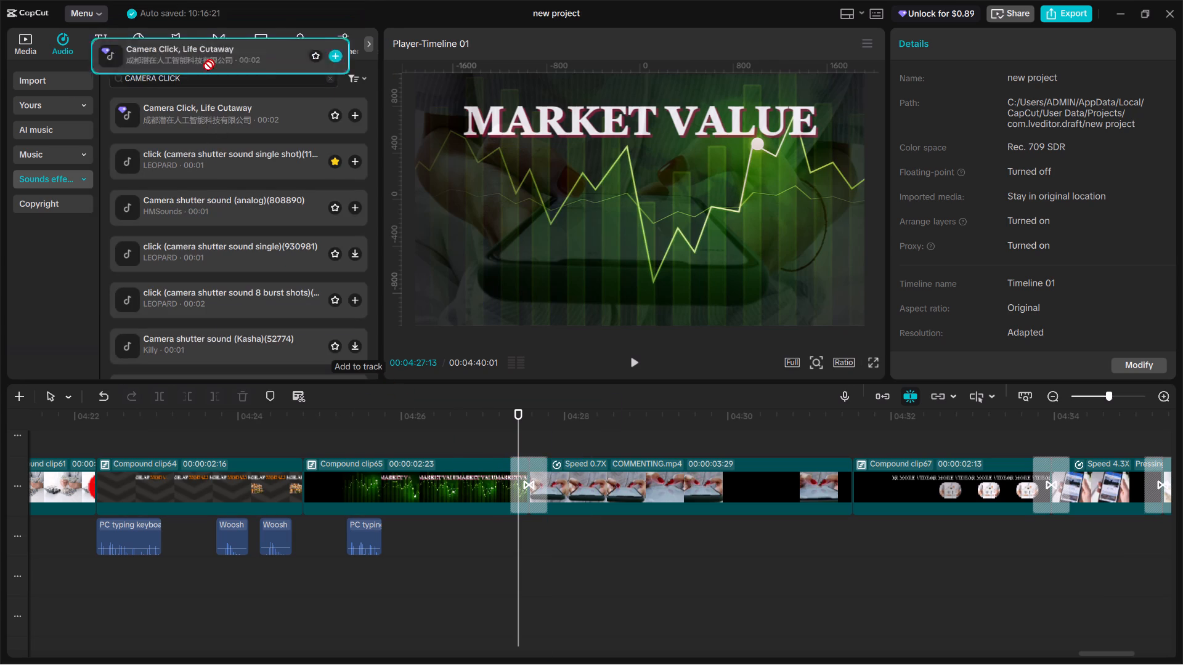
left_click_drag(203, 61, 185, 89)
left_click_drag(187, 150, 519, 539)
Play back the camera click, set its volume to -10.1 dB, and replay the transition into the phone clip.
key("space")
key("space")
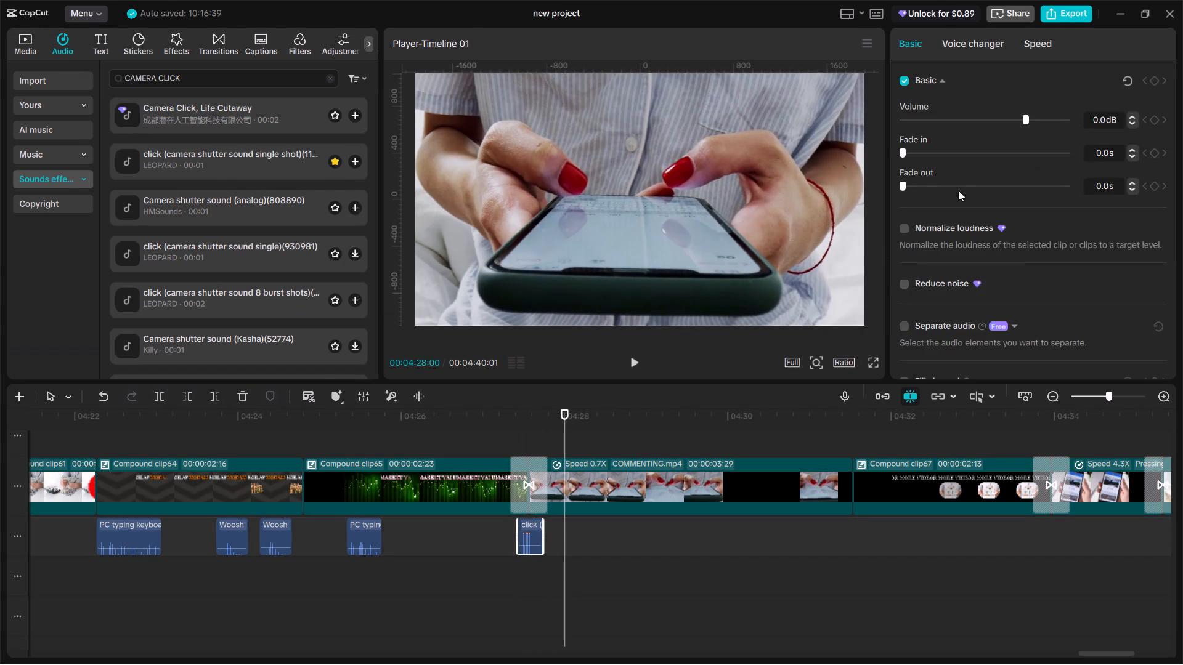
left_click(1002, 119)
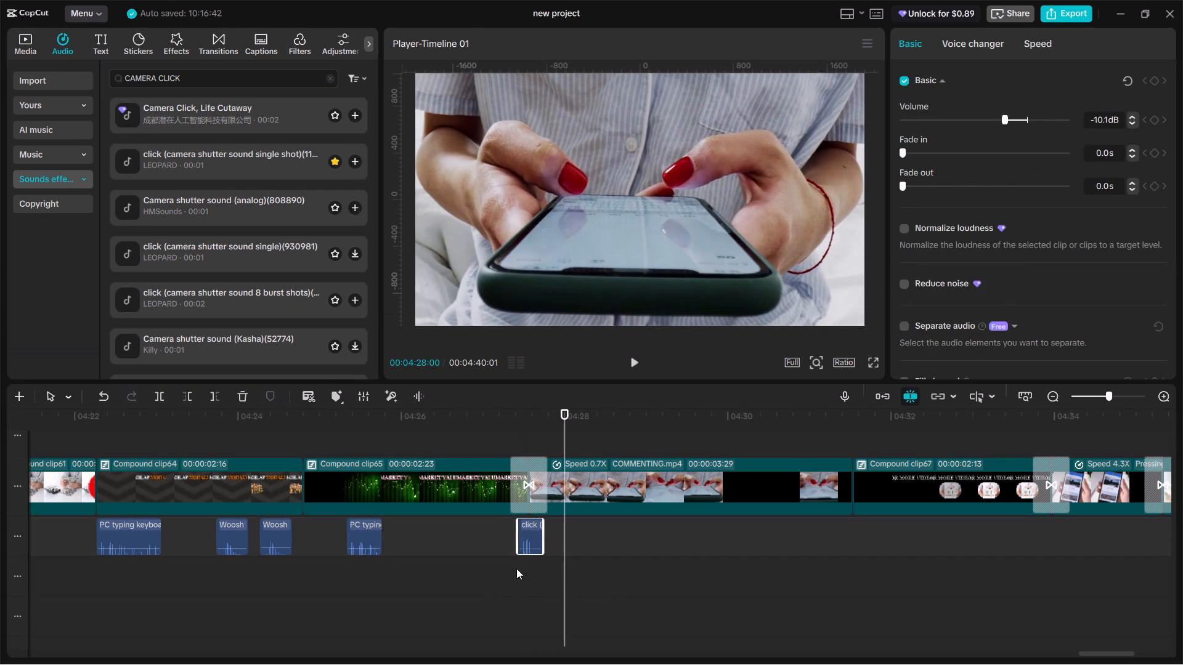
left_click(511, 568)
key("space")
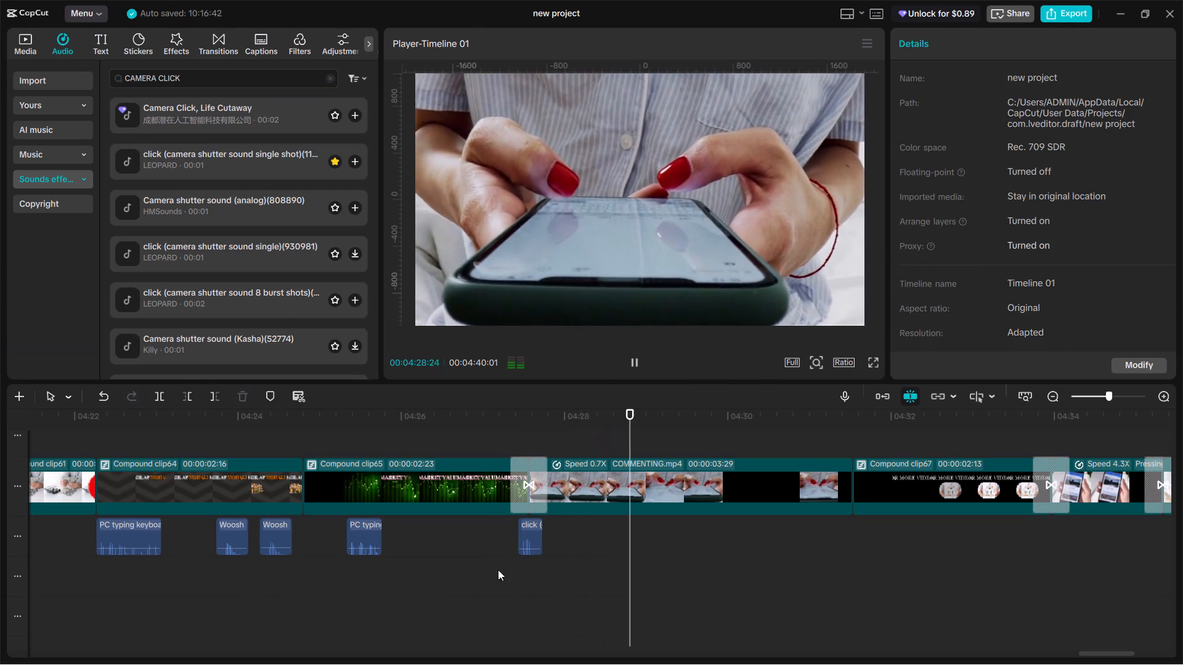
left_click(484, 547)
key("space")
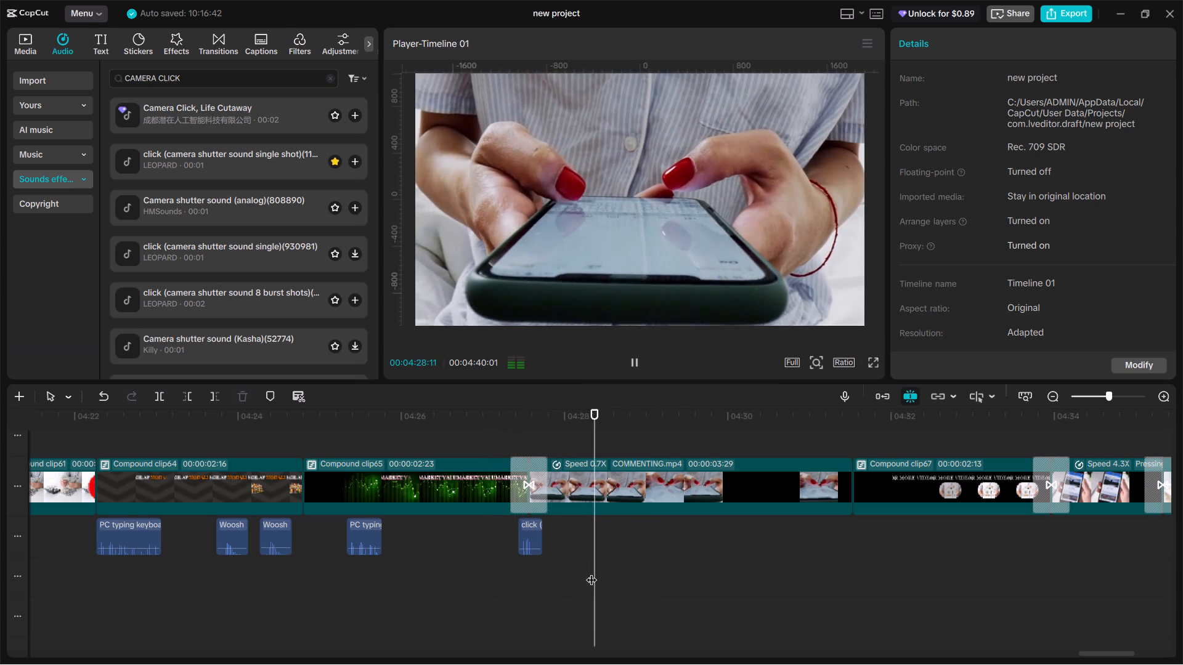
Search the sound effects for click and place the single-shot camera shutter click at 00:04:29:01, where the house icon appears in COMMENTING.mp4.
left_click(687, 526)
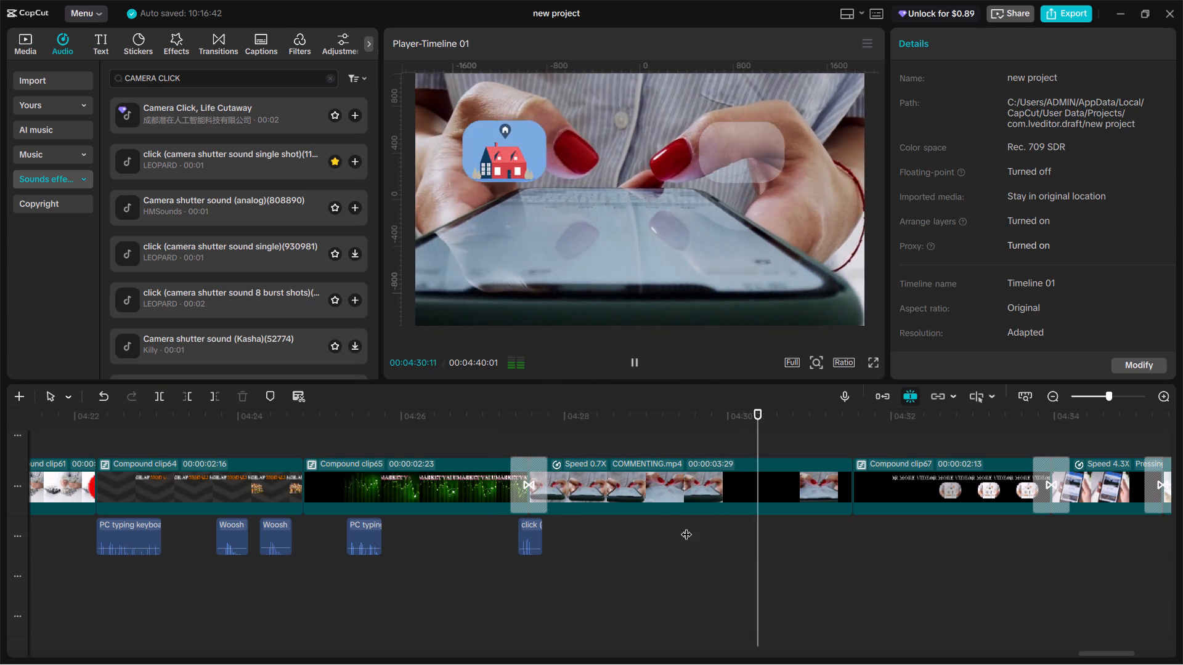
left_click_drag(686, 528, 648, 546)
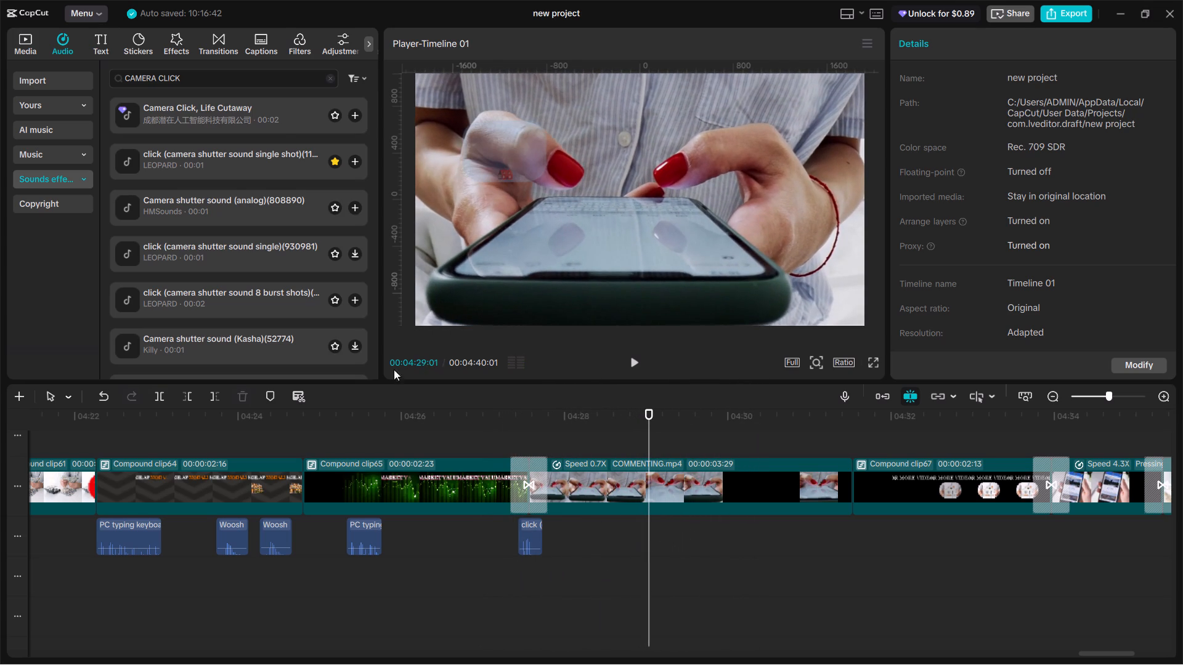
left_click(293, 79)
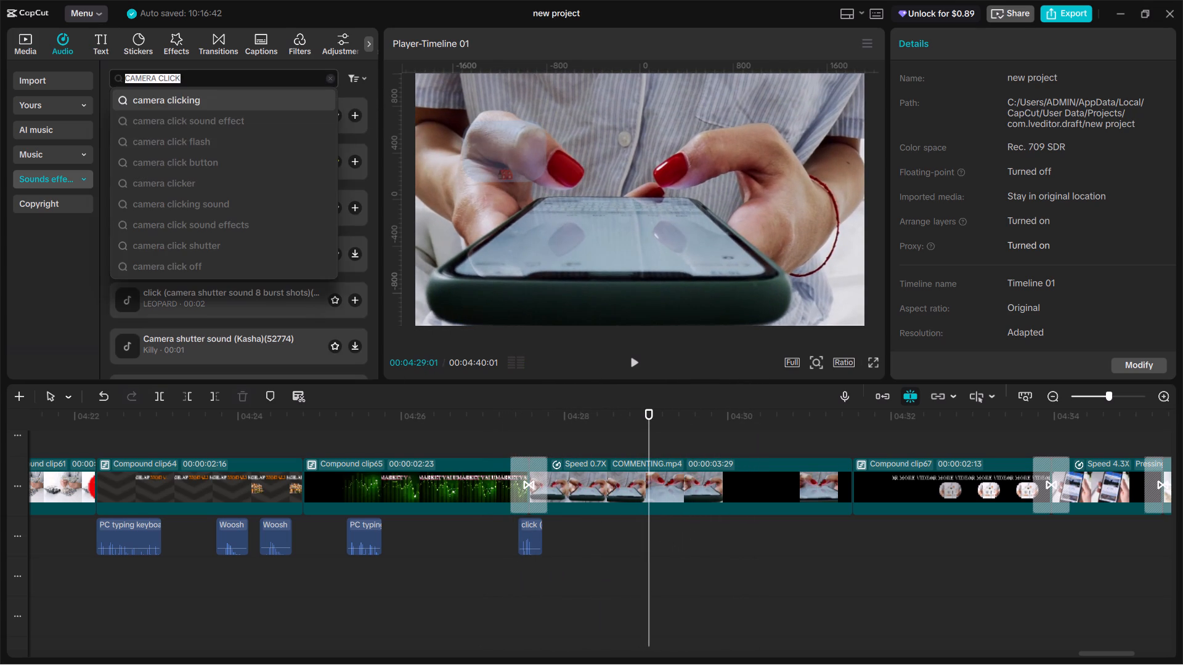
type("click")
key("Return")
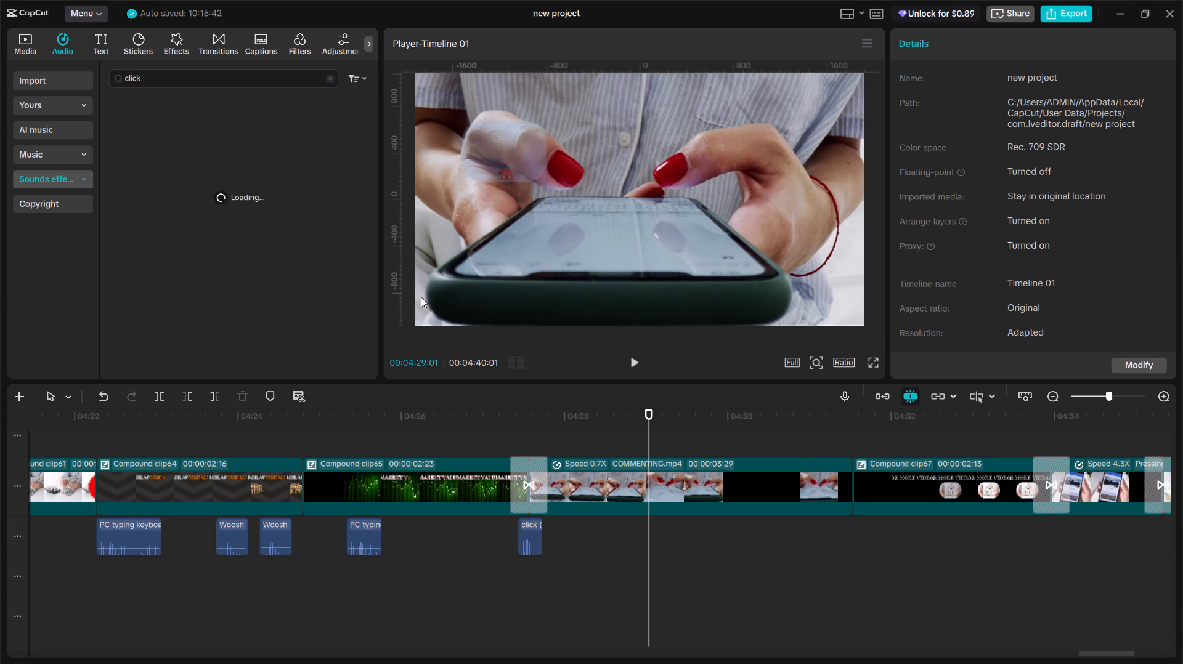
left_click(200, 159)
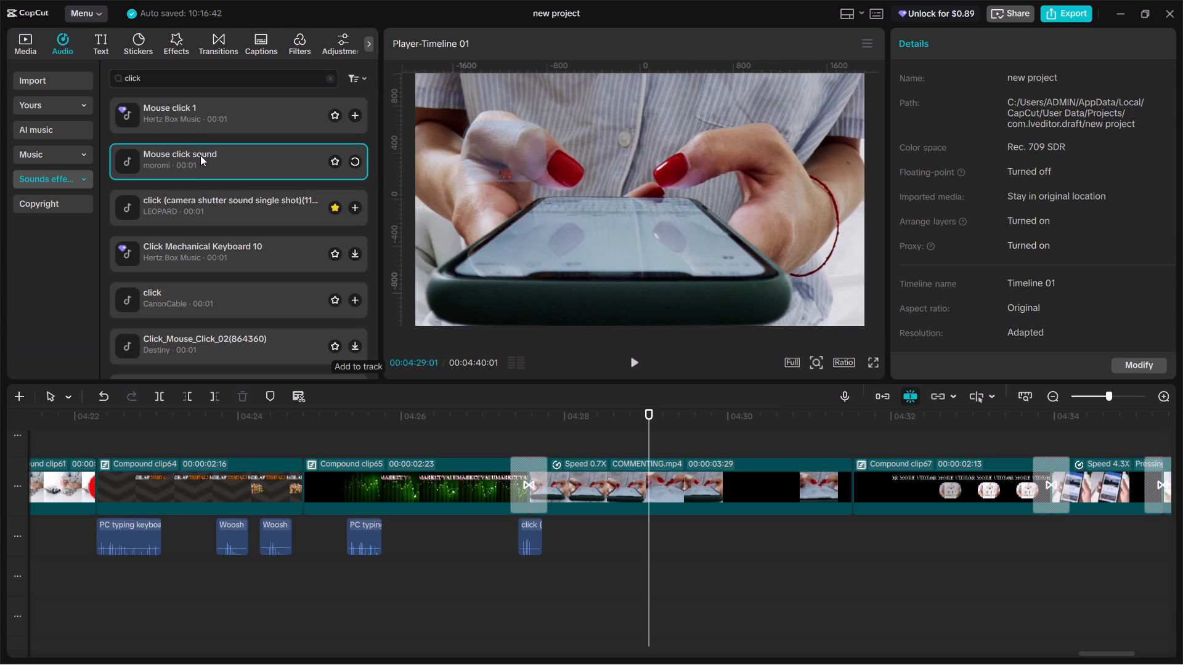
left_click(196, 207)
left_click_drag(196, 207, 627, 544)
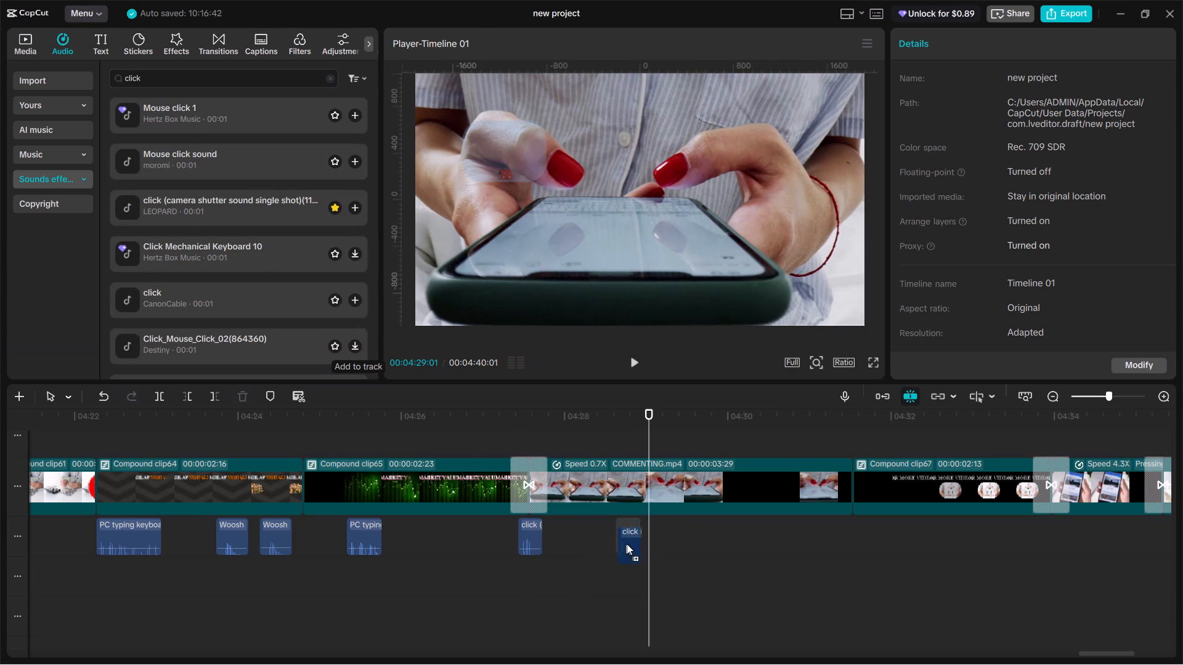
left_click_drag(627, 544, 648, 533)
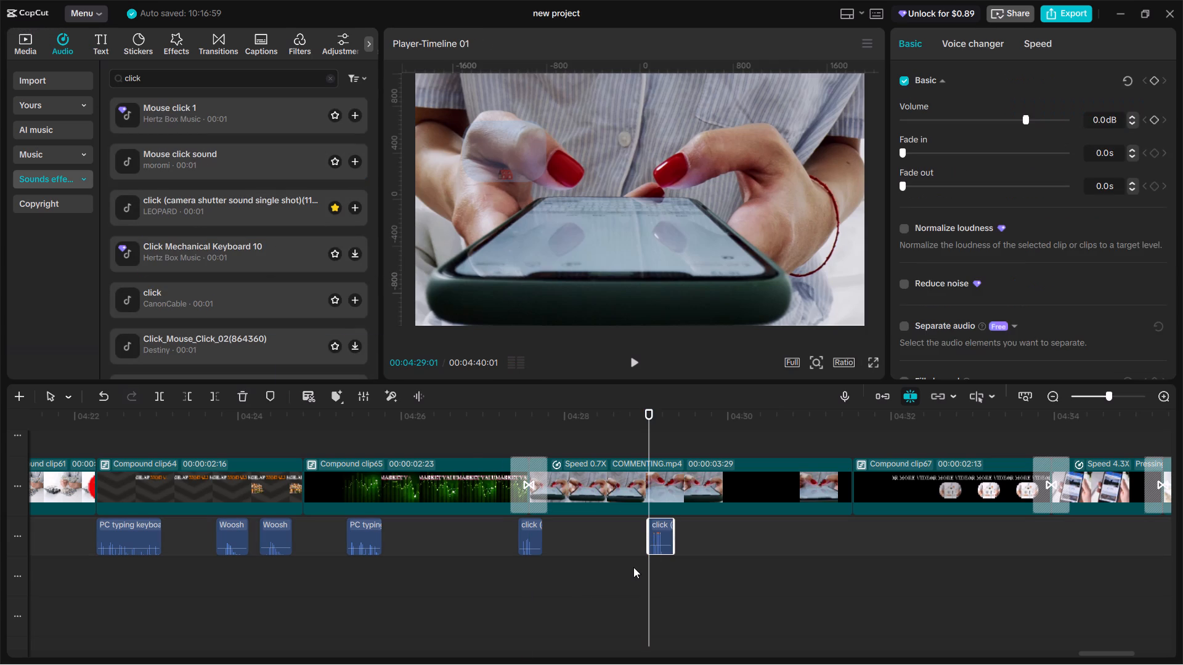
Play back the house-icon click, set its volume to -14.0 dB, shift it slightly later, and replay it.
key("space")
key("space")
left_click(619, 554)
key("space")
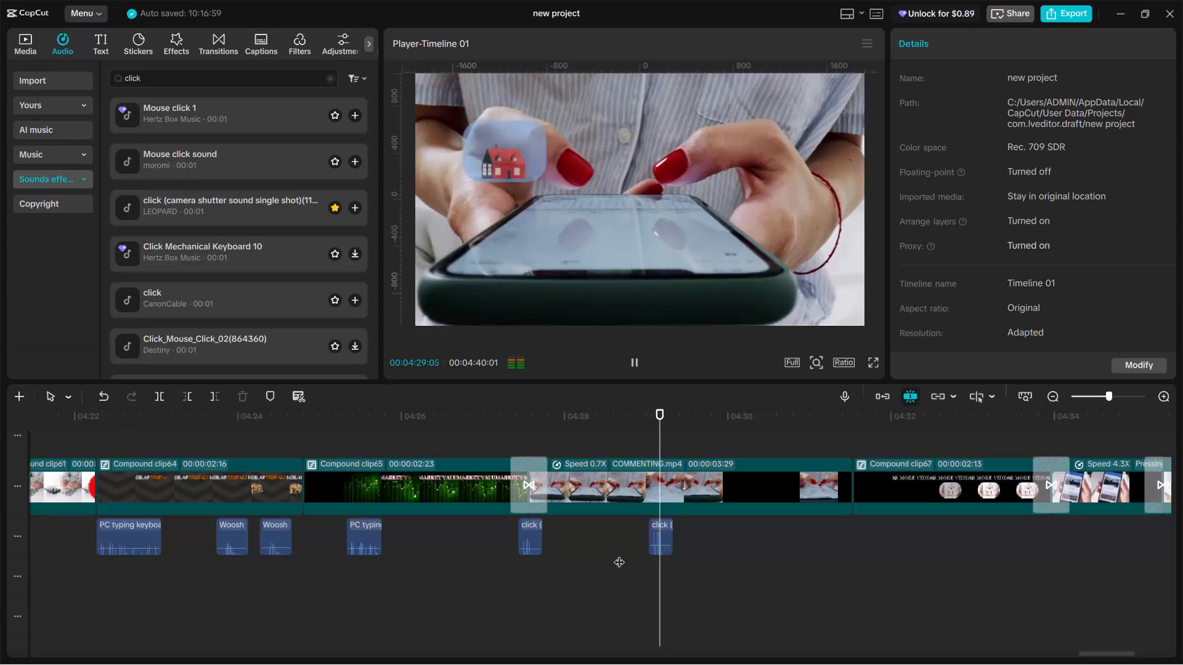
key("space")
left_click(657, 534)
left_click(1015, 118)
left_click_drag(1015, 118, 994, 124)
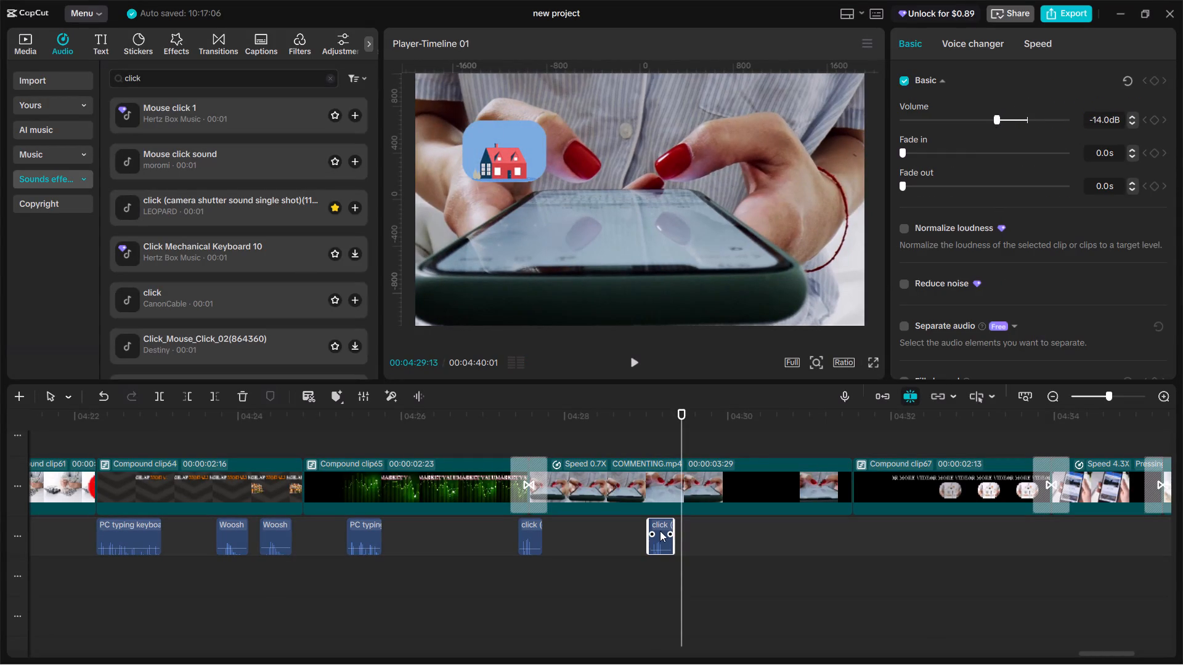
left_click_drag(660, 532, 665, 532)
left_click(645, 532)
key("space")
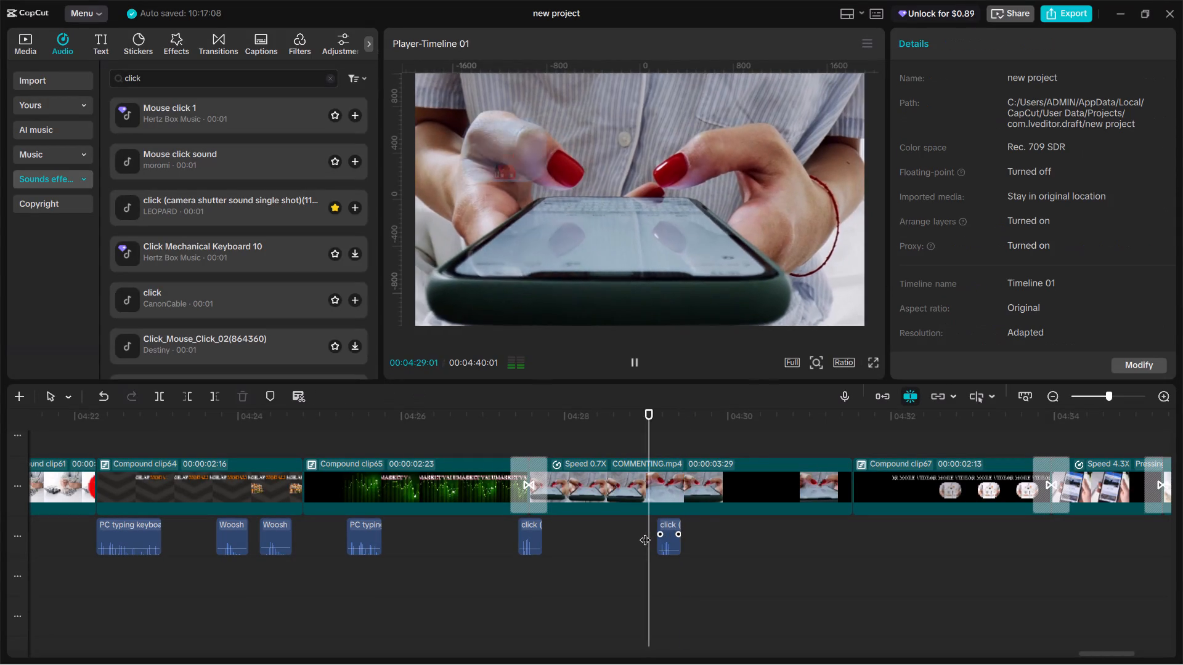
key("space")
Copy the house-icon click, paste it at 00:04:30:10 where the second icon appears, and play back both clicks.
left_click(670, 538)
key("ctrl+c")
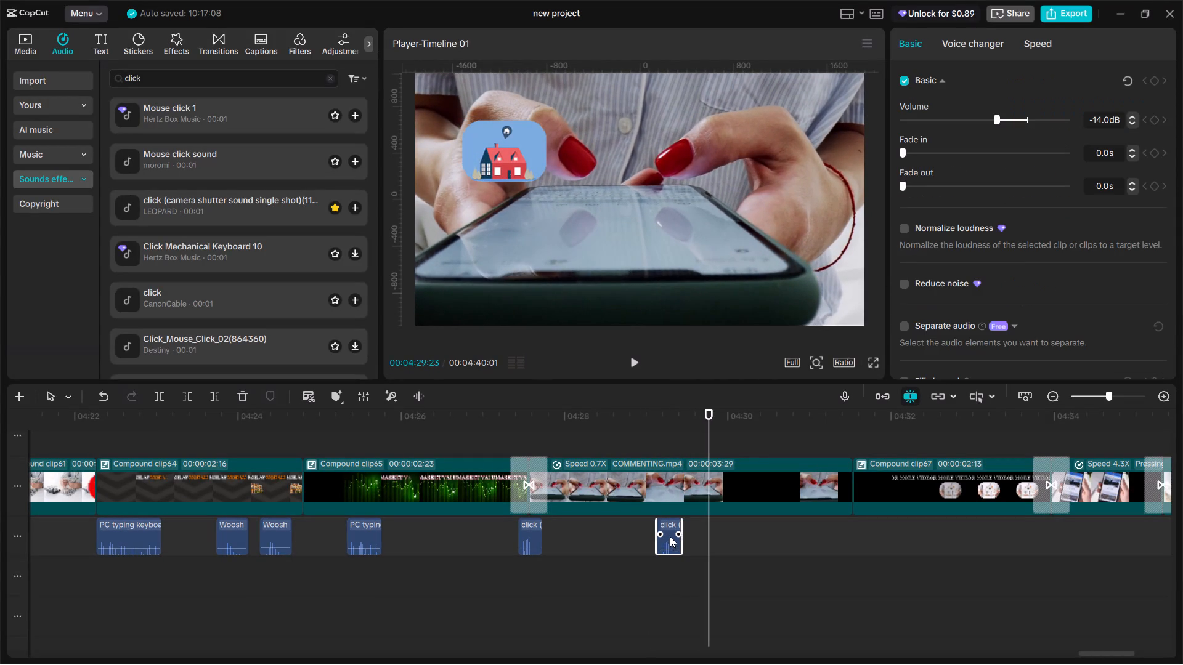
key("space")
key("space")
key("space")
key("space")
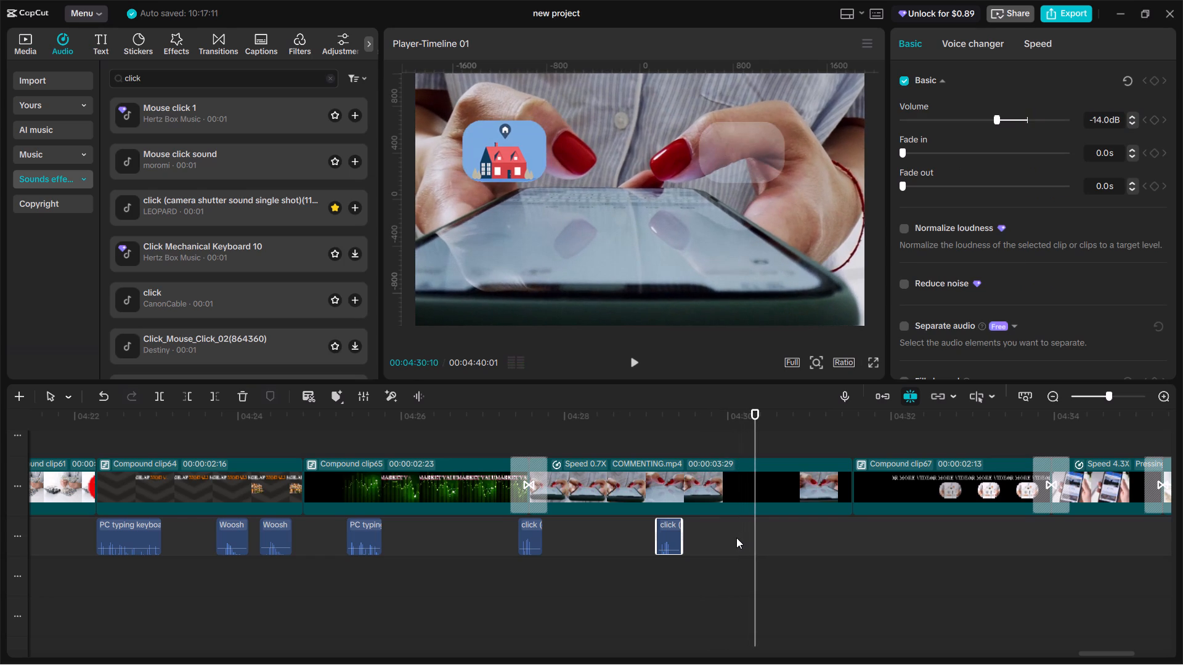
key("ctrl+v")
key("space")
left_click(647, 549)
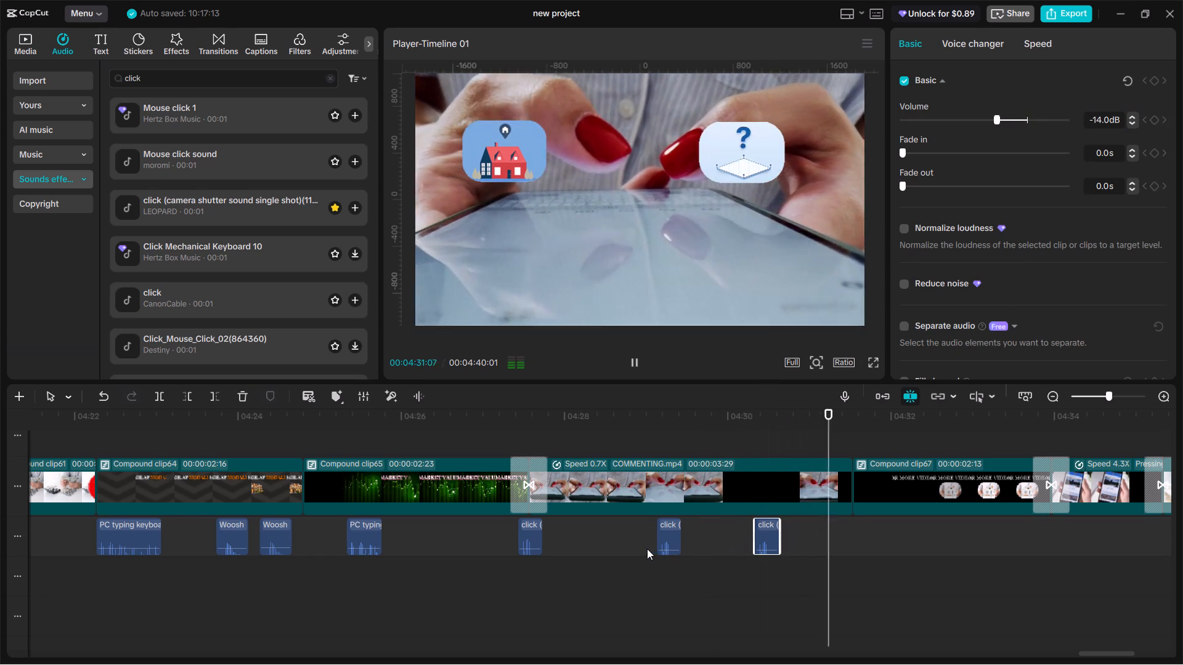
key("space")
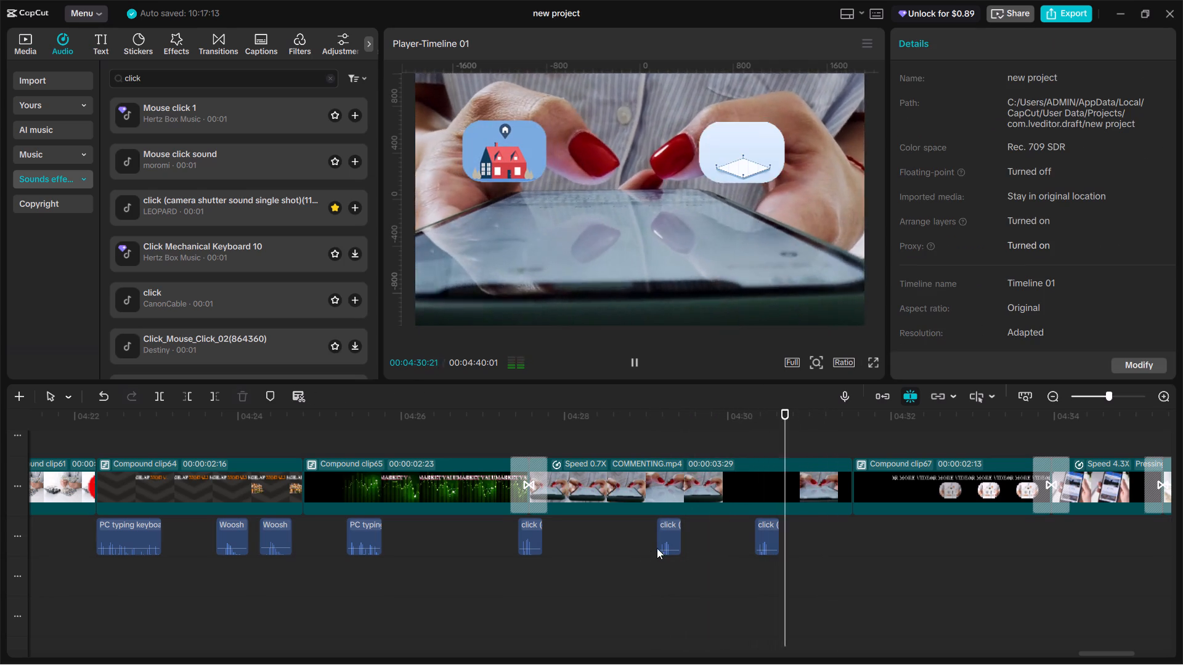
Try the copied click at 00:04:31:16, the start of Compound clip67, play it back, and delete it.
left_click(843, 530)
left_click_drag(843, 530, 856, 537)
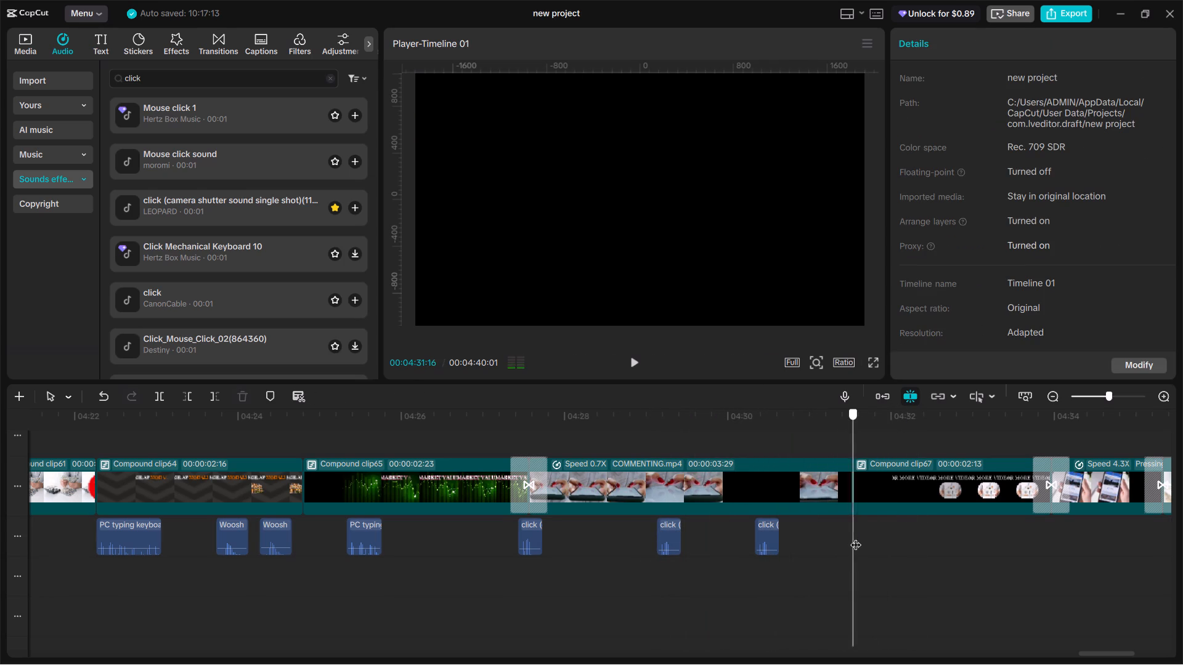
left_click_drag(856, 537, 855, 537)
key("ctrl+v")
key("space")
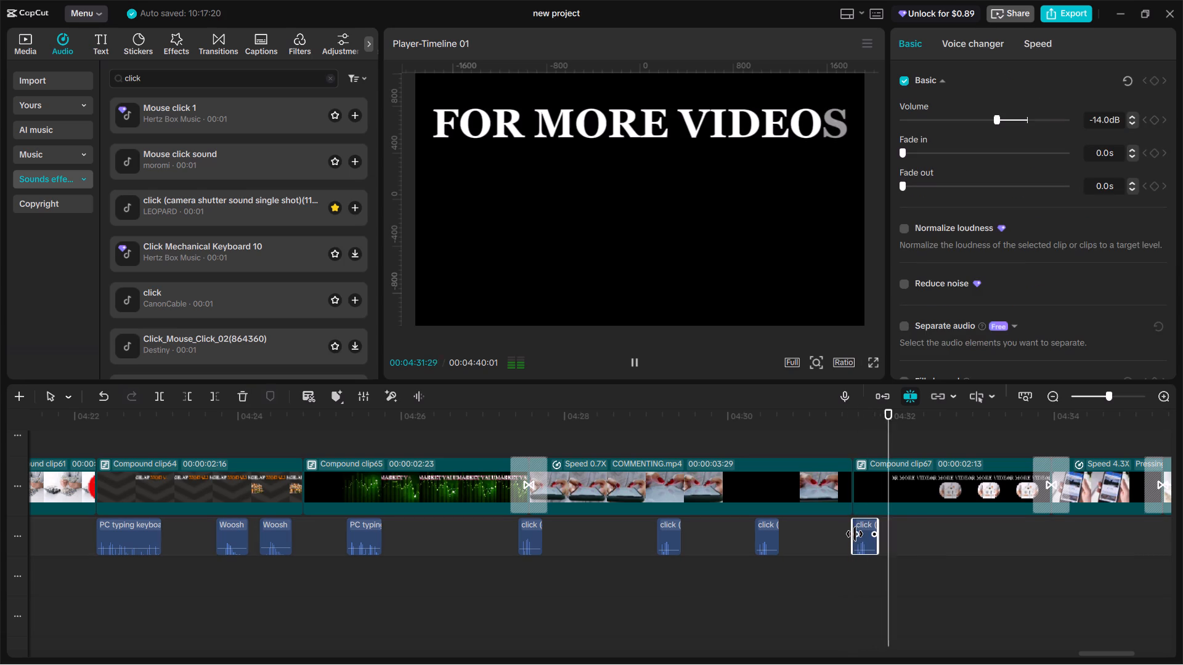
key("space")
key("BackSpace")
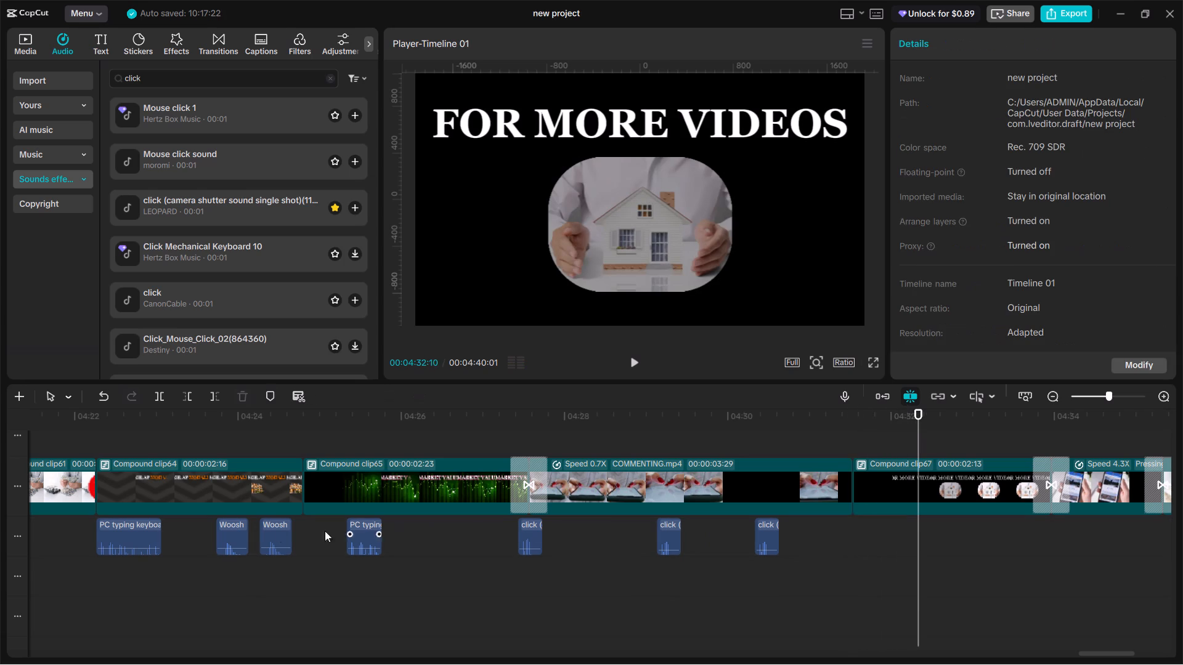
Copy the PC typing sound under Compound clip64, paste it at 00:04:31:16 at the start of Compound clip67, and play it back.
left_click(121, 537)
key("ctrl+c")
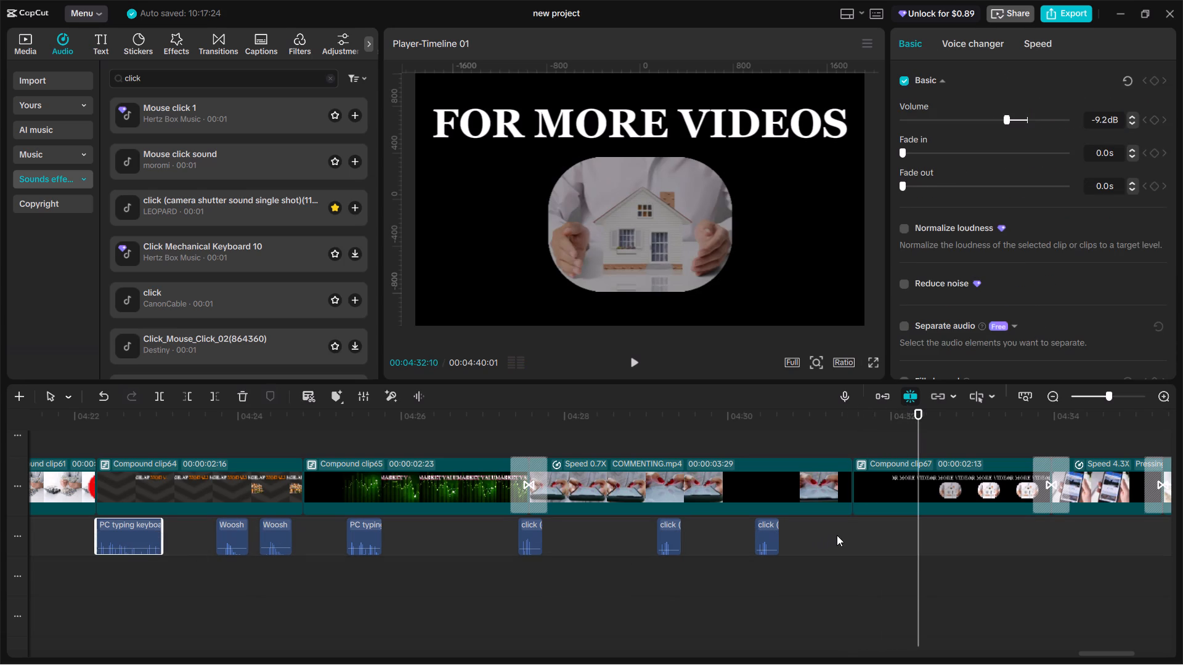
double_click(858, 529)
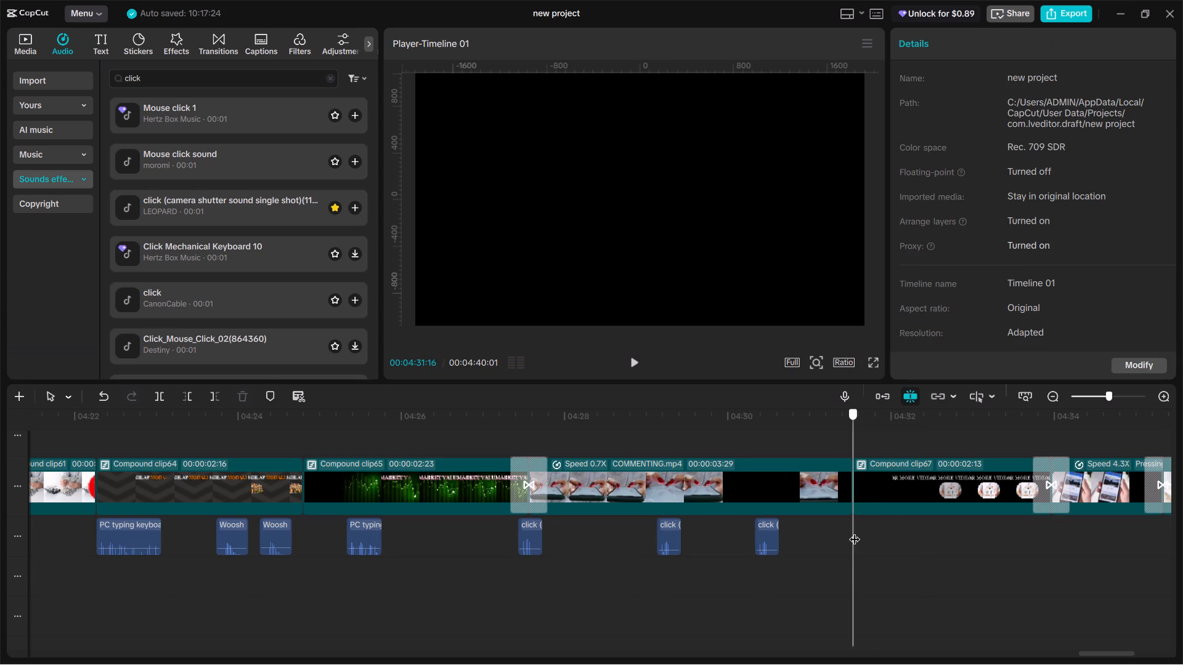
key("ctrl+v")
key("space")
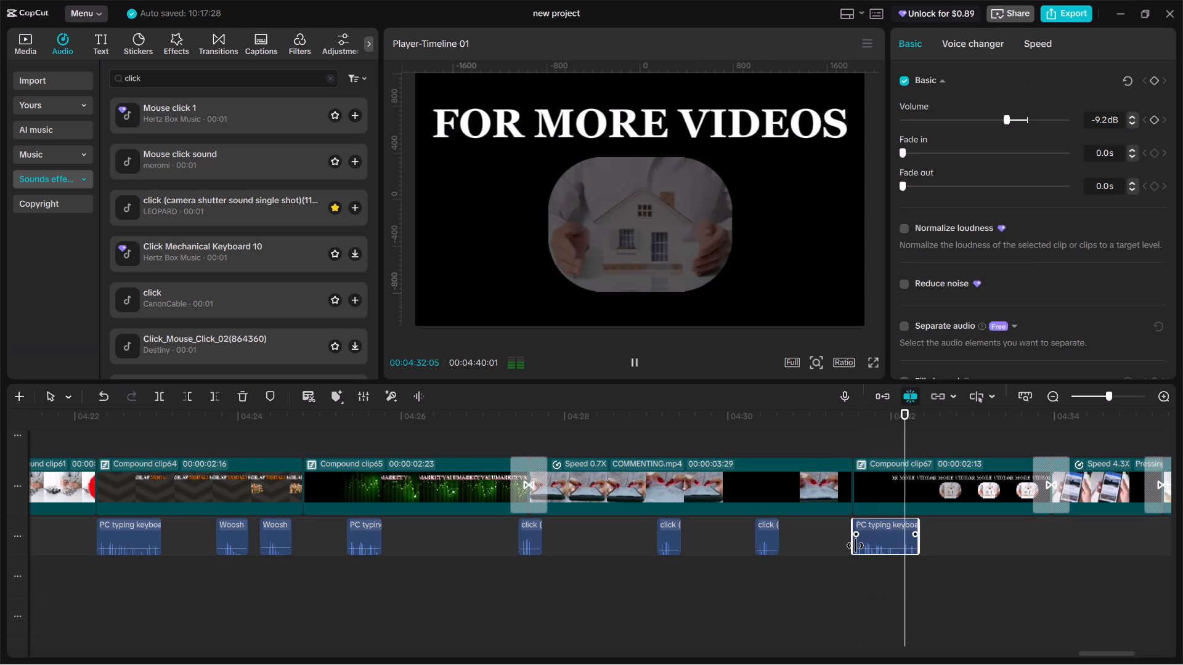
key("space")
key("space")
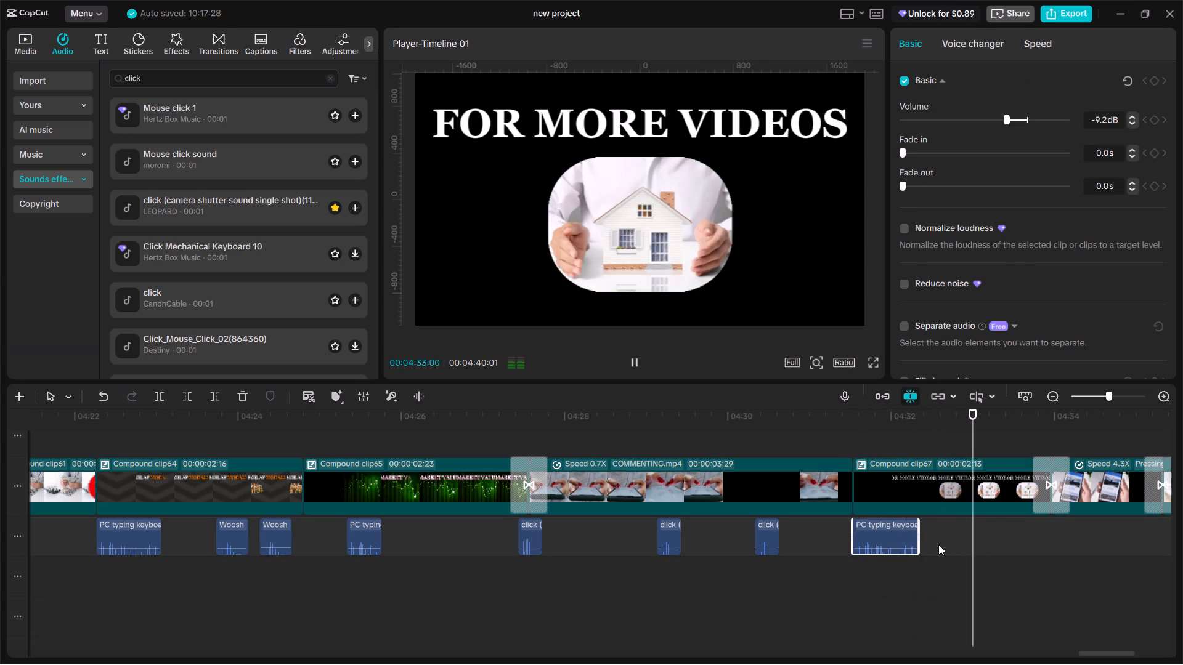
Trim the end of the pasted PC typing sound to 00:04:32:00, as the FOR MORE VIDEOS text finishes, and replay it.
left_click(915, 564)
left_click_drag(909, 578, 896, 583)
left_click(900, 583)
left_click_drag(899, 581, 892, 579)
left_click(906, 525)
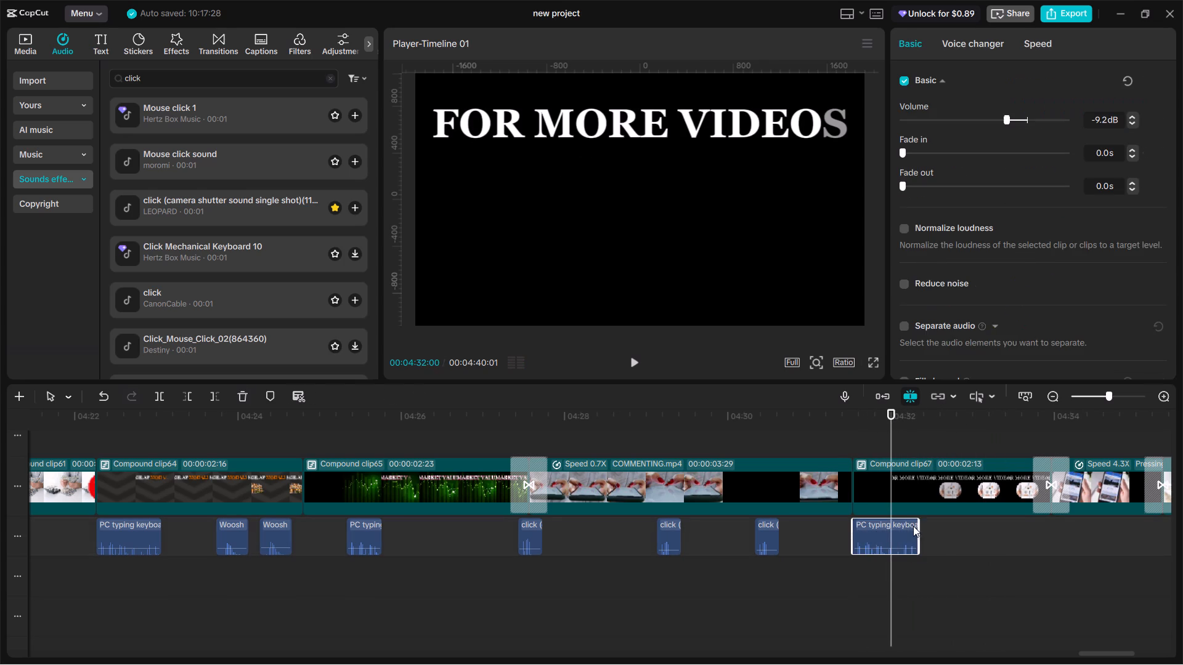
left_click_drag(916, 523, 890, 532)
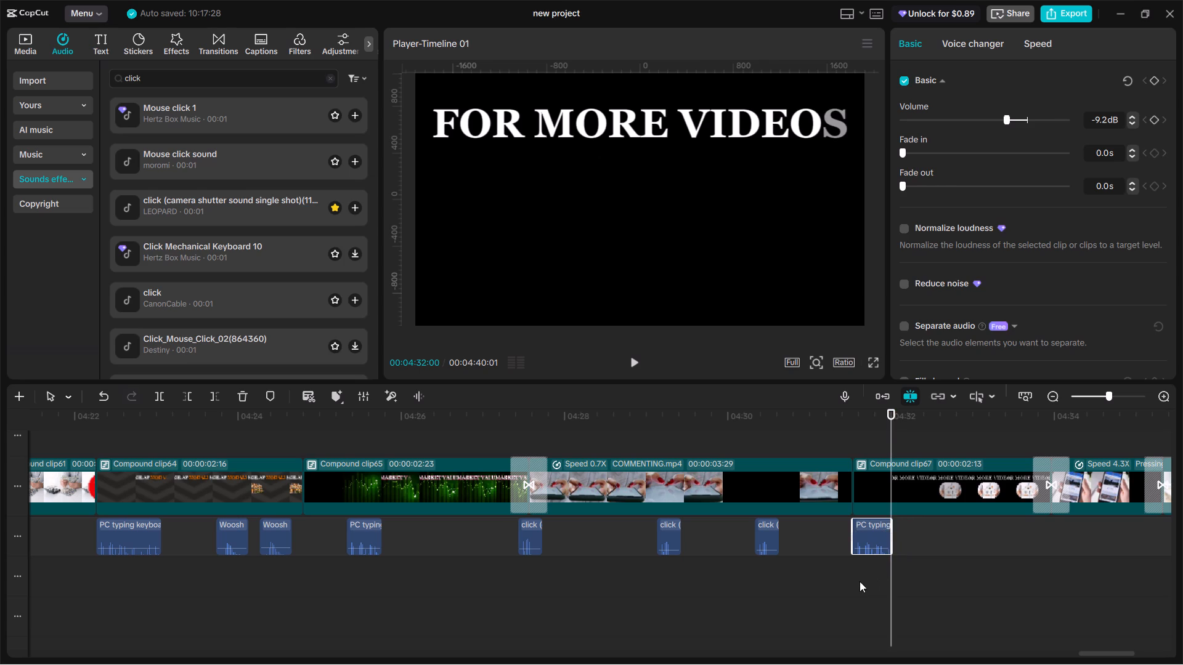
left_click(858, 581)
double_click(858, 581)
key("space")
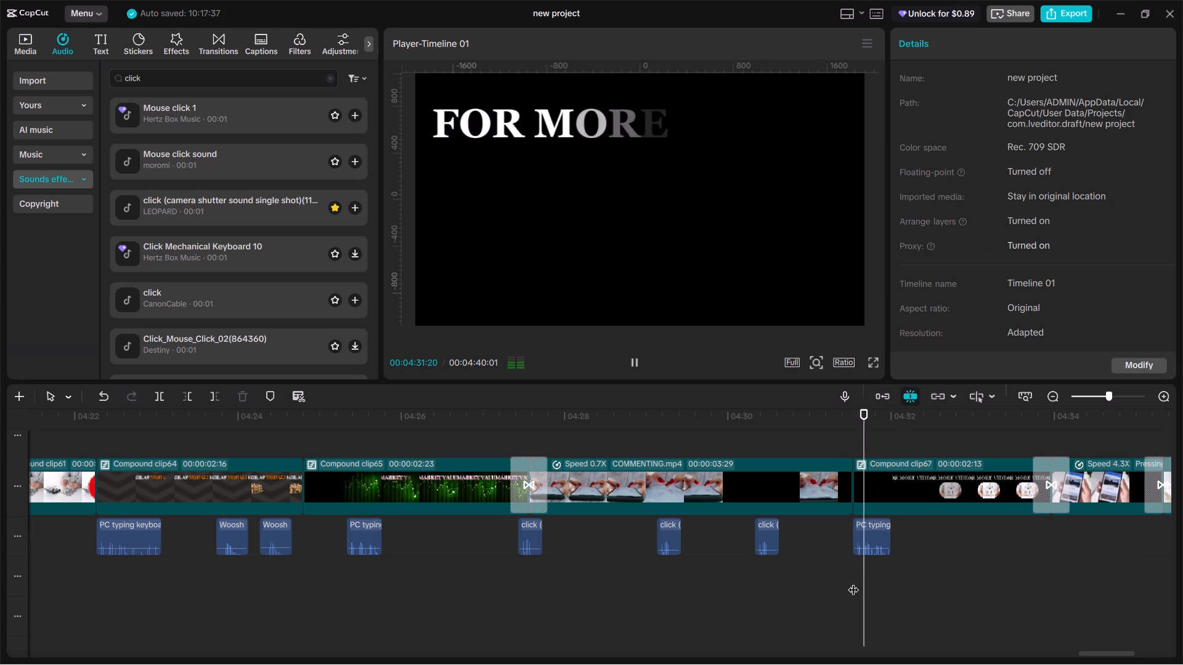
Place the Mouse click sound at 00:04:32:03 on a second audio track, where the house picture fades in, and play it back.
left_click(911, 580)
left_click_drag(910, 581, 900, 580)
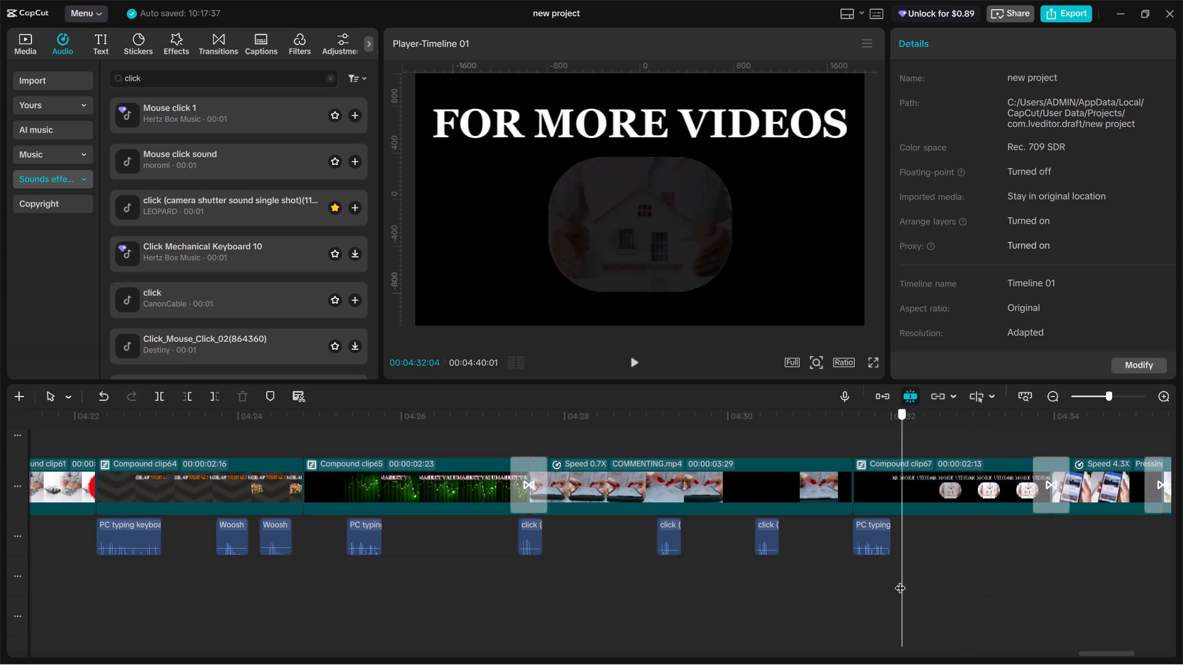
left_click_drag(900, 580, 898, 579)
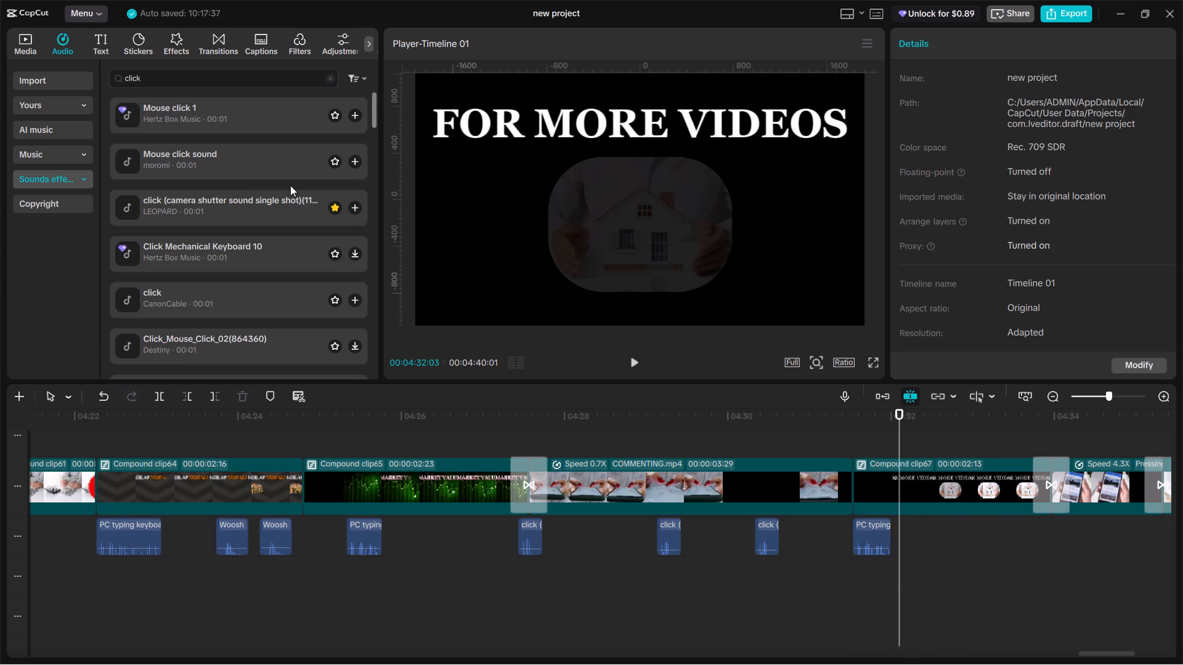
left_click_drag(239, 155, 901, 571)
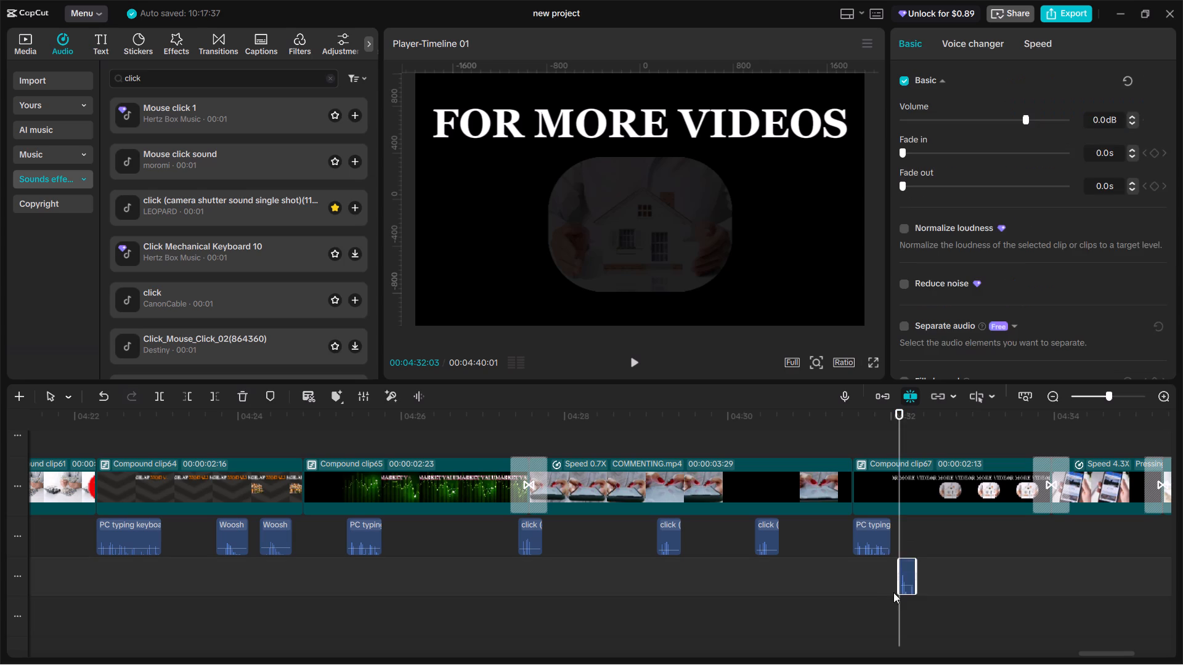
key("space")
key("space")
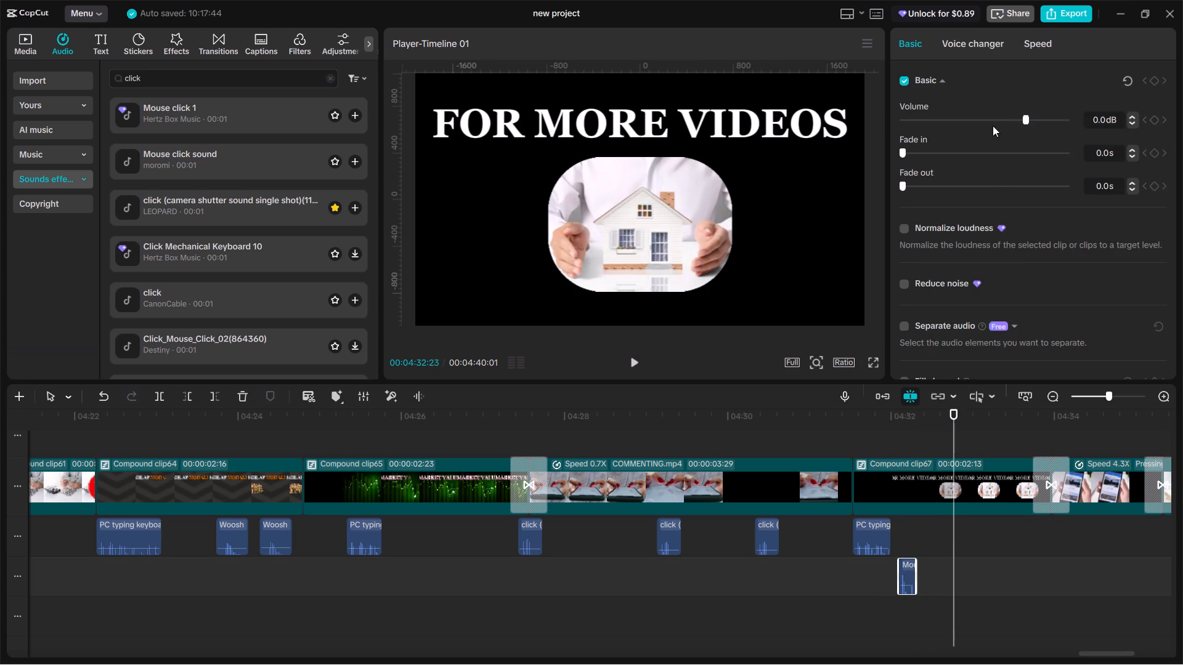
Set the Mouse click sound's volume to -9.5 dB and replay the house picture's appearance.
left_click(1006, 115)
left_click(1003, 115)
left_click(899, 538)
key("space")
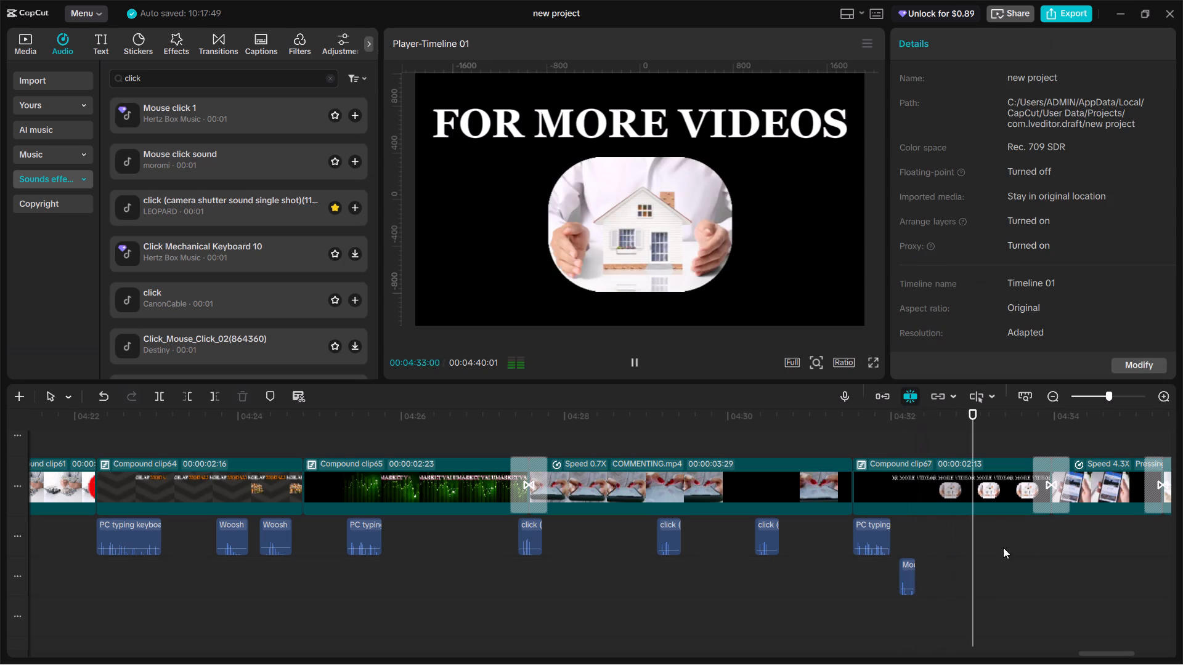
key("space")
Copy the camera click from the transition into COMMENTING.mp4, paste it at 00:04:33:24 on the transition after Compound clip67, and play to the end.
left_click(1047, 543)
left_click_drag(1047, 543, 1042, 543)
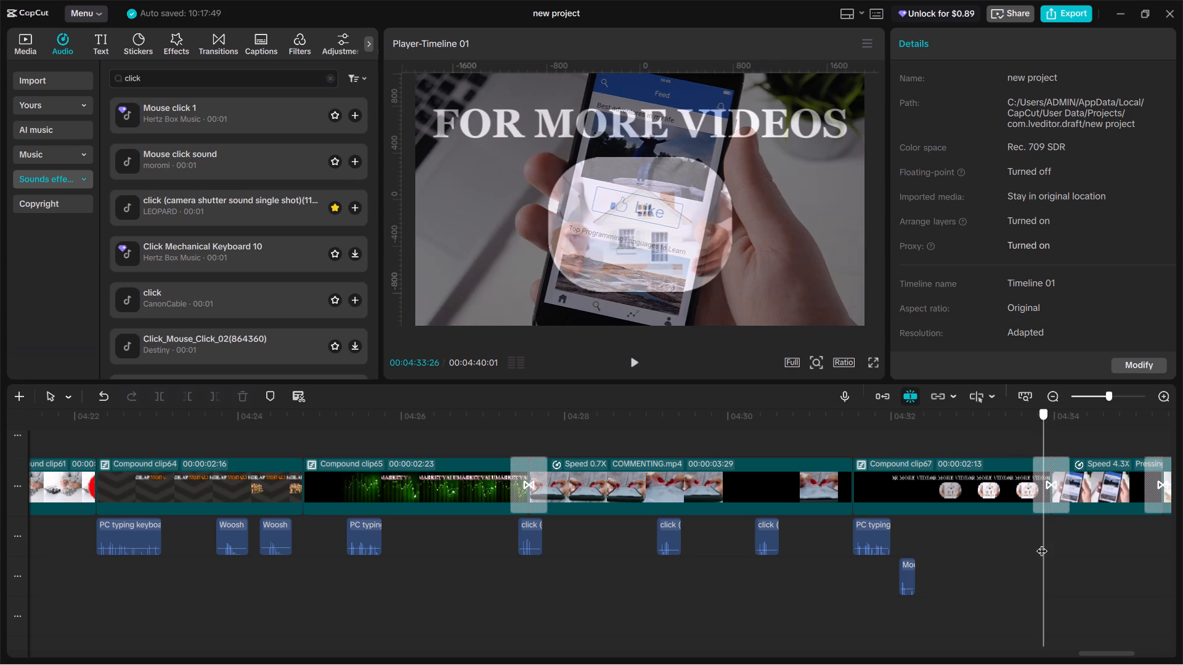
left_click_drag(1042, 543, 1039, 542)
left_click(527, 530)
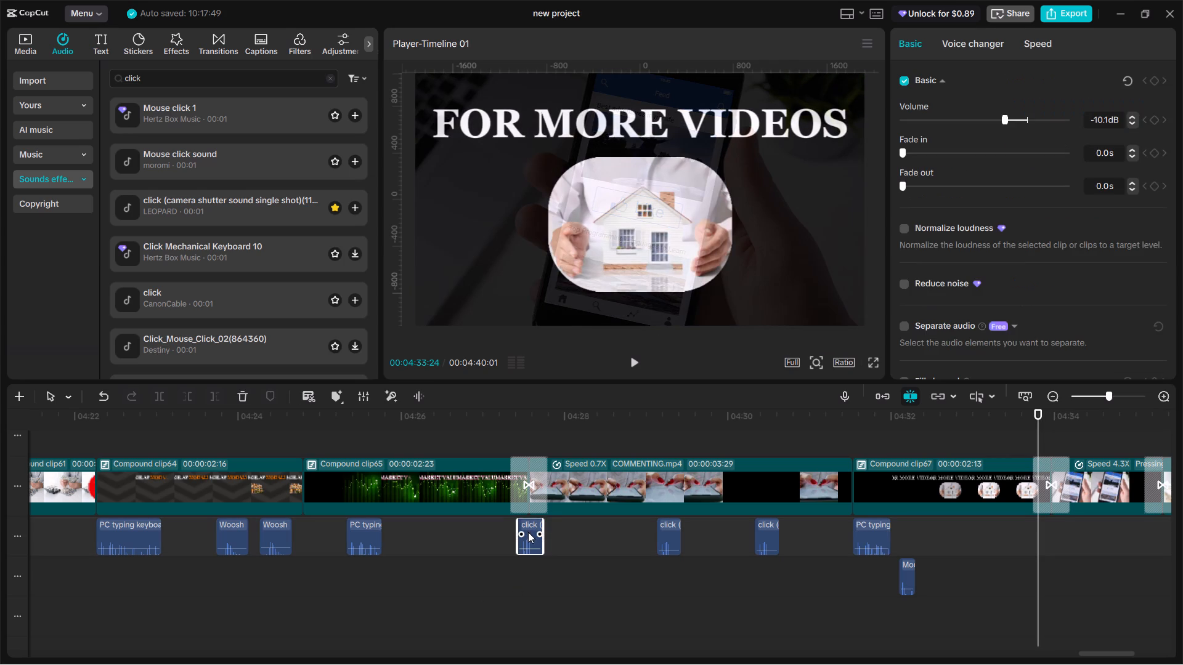
key("ctrl+c")
key("ctrl+v")
key("space")
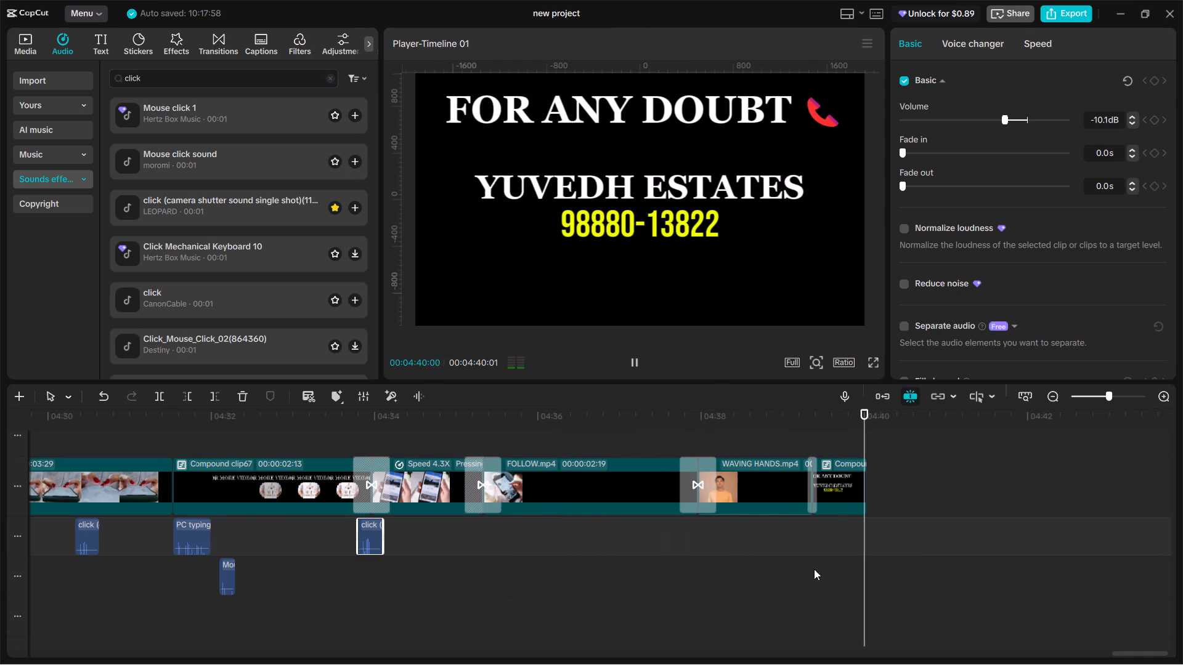
scroll(808, 556, "down", 11, "ctrl")
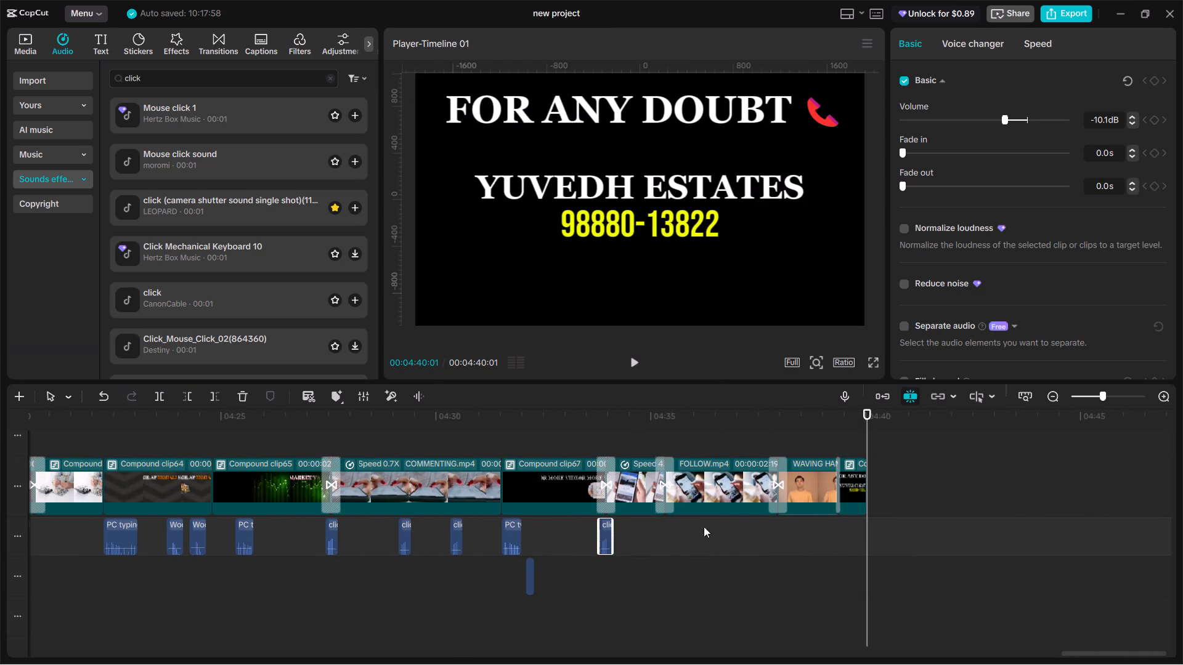
Copy the camera click after Compound clip67, paste it at 00:04:39:09 where the waving-hand clip changes to the closing card, and play to the end.
key("ctrl+c")
left_click(841, 528)
left_click(841, 529)
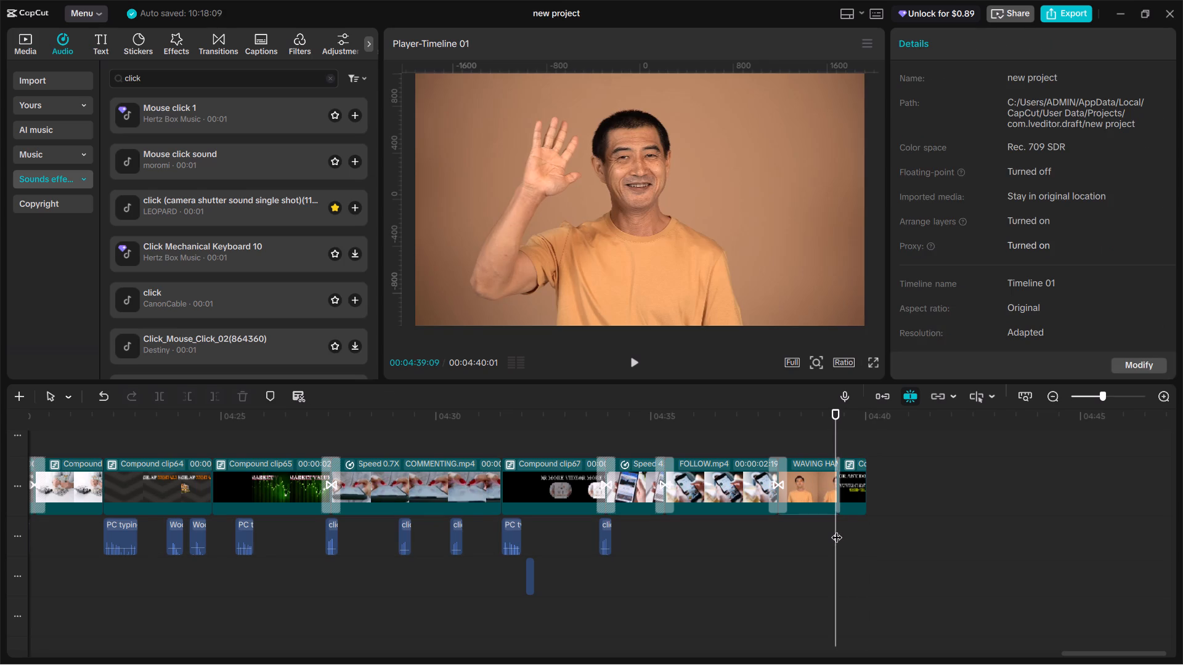
key("ctrl+v")
key("space")
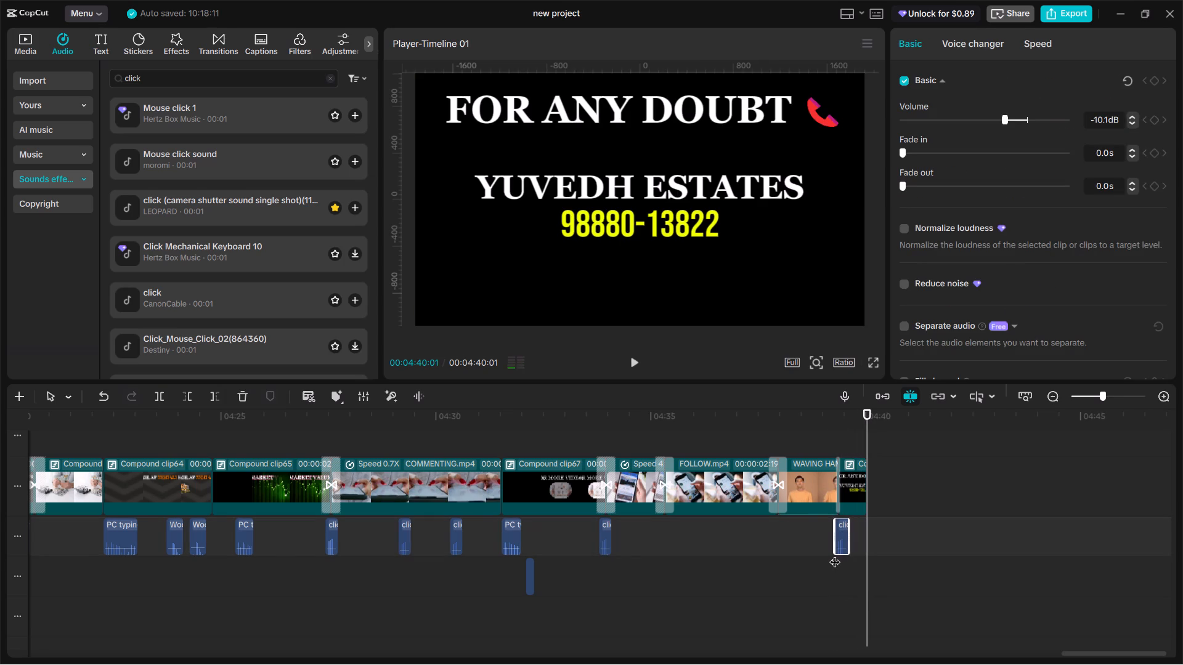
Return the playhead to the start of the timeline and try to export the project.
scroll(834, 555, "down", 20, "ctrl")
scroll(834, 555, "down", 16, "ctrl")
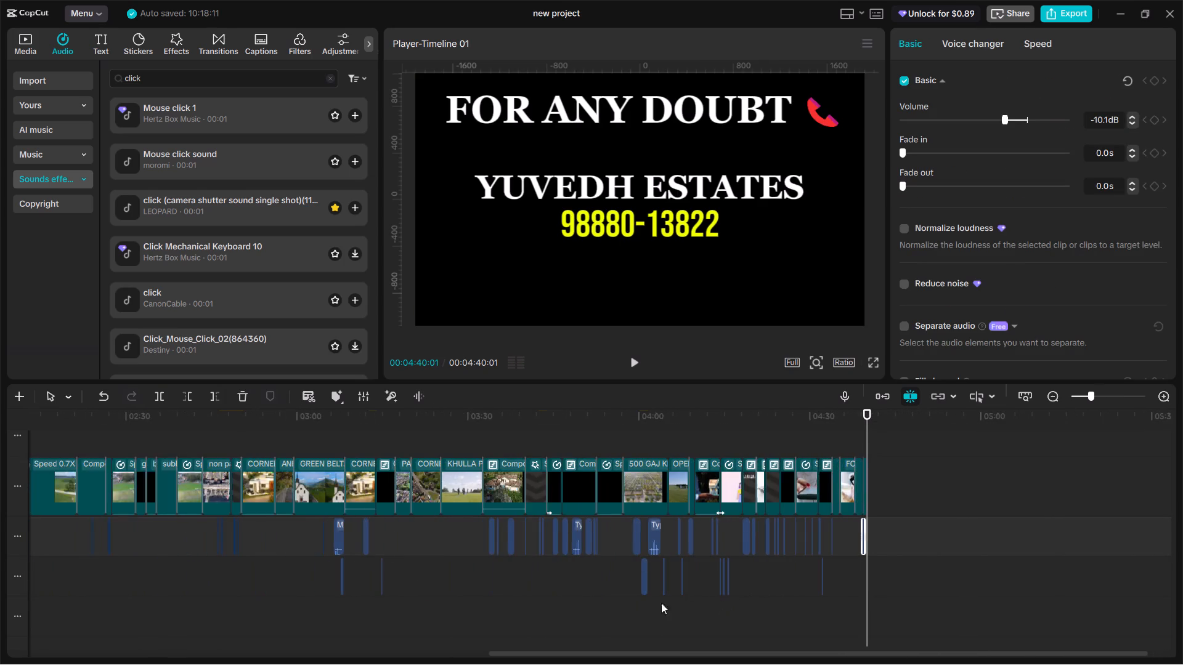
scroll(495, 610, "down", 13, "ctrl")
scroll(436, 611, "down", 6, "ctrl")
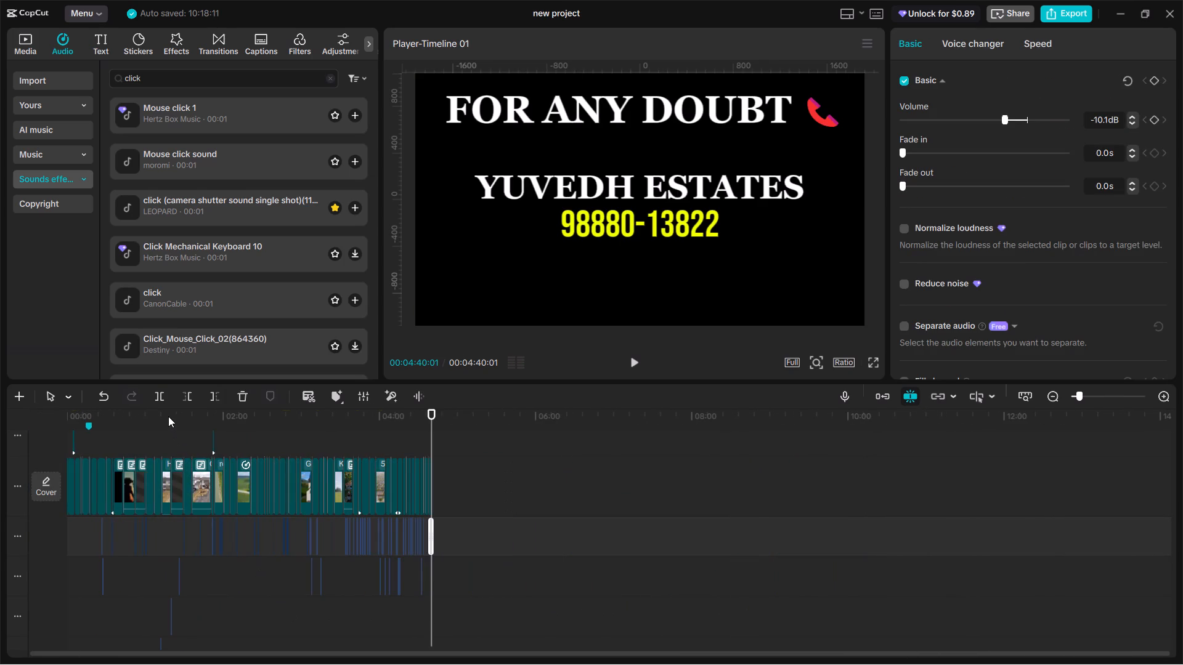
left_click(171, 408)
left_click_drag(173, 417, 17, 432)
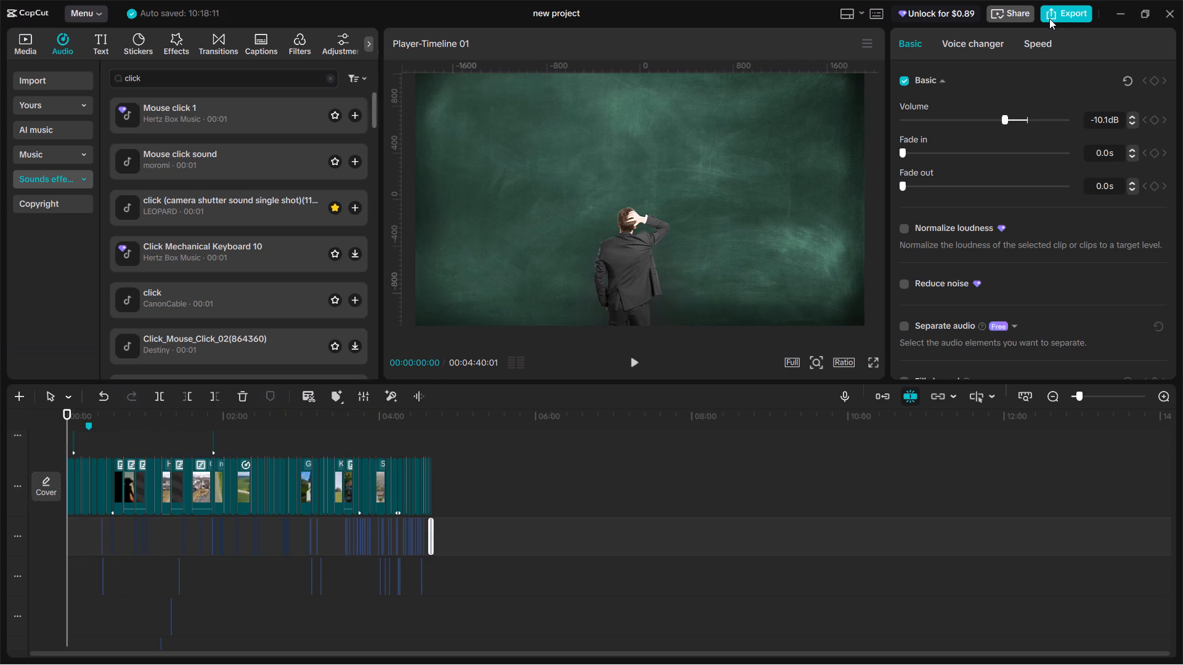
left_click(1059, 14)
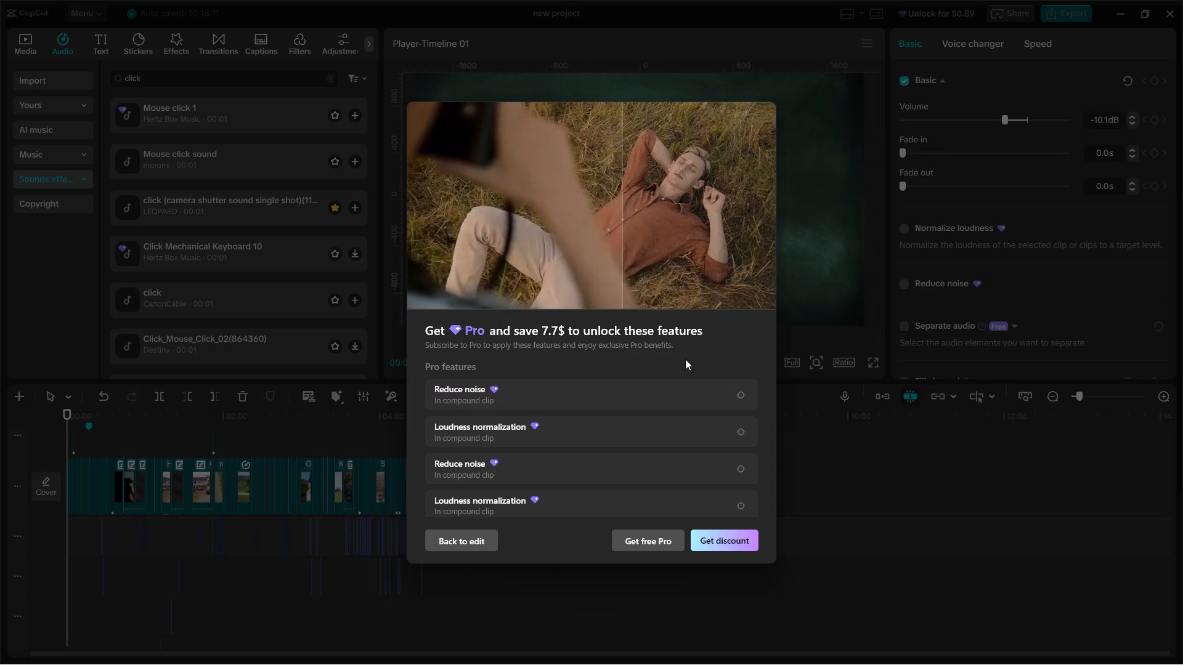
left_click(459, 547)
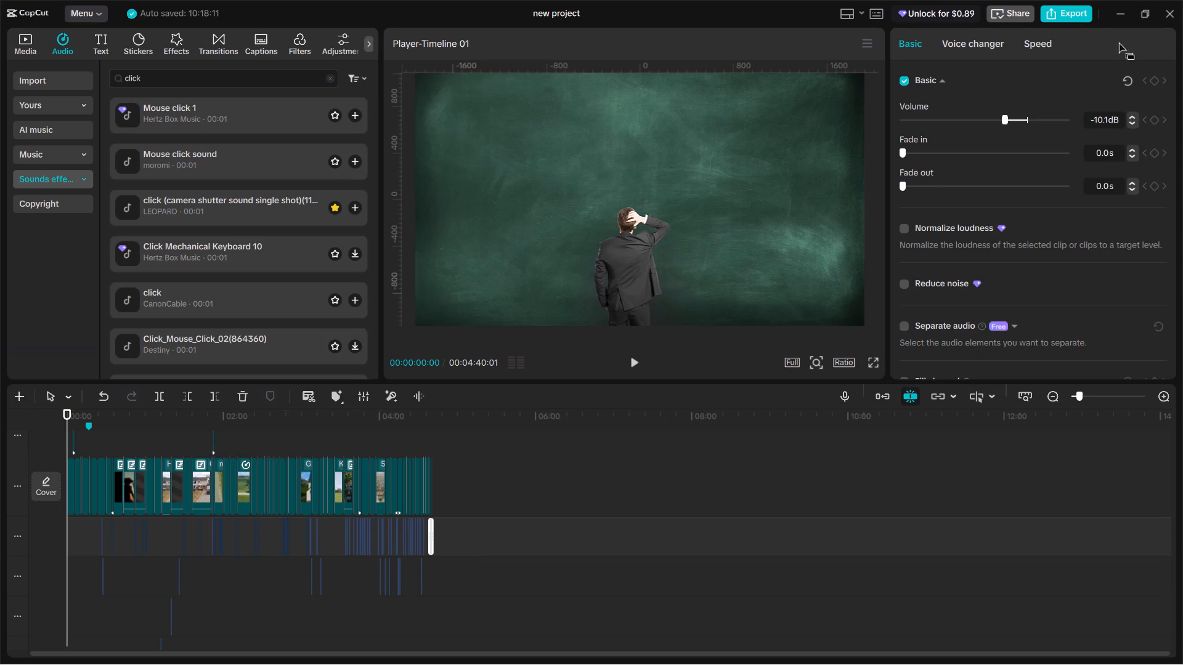
Close the project and exit CapCut completely.
left_click(1166, 9)
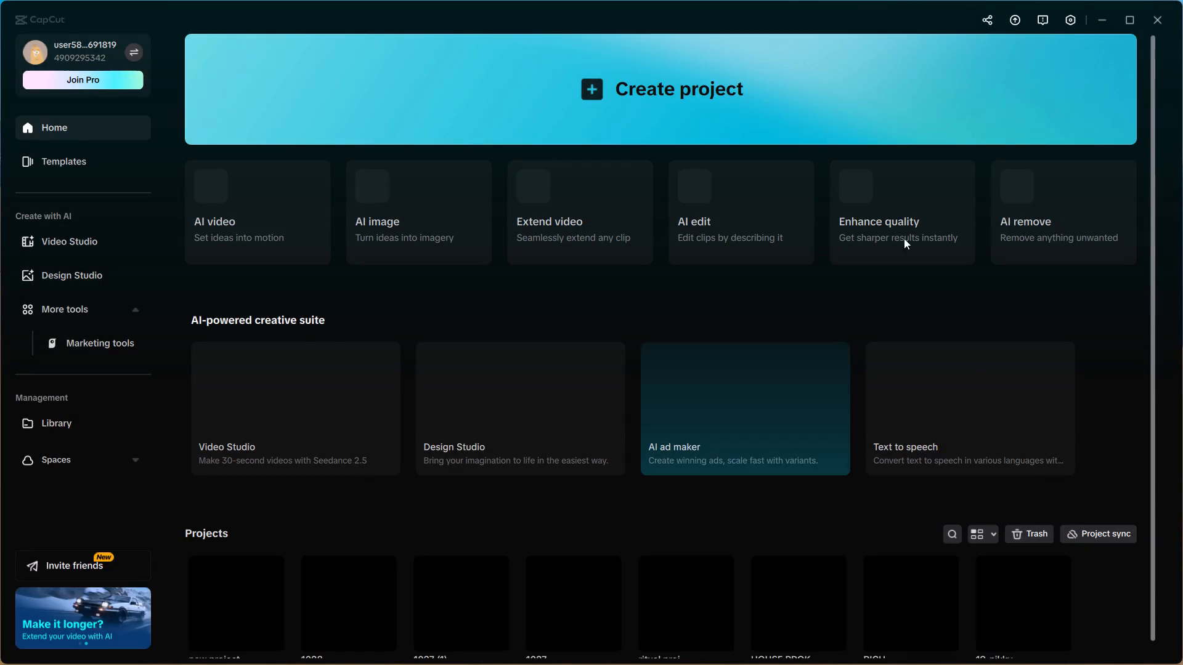
left_click(1161, 17)
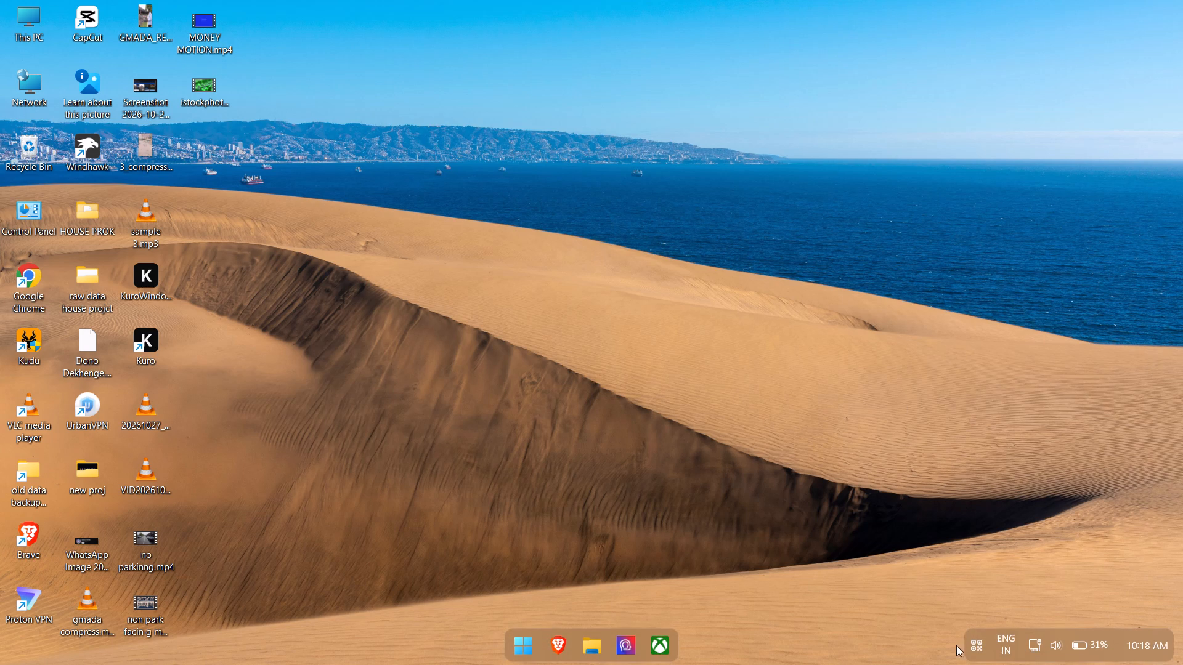
Switch to UrbanVPN, disconnect from the United States server, and connect to Russia instead.
left_click(983, 639)
left_click(981, 567)
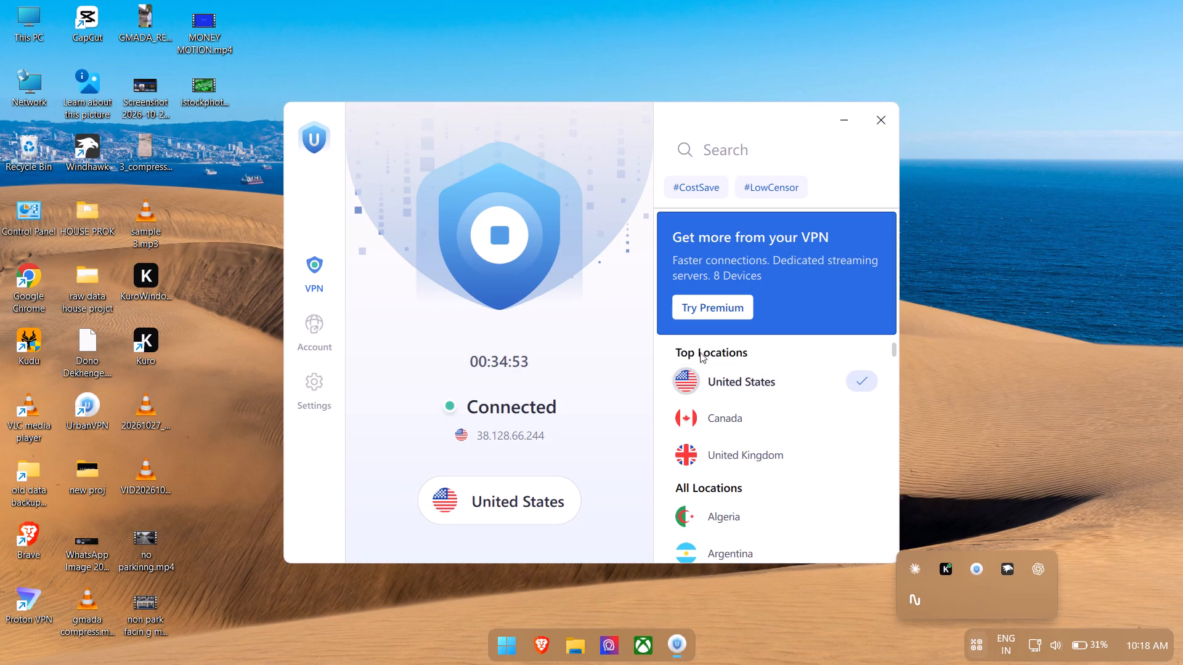
left_click(529, 266)
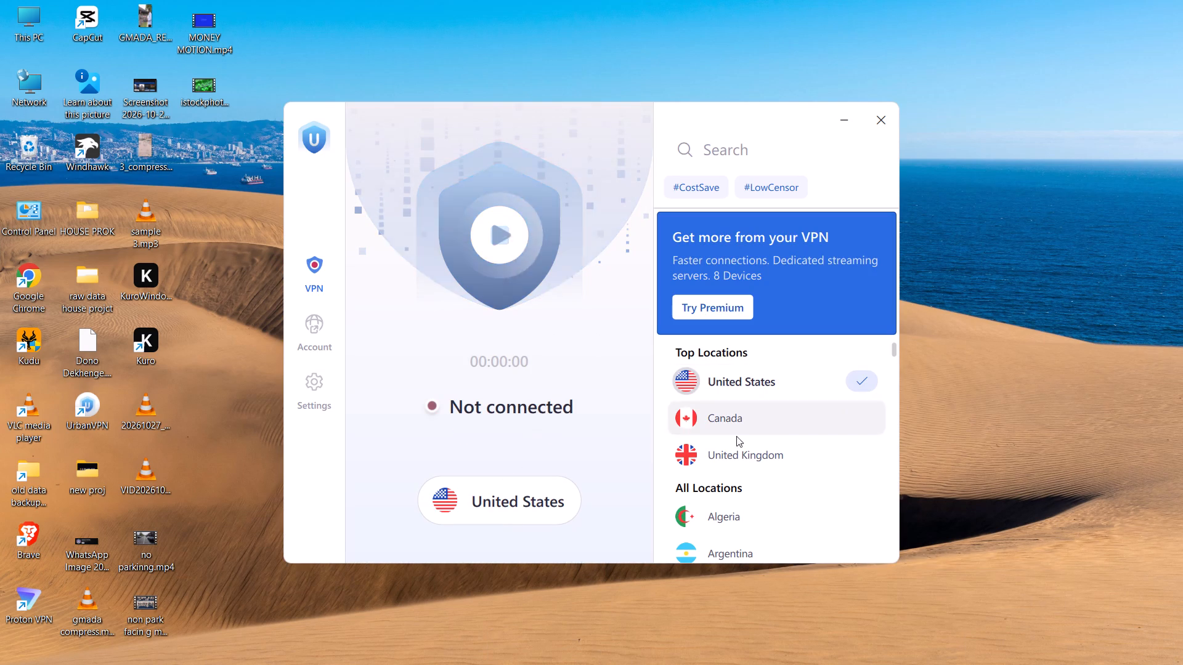
left_click(734, 157)
type("russia")
left_click(726, 315)
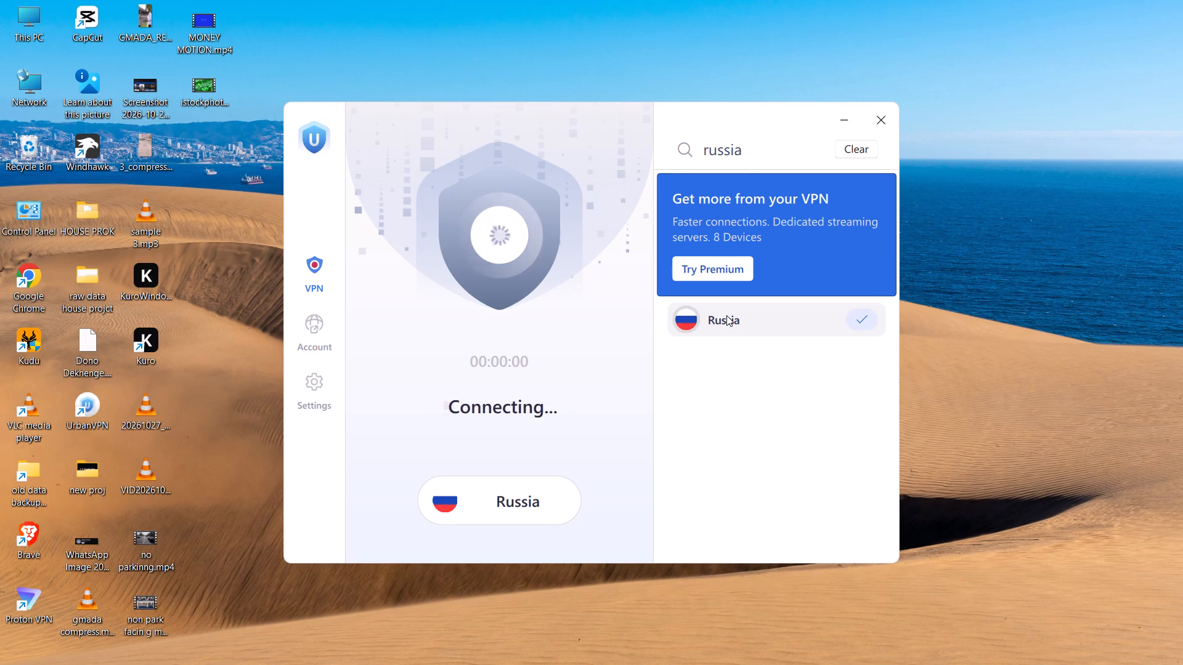
left_click(870, 130)
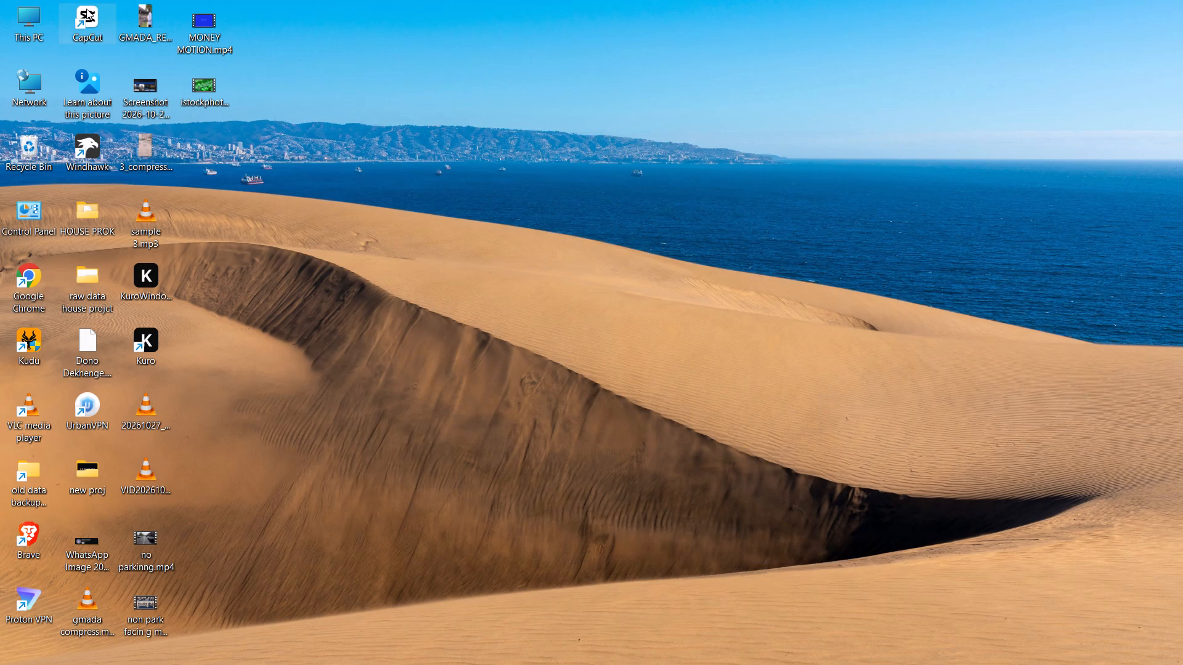
Relaunch CapCut, dismiss the promotional pop-up, and reopen the project named new project.
double_click(86, 9)
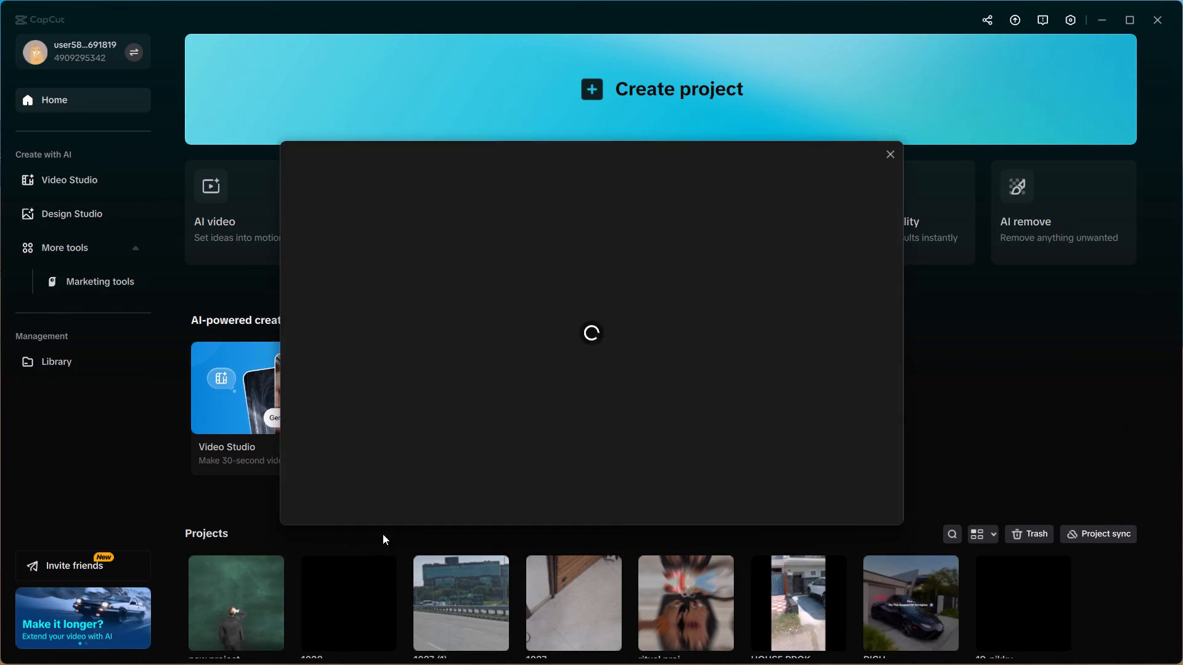
scroll(304, 576, "down", 5)
left_click(890, 154)
scroll(606, 401, "down", 5)
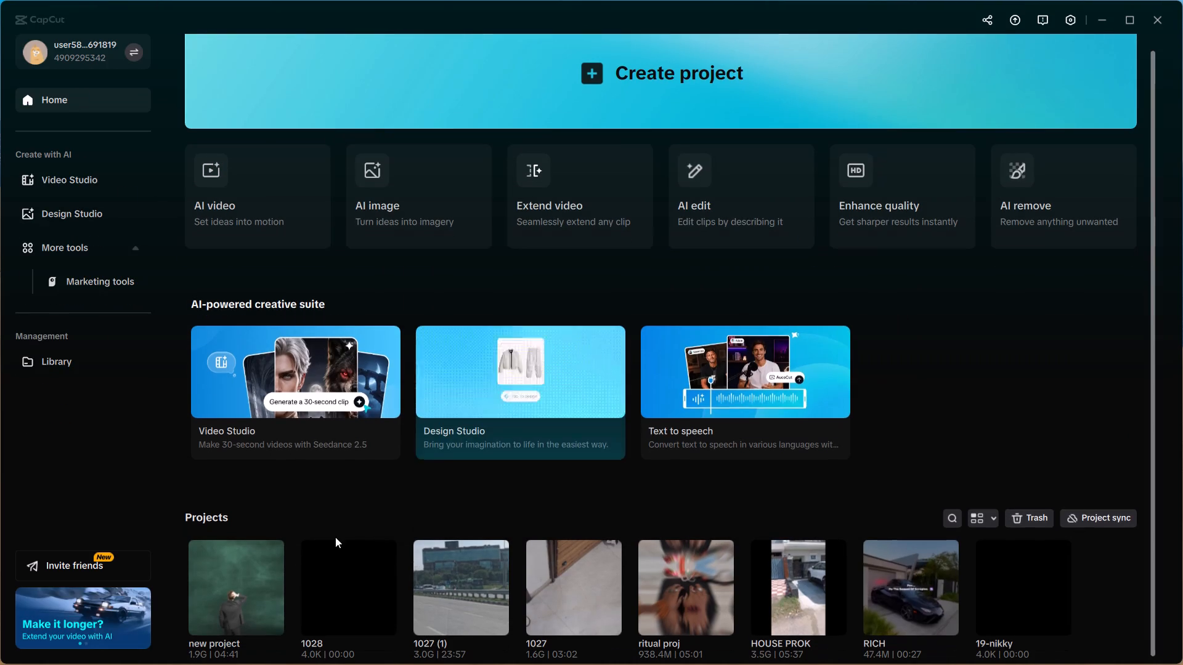
left_click(254, 549)
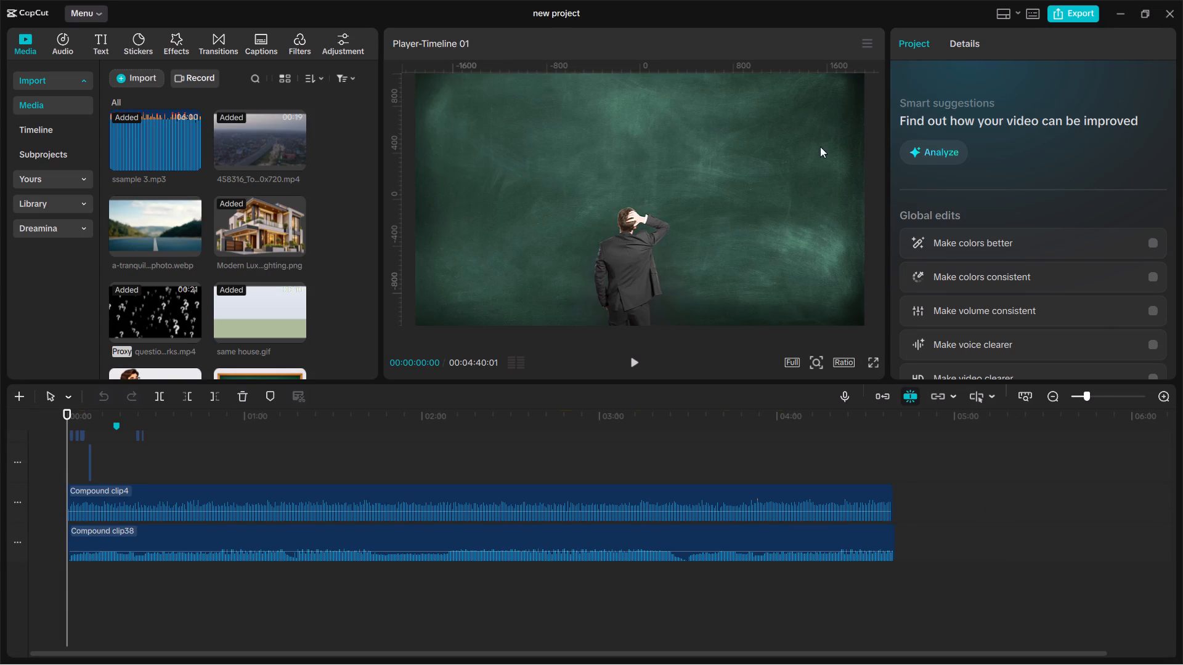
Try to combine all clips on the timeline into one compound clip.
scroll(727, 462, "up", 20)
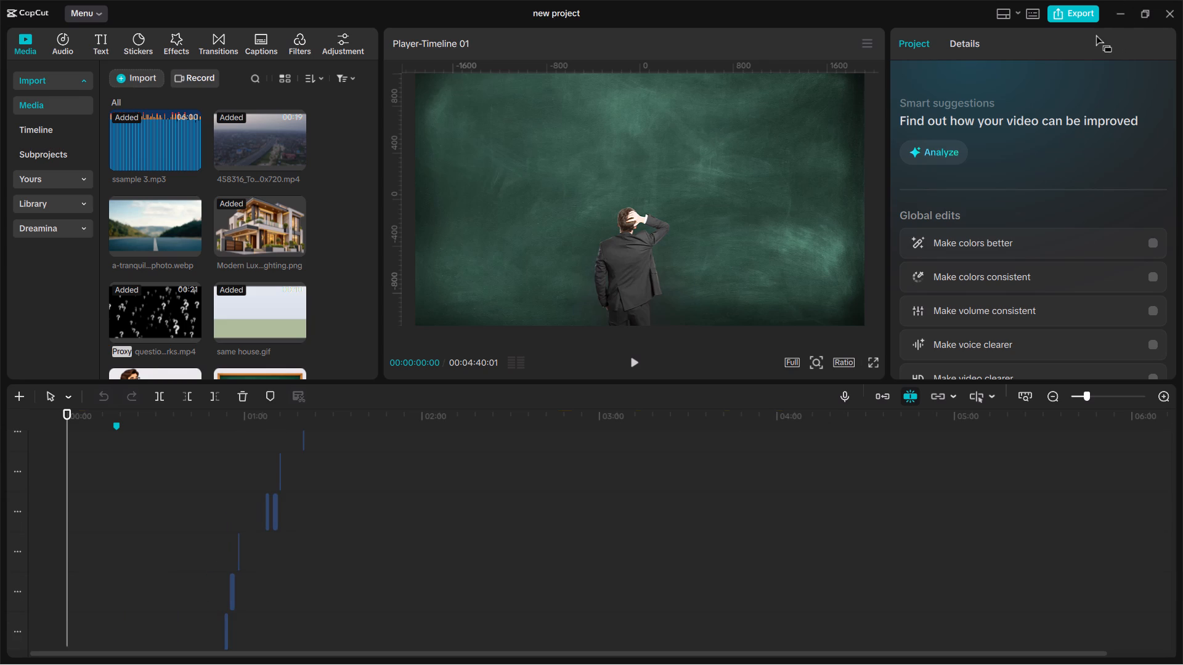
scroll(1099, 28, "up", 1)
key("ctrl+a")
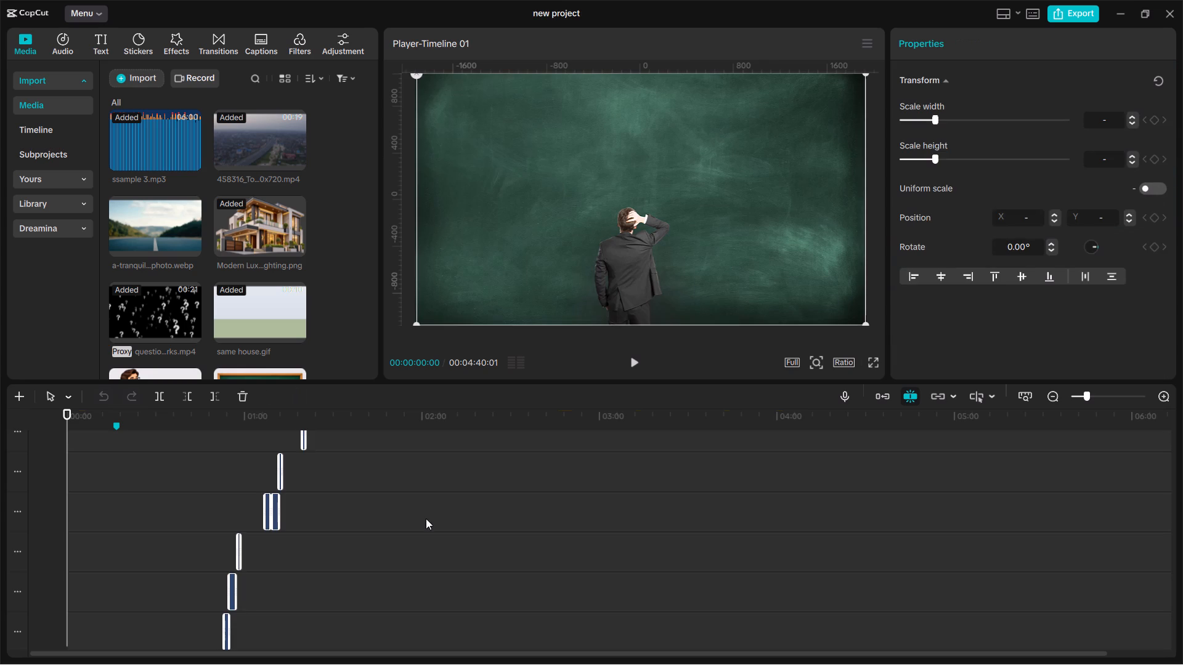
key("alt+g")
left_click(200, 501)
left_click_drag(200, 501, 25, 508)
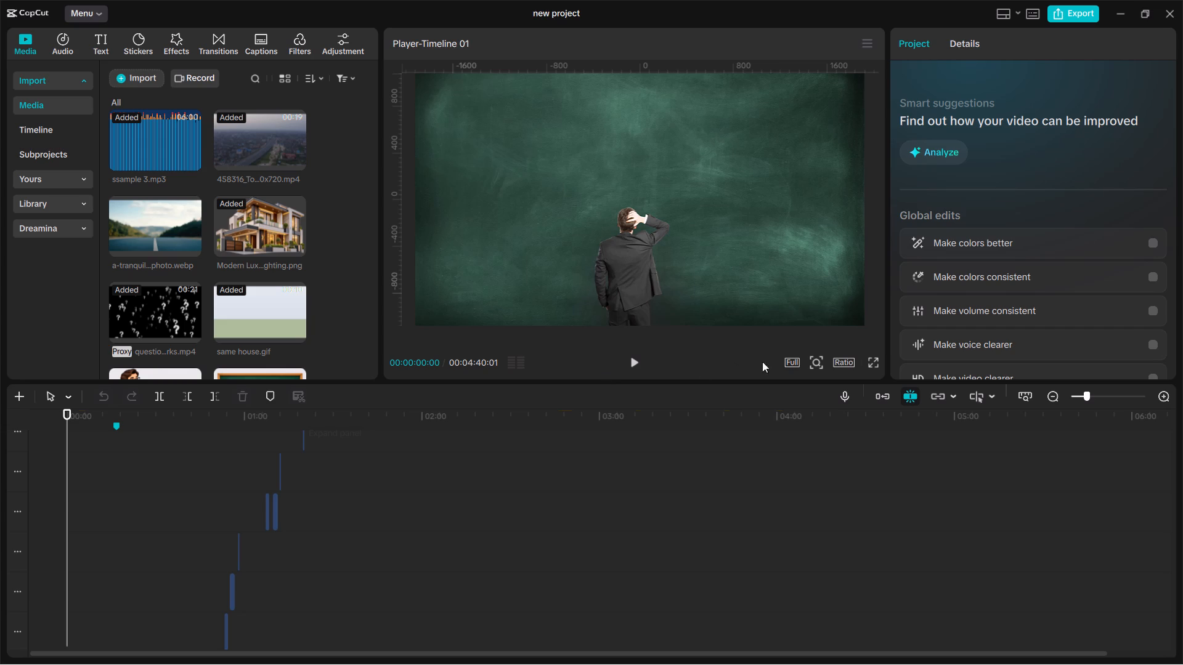
Set the speaker volume to 100% and play the video full screen from the start to the AGAR AP PHASE 1-11 title.
scroll(1049, 648, "up", 7)
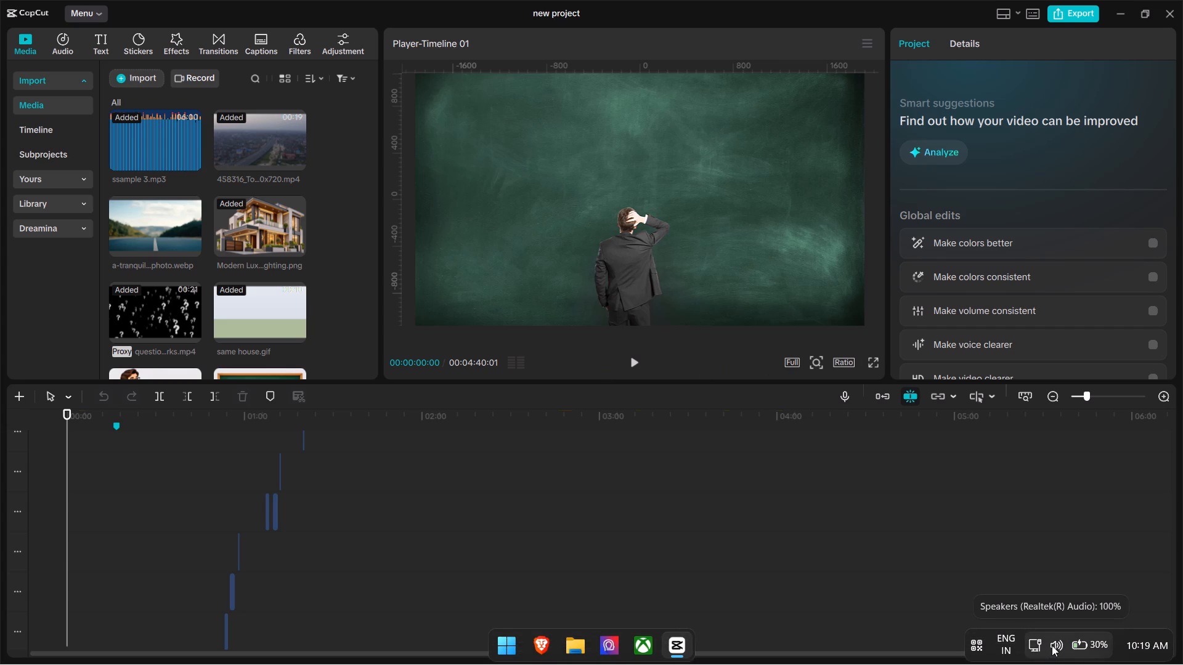
scroll(1052, 645, "up", 6)
left_click(874, 363)
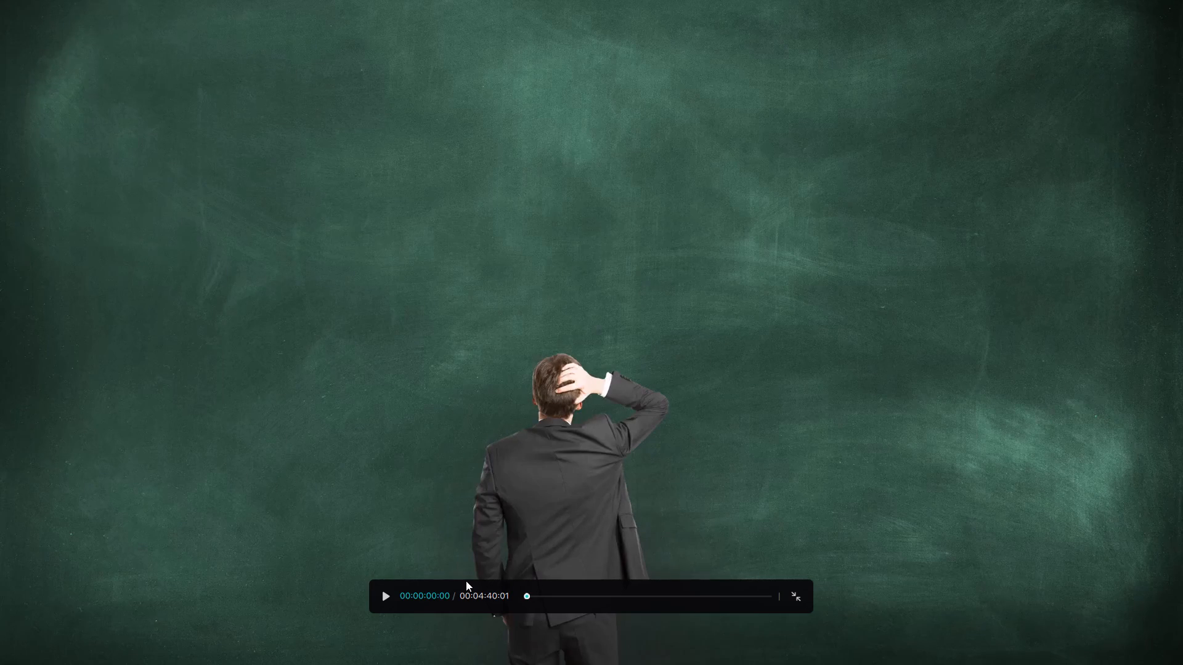
key("space")
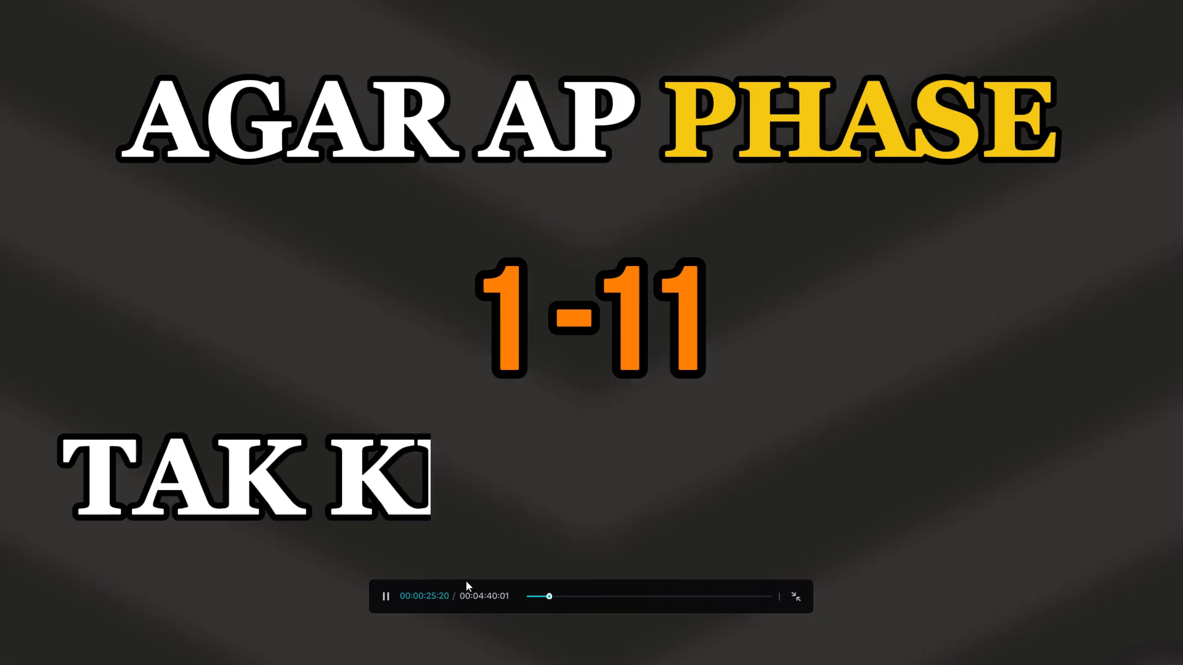
key("space")
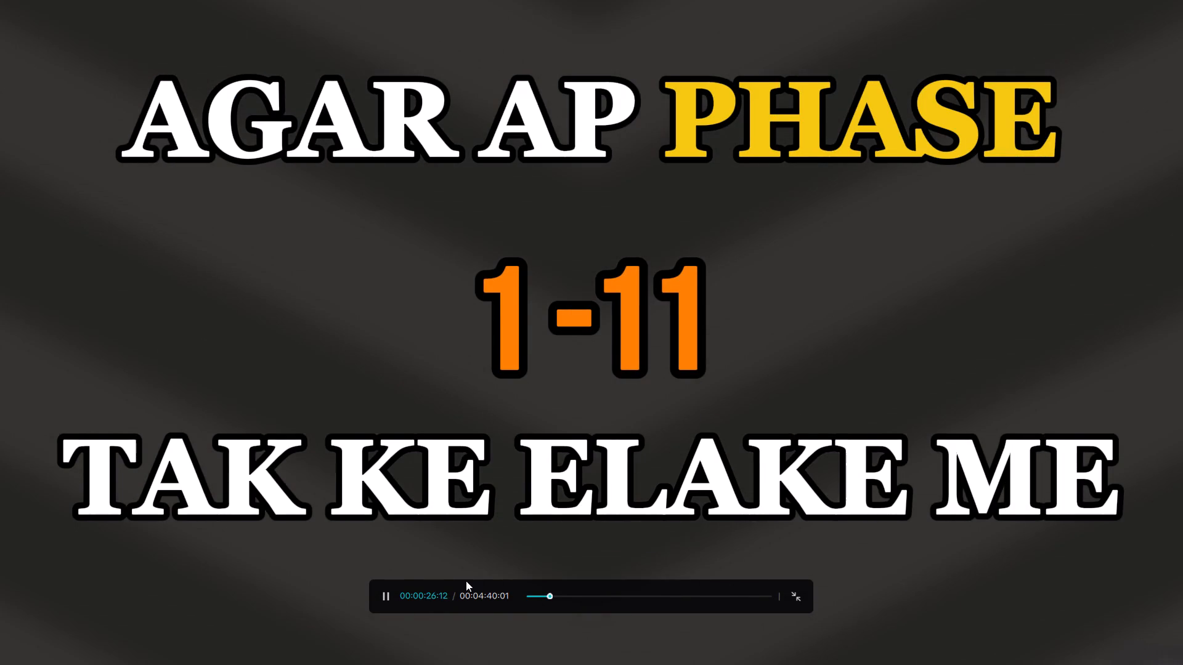
Step back to 00:00:22:22 and replay the change from the coin graphic into the AGAR AP PHASE title.
key("shift+Left")
key("shift+Left")
key("shift+Left")
key("shift+Left")
key("shift+Left")
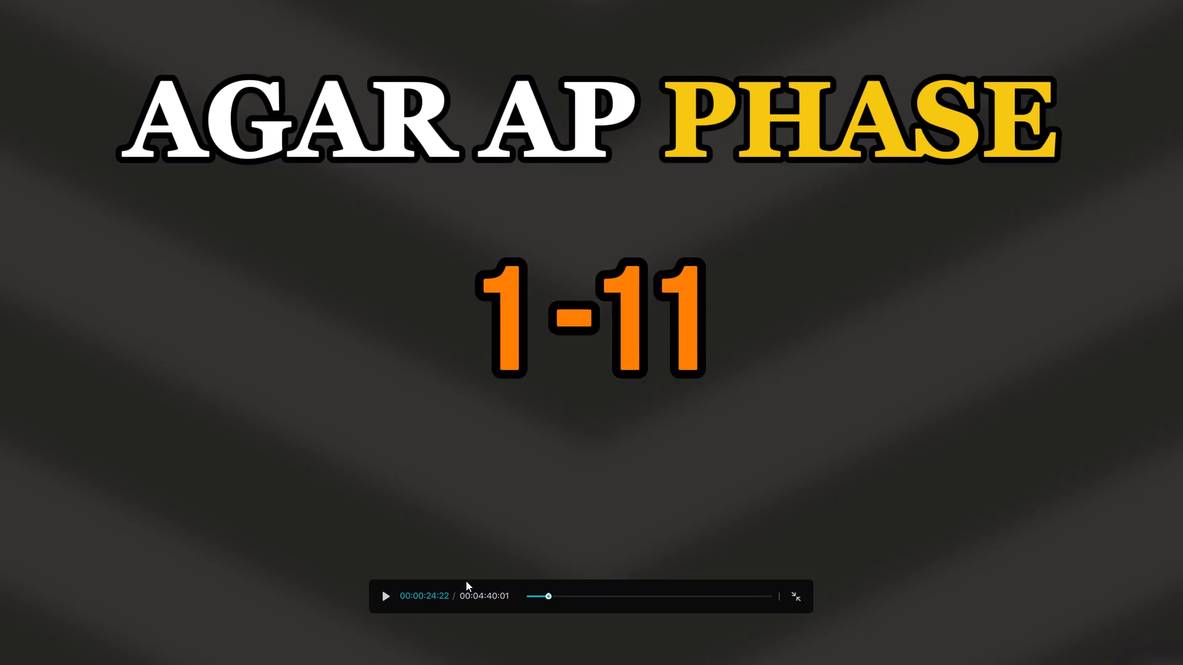
key("shift+Left")
key("shift+Left")
key("shift+Left")
key("shift+Left")
key("shift+Left")
key("shift+Left")
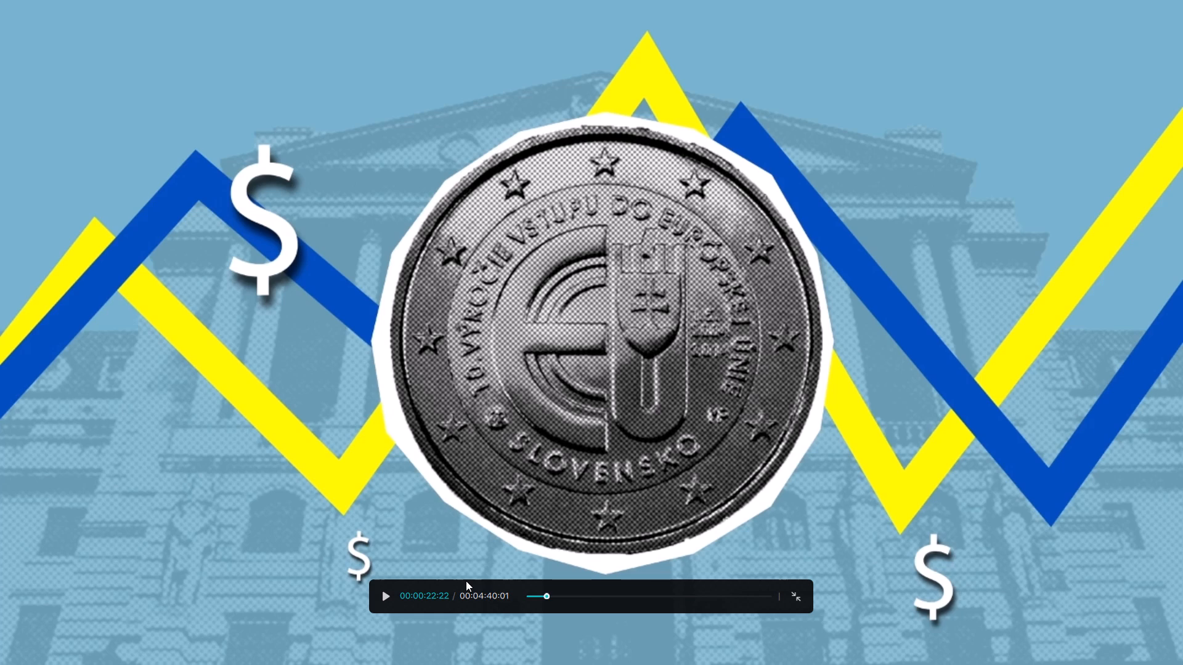
key("space")
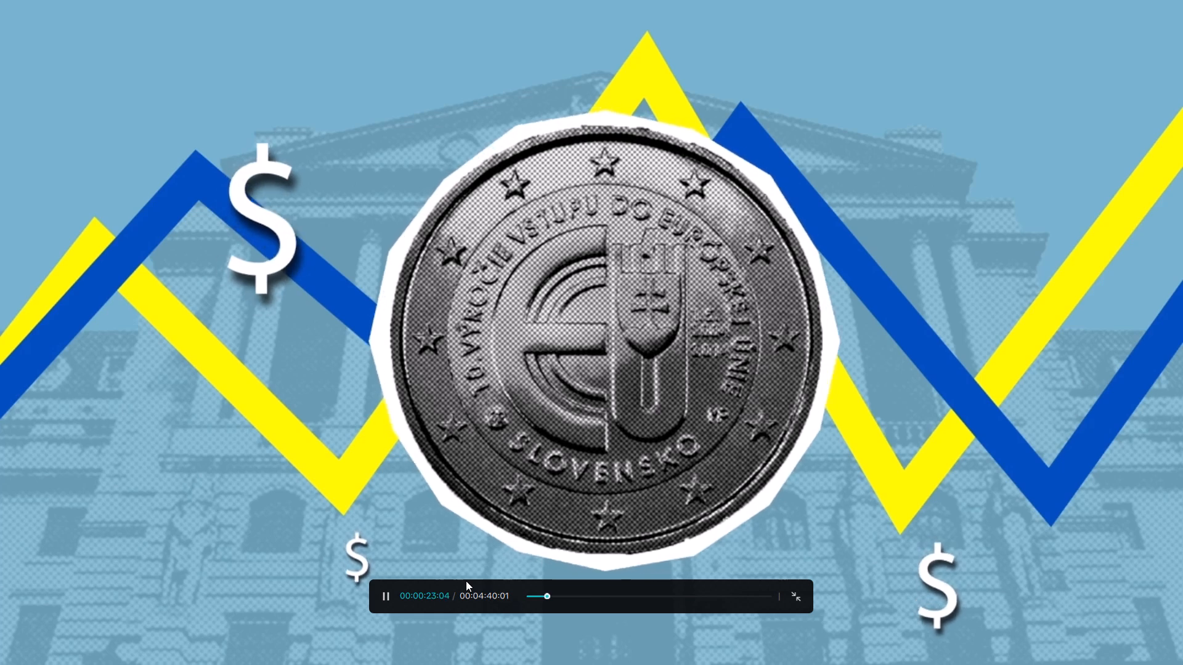
key("space")
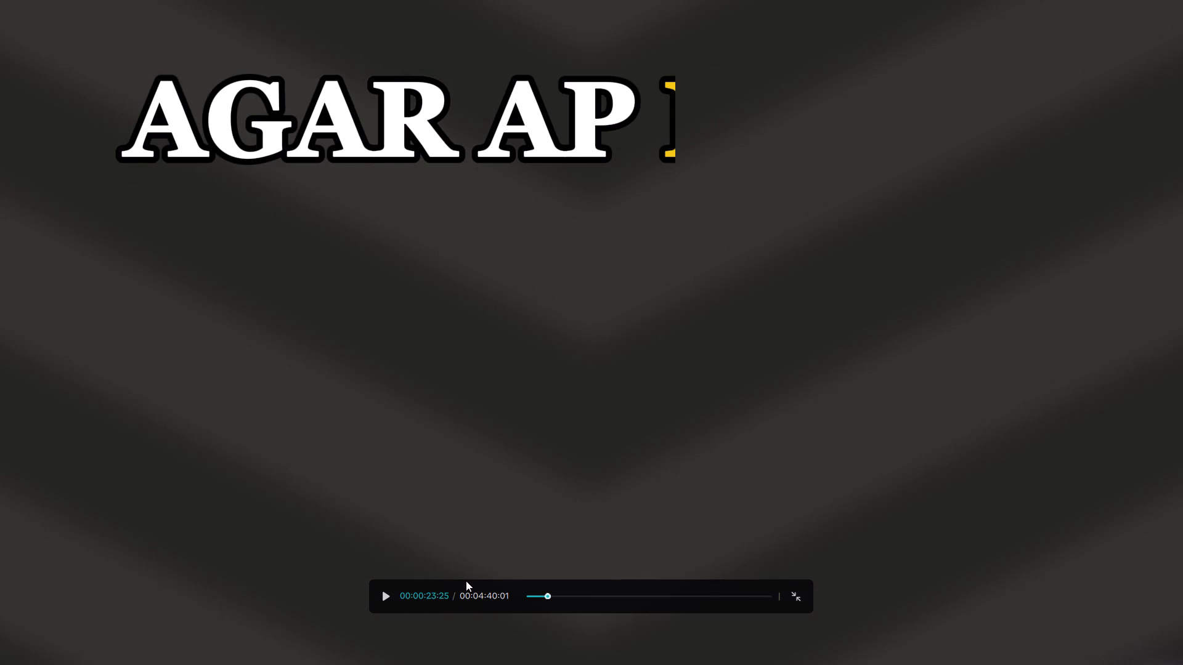
Play the video full screen from the AGAR AP title to the street footage with parked cars in point 2, pausing at the townhouses.
key("space")
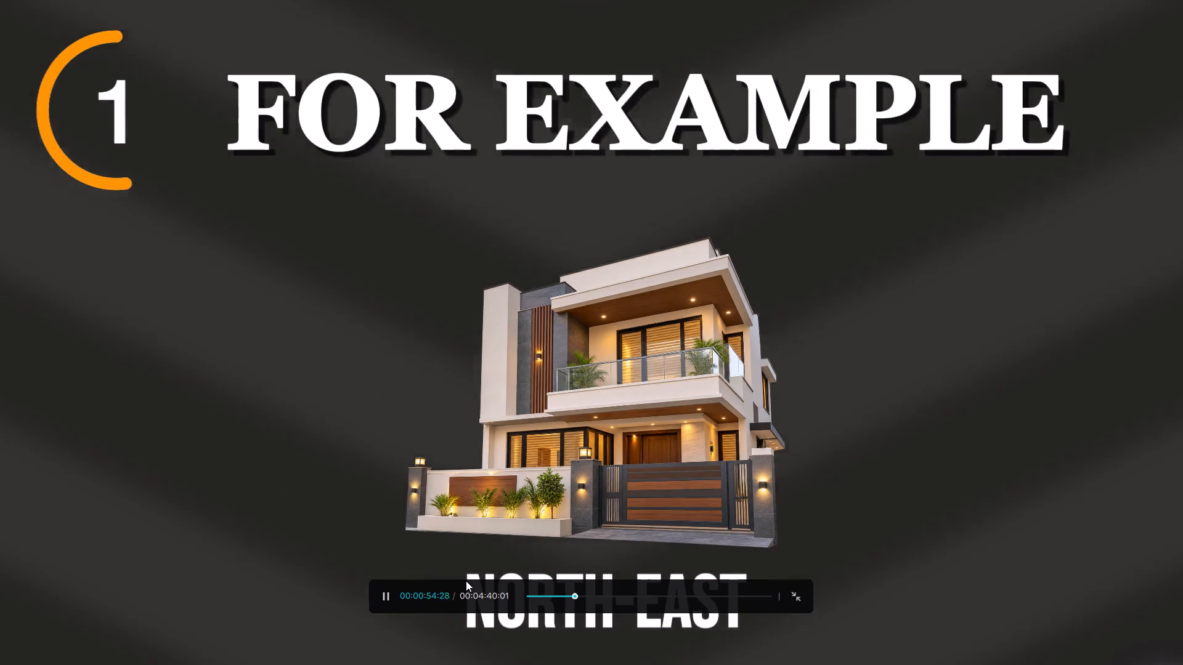
left_click(476, 558)
left_click(485, 531)
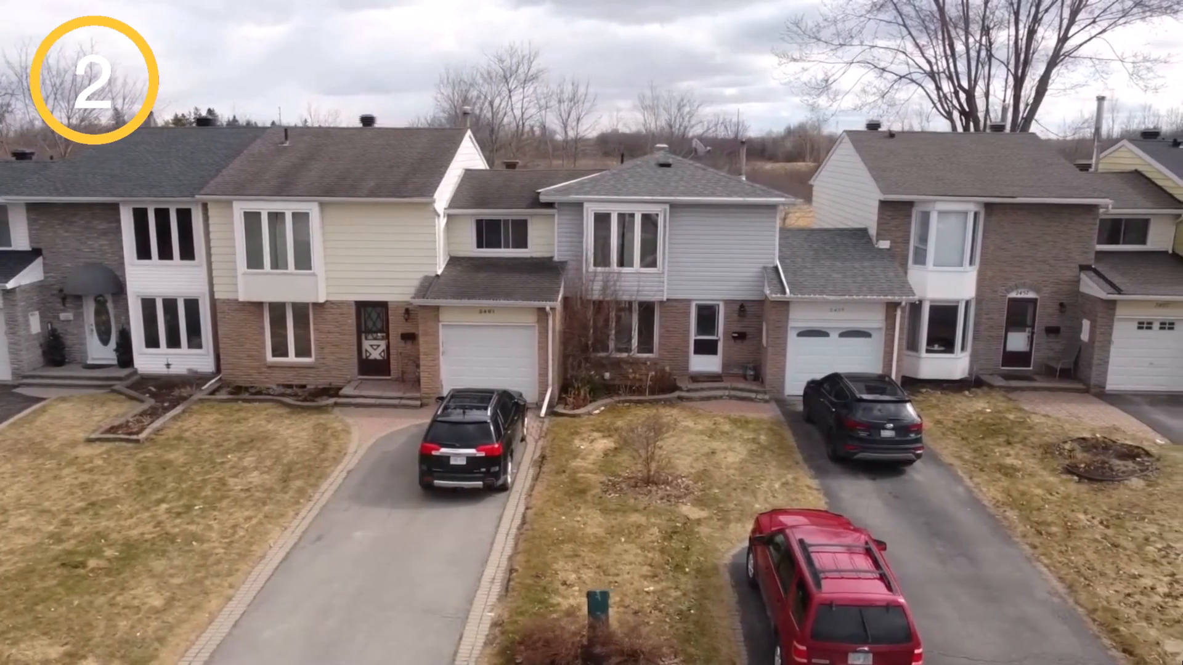
key("space")
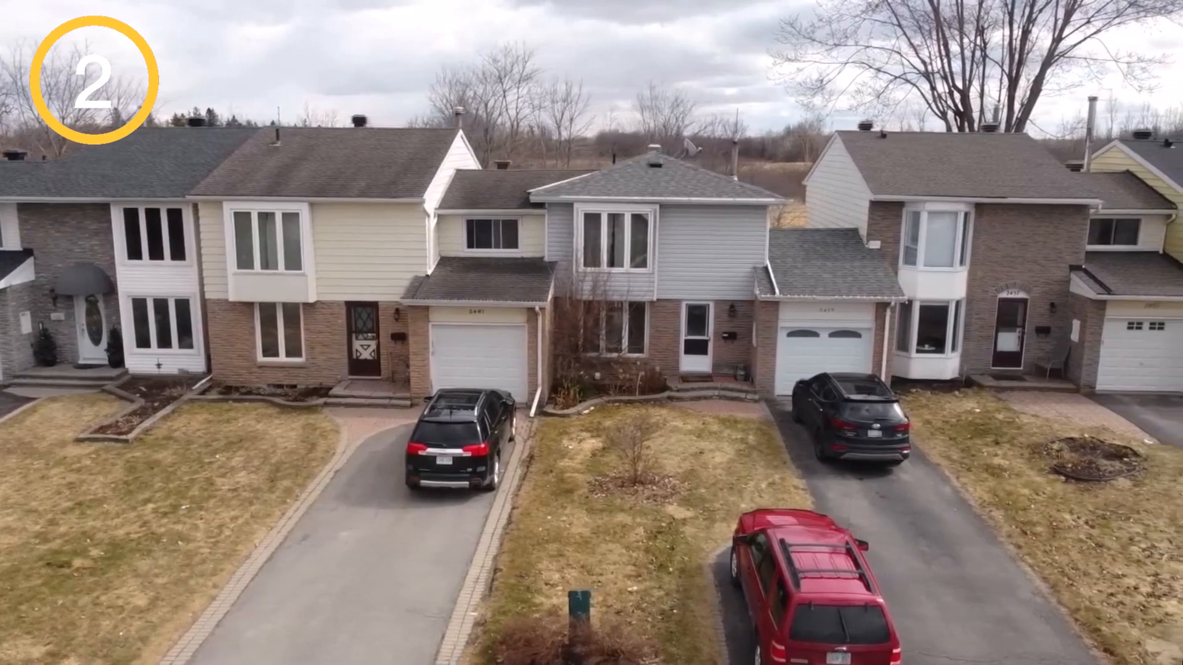
key("space")
key("space")
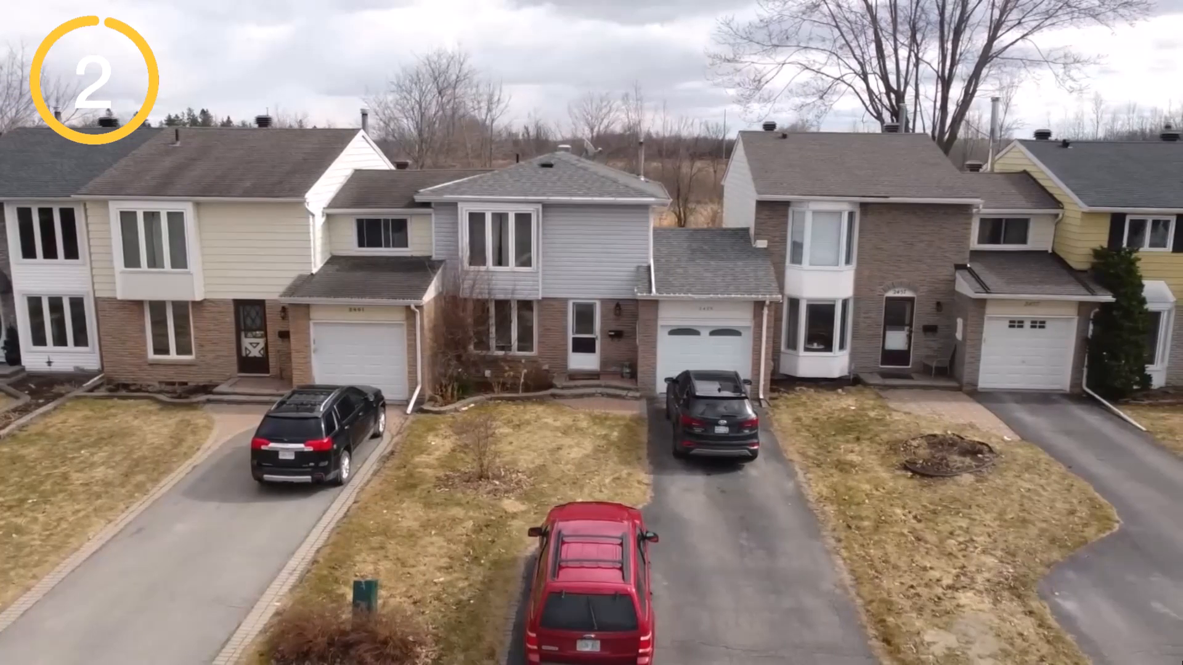
key("space")
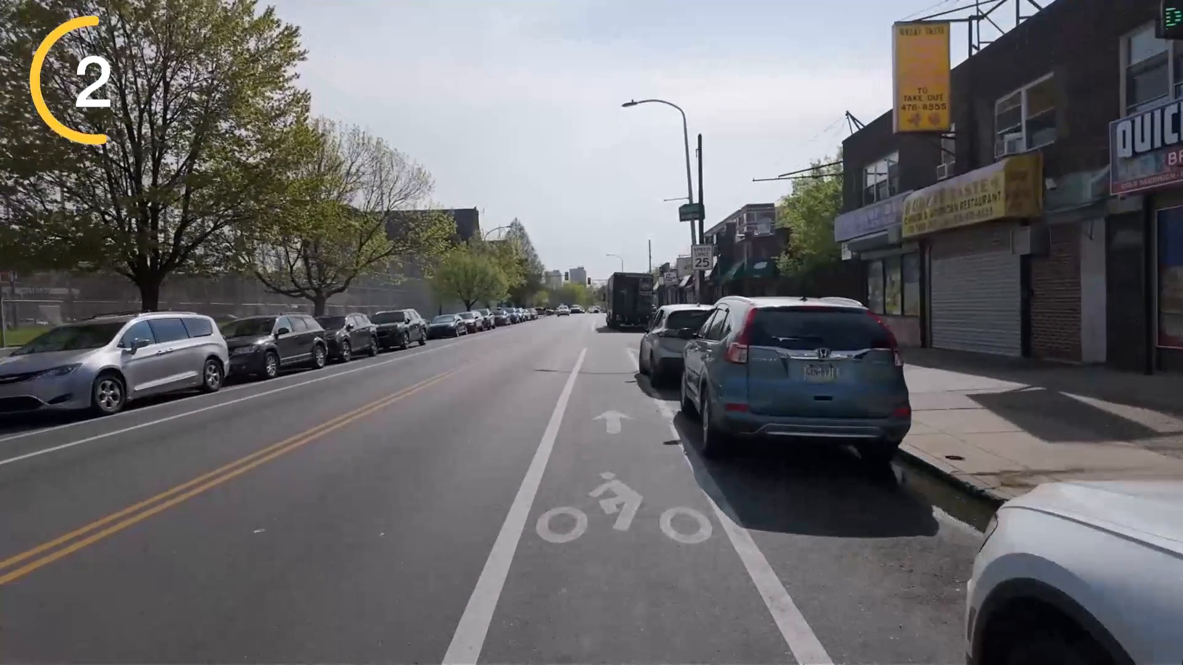
key("space")
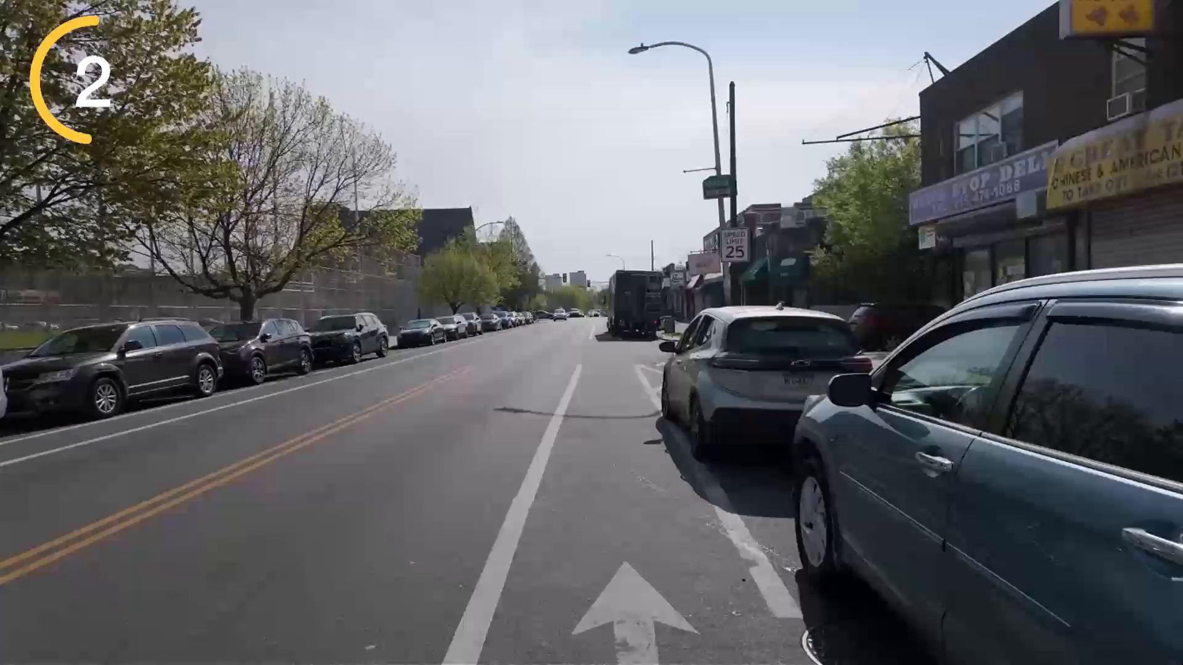
Step back from the street footage to the PARKING BURM scene at 00:01:27:28.
key("shift+Left")
key("shift+Left")
key("shift+Left")
key("shift+Left")
key("shift+Left")
key("shift+Left")
key("shift+Left")
key("shift+Left")
key("shift+Left")
key("shift+Left")
key("shift+Left")
key("shift+Left")
key("shift+Left")
key("shift+Left")
key("shift+Left")
key("shift+Left")
key("shift+Left")
key("shift+Left")
key("shift+Left")
key("shift+Left")
key("shift+Left")
key("shift+Left")
key("shift+Left")
key("shift+Left")
key("shift+Left")
key("shift+Left")
key("shift+Left")
key("shift+Left")
key("shift+Left")
key("shift+Left")
key("shift+Left")
key("shift+Left")
key("Left")
key("Left")
key("Left")
key("Left")
key("Left")
key("Left")
key("Left")
key("Left")
key("Left")
key("Left")
key("Left")
key("Left")
key("Left")
key("Left")
key("Left")
key("Left")
key("Left")
key("Left")
key("Left")
key("Left")
key("Left")
key("Left")
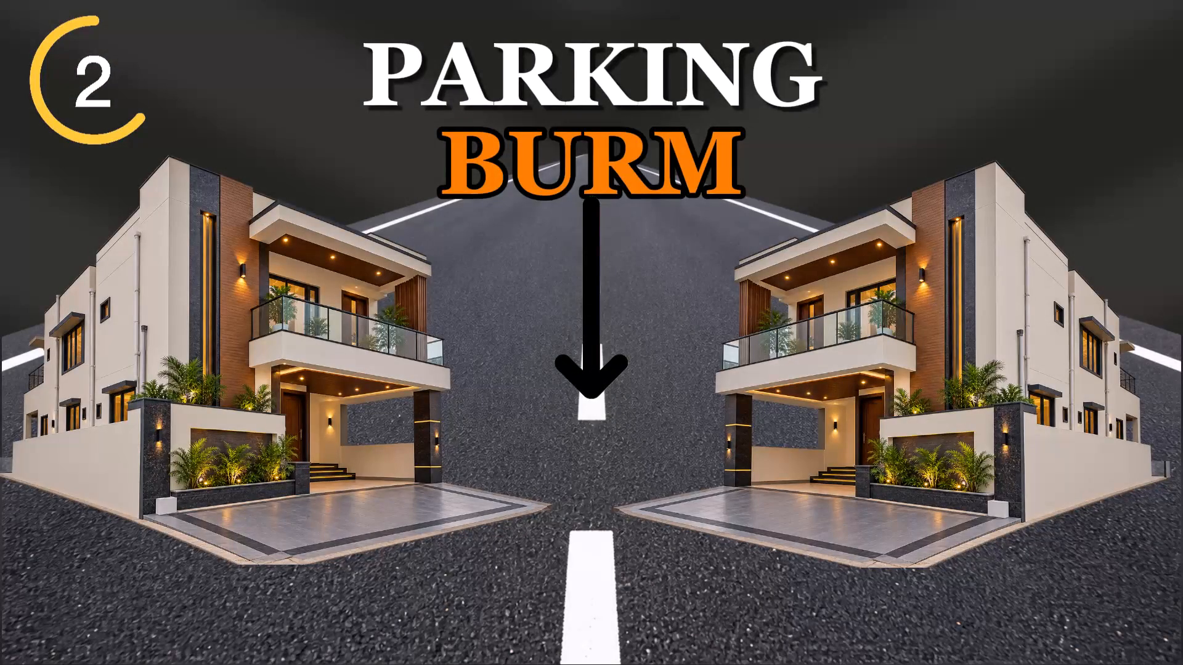
key("shift+Left")
key("shift+Left")
key("shift+Left")
key("shift+Left")
key("shift+Left")
key("shift+Left")
key("shift+Left")
key("shift+Left")
key("shift+Left")
key("shift+Left")
key("shift+Left")
key("shift+Left")
key("shift+Left")
key("shift+Left")
key("shift+Left")
key("shift+Left")
key("shift+Left")
key("shift+Left")
key("shift+Left")
key("shift+Left")
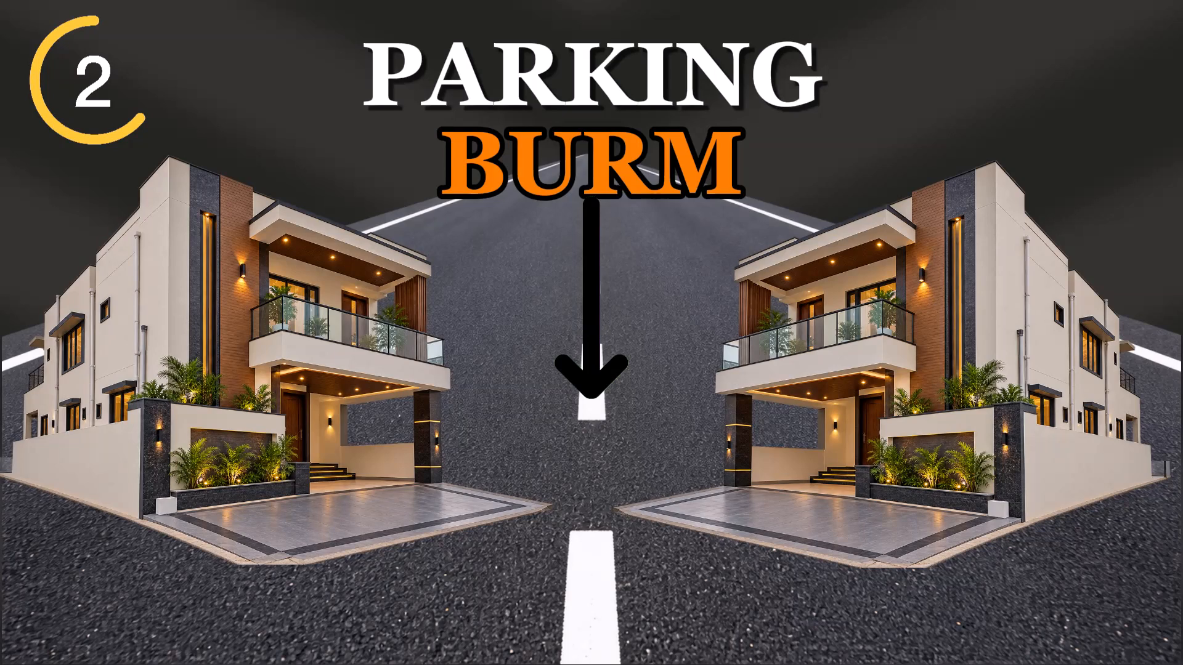
left_click(978, 422)
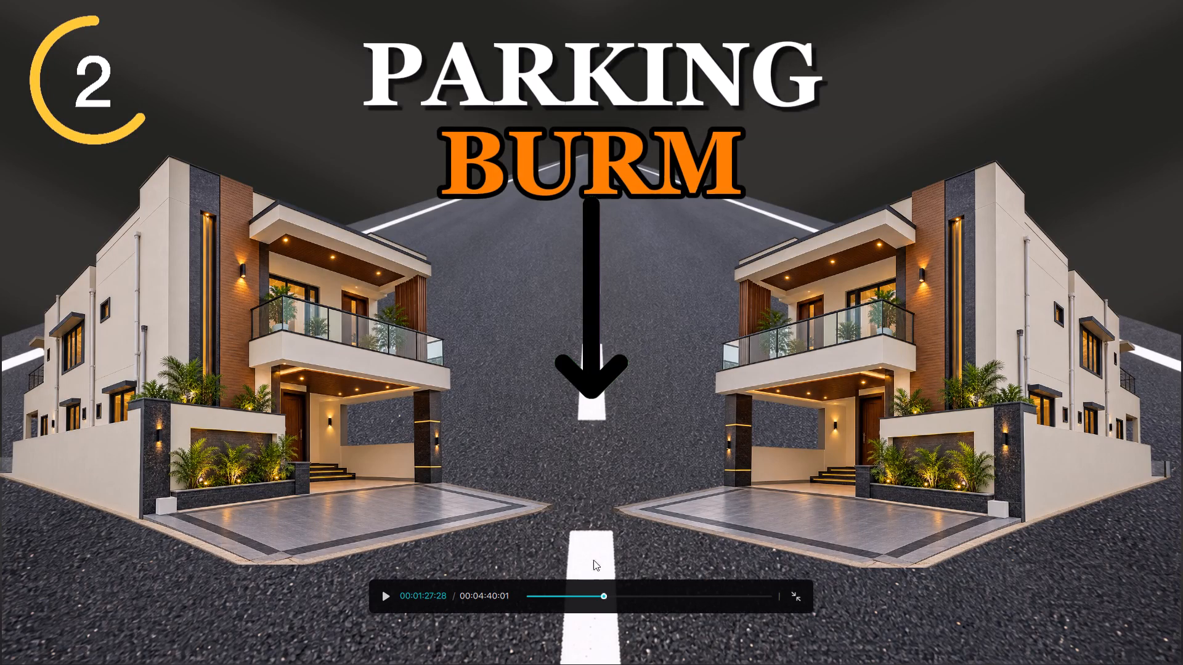
Go back to 00:00:55:22 and replay the SOUTH-WEST and NORTH-EAST house comparison up to the 5-10 PERCENT text.
left_click_drag(600, 597, 586, 597)
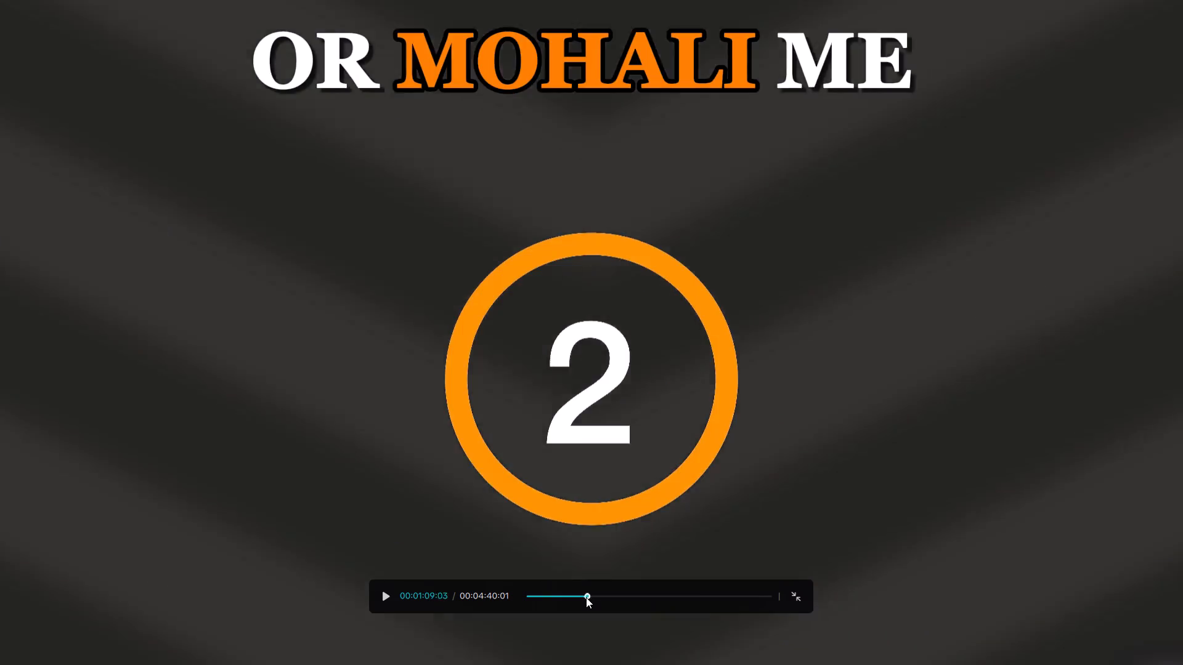
left_click_drag(586, 597, 575, 597)
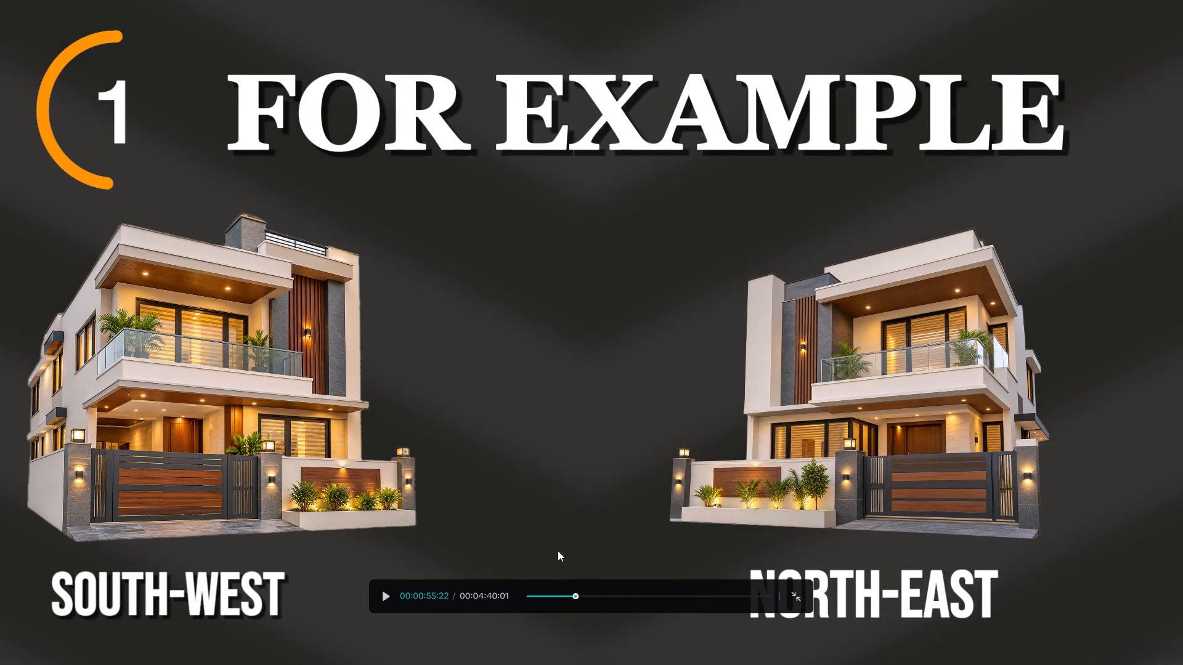
left_click(381, 598)
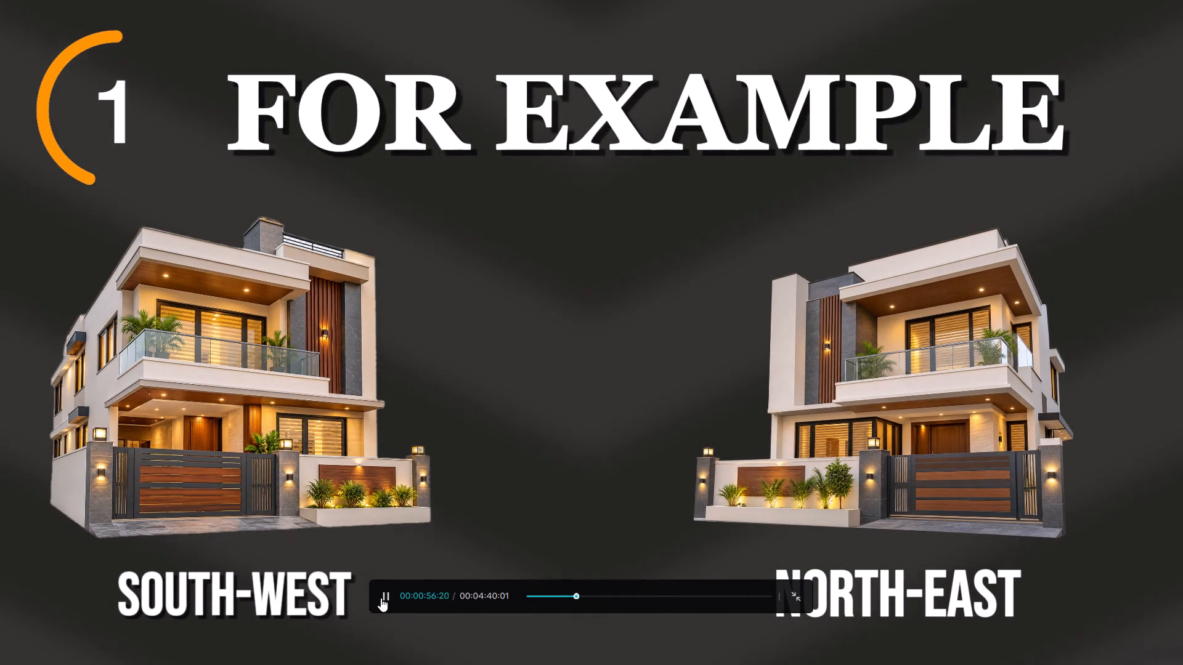
left_click(381, 598)
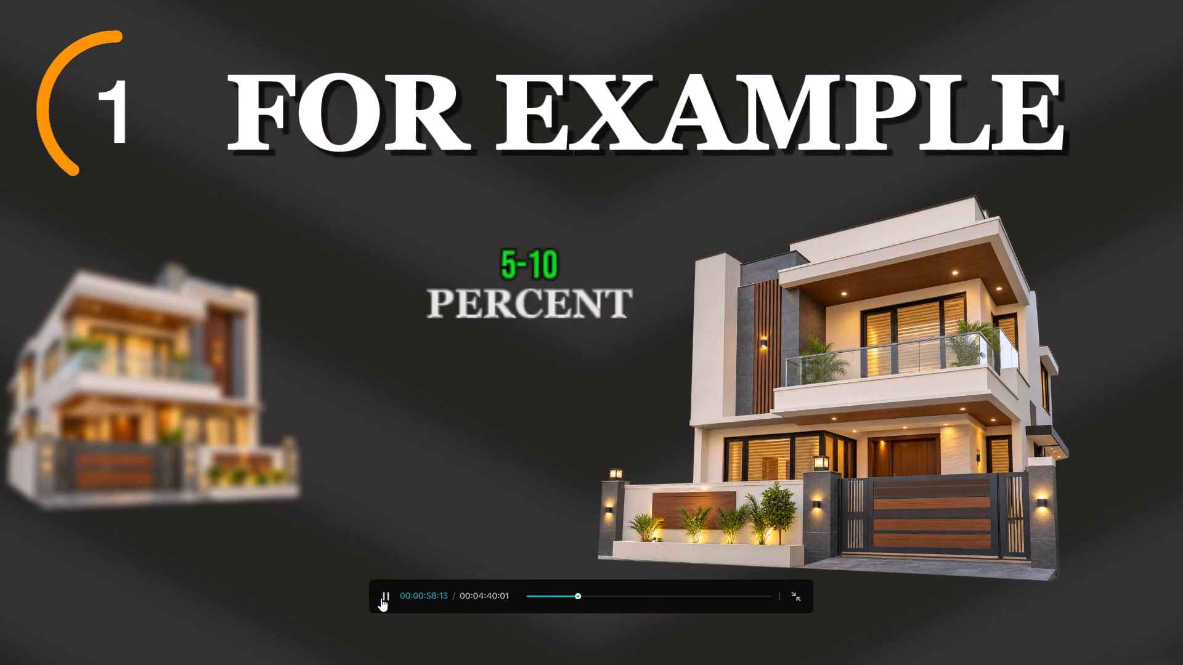
left_click(532, 488)
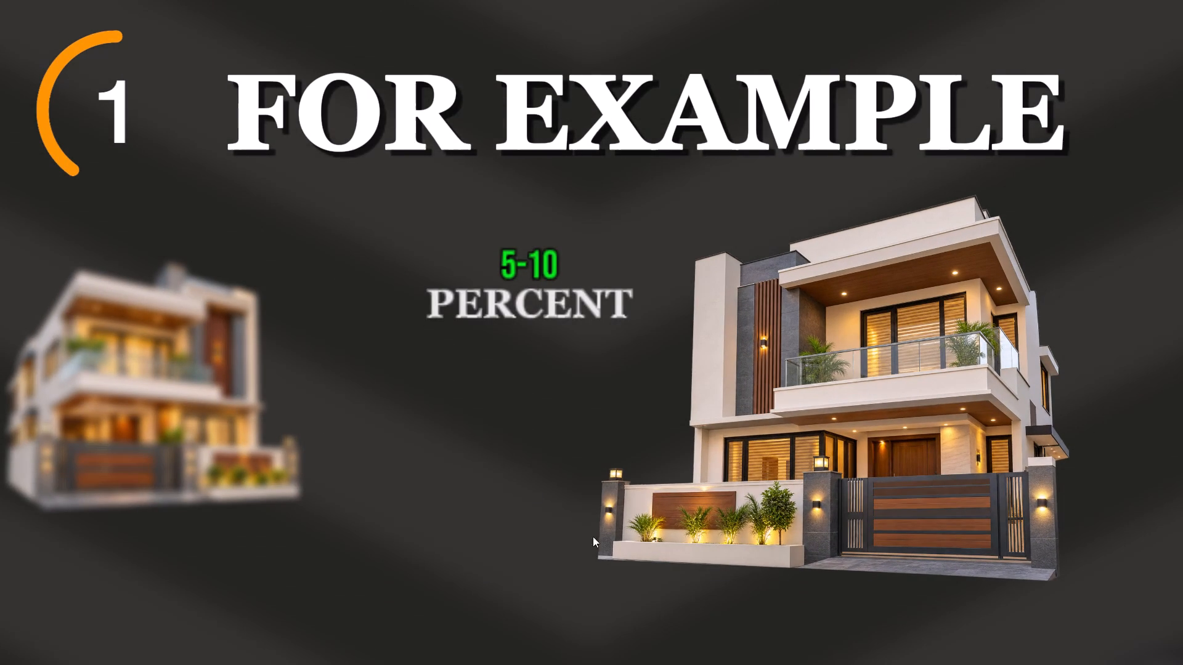
Skim forward from the 5-10 PERCENT scene through the meeting and townhouse footage to the road scene with two houses.
left_click_drag(578, 592, 585, 598)
left_click_drag(577, 595, 582, 595)
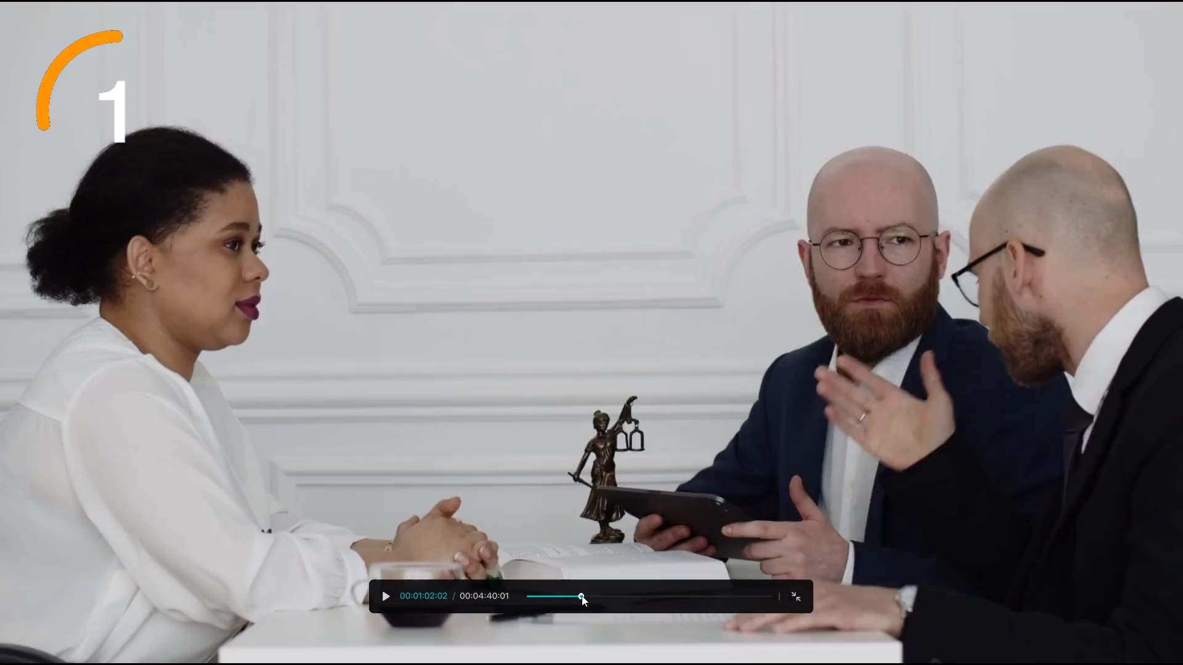
left_click_drag(582, 595, 593, 598)
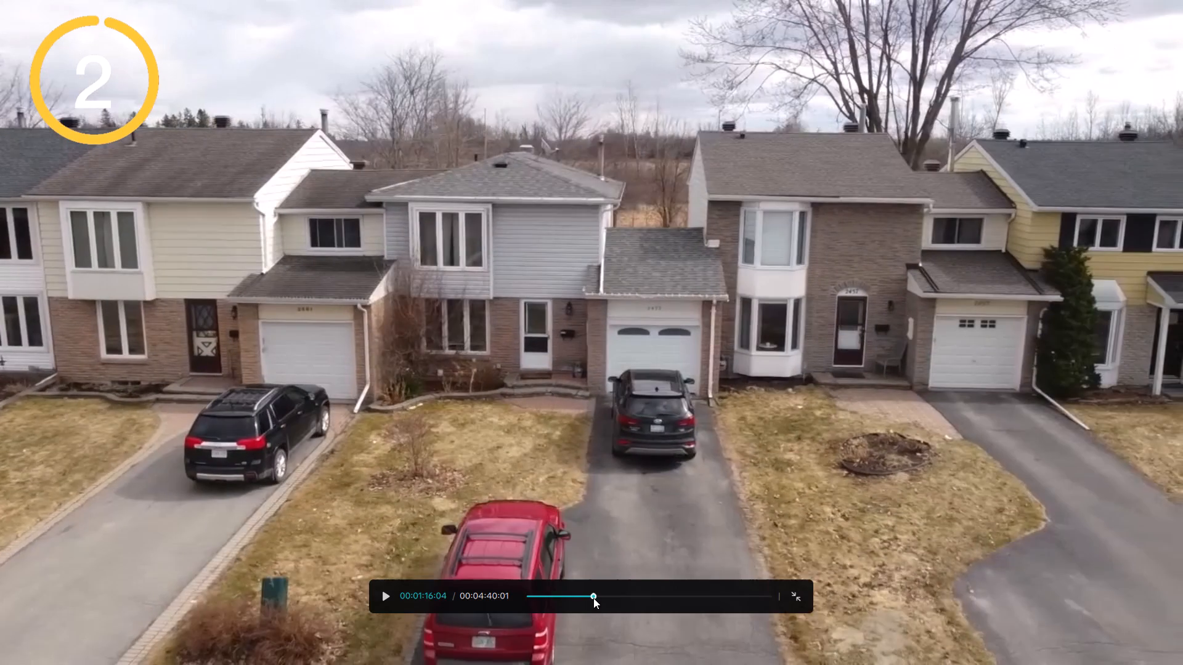
left_click_drag(593, 598, 602, 602)
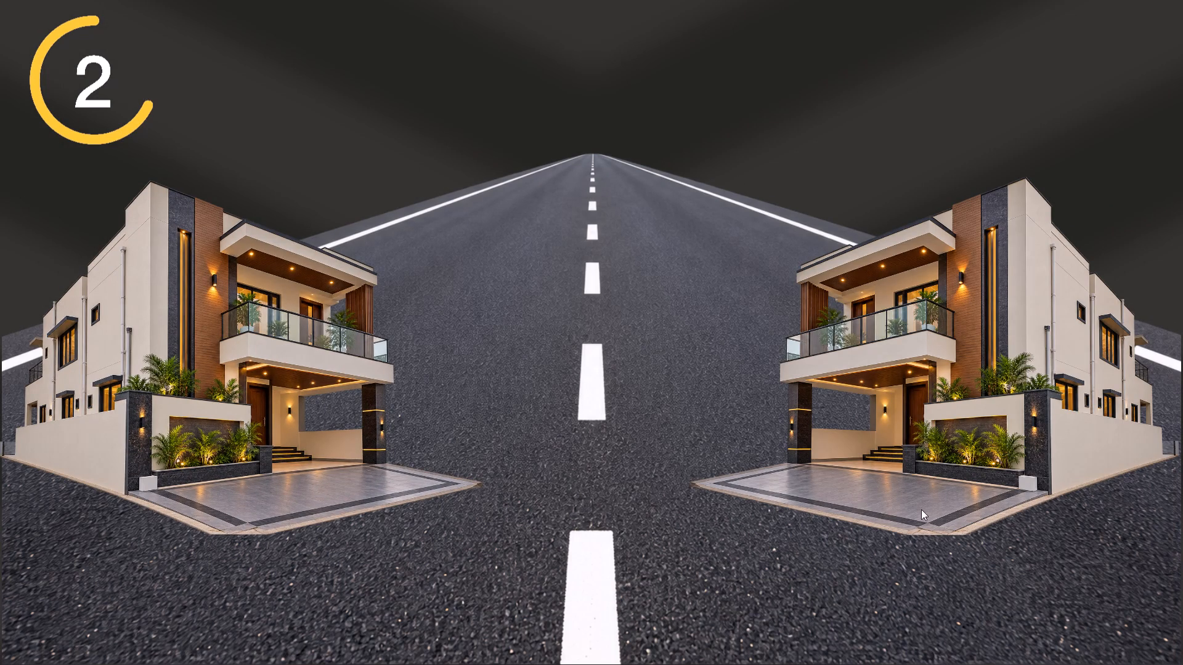
Play on to 00:01:27:04, leave and reopen the full-screen view, and resume playback of the PARKING BURM scene.
left_click(290, 590)
left_click(382, 597)
key("Escape")
key("space")
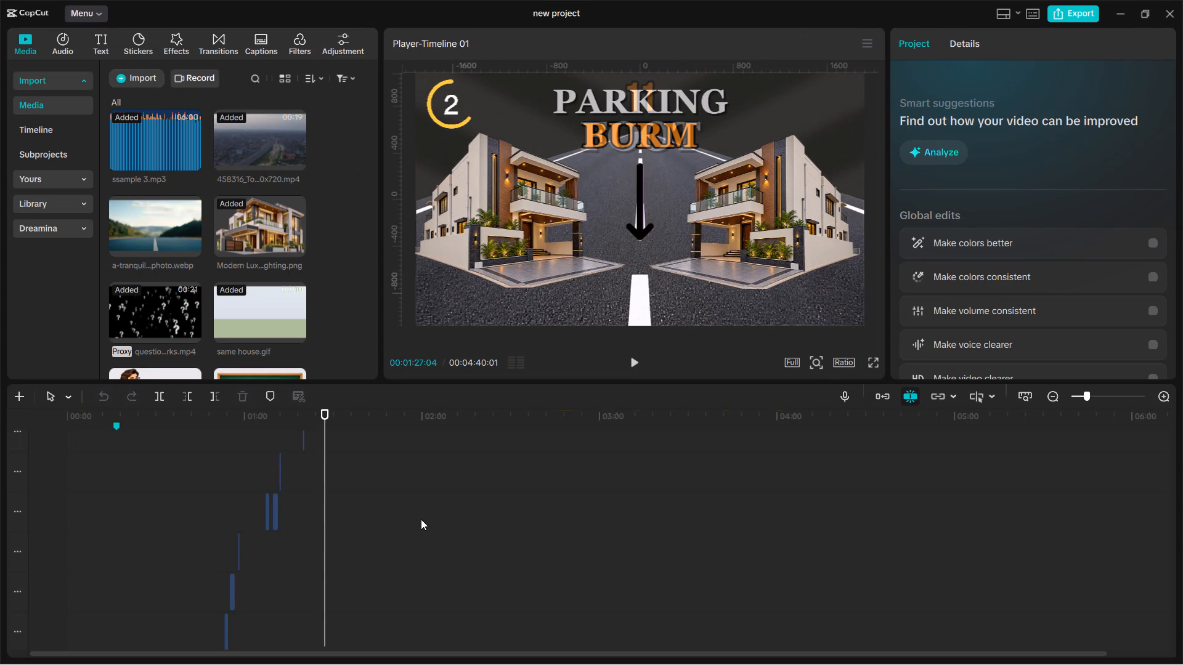
left_click(872, 368)
left_click(872, 363)
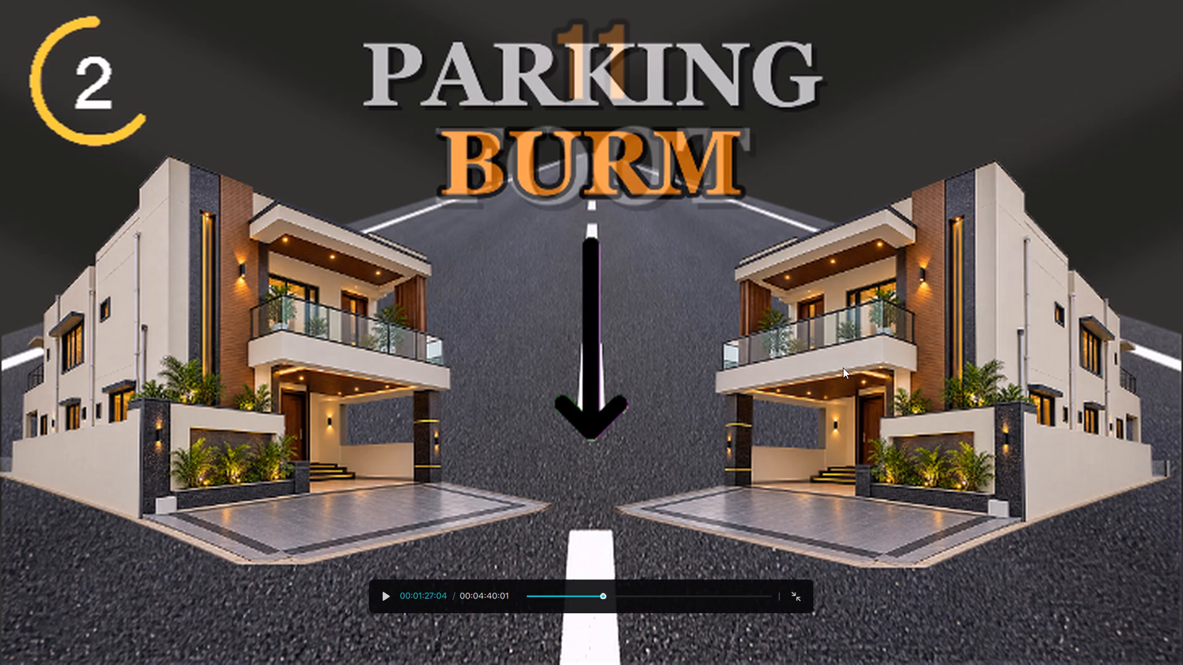
left_click(391, 600)
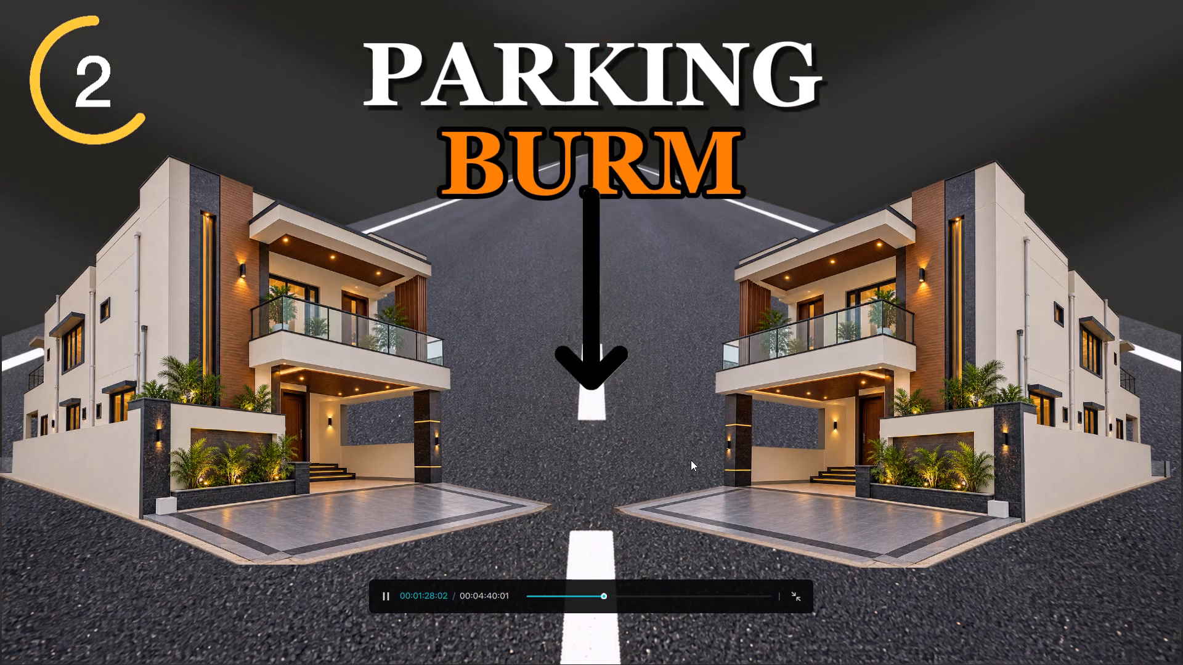
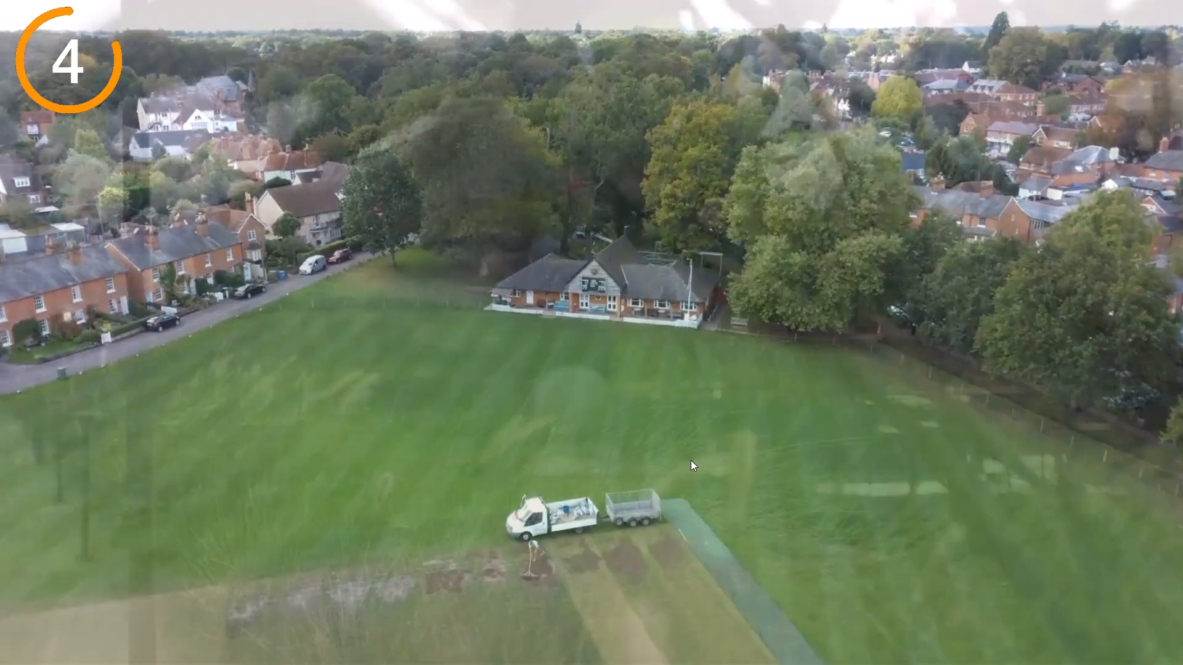
Step the full-screen preview back through the overlapping transition to the shot of two children running through the grass.
key("shift+Left")
key("shift+Left")
key("shift+Left")
key("shift+Left")
key("shift+Left")
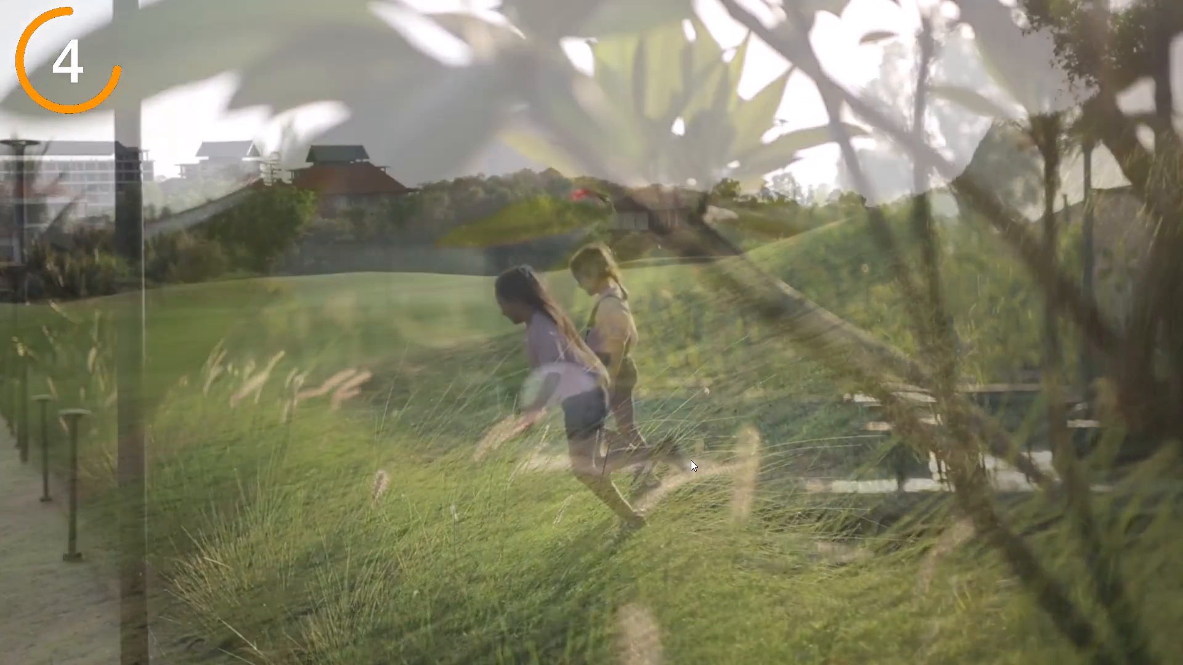
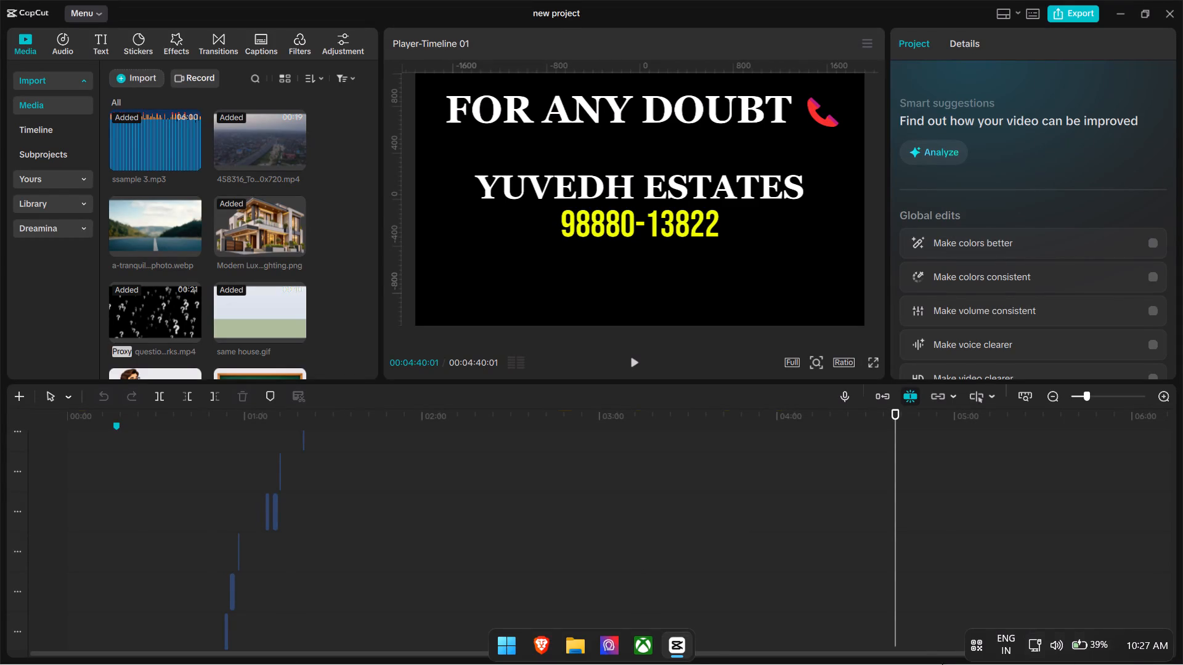
Scrub the main timeline from about 0:23 to the row-house section near 1:45, checking the captions and graphics of the numbered sections.
scroll(672, 556, "up", 16)
left_click(275, 511)
left_click_drag(275, 511, 217, 511)
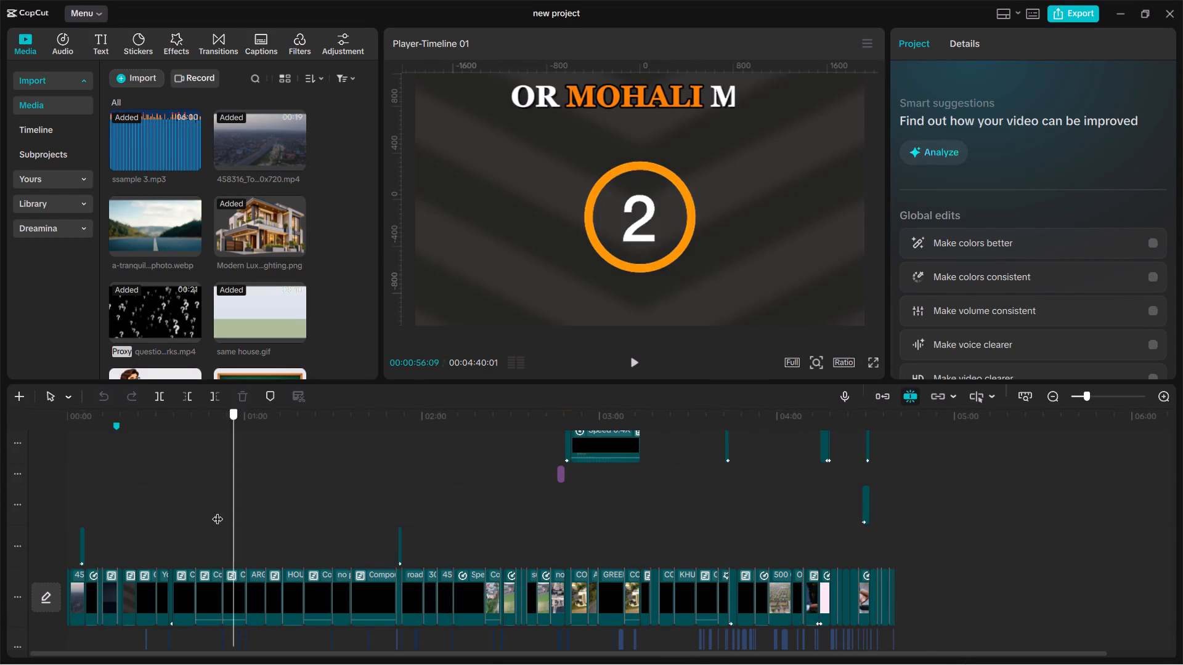
left_click_drag(217, 511, 137, 530)
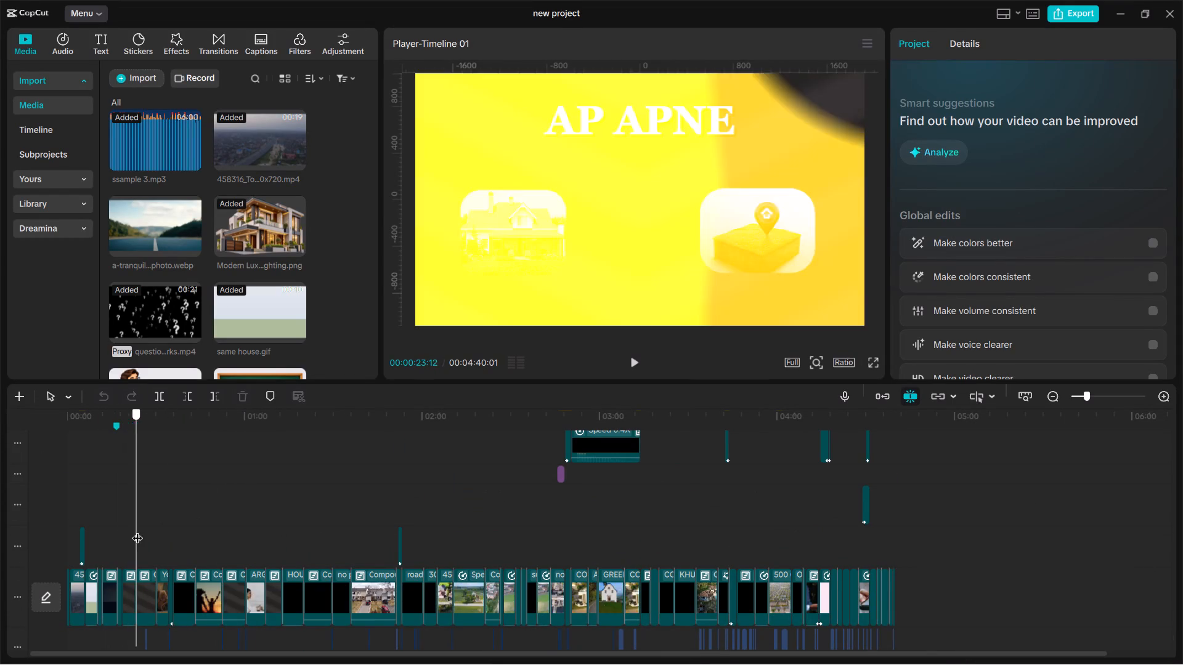
left_click_drag(137, 530, 184, 541)
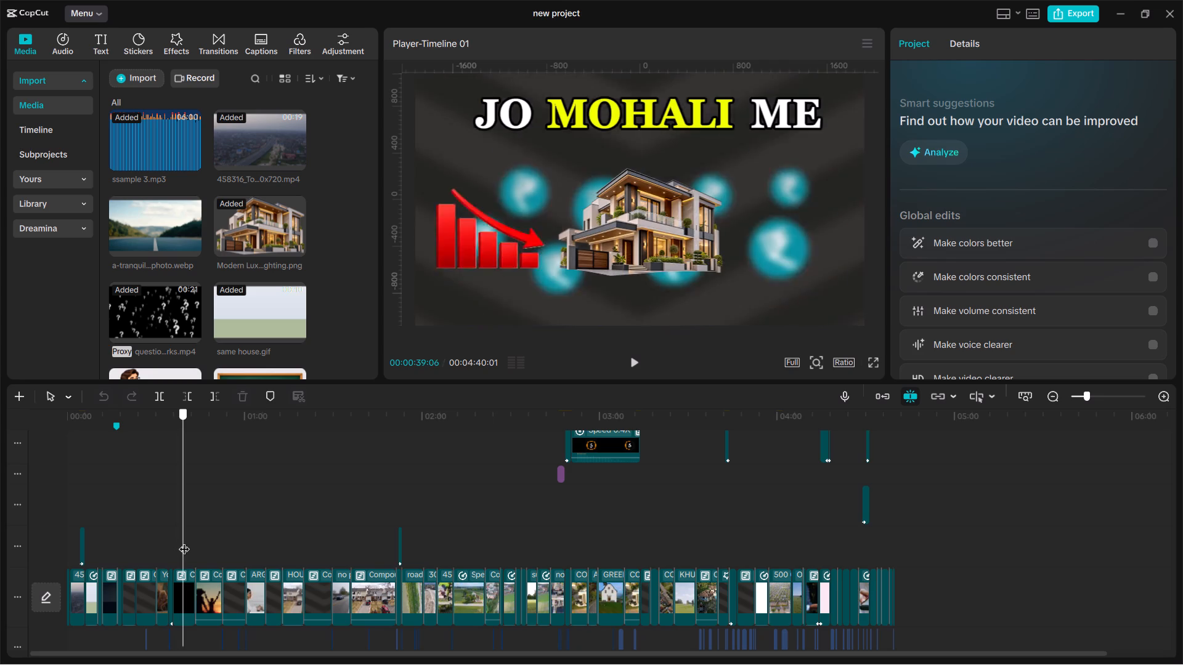
left_click_drag(184, 541, 238, 545)
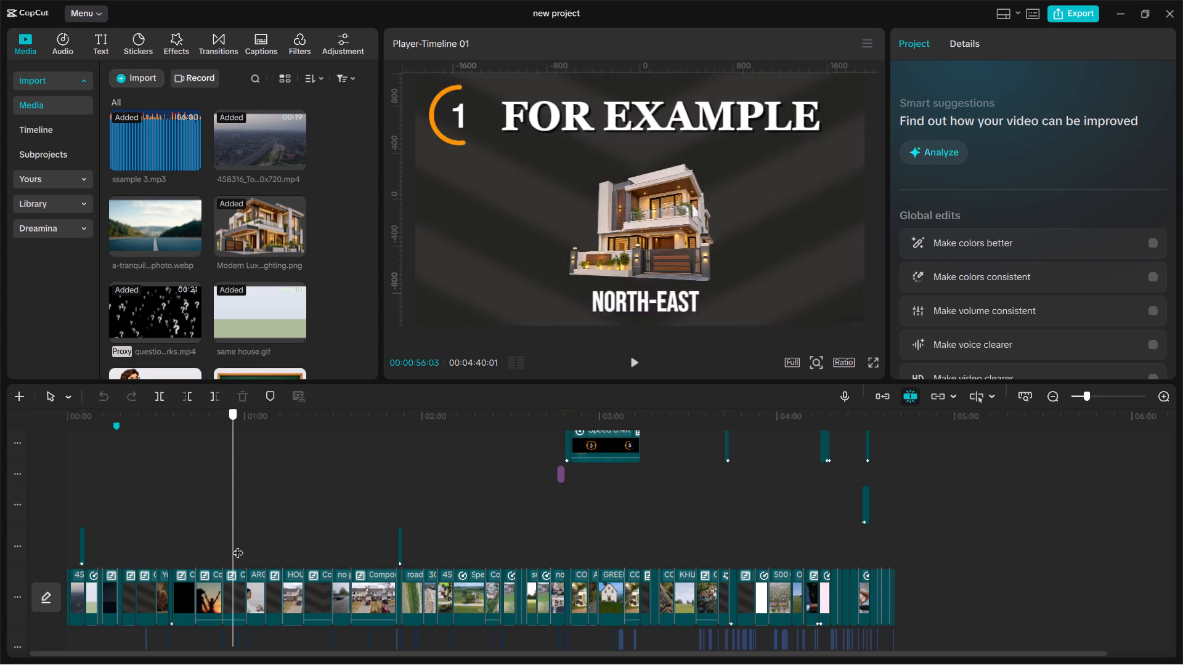
left_click_drag(238, 545, 238, 545)
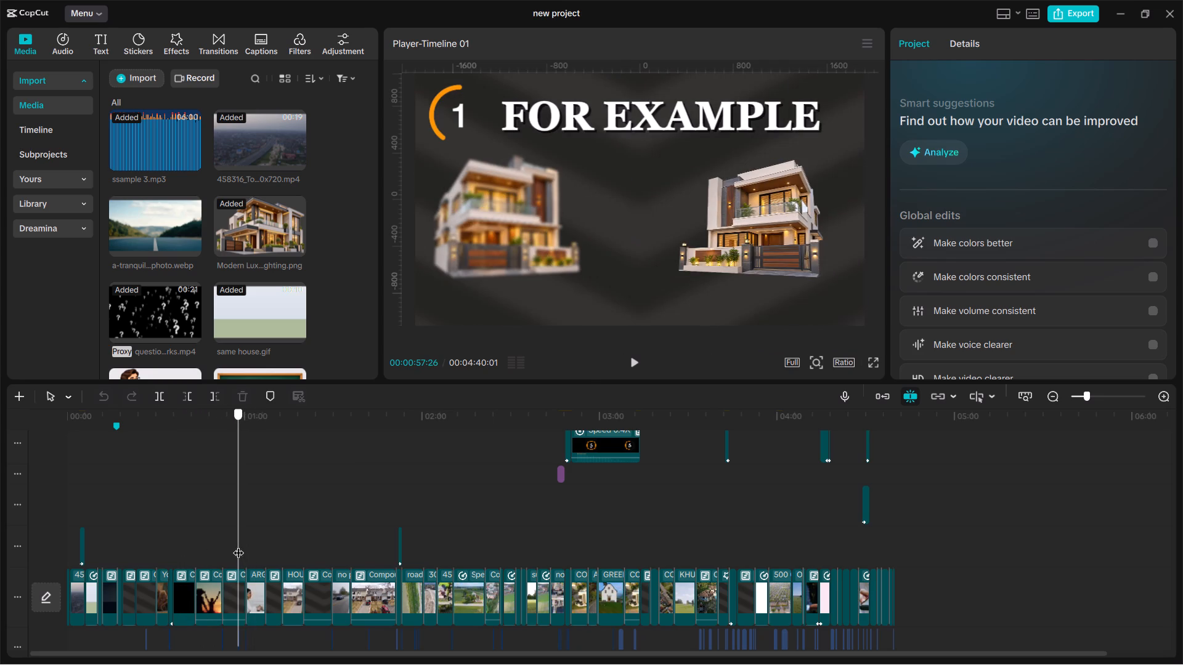
left_click_drag(238, 545, 275, 556)
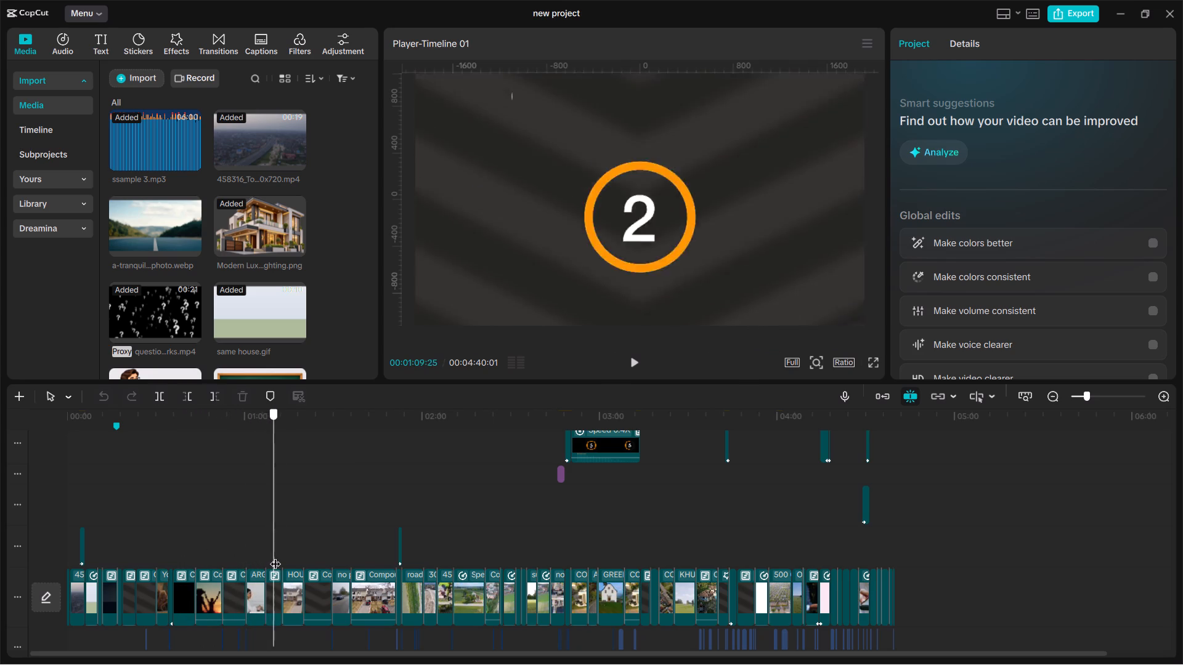
left_click_drag(275, 556, 344, 557)
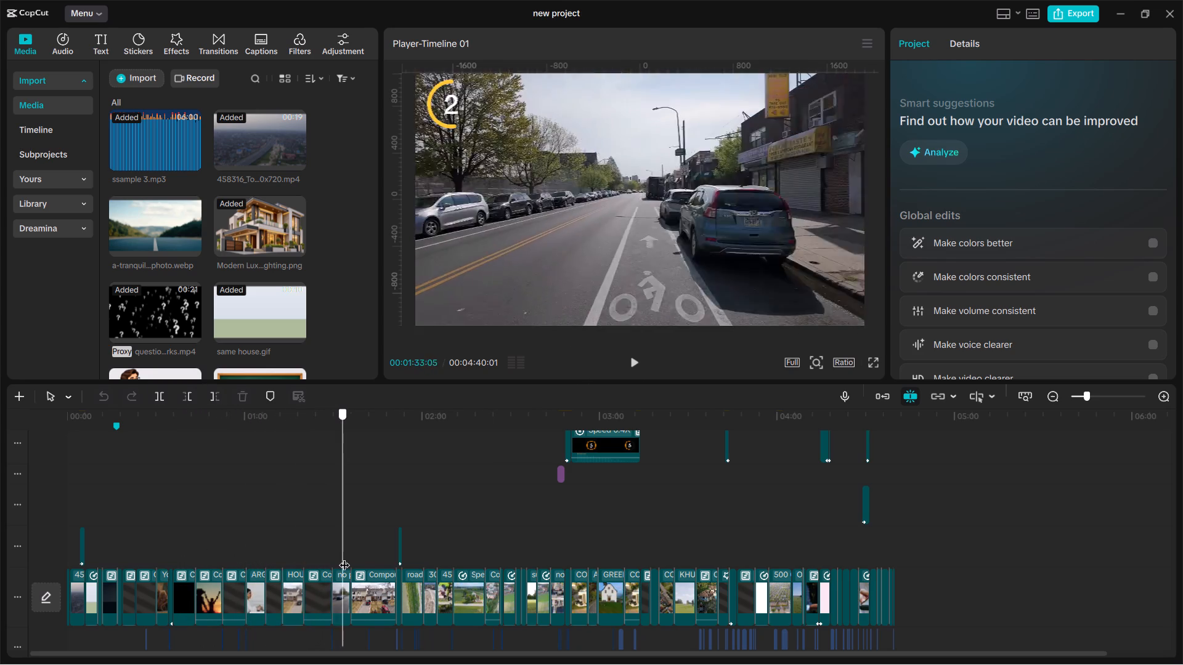
left_click_drag(344, 557, 378, 558)
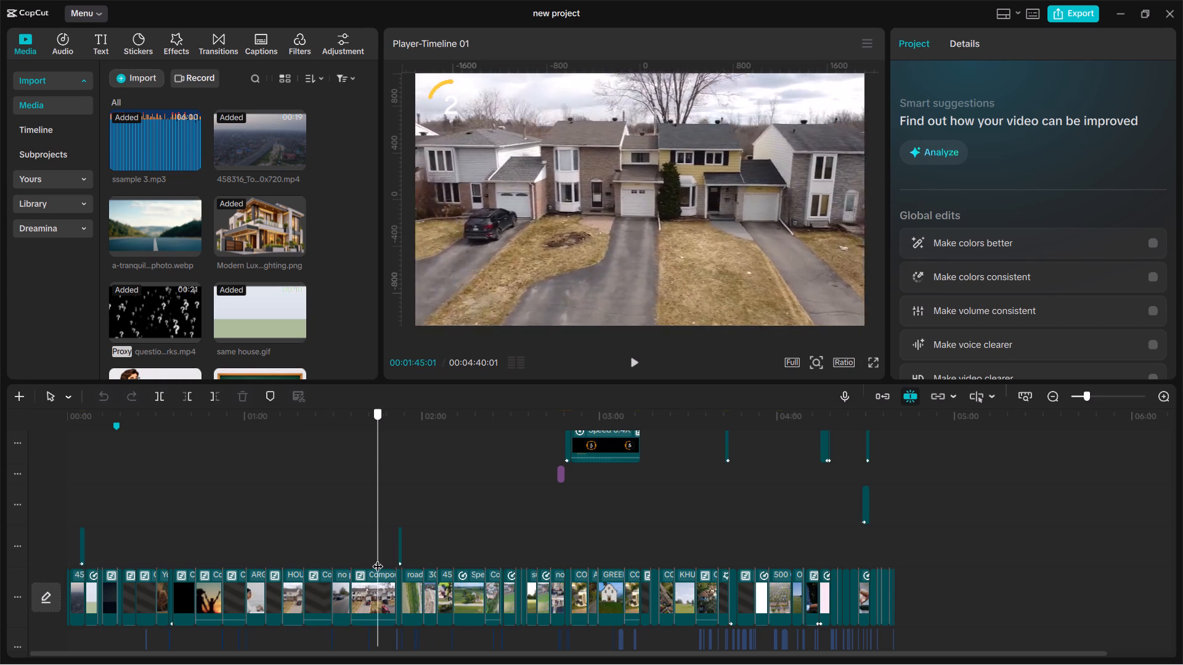
left_click_drag(378, 558, 388, 560)
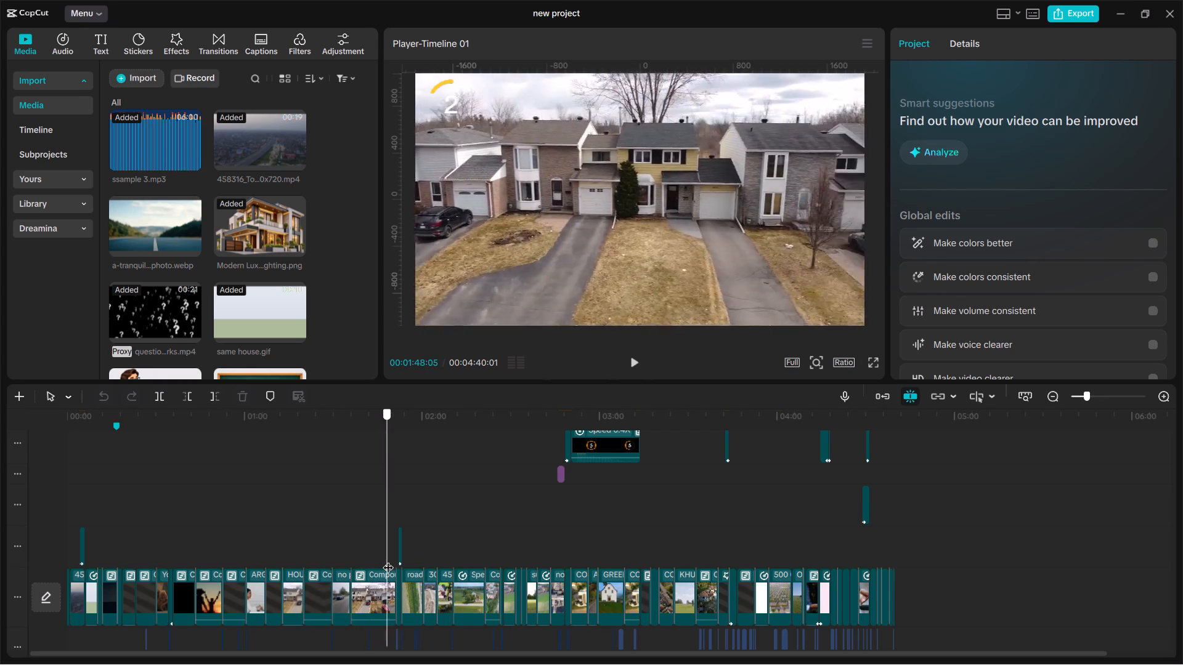
left_click_drag(388, 560, 384, 557)
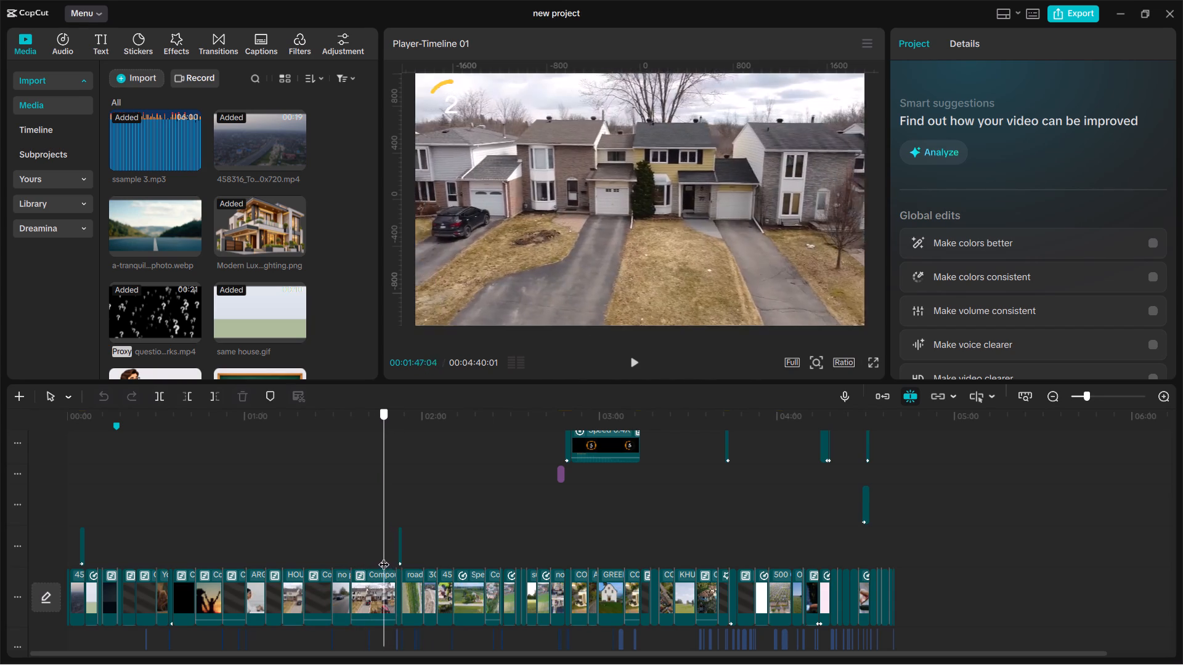
left_click_drag(384, 557, 375, 549)
Open the row-house compound clip near 1:45 on the main timeline and change its 10-15 caption to 10-15%.
scroll(383, 591, "up", 7)
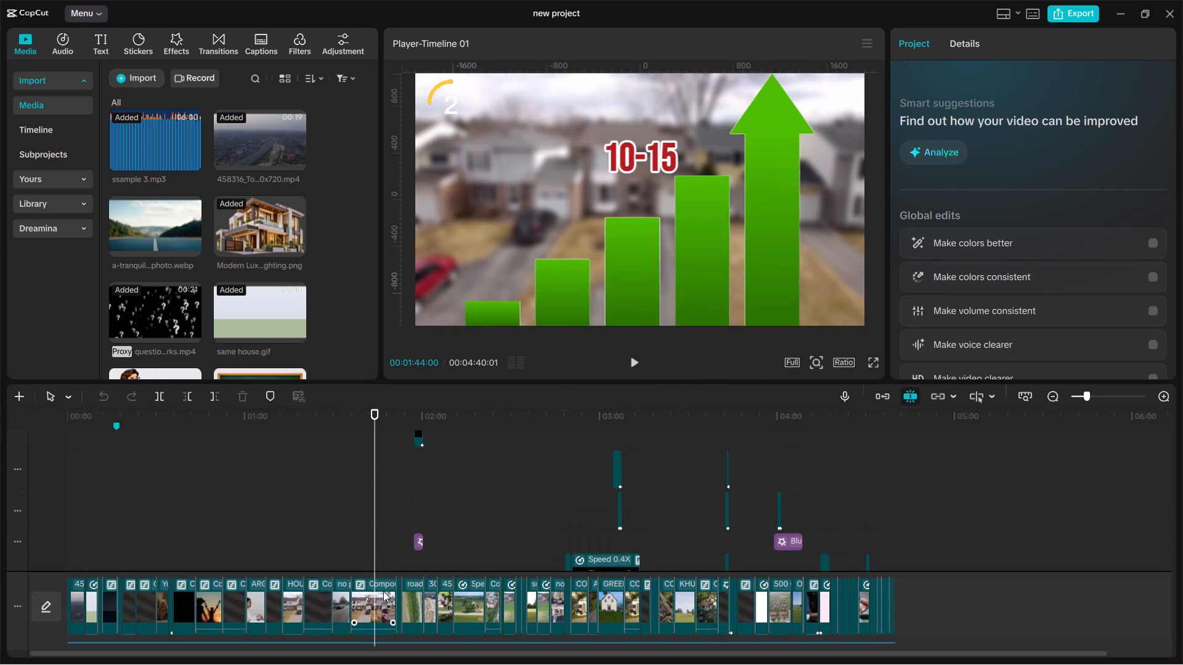
double_click(378, 592)
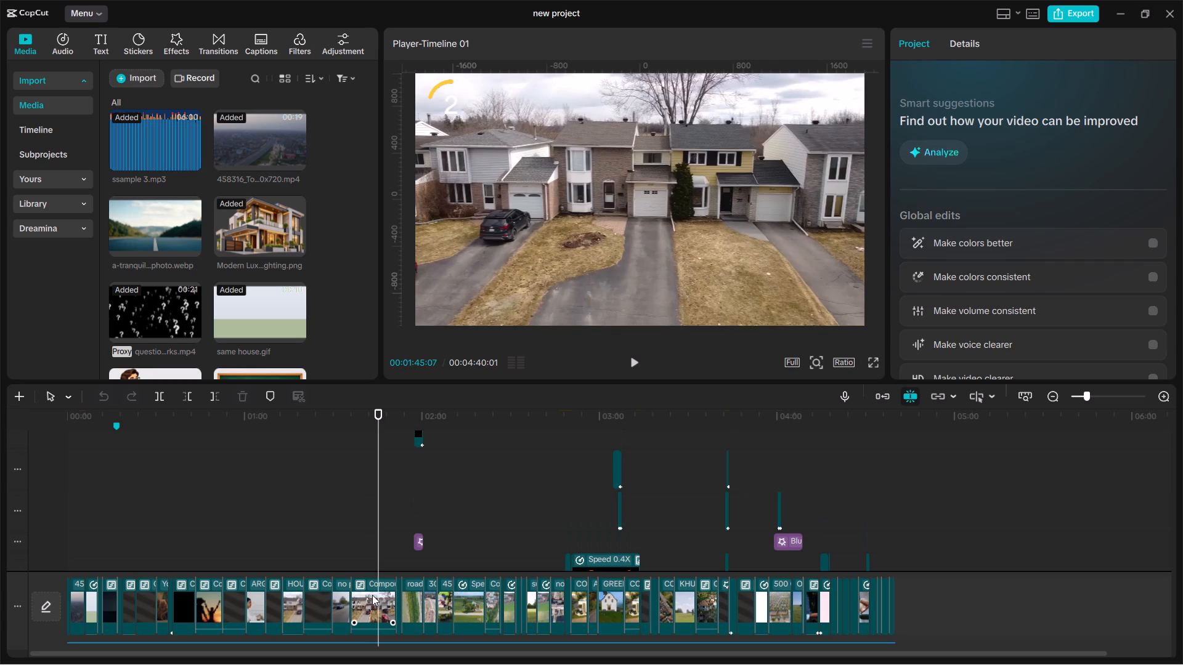
double_click(371, 595)
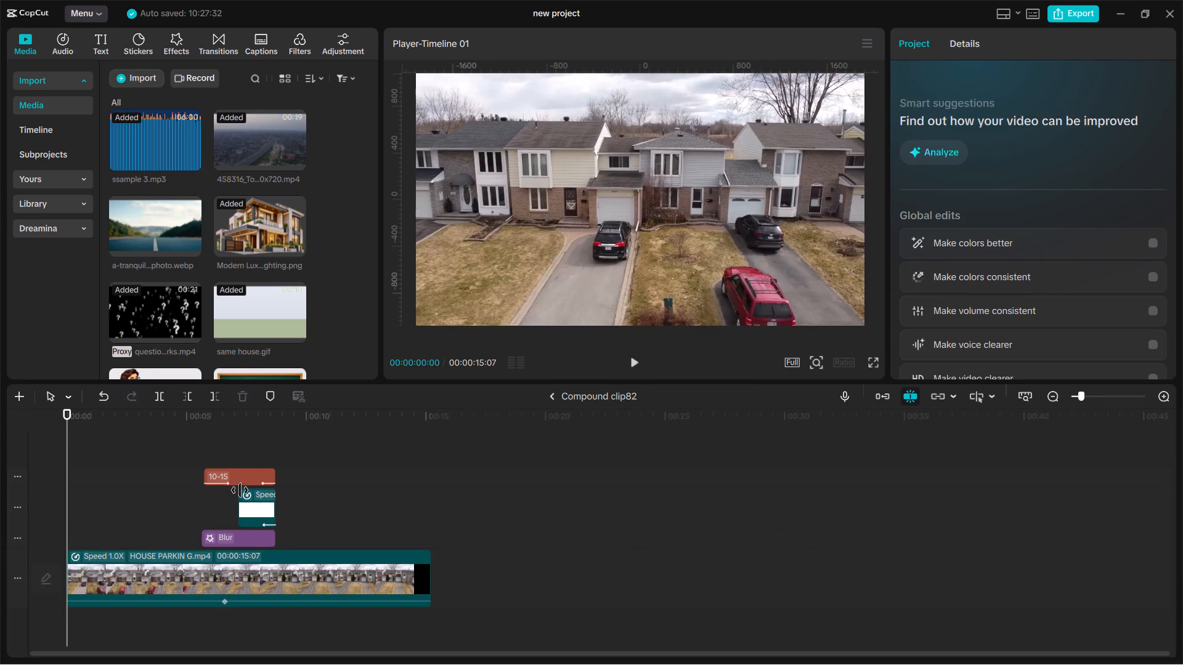
left_click(245, 485)
left_click(940, 116)
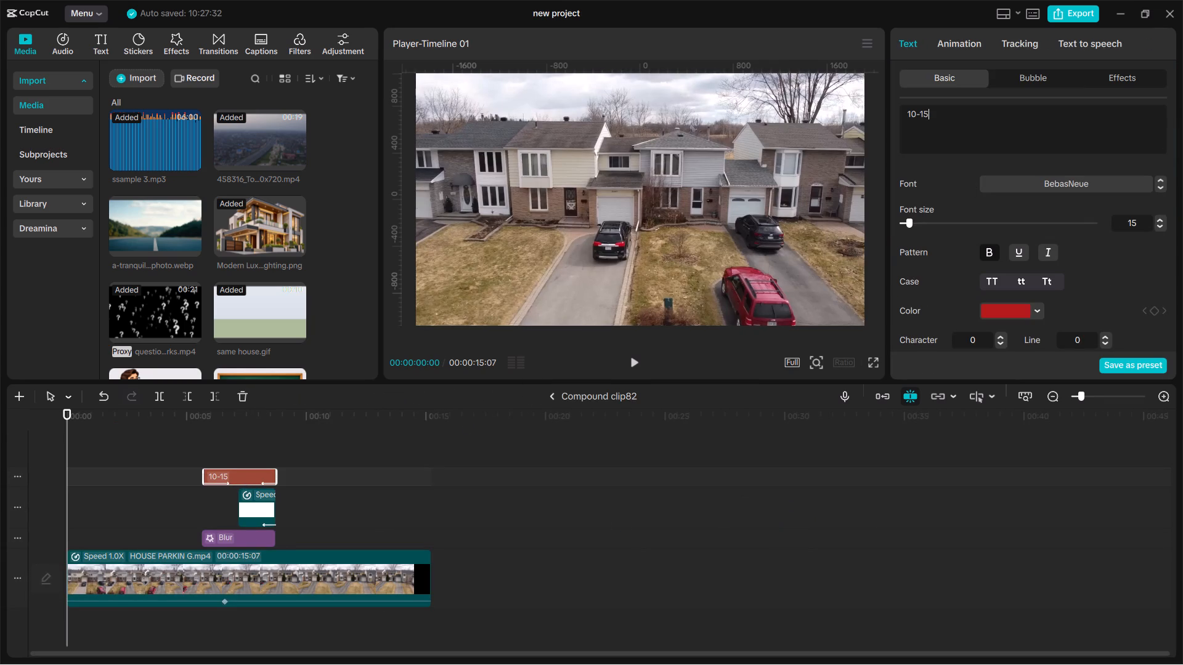
key("shift+percent")
Play the compound clip through its 10-15% caption to check it, and return to the main timeline.
left_click(192, 454)
key("space")
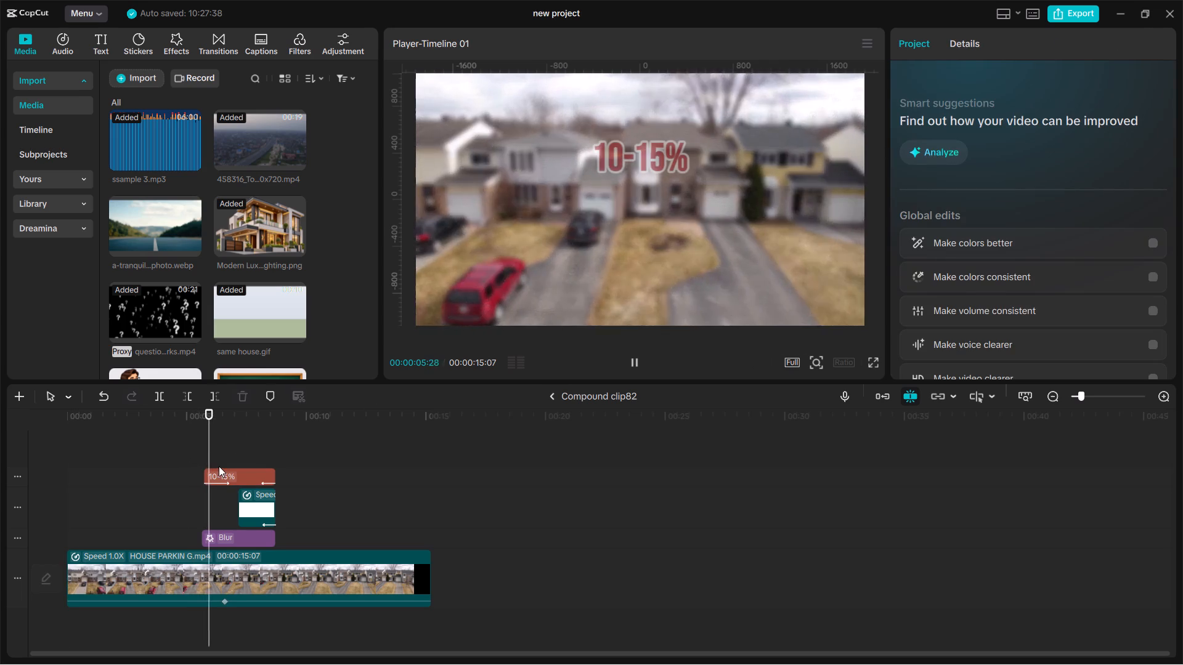
key("space")
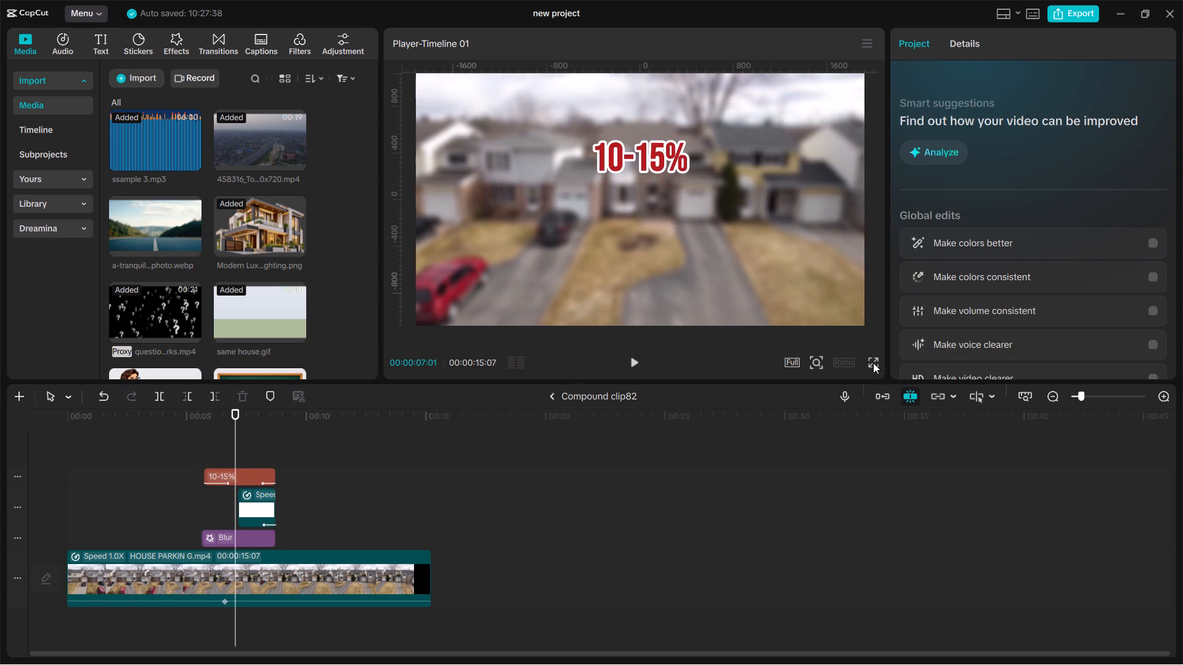
left_click(873, 363)
left_click(797, 595)
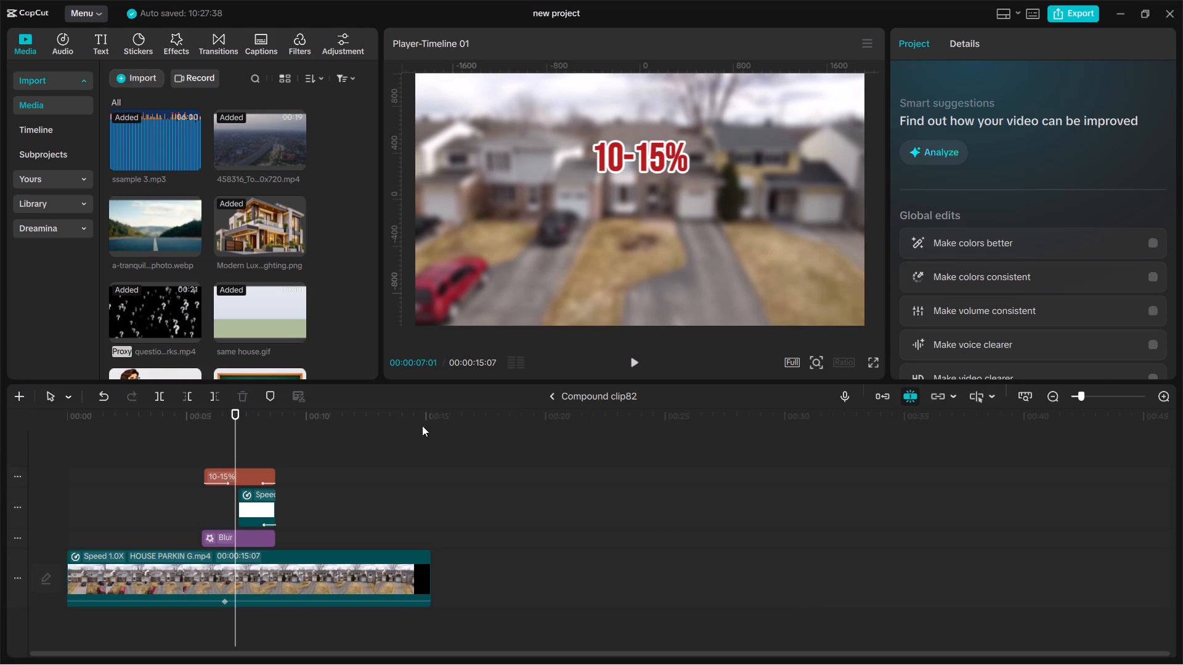
left_click(559, 395)
left_click(553, 396)
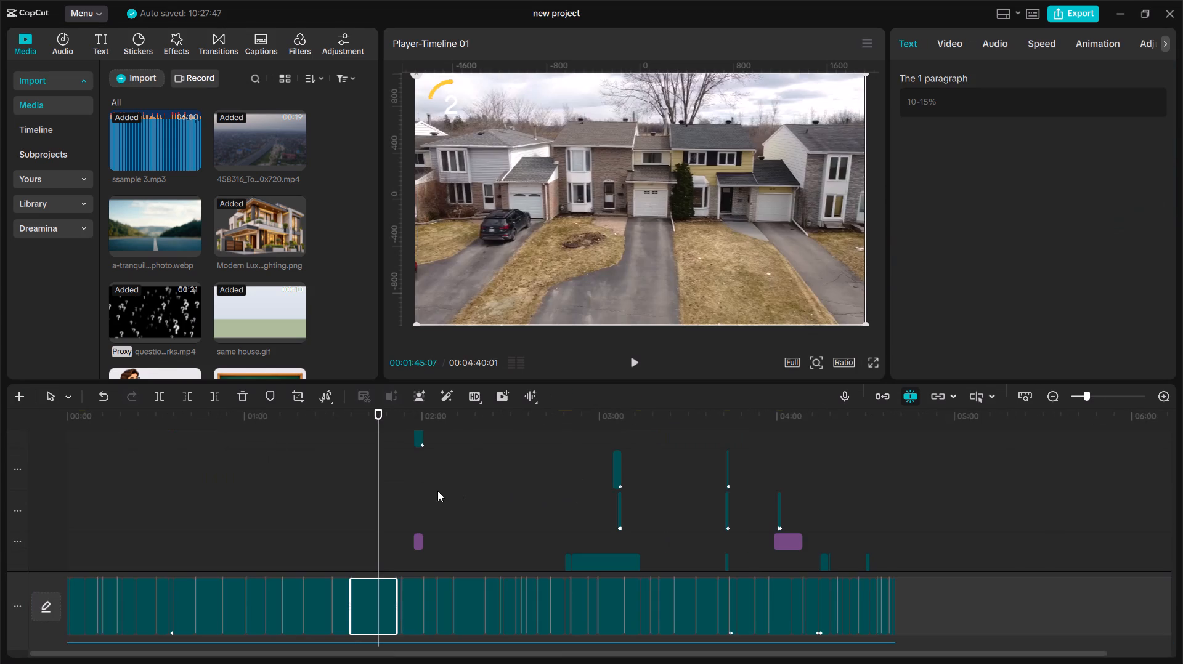
Scrub the main timeline between about 2:00 and 2:48 to look for another growth-chart caption without a percent sign.
left_click(386, 483)
left_click_drag(383, 484, 425, 487)
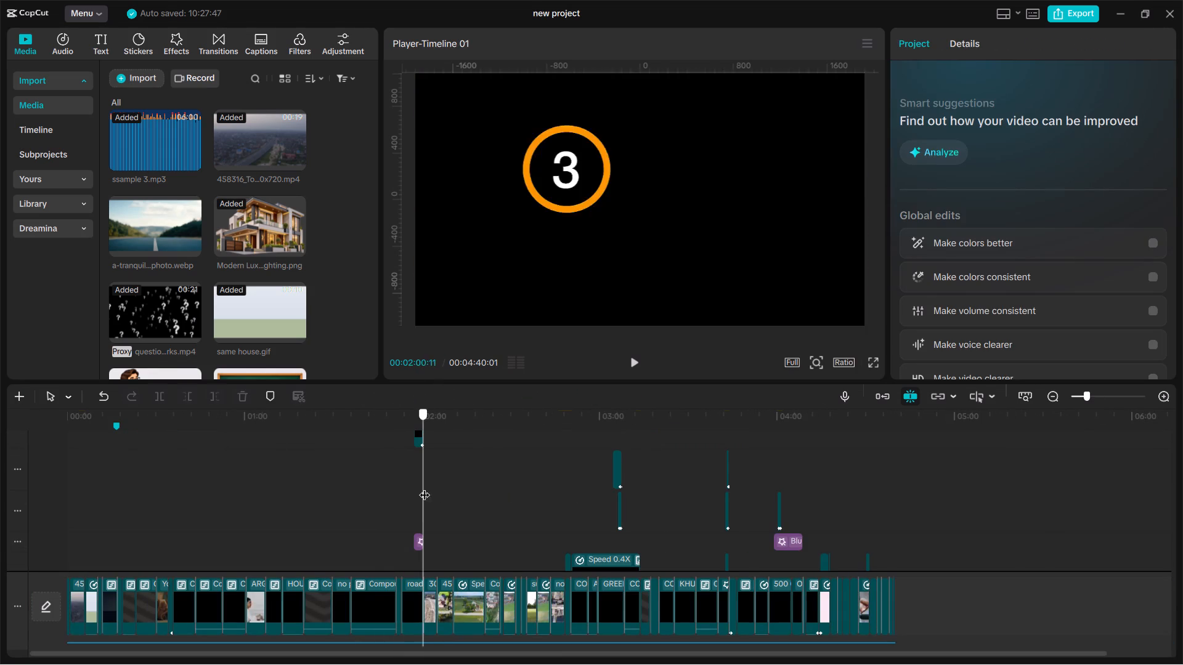
left_click_drag(425, 487, 558, 478)
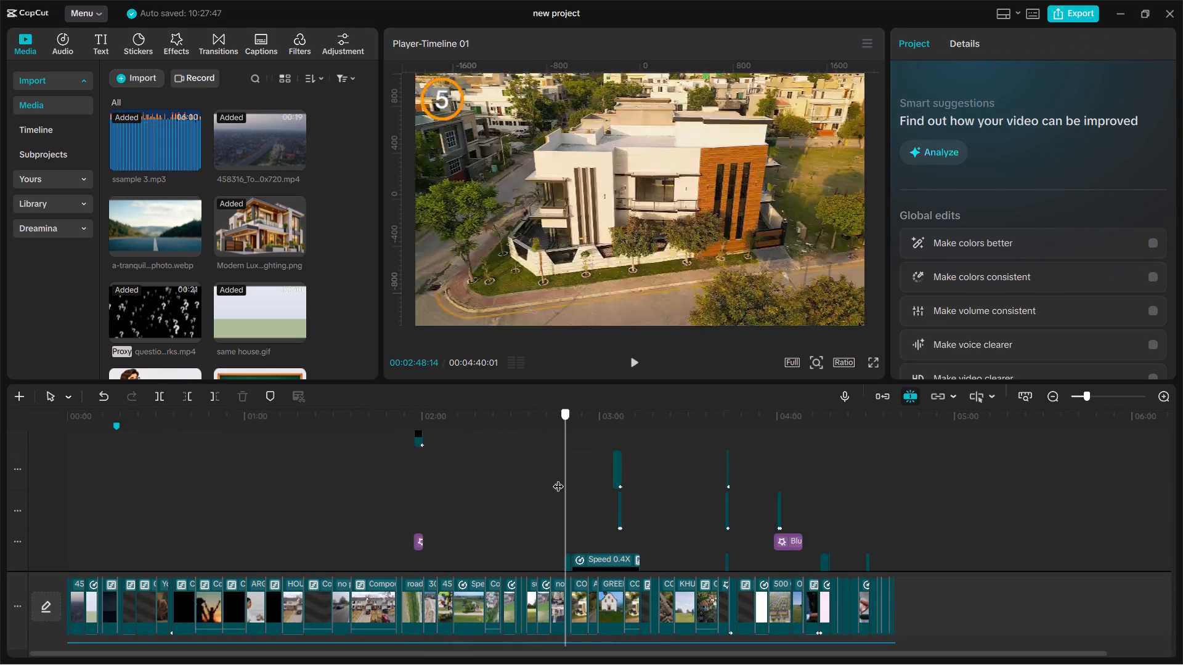
left_click_drag(558, 478, 491, 462)
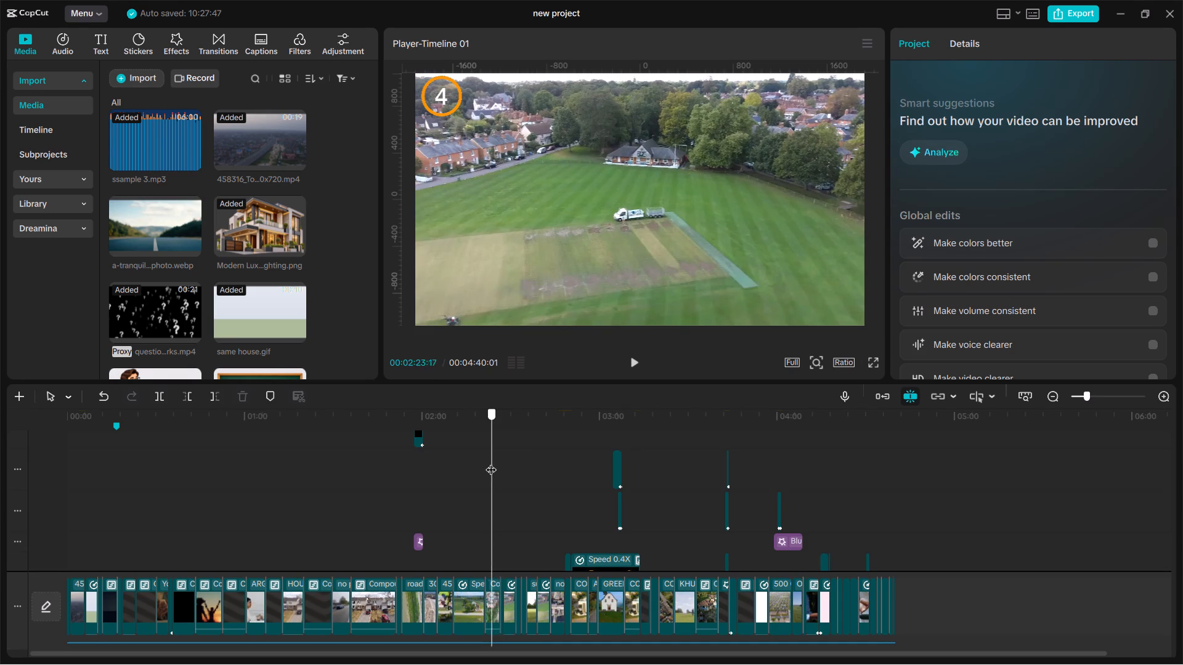
left_click_drag(491, 462, 496, 459)
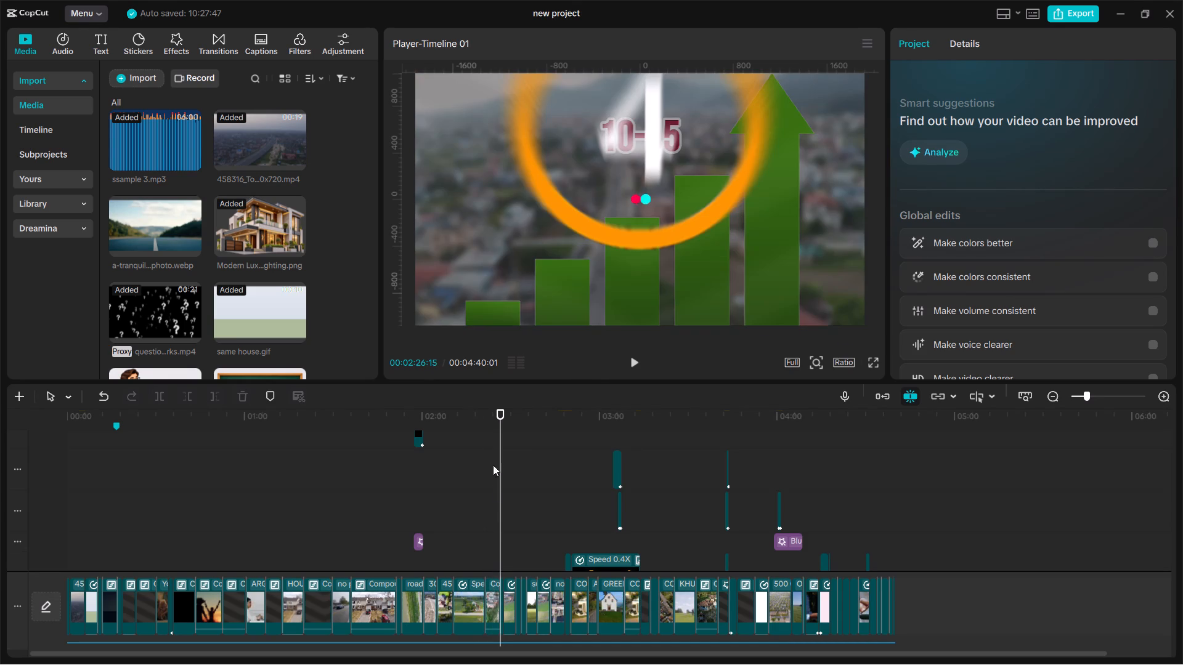
In the aerial road compound clip near 2:25, change the 10-15 caption to 10-15% and return to the main timeline.
scroll(501, 565, "up", 7)
scroll(498, 559, "down", 7)
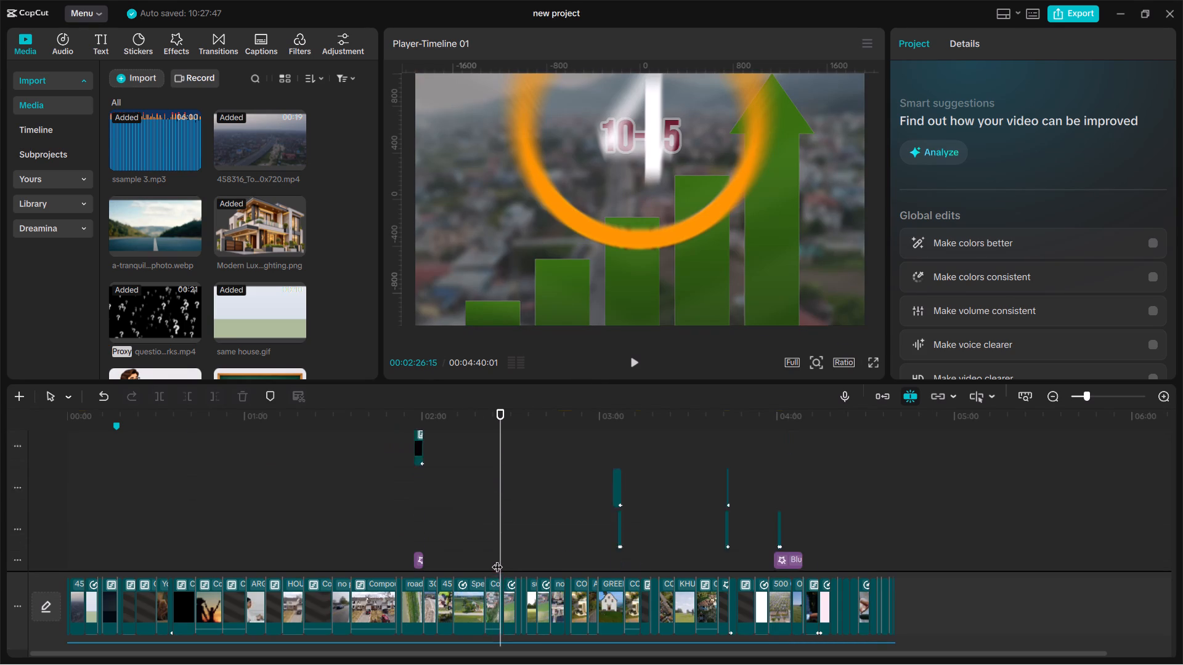
scroll(491, 557, "up", 20, "ctrl")
scroll(491, 557, "up", 4, "ctrl")
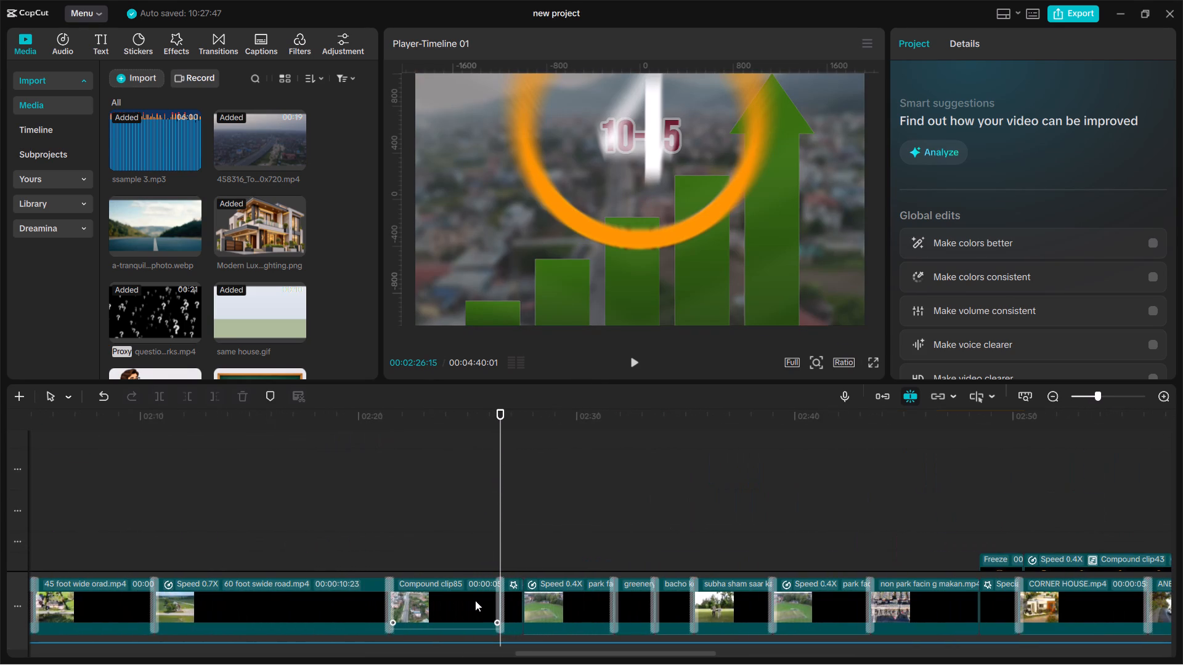
left_click(468, 539)
left_click_drag(468, 539, 476, 544)
double_click(470, 610)
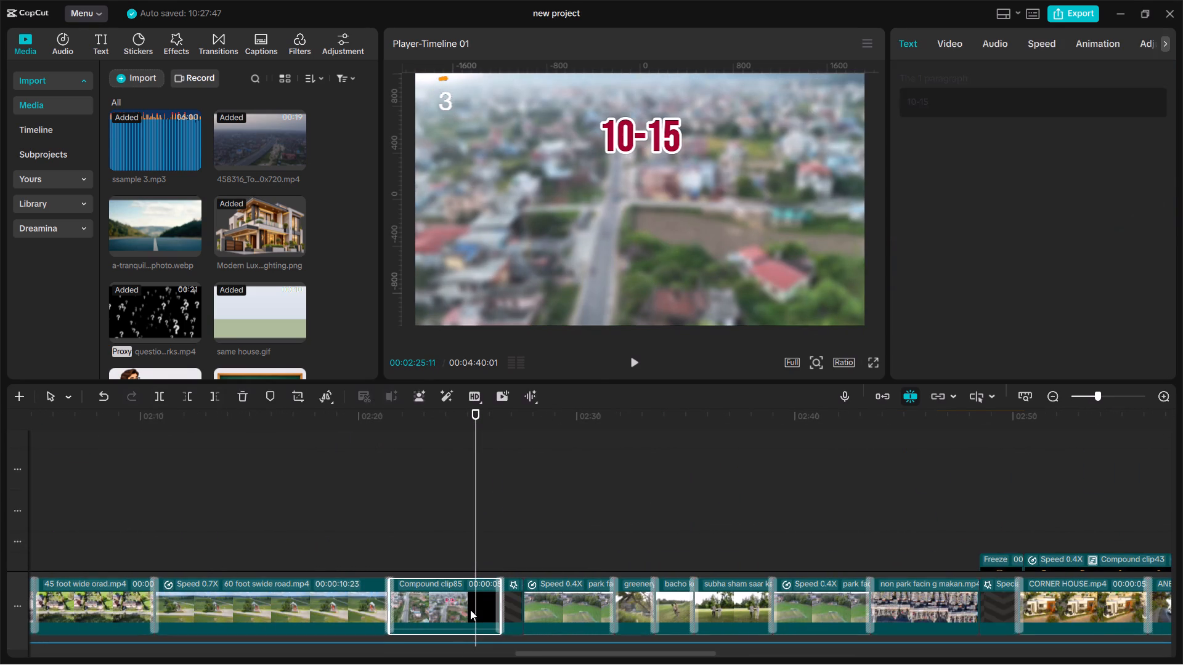
left_click(352, 486)
left_click(338, 471)
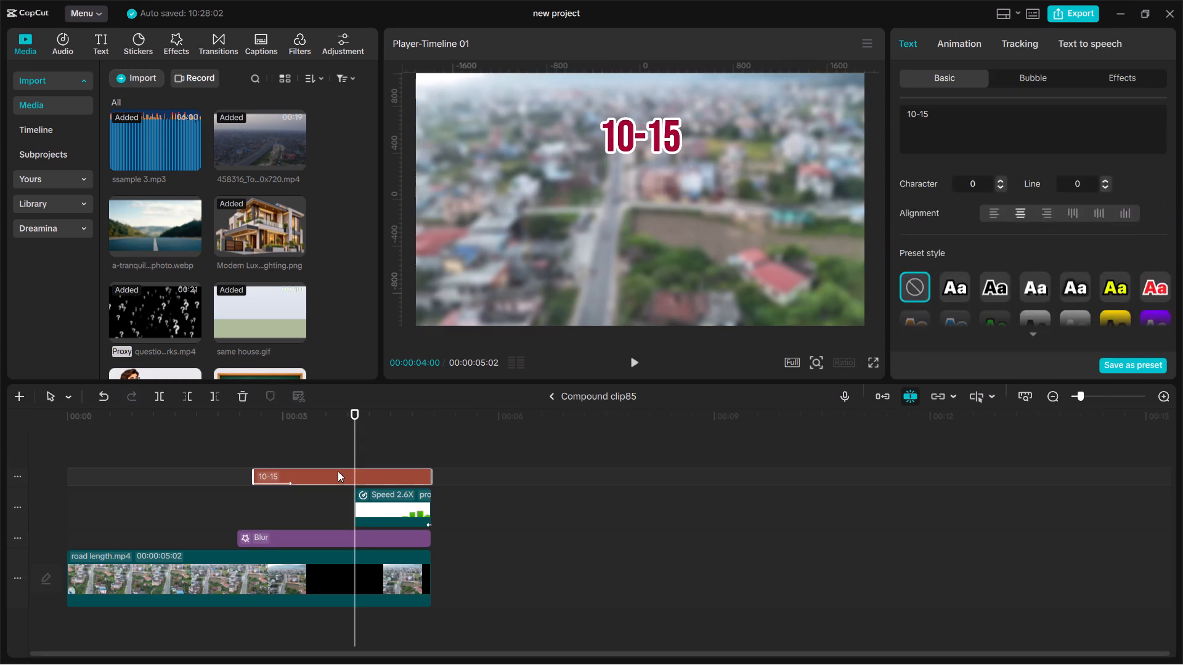
left_click(933, 123)
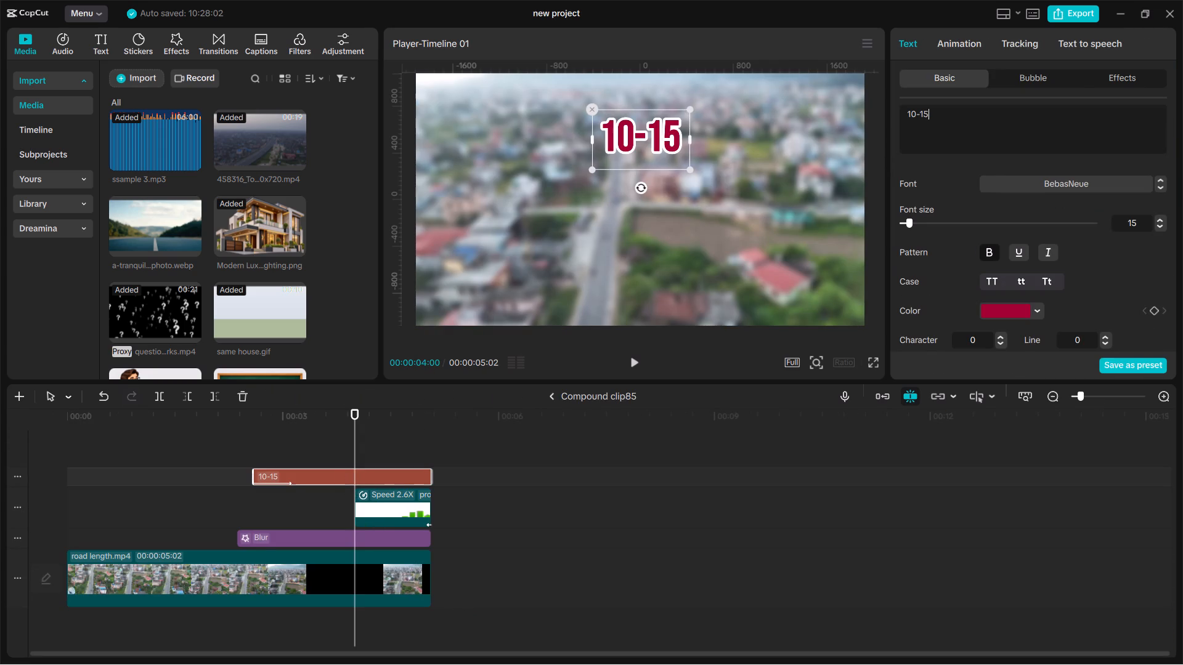
key("shift+percent")
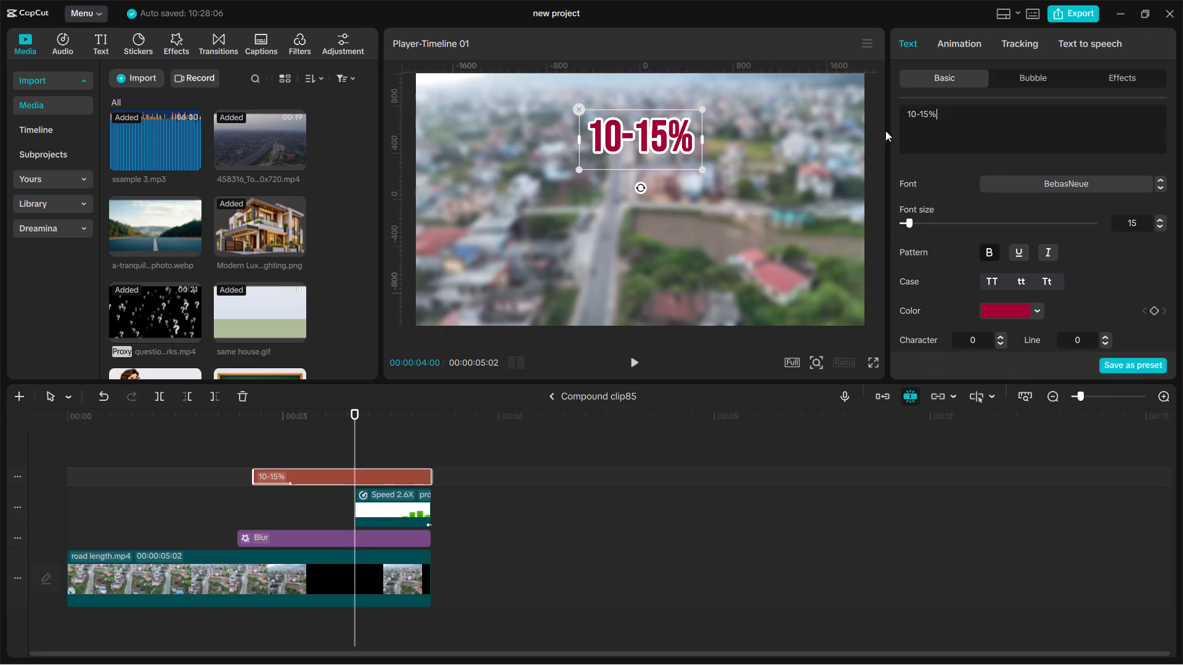
left_click(551, 398)
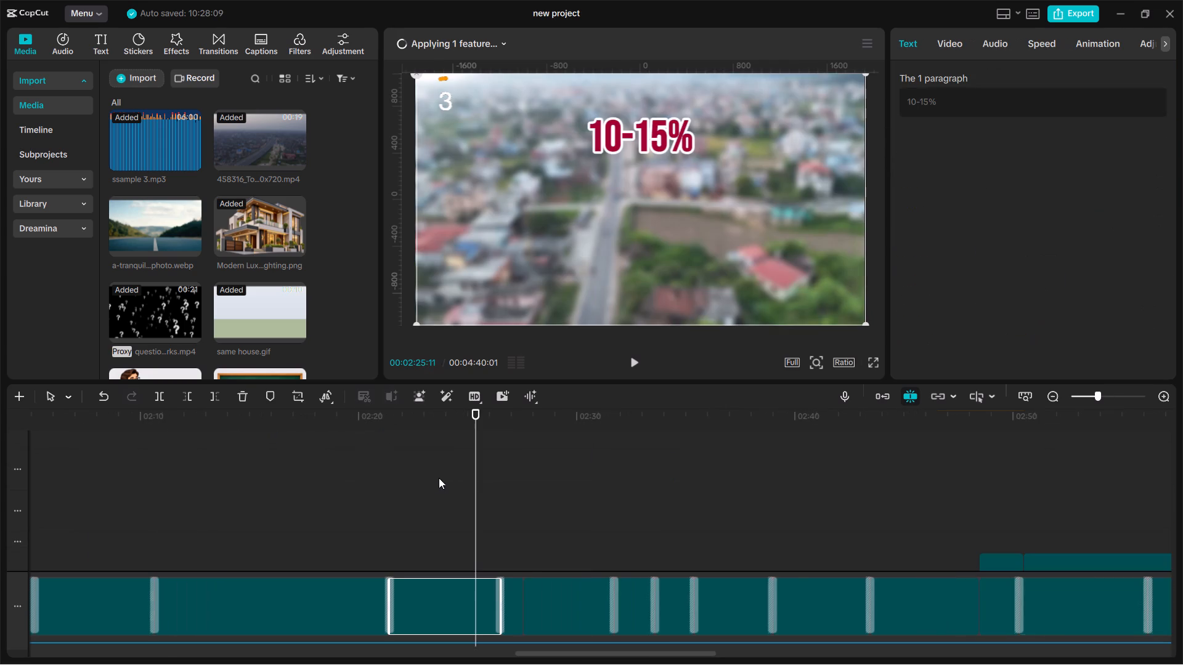
Scrub the main timeline from about 2:25 to 3:39 to look for further growth-chart captions without a percent sign.
left_click(474, 486)
left_click(486, 507)
left_click(481, 504)
left_click_drag(481, 504, 468, 504)
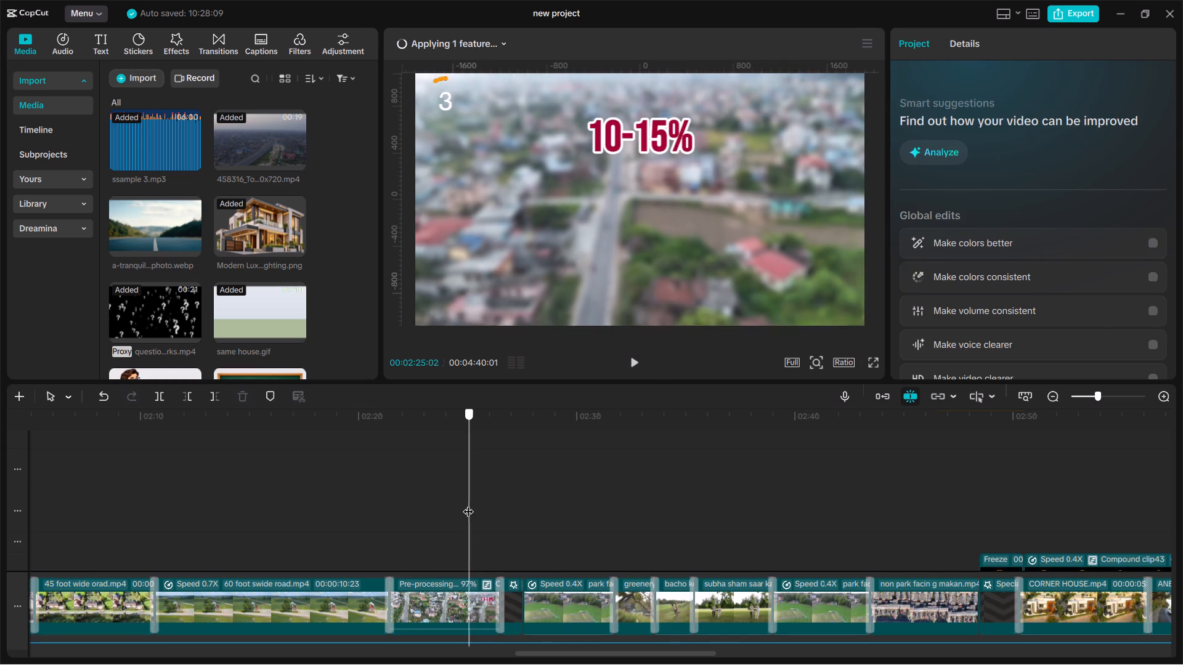
left_click_drag(468, 504, 582, 525)
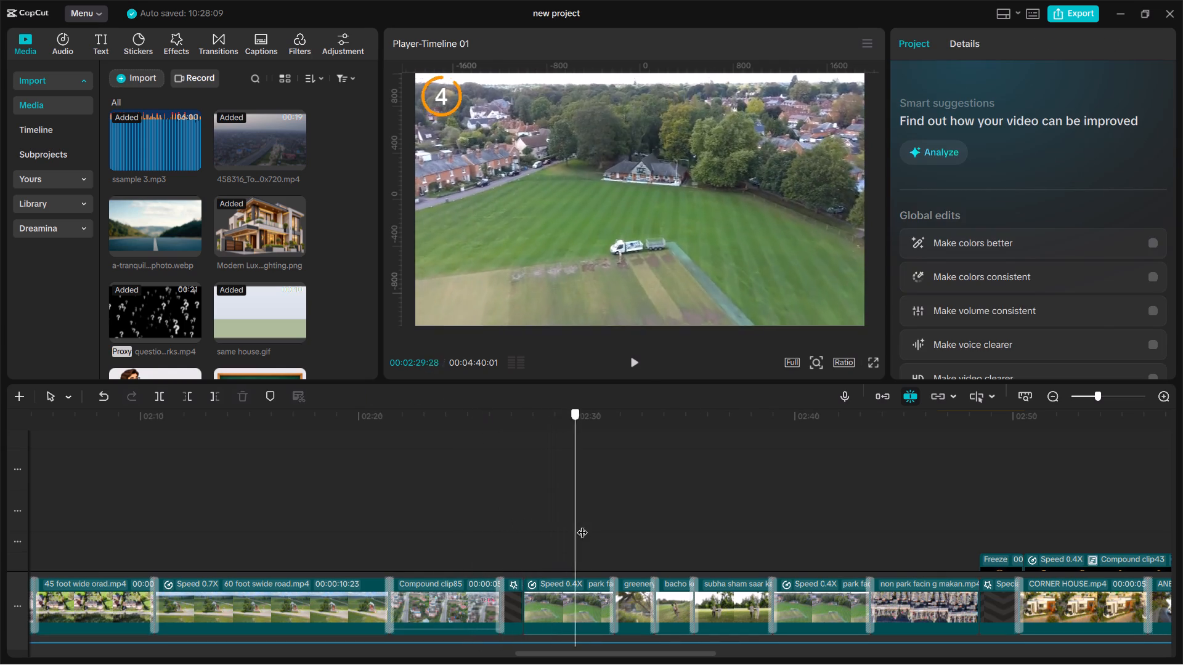
left_click_drag(582, 525, 851, 526)
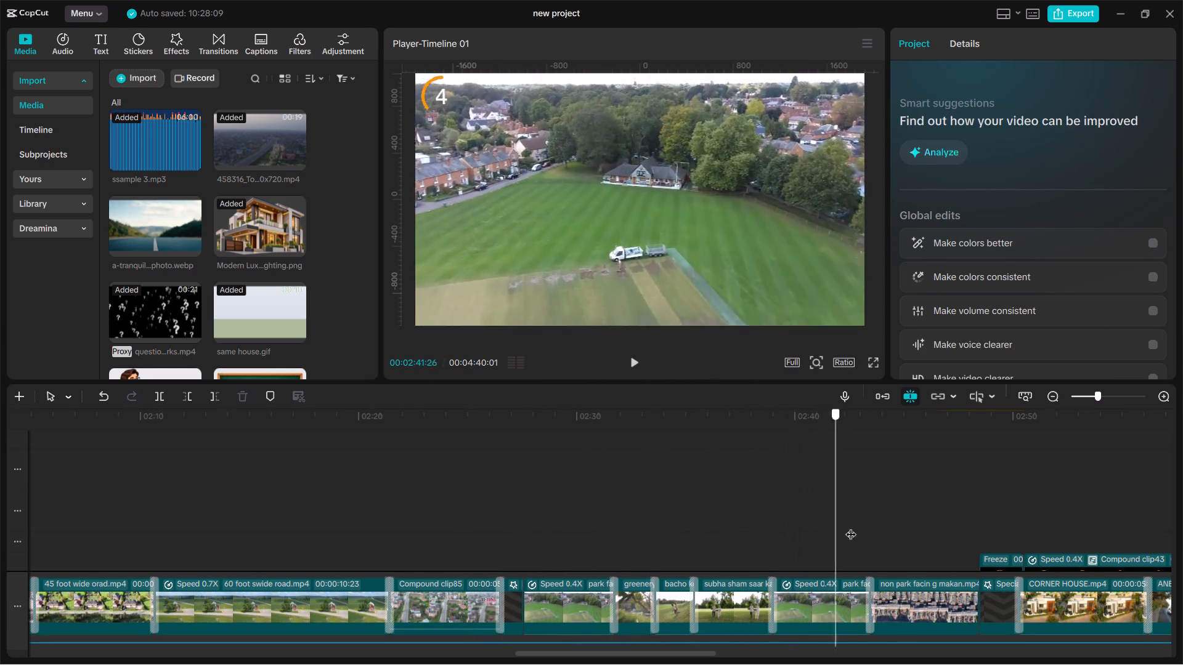
left_click_drag(851, 526, 1006, 529)
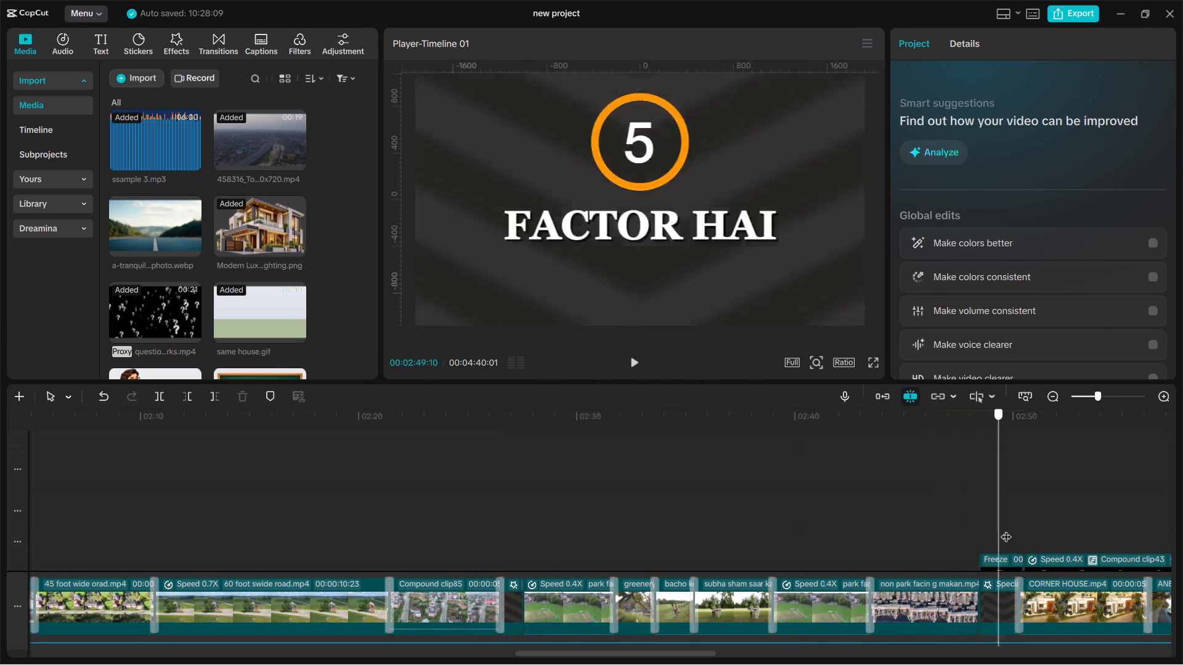
left_click_drag(1006, 529, 1182, 523)
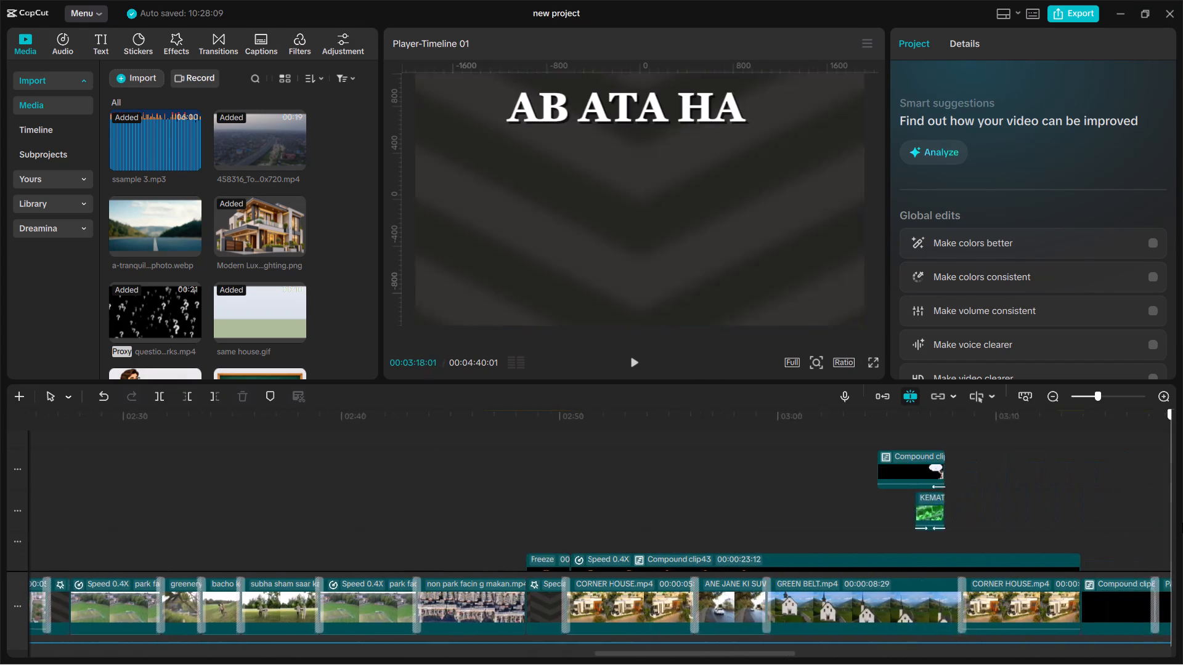
left_click_drag(1182, 523, 569, 523)
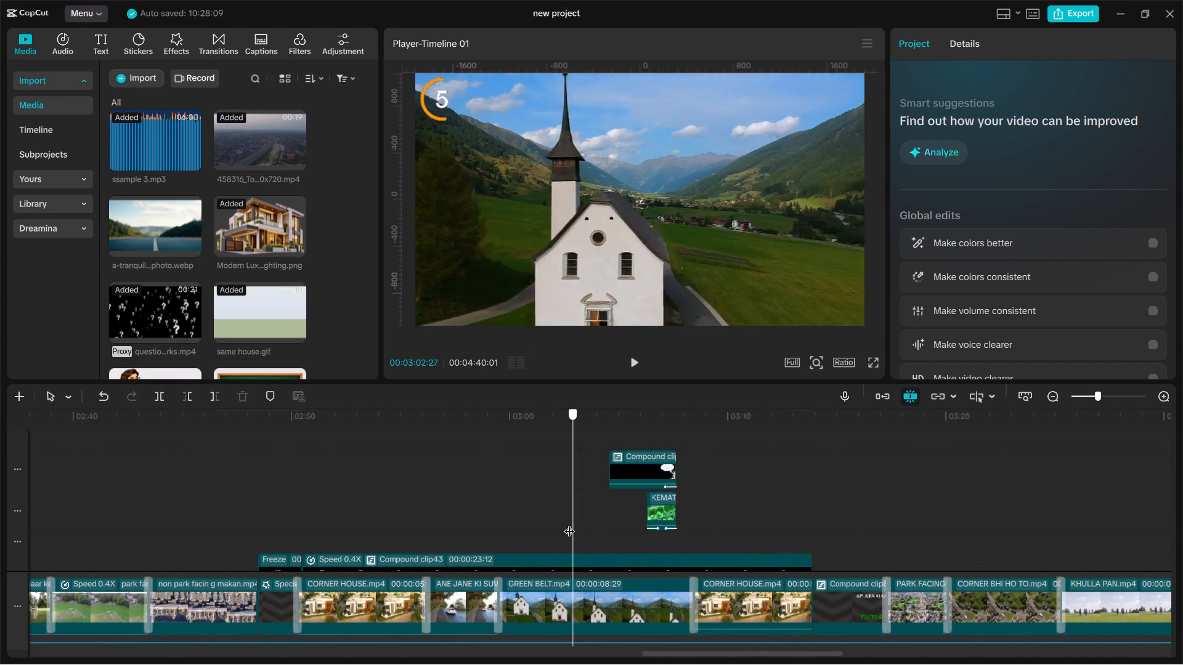
left_click_drag(569, 523, 813, 527)
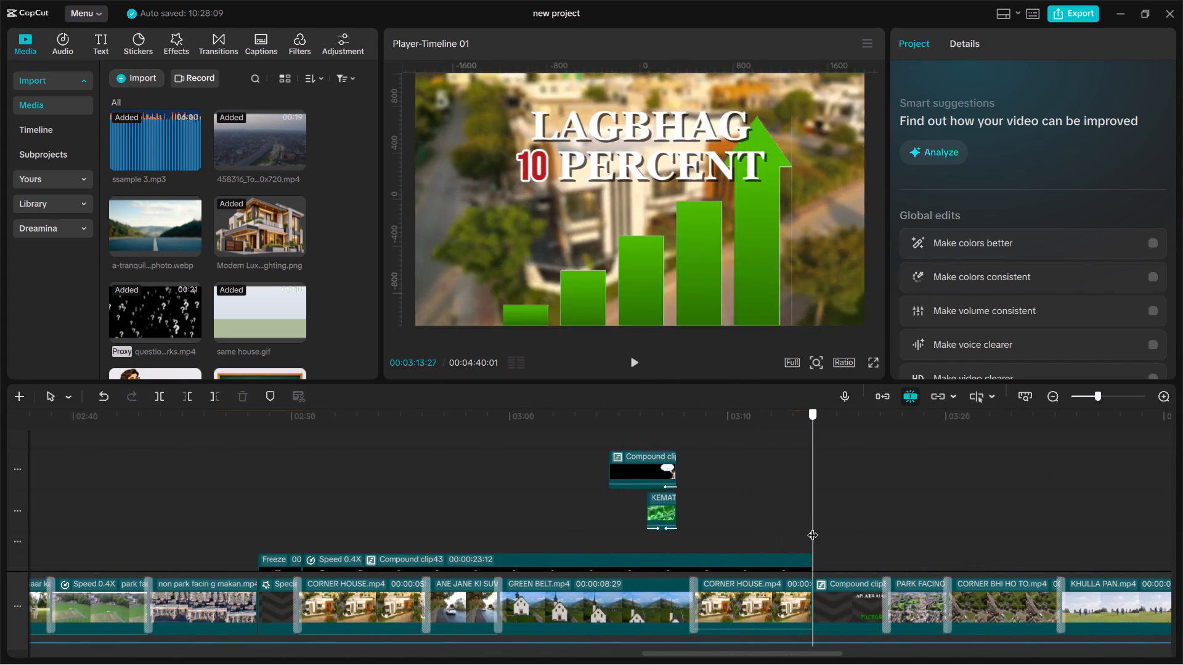
left_click_drag(813, 527, 1182, 527)
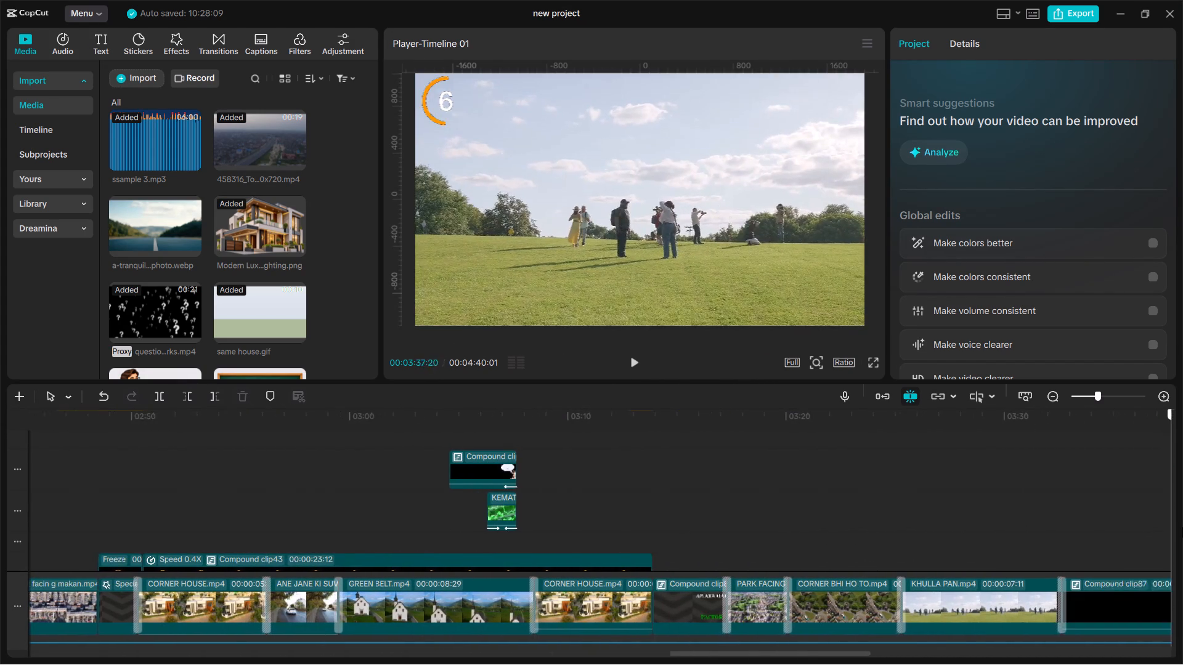
left_click_drag(1182, 527, 966, 529)
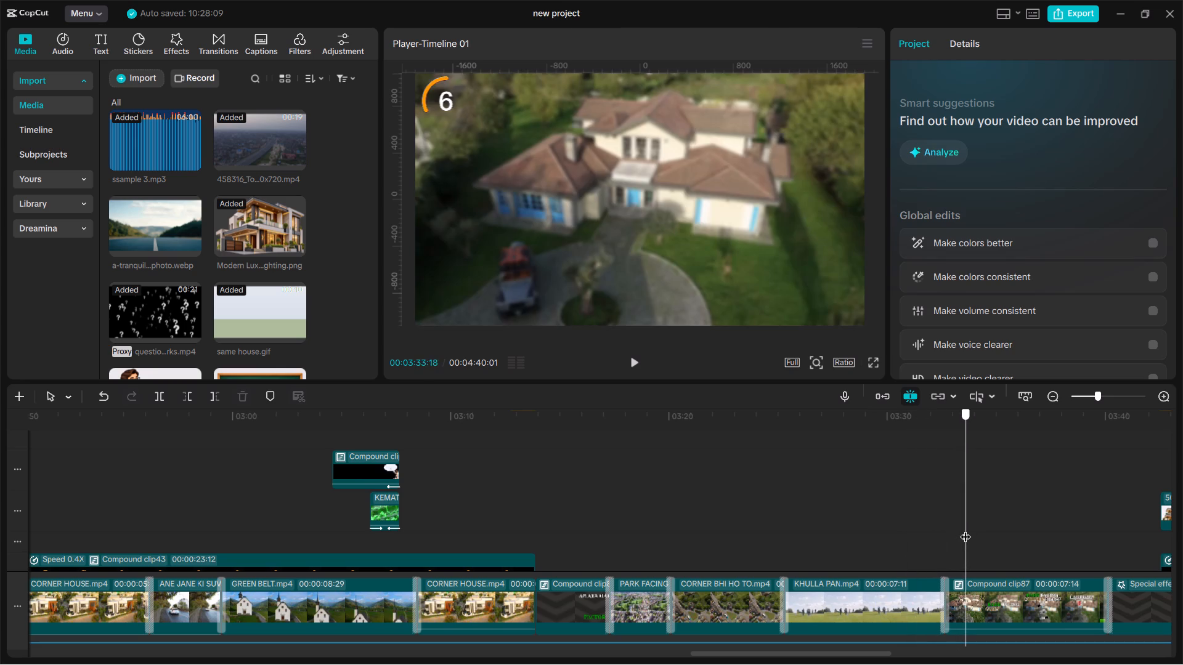
left_click_drag(966, 529, 1041, 530)
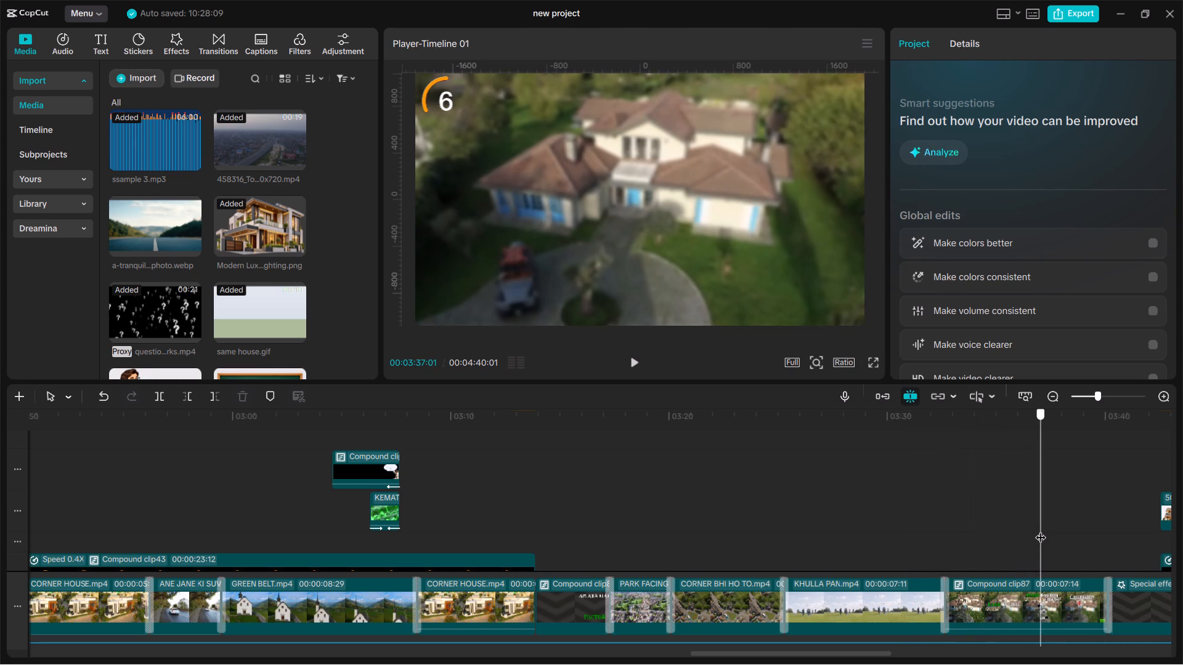
left_click_drag(1041, 530, 1085, 530)
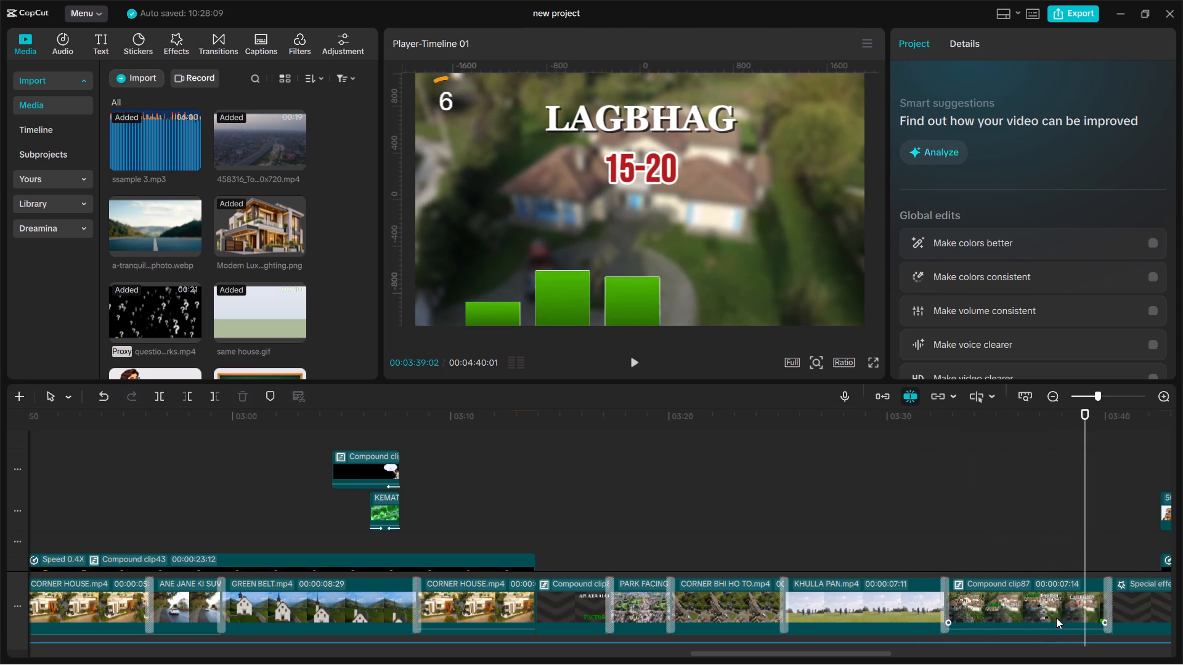
In the park-facing corner house compound clip near 3:39, change the 15-20 caption to 15-20% and return to the main timeline.
double_click(1056, 618)
left_click(397, 478)
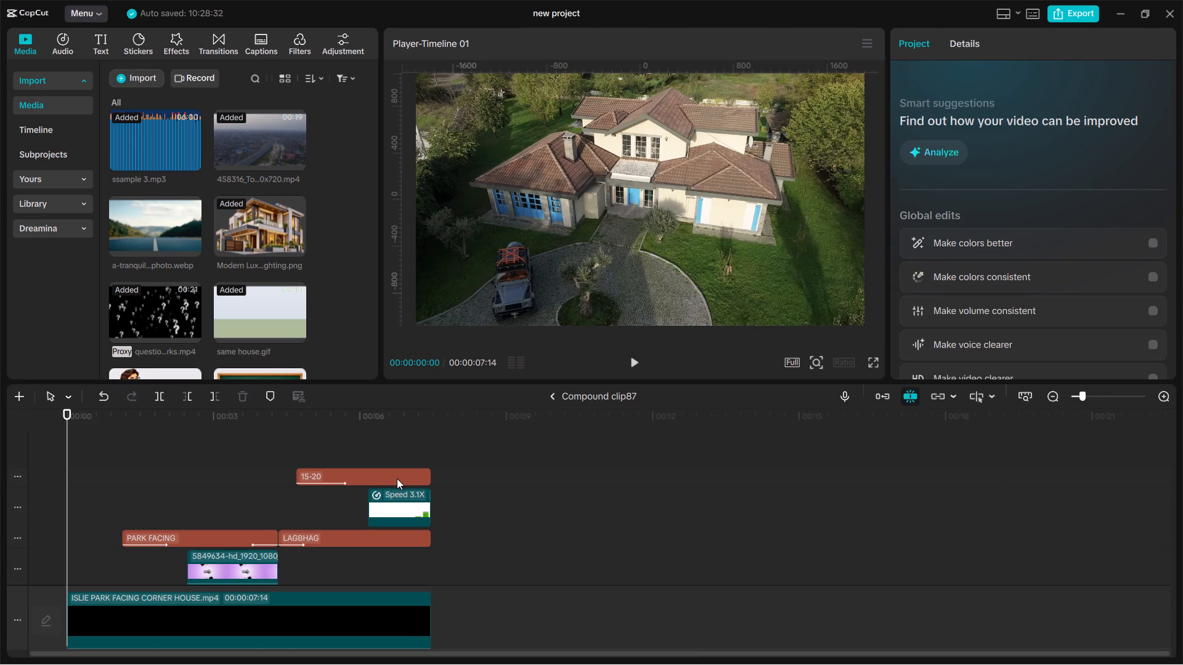
left_click(963, 116)
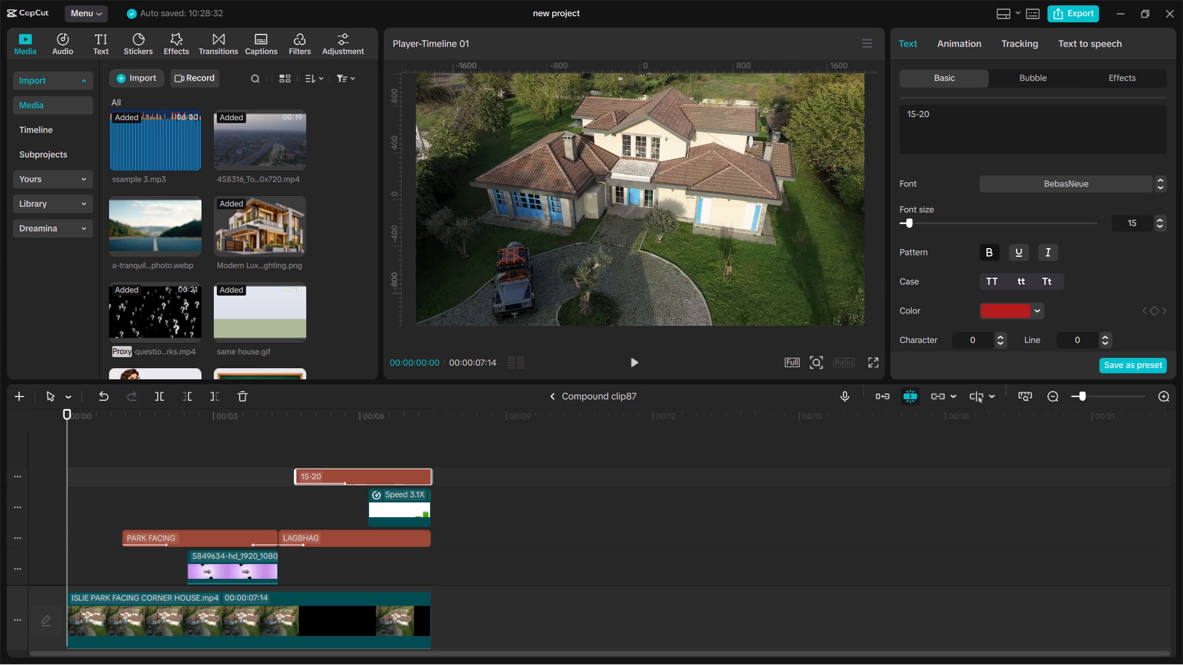
key("shift+percent")
left_click(551, 395)
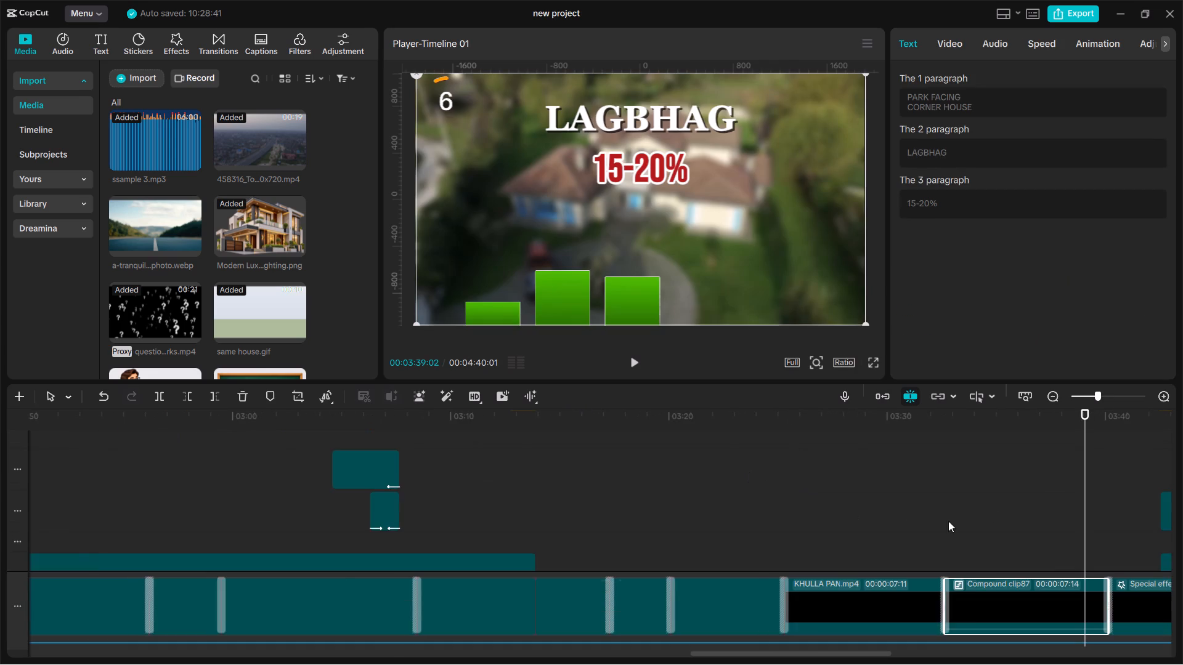
Look over the rest of the main timeline to its end, and return the playhead to the start of the video.
scroll(996, 510, "down", 10, "ctrl")
left_click(1051, 518)
left_click_drag(1051, 518, 1084, 521)
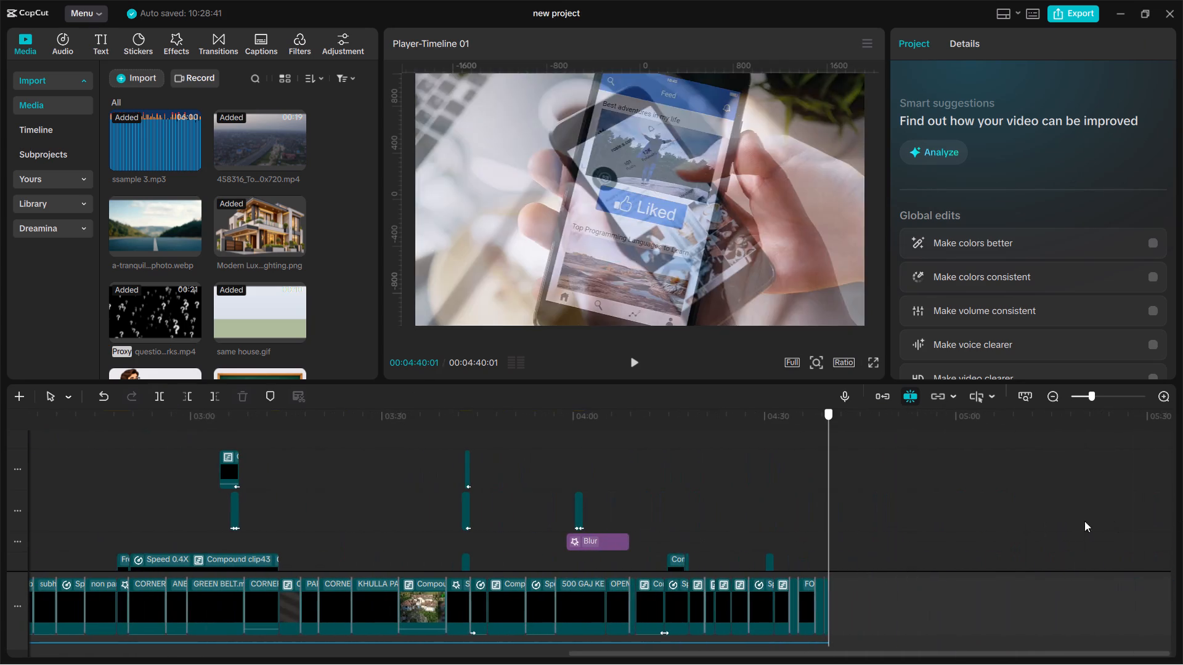
left_click_drag(1084, 521, 811, 519)
scroll(805, 515, "down", 20, "ctrl")
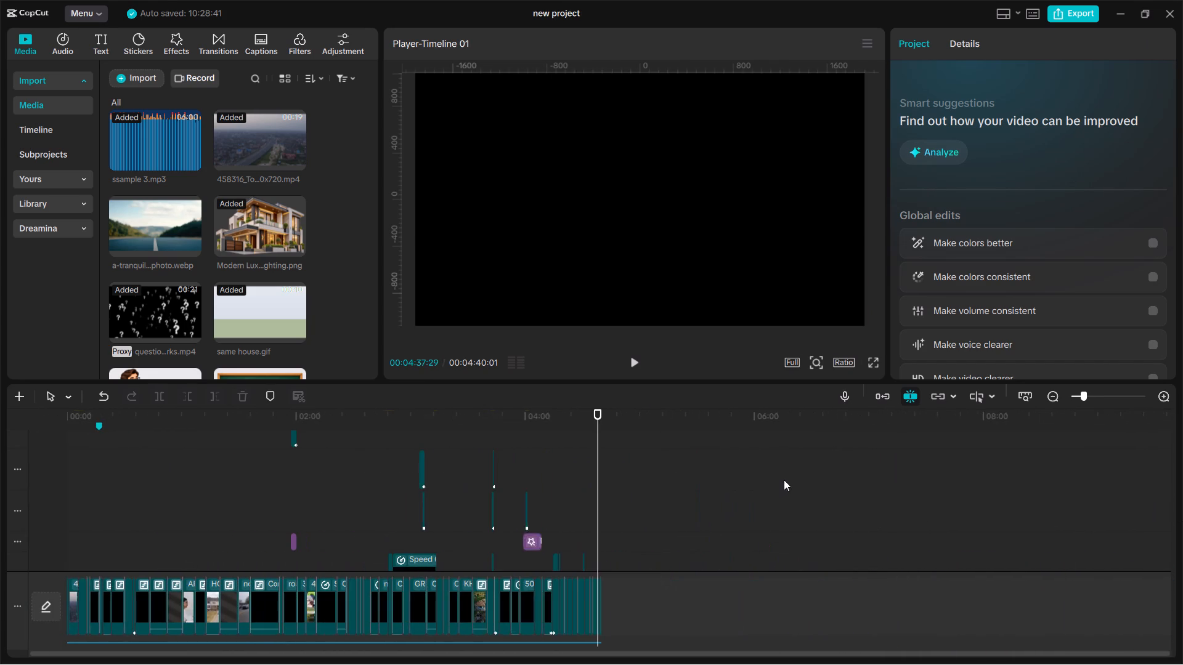
scroll(567, 435, "down", 2, "ctrl")
left_click(364, 422)
left_click_drag(364, 422, 26, 433)
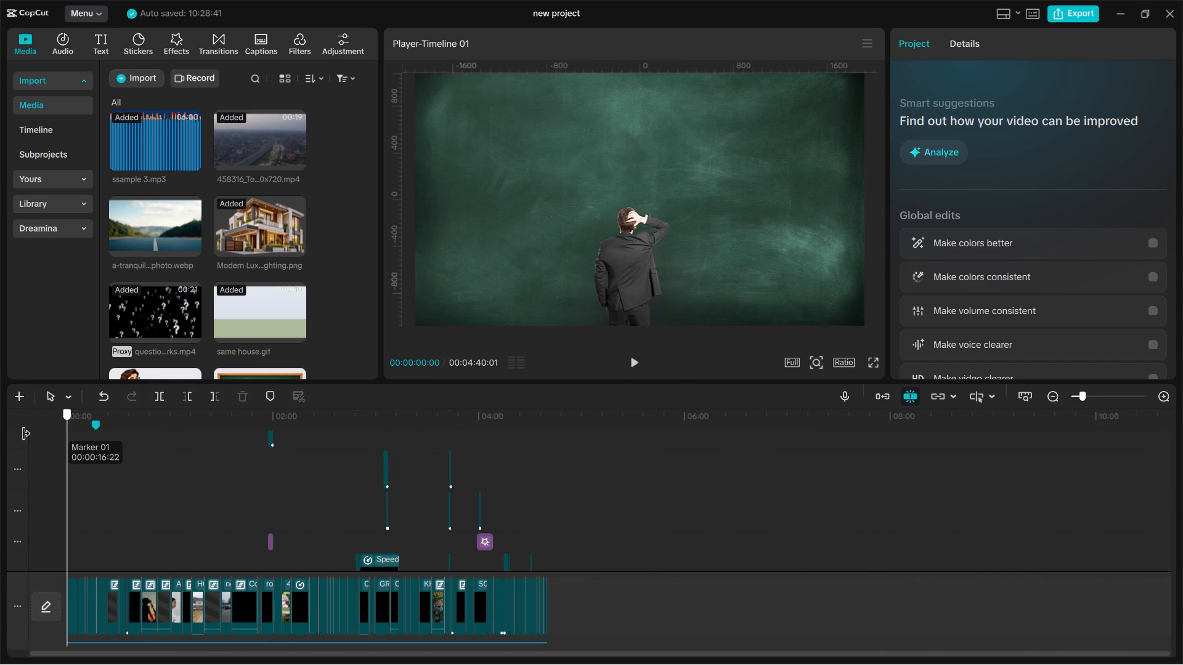
left_click_drag(26, 433, 24, 433)
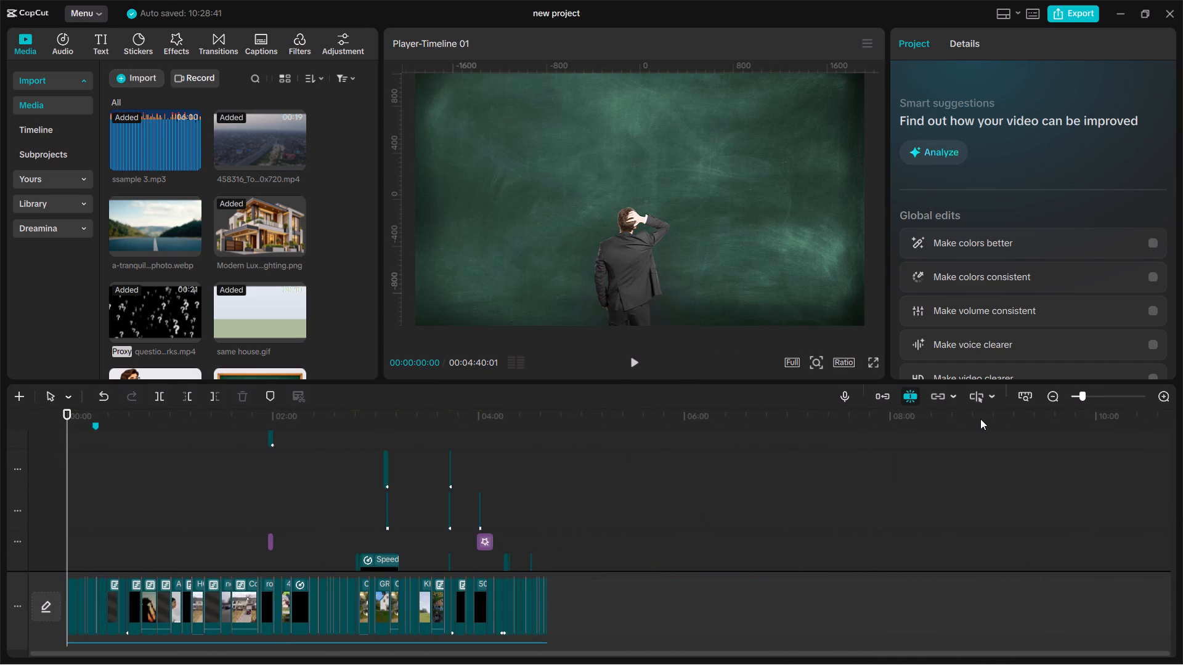
Open the export settings for the video and name the exported file new project DONE.
left_click(1051, 12)
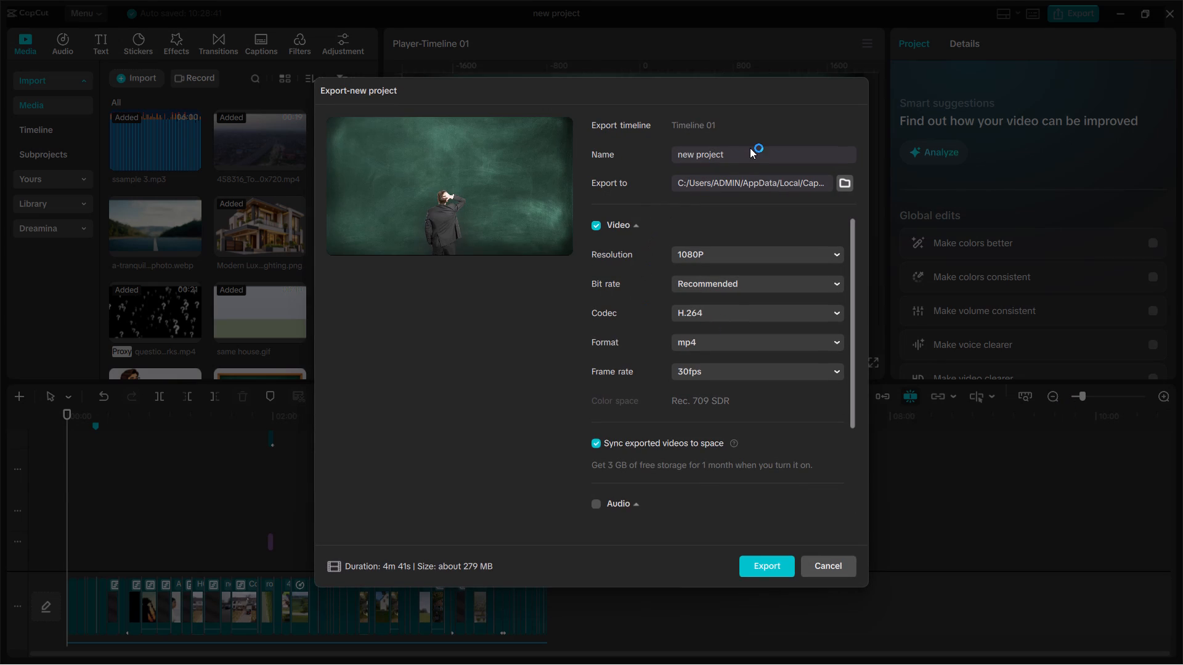
left_click(760, 150)
key("space")
type("done")
key("ctrl+BackSpace")
type("DONE")
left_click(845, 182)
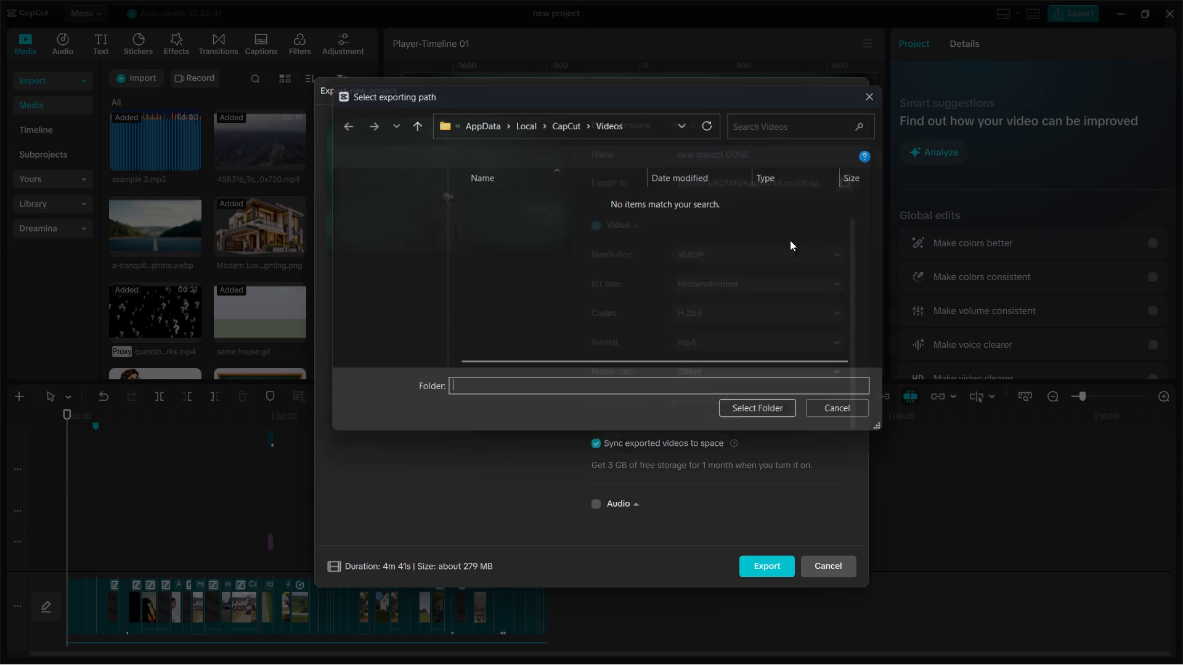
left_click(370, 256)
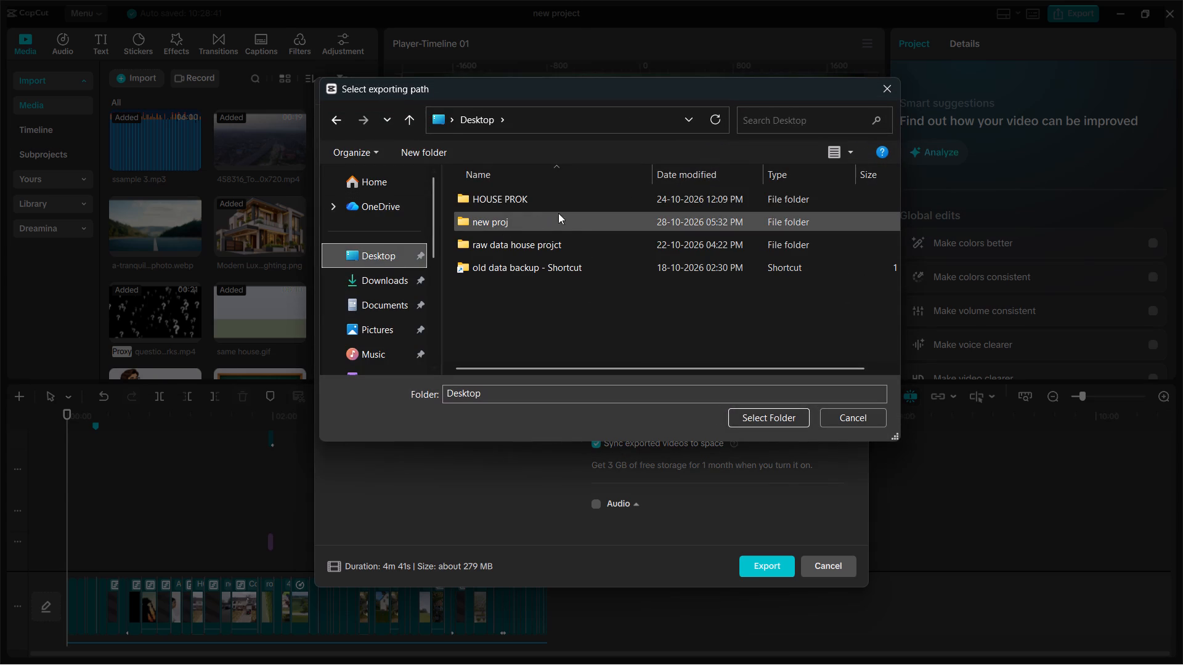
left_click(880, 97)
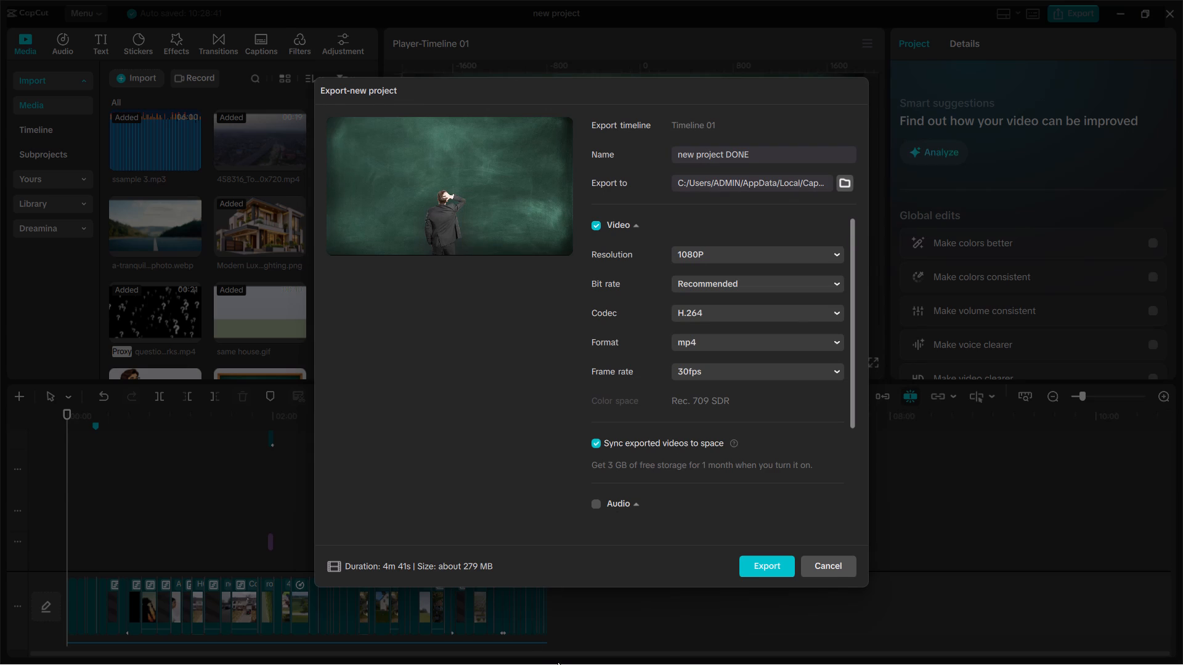
In File Explorer, create a folder named FINAL inside the Desktop's new proj folder, and return to the CapCut export settings.
left_click(579, 635)
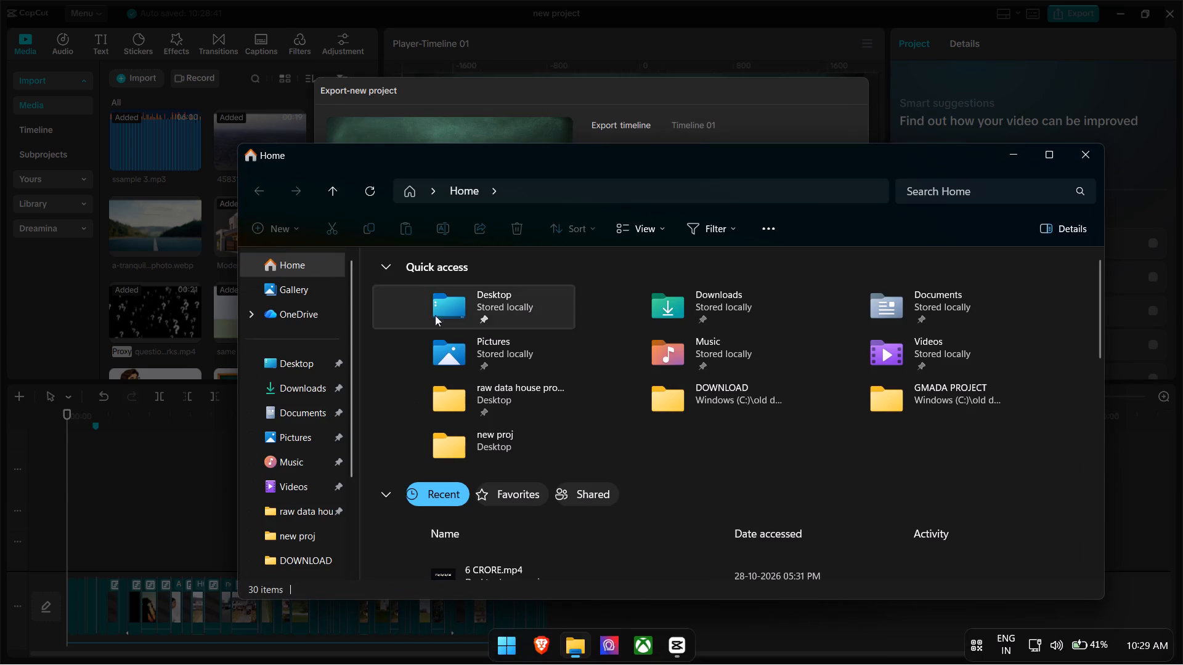
left_click(306, 369)
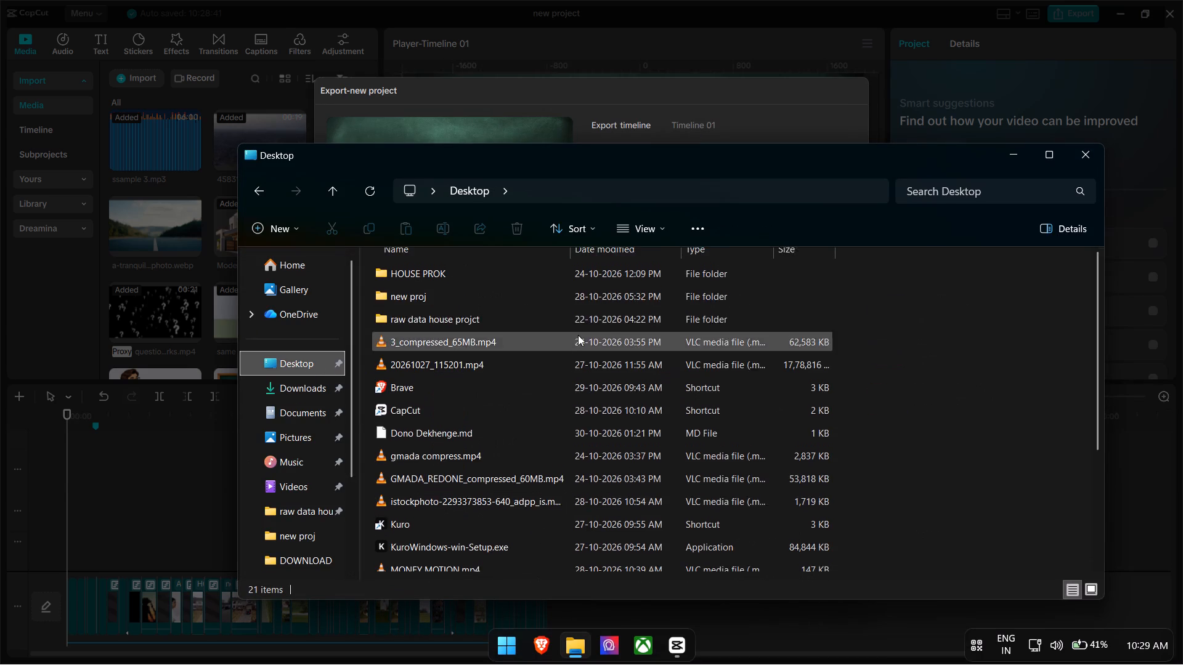
double_click(563, 302)
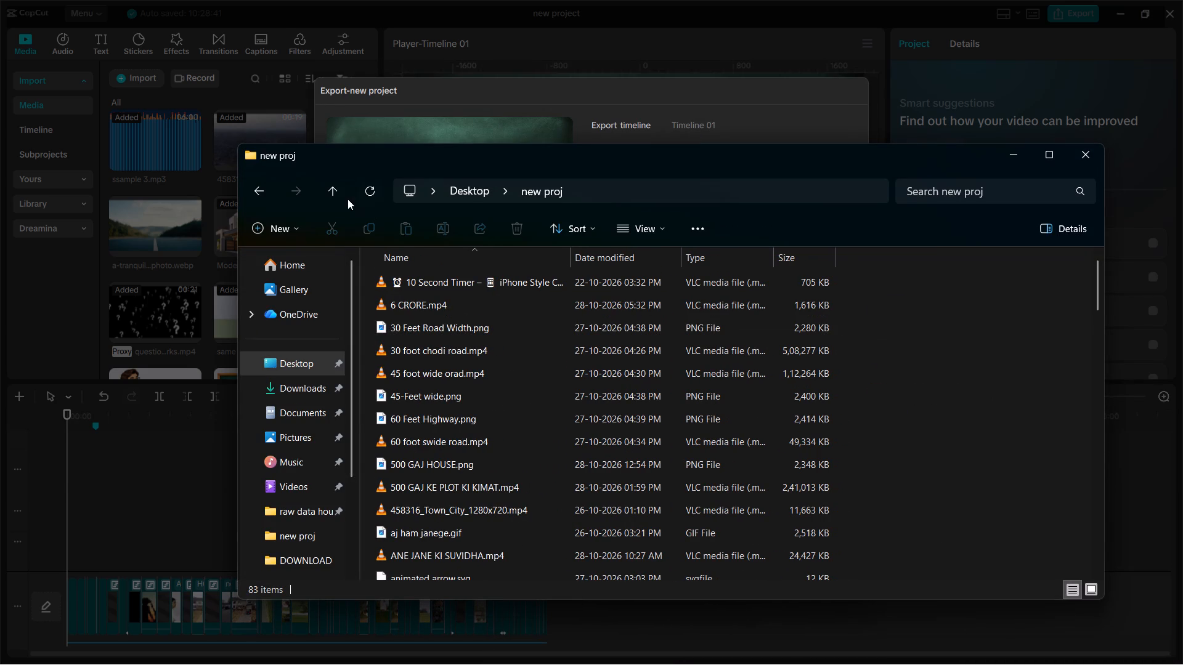
left_click(284, 228)
left_click(378, 261)
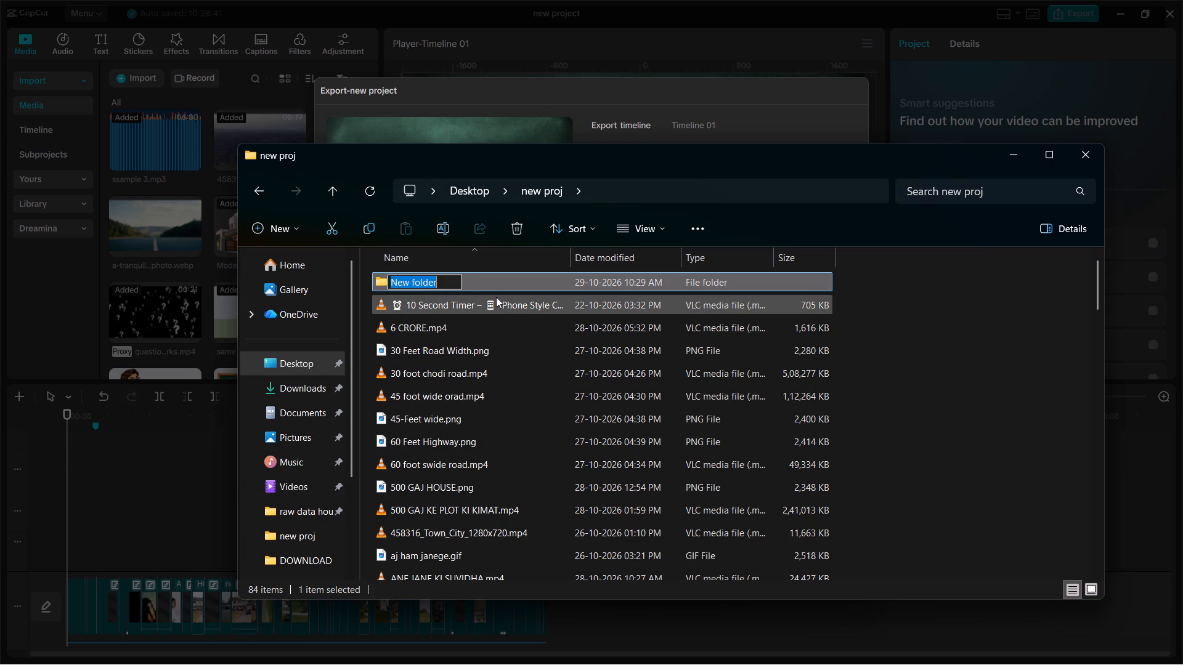
type("FIN")
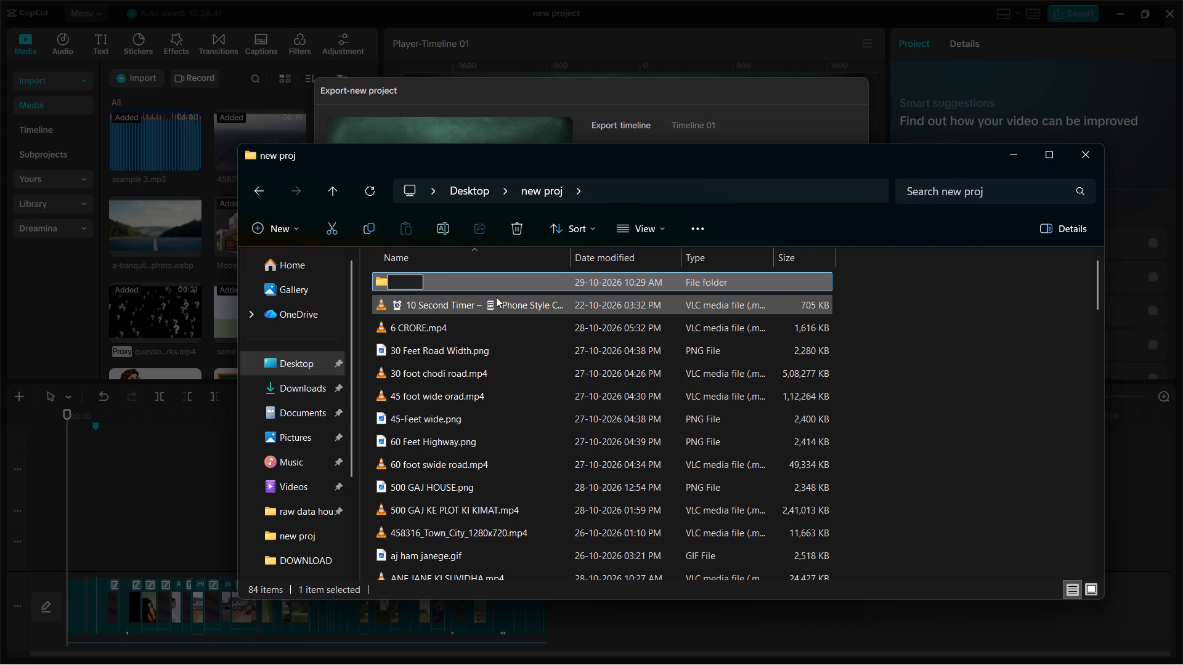
type("AL")
key("Return")
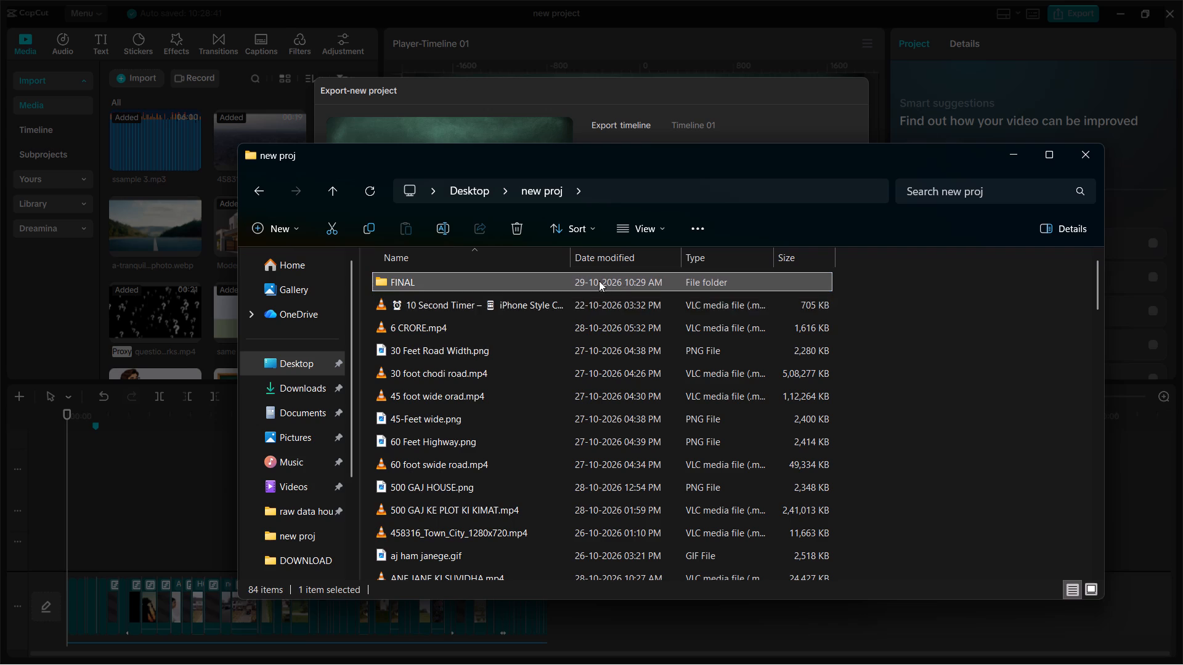
left_click(1018, 159)
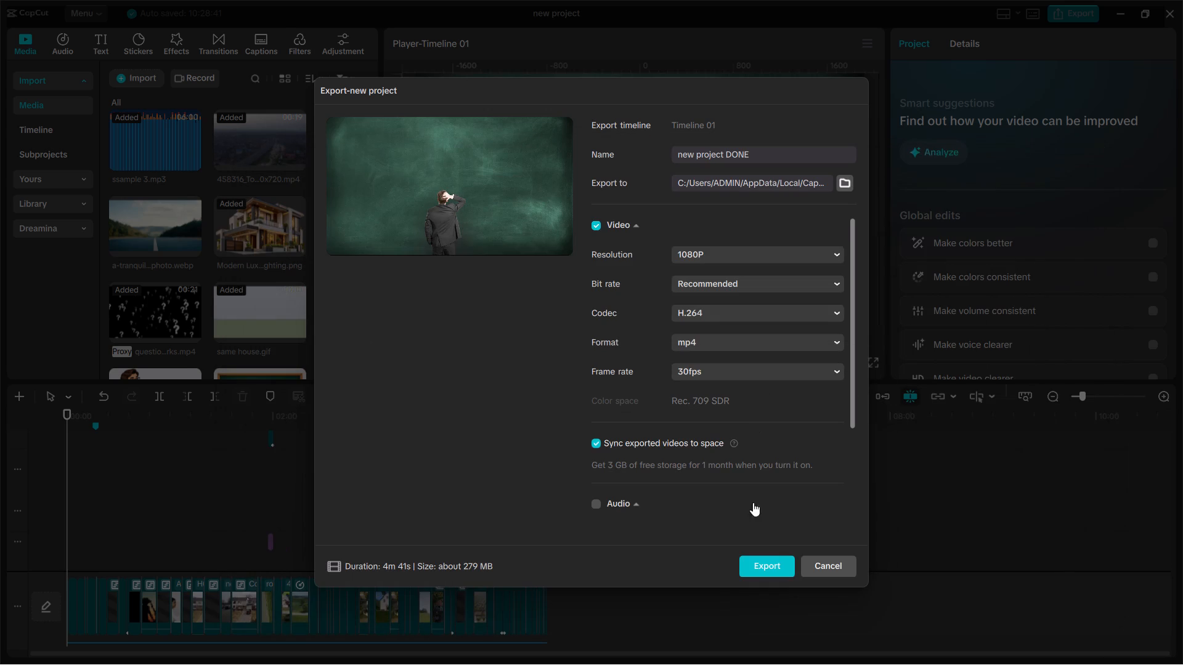
Set the export destination to the FINAL folder inside the Desktop's new proj folder.
left_click(847, 174)
left_click(842, 180)
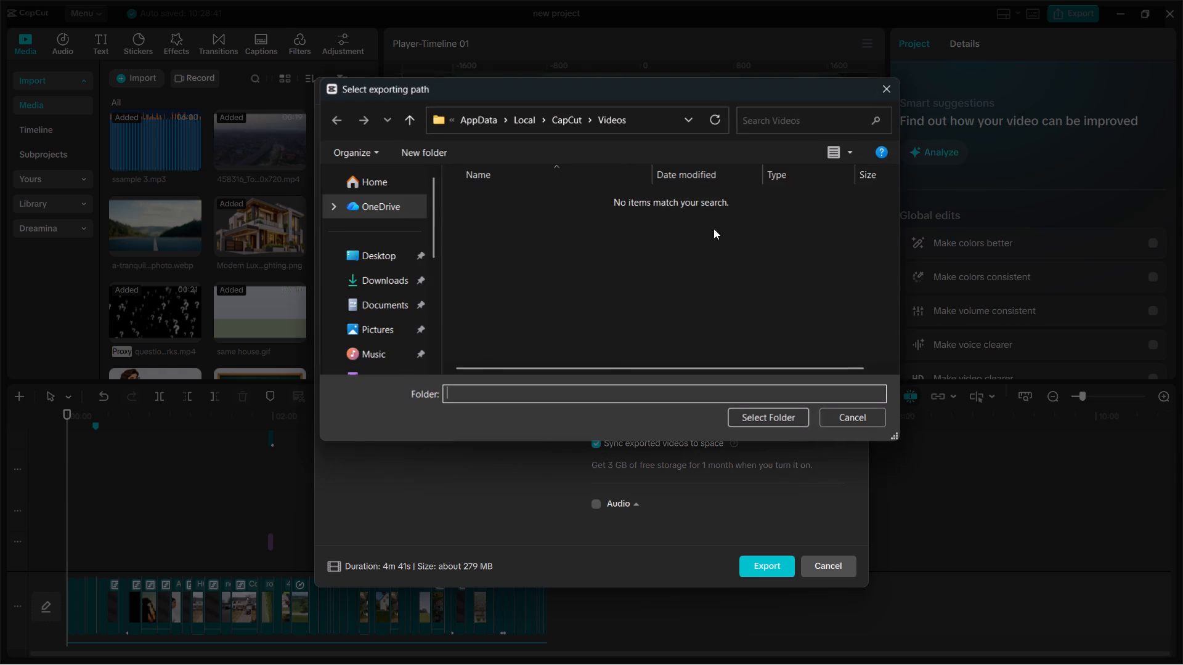
left_click(388, 254)
double_click(561, 217)
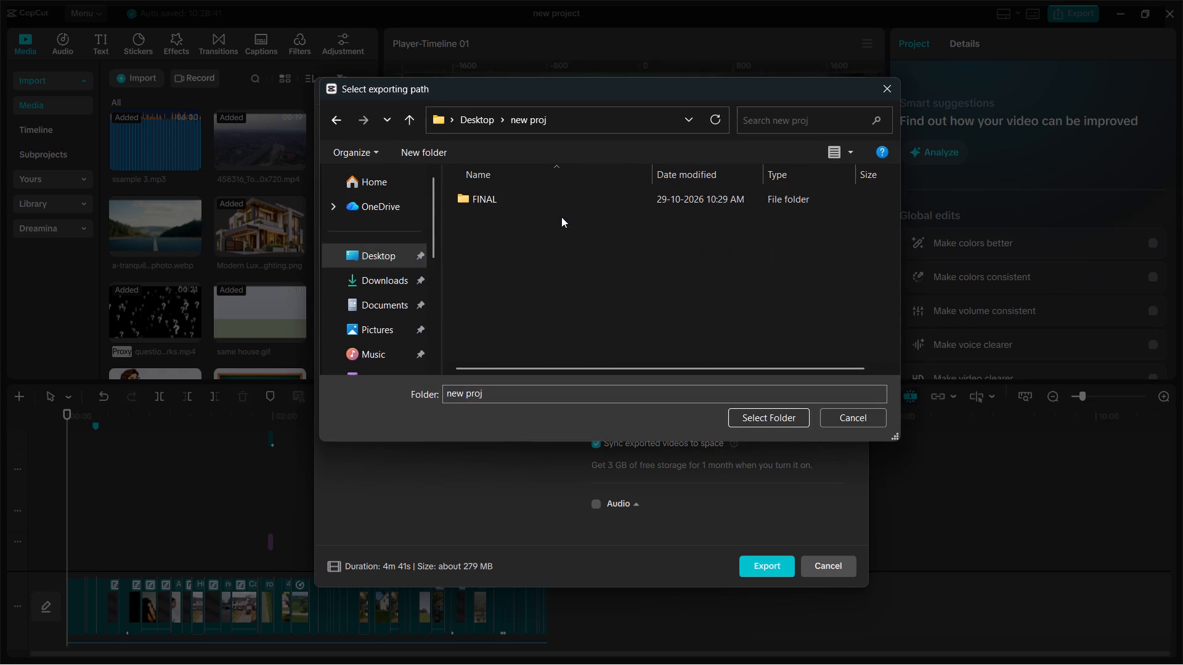
double_click(561, 199)
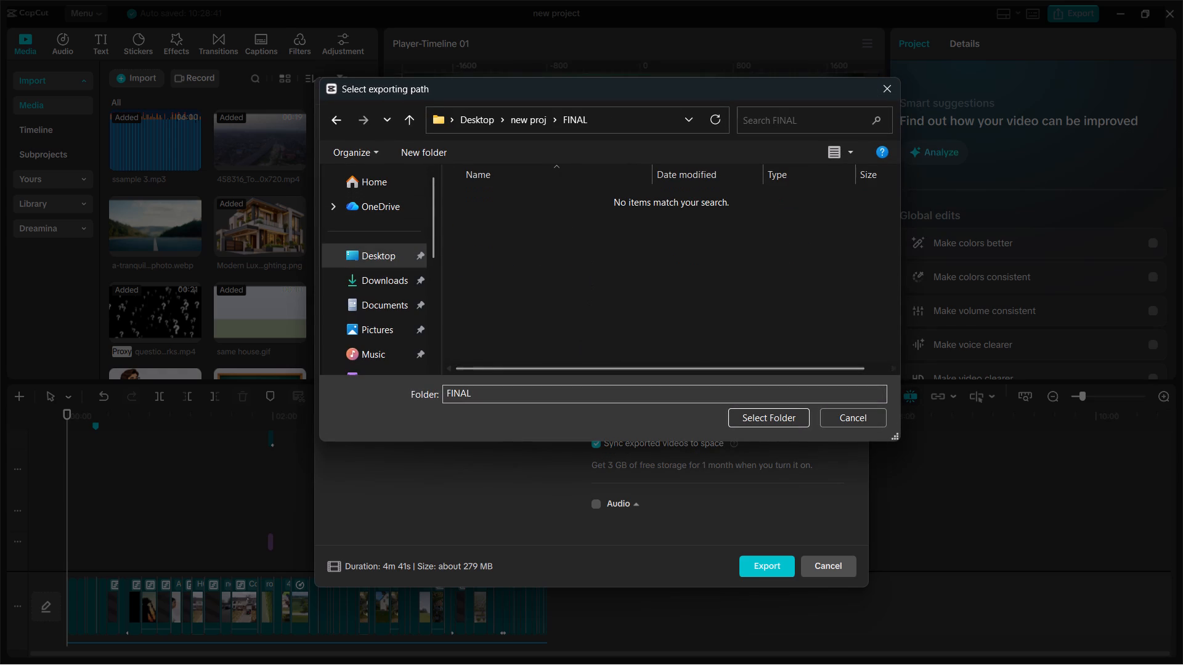
left_click(551, 394)
left_click(756, 423)
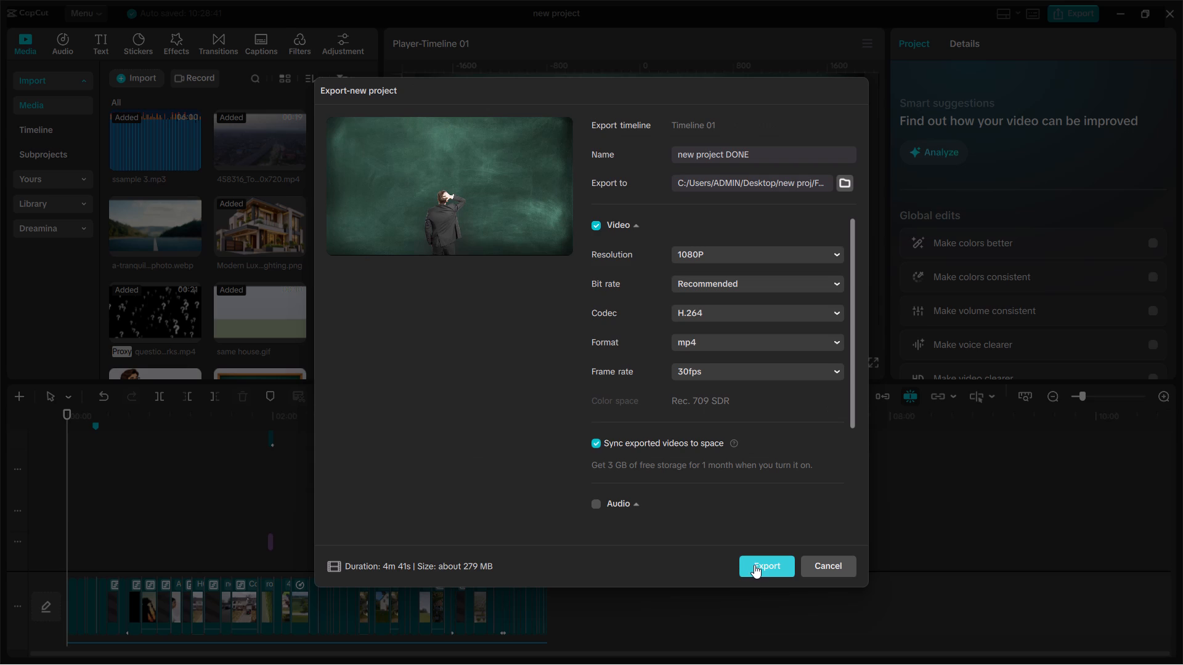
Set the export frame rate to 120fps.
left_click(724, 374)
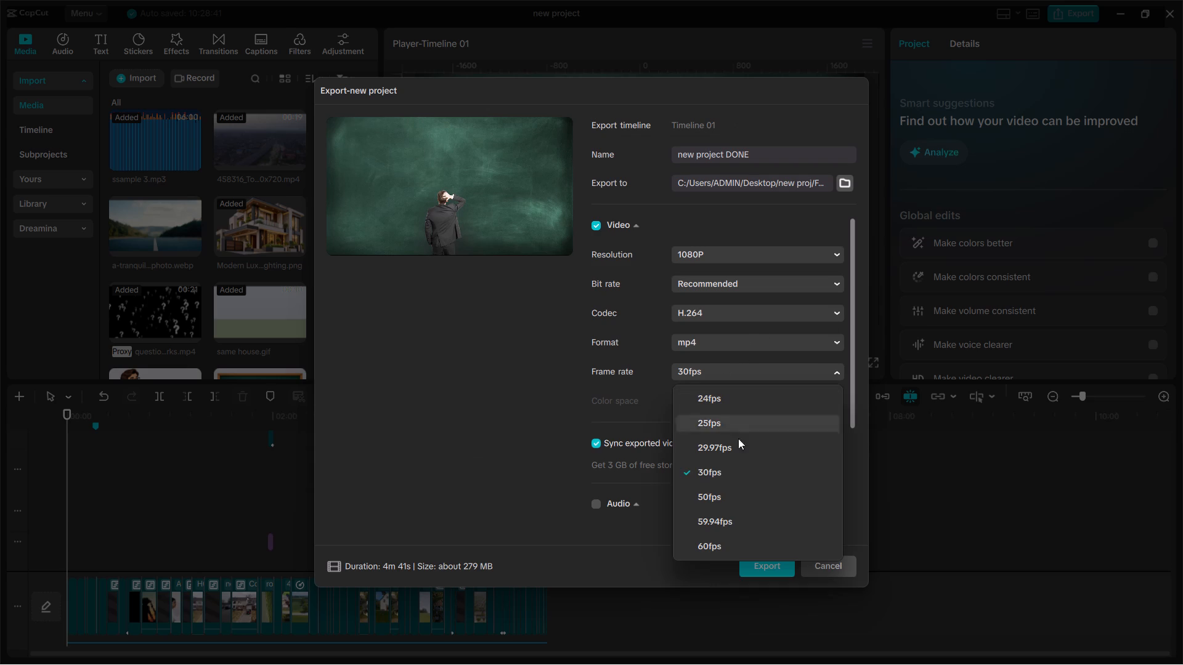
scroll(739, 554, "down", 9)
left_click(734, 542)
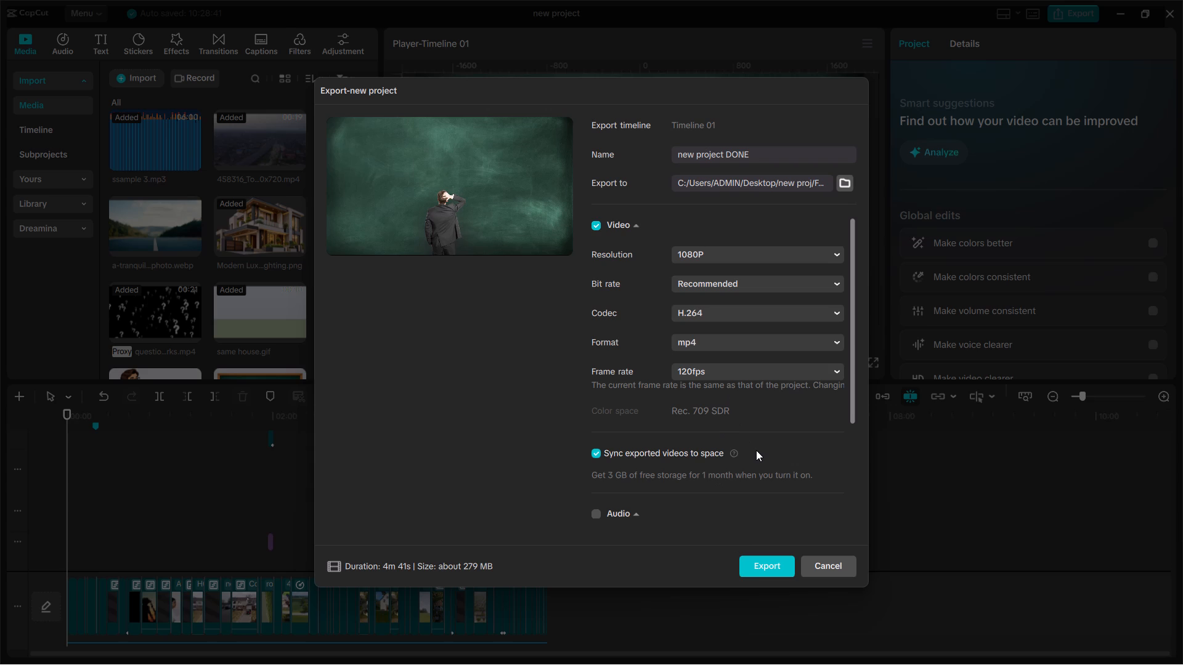
Set the export frame rate to 60fps.
left_click(752, 374)
left_click(739, 523)
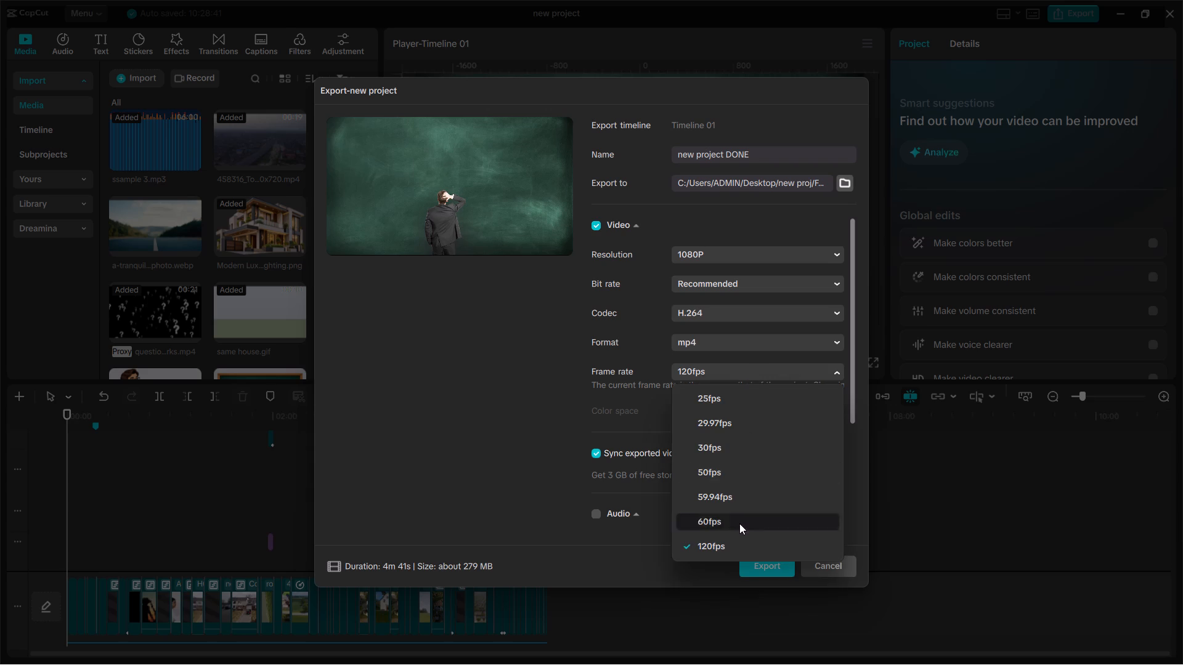
Keep the export resolution at 1080P and the bit rate at Recommended, and start exporting the video.
left_click(715, 247)
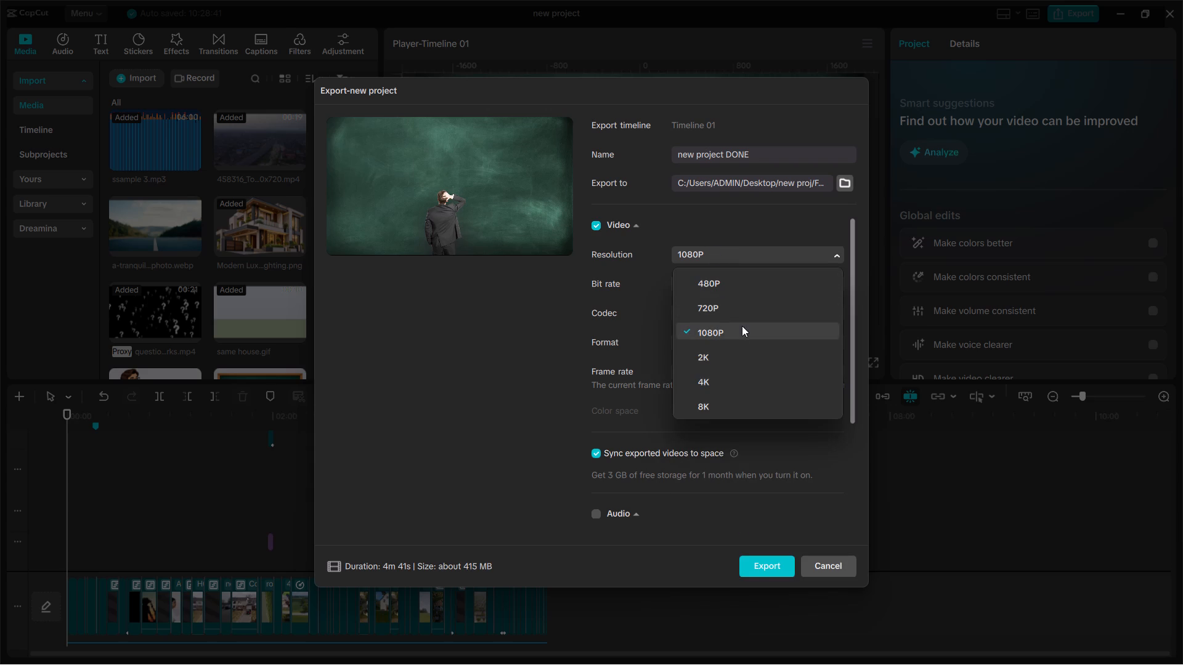
scroll(744, 328, "up", 6)
scroll(746, 339, "down", 6)
left_click(722, 341)
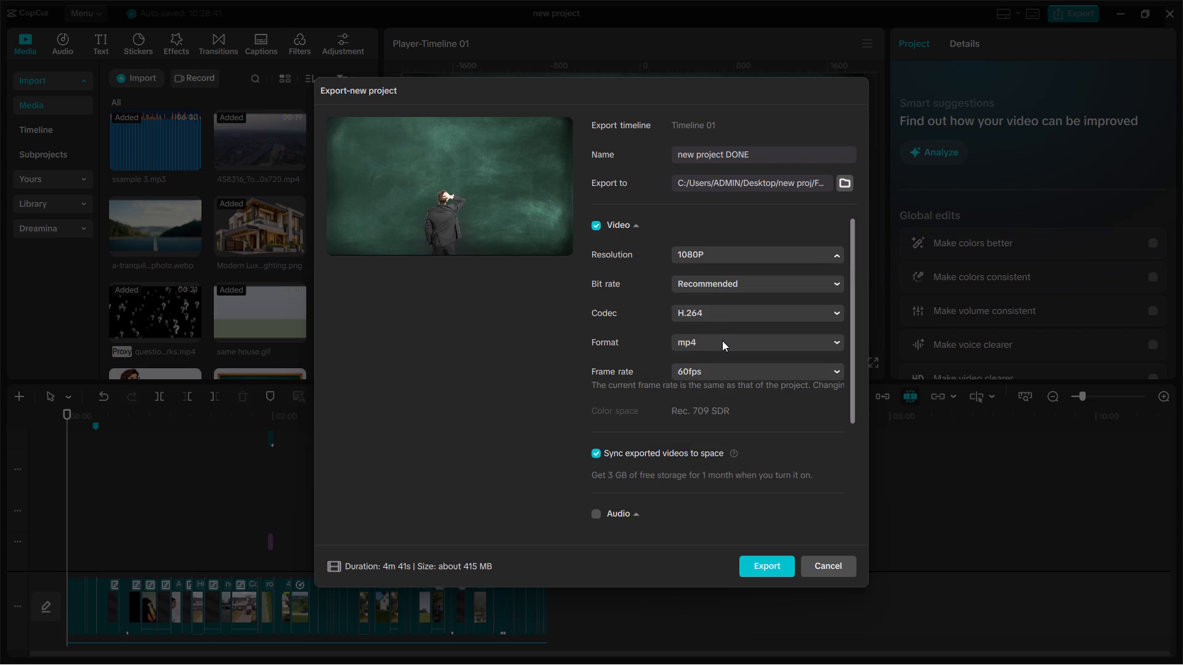
left_click(771, 283)
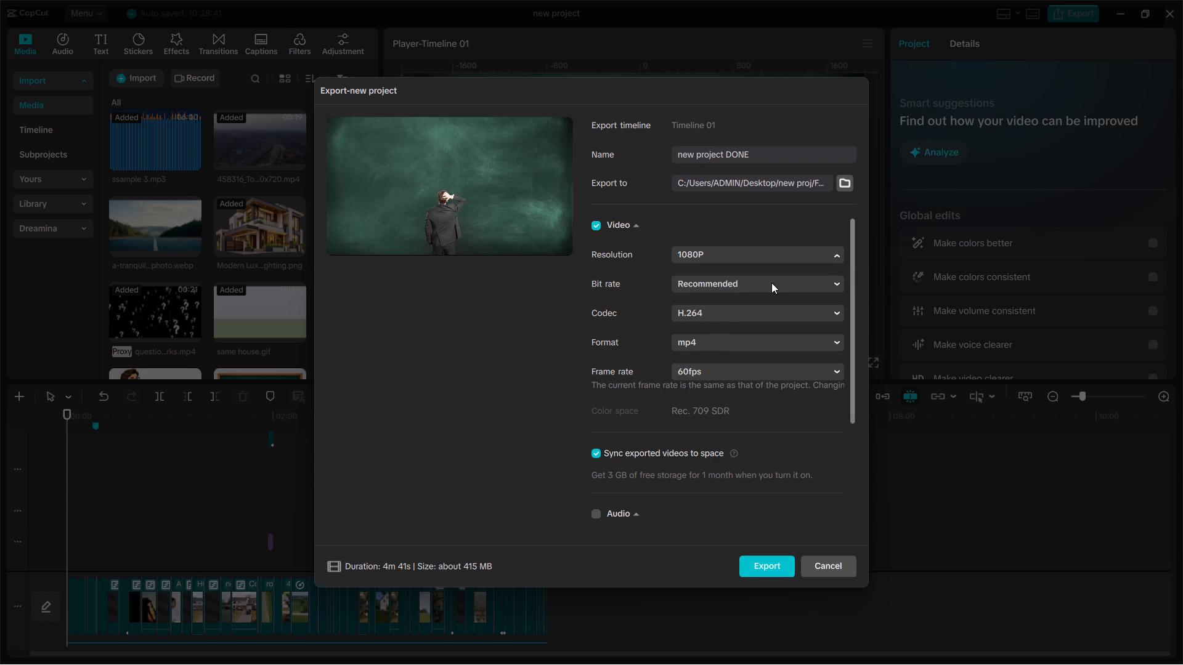
left_click(771, 283)
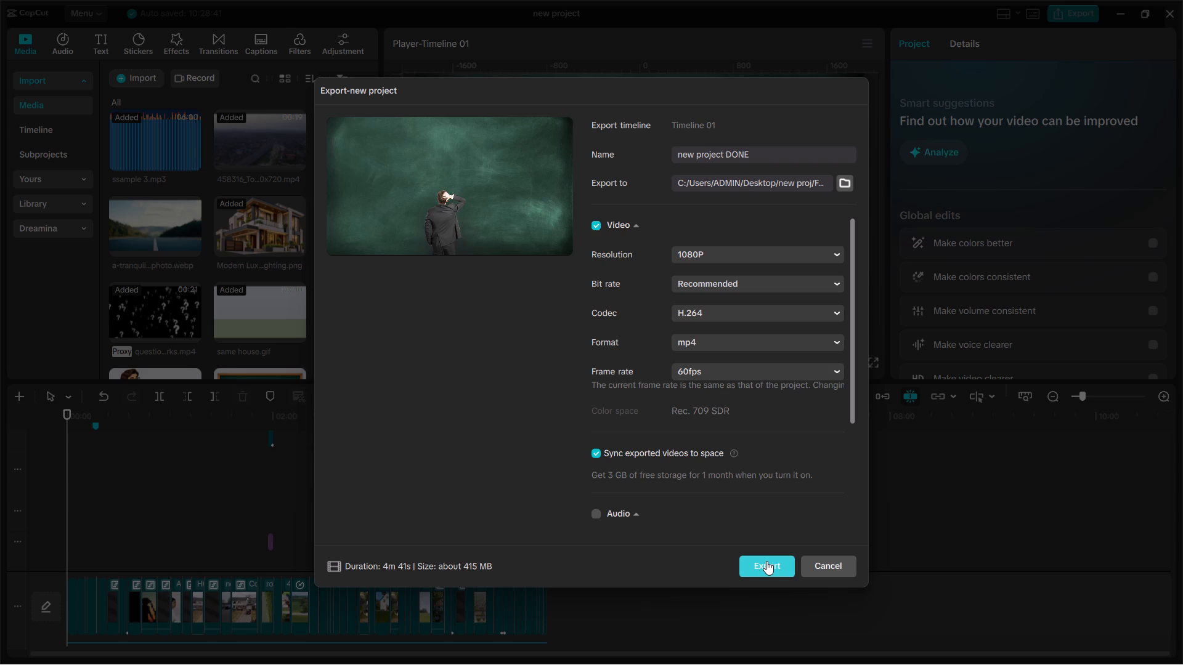
left_click(766, 561)
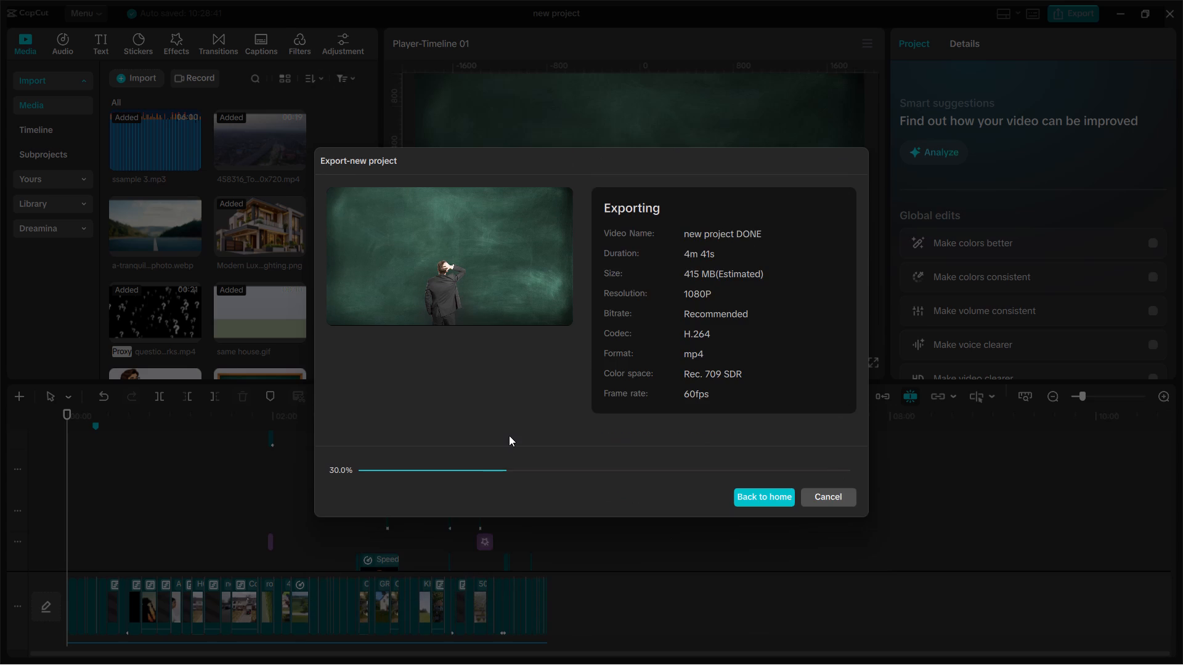
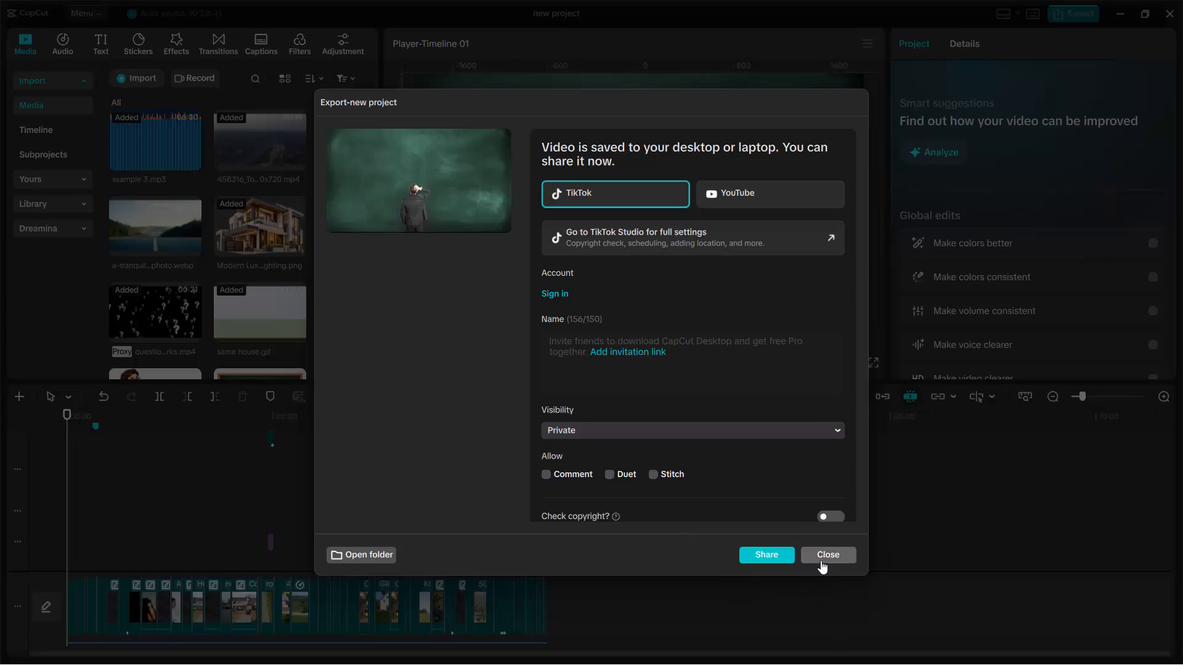
Close the completed export dialog without sharing the video, and minimize CapCut to show the desktop.
left_click(839, 554)
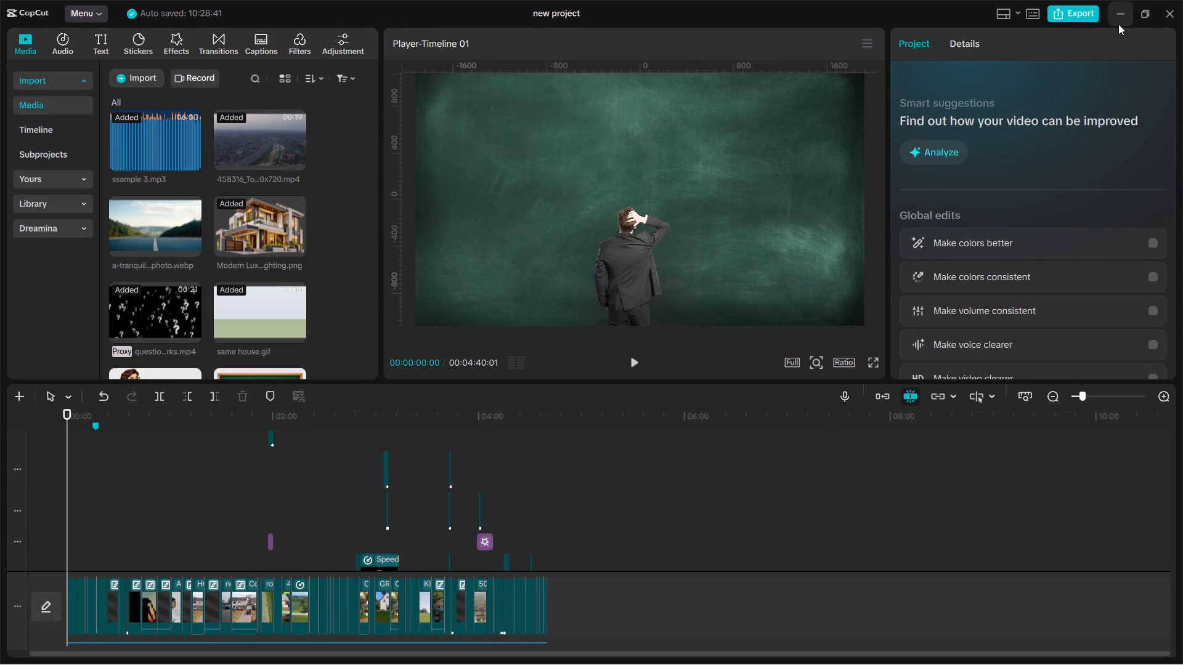
left_click(1117, 20)
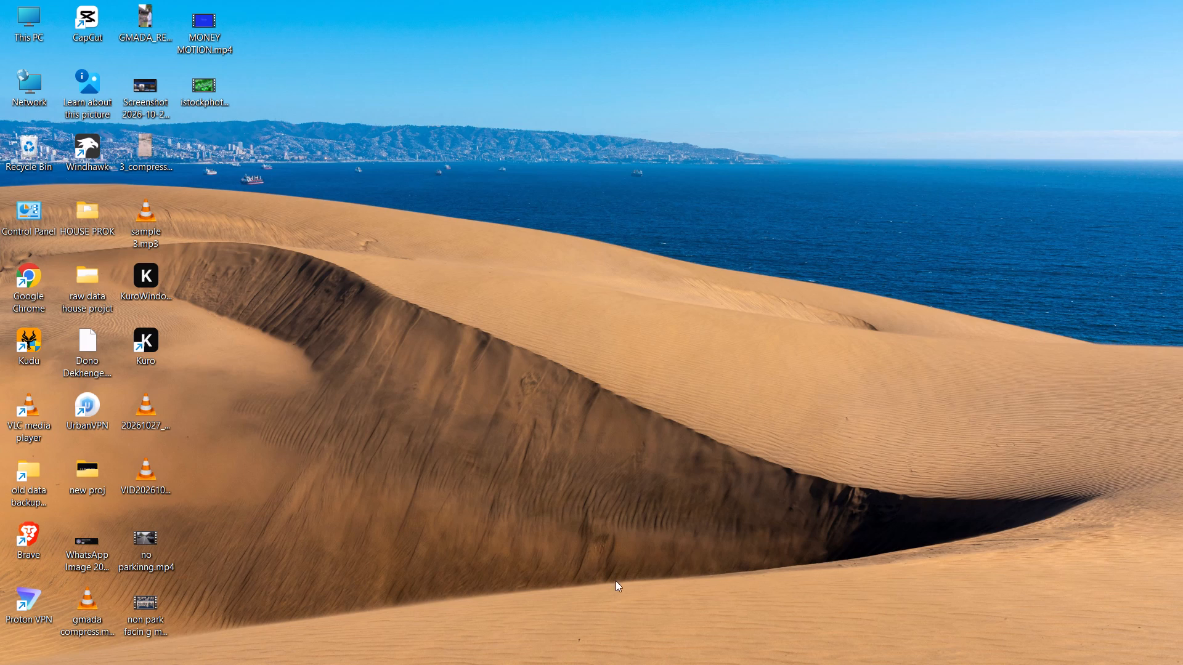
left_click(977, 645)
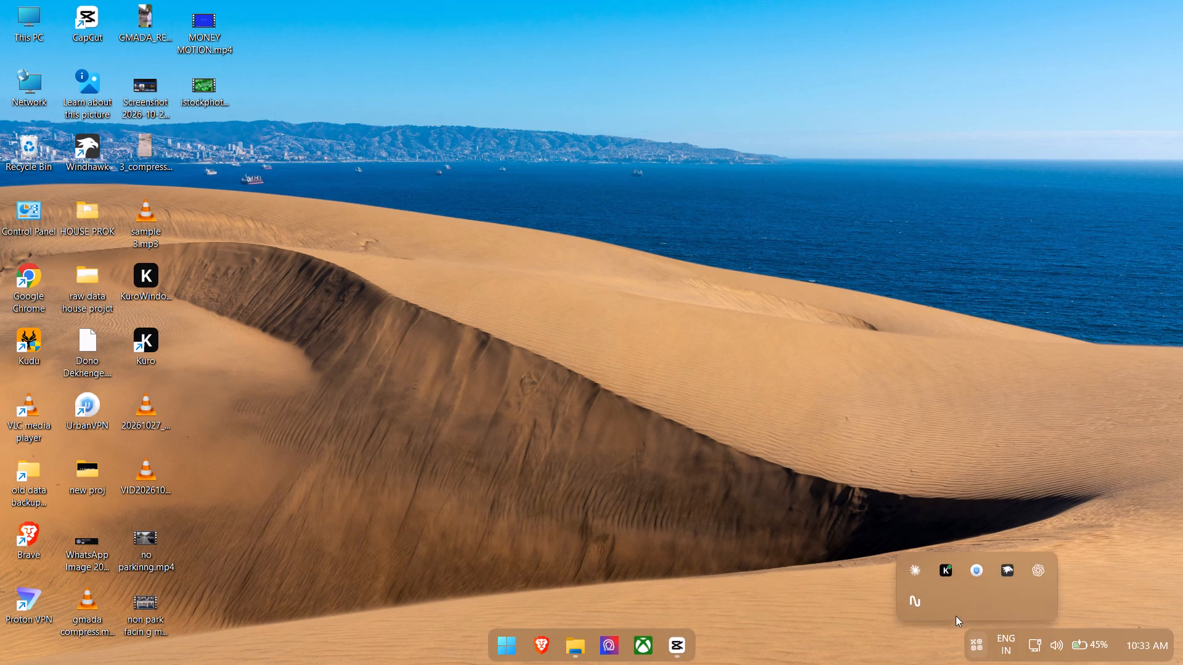